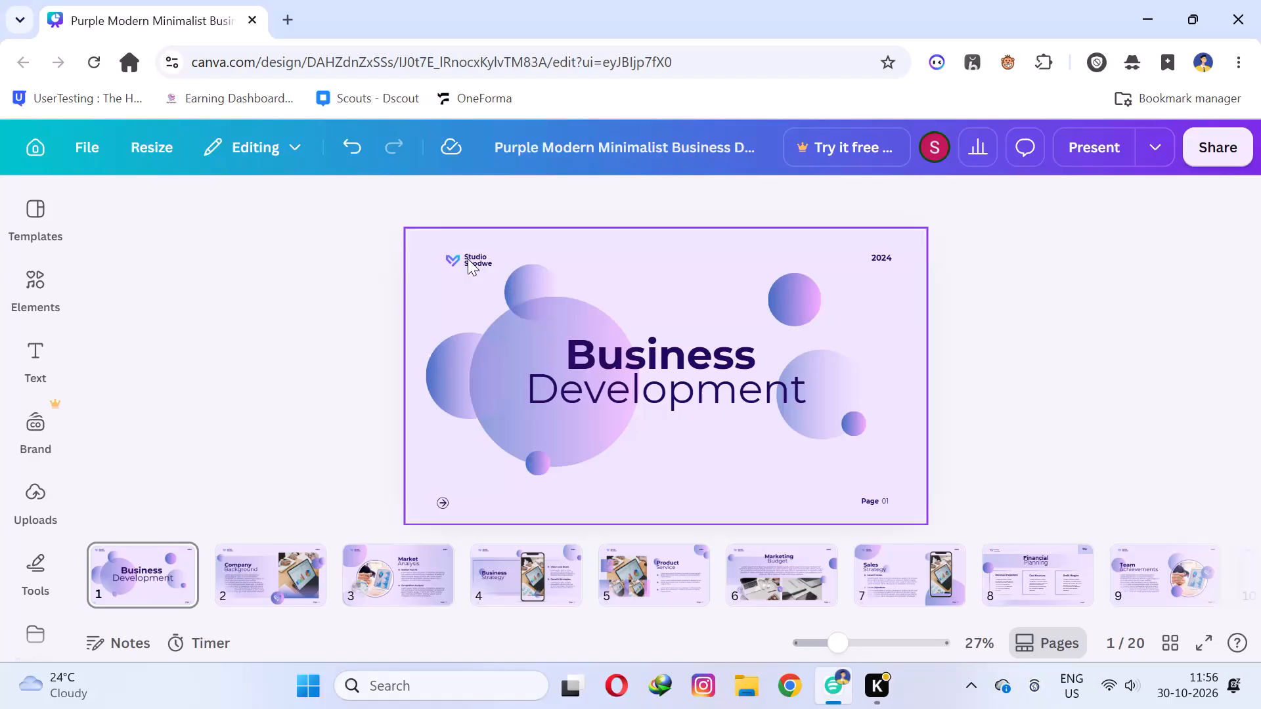
# Move the Studio Shodwe text slightly up and right, and the heart logo slightly up and left, on slide 1.
pyautogui.click(468, 259)
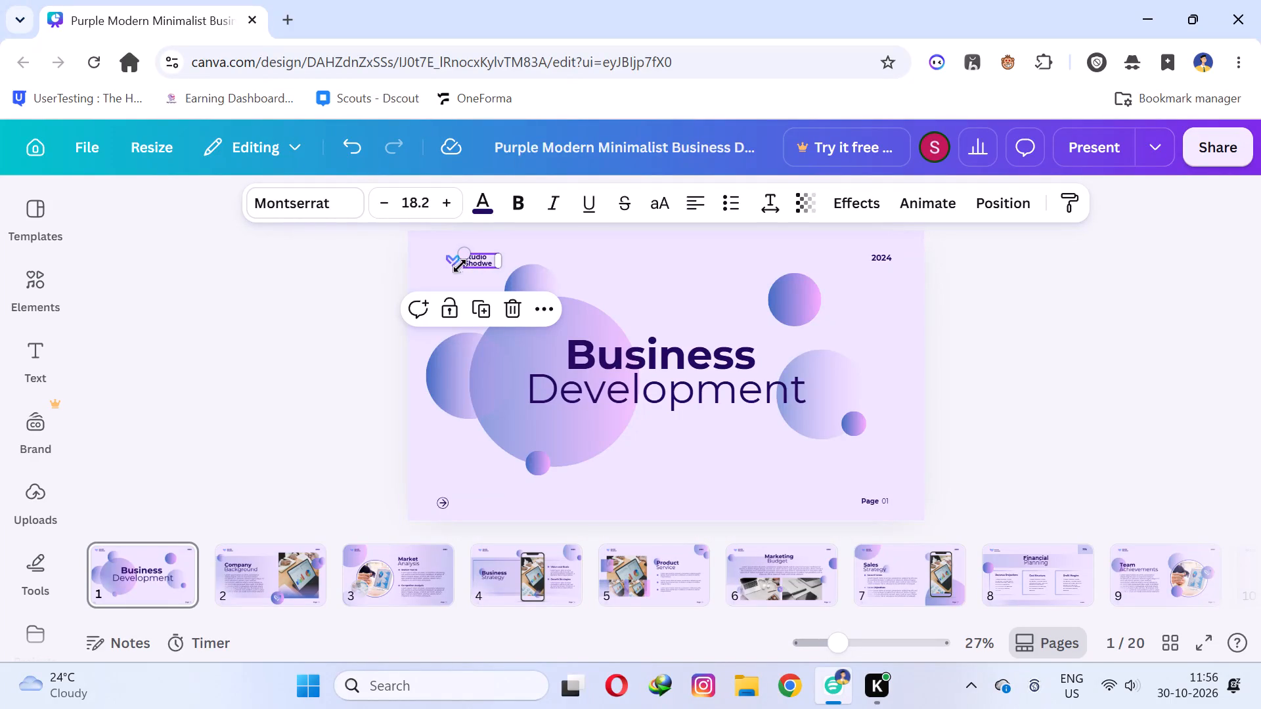
pyautogui.click(481, 262)
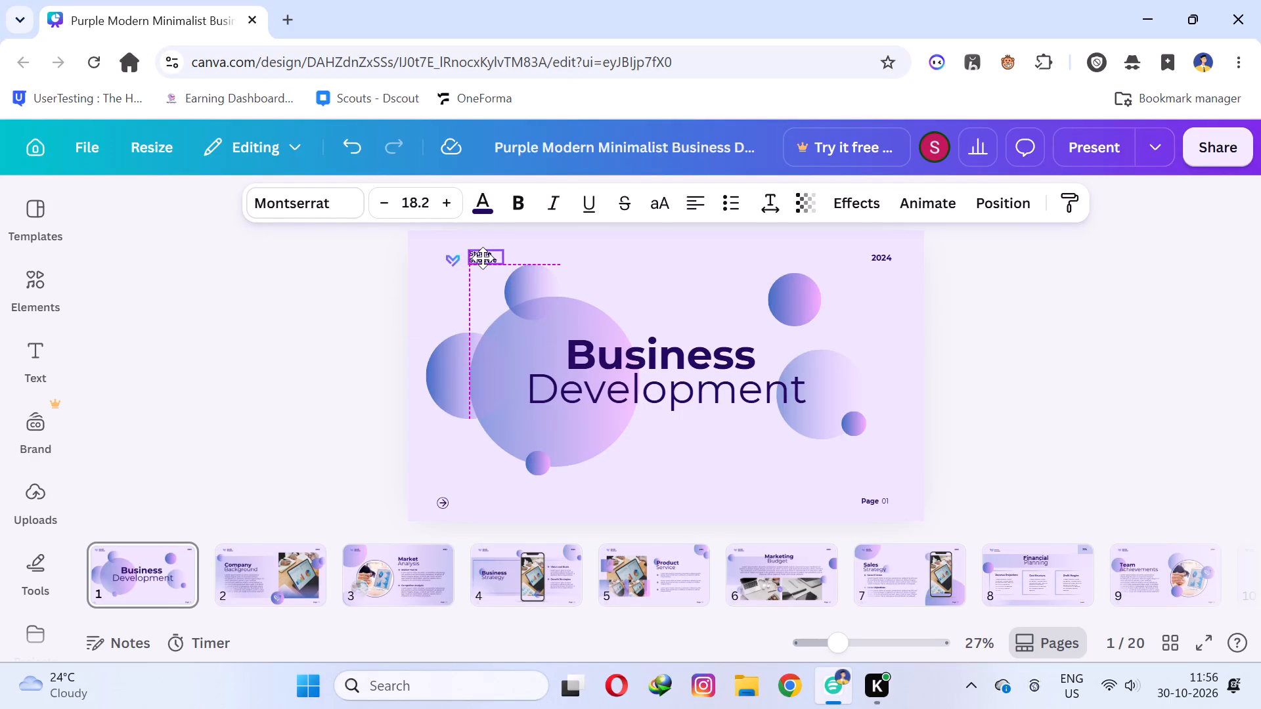
pyautogui.moveTo(454, 261); pyautogui.dragTo(452, 261)
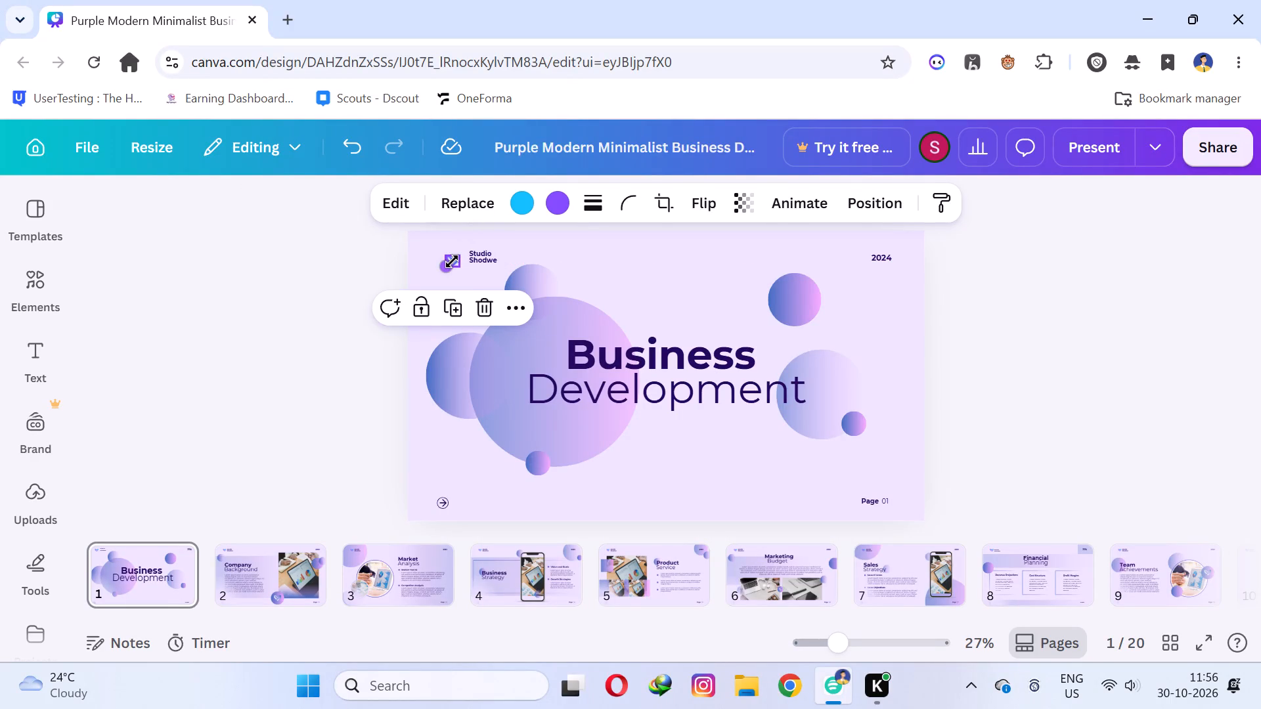
pyautogui.moveTo(452, 261); pyautogui.dragTo(447, 254)
# Enlarge the Studio Shodwe text to size 38.2 and reposition it beside the heart logo.
pyautogui.click(473, 259)
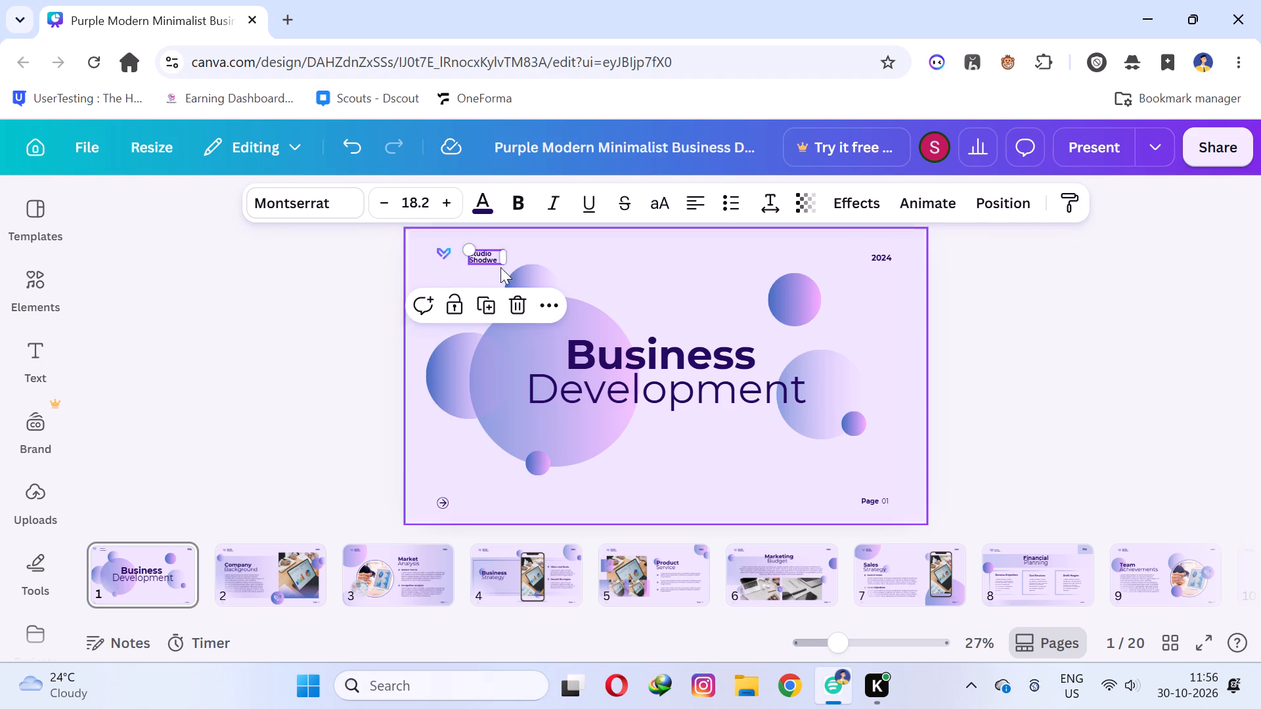
pyautogui.moveTo(503, 267); pyautogui.dragTo(529, 280)
pyautogui.moveTo(466, 273); pyautogui.dragTo(458, 275)
pyautogui.moveTo(489, 272); pyautogui.dragTo(489, 266)
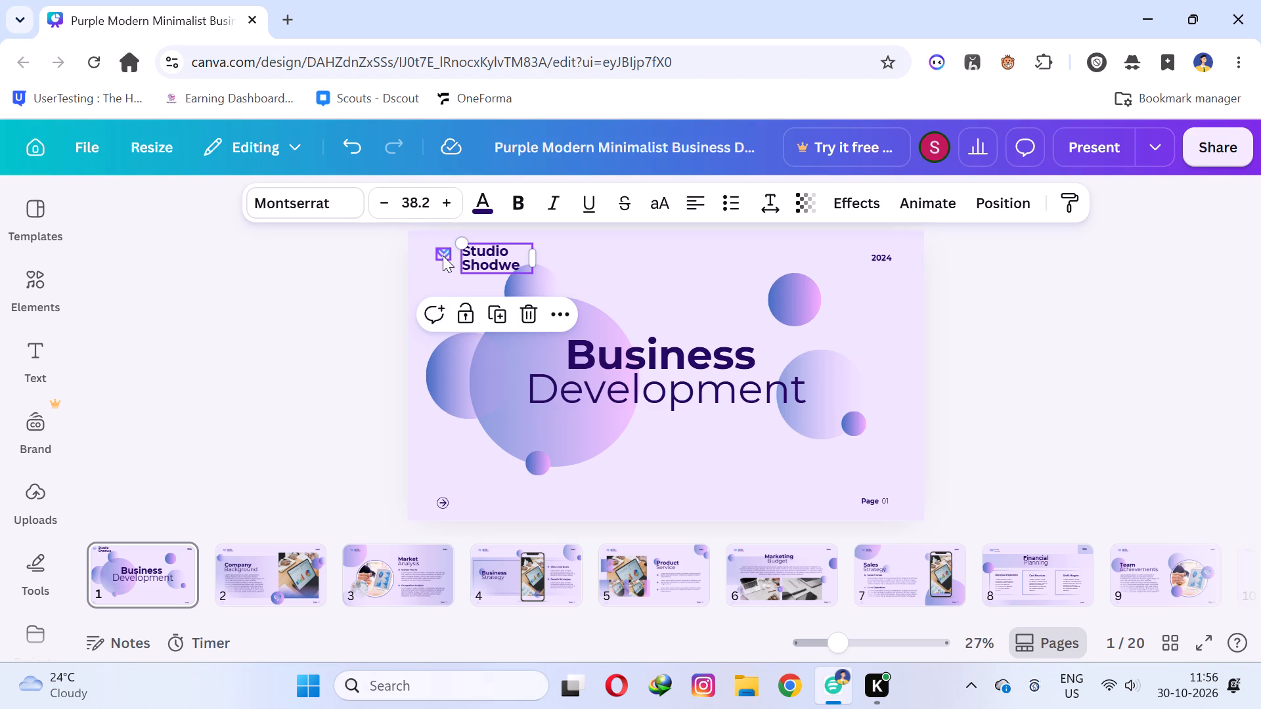
# Enlarge the heart logo to match the height of the Studio Shodwe text.
pyautogui.click(443, 253)
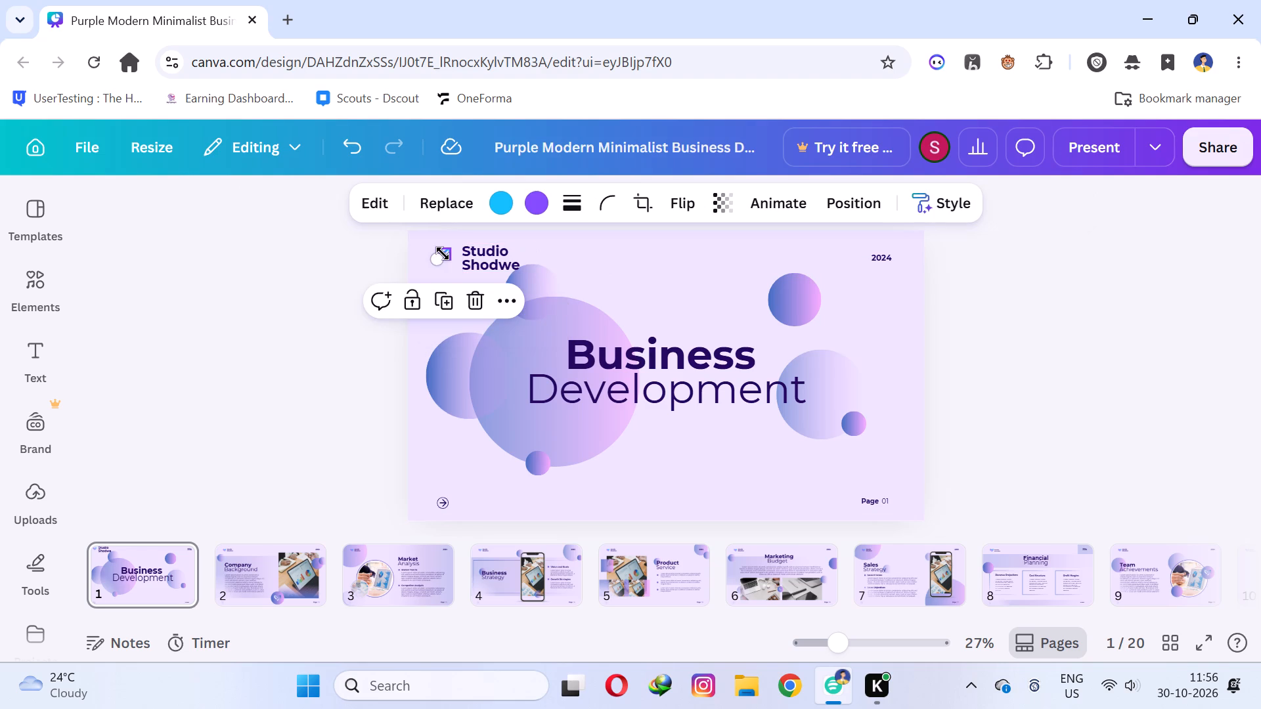
pyautogui.moveTo(443, 256); pyautogui.dragTo(431, 271)
pyautogui.click(624, 262)
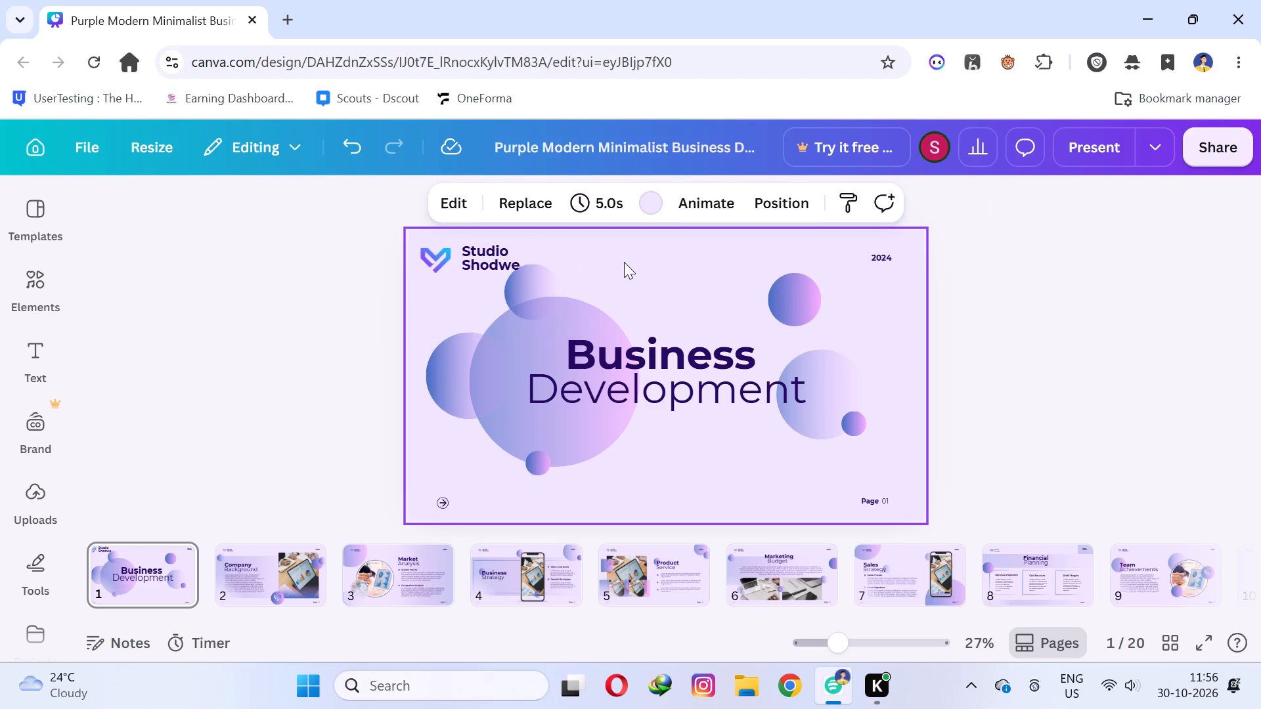
# Recolor the light blue part of the heart logo to vivid purple #844cff, sampling other graphic colors first.
pyautogui.click(428, 257)
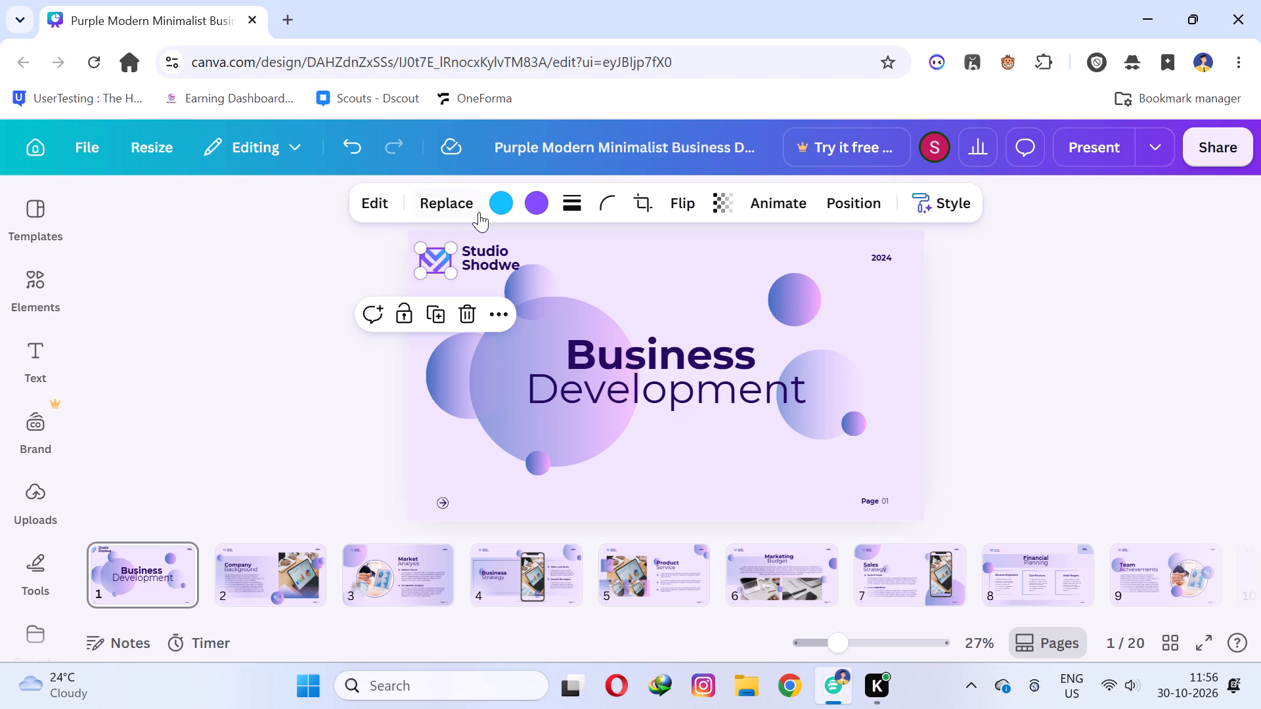
pyautogui.click(497, 200)
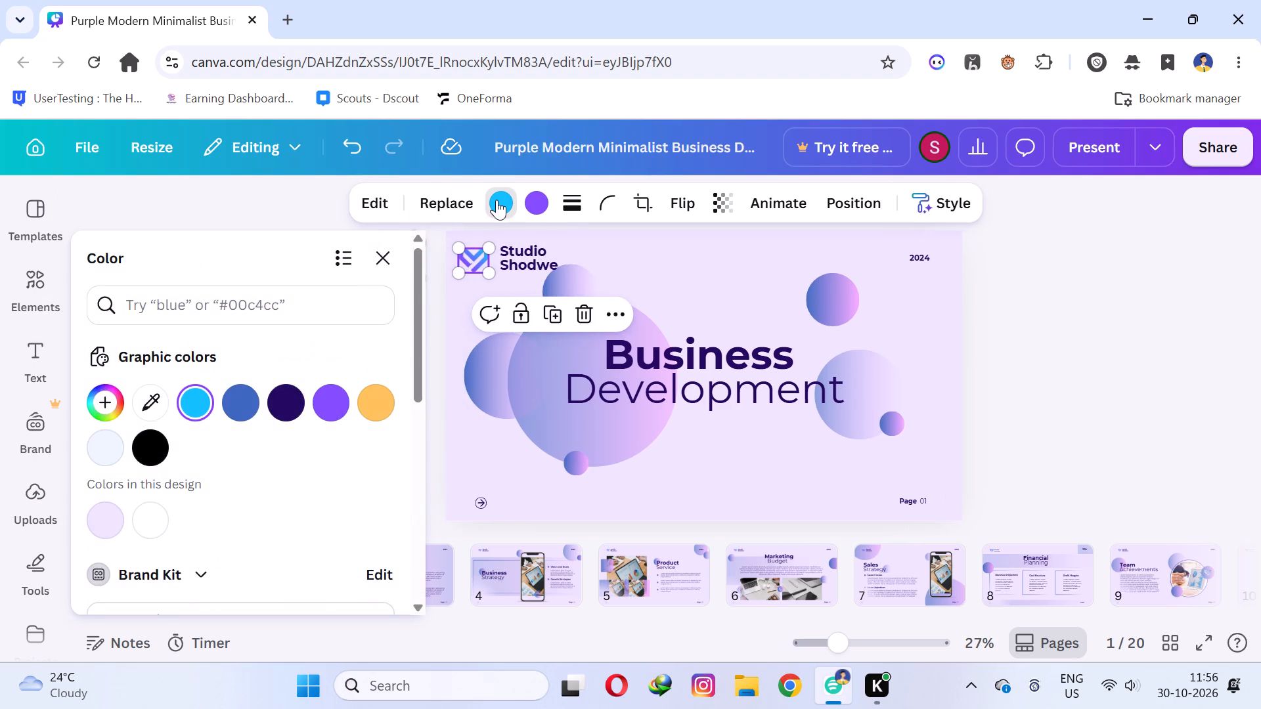
pyautogui.click(251, 387)
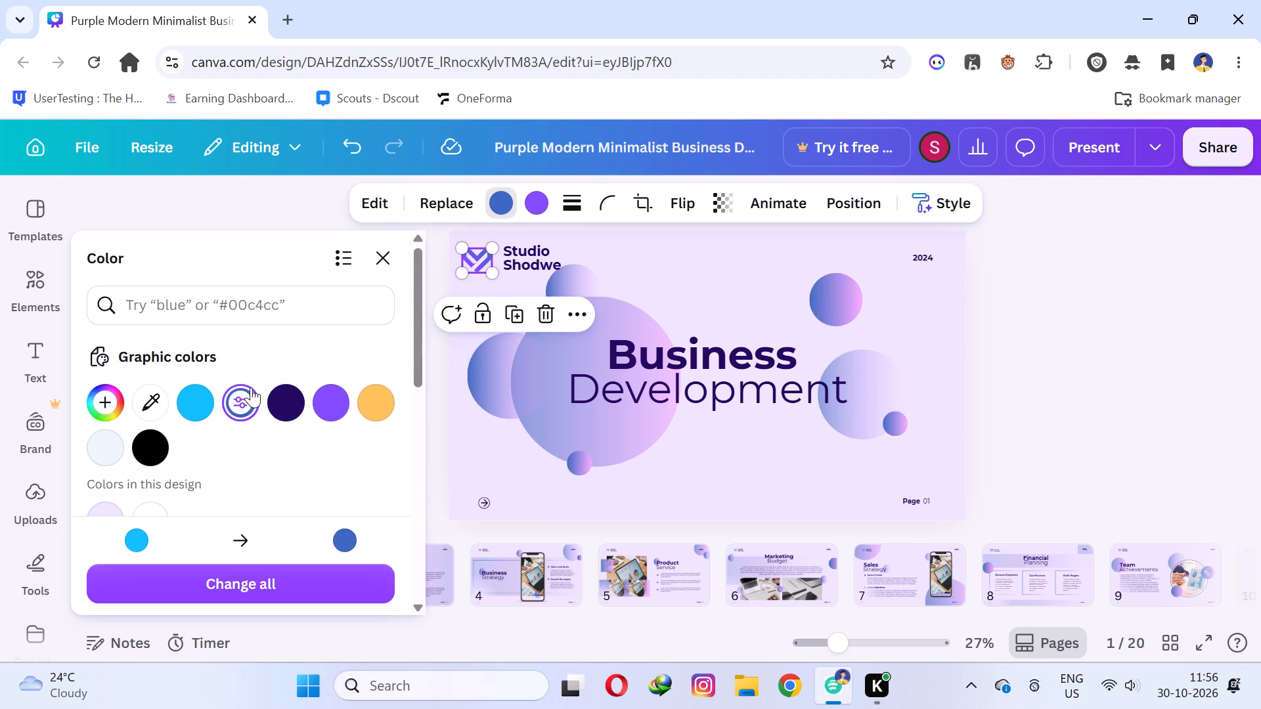
pyautogui.click(283, 393)
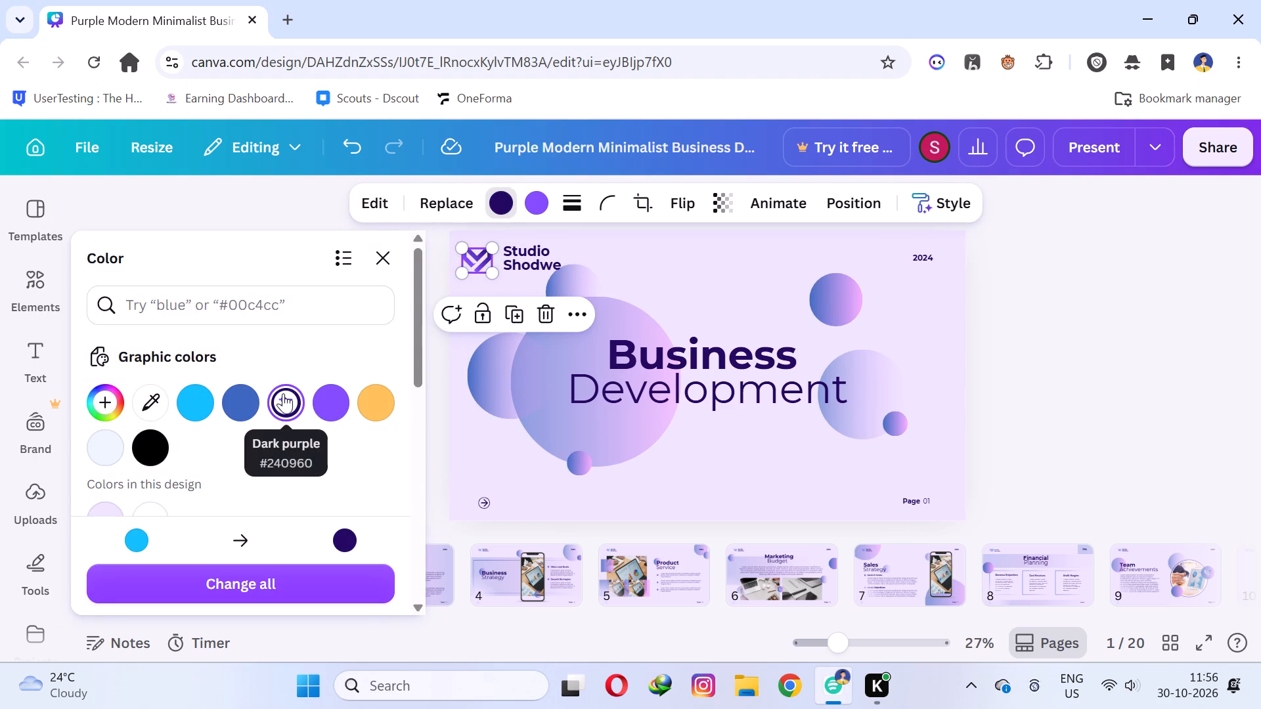
pyautogui.click(340, 397)
pyautogui.click(368, 397)
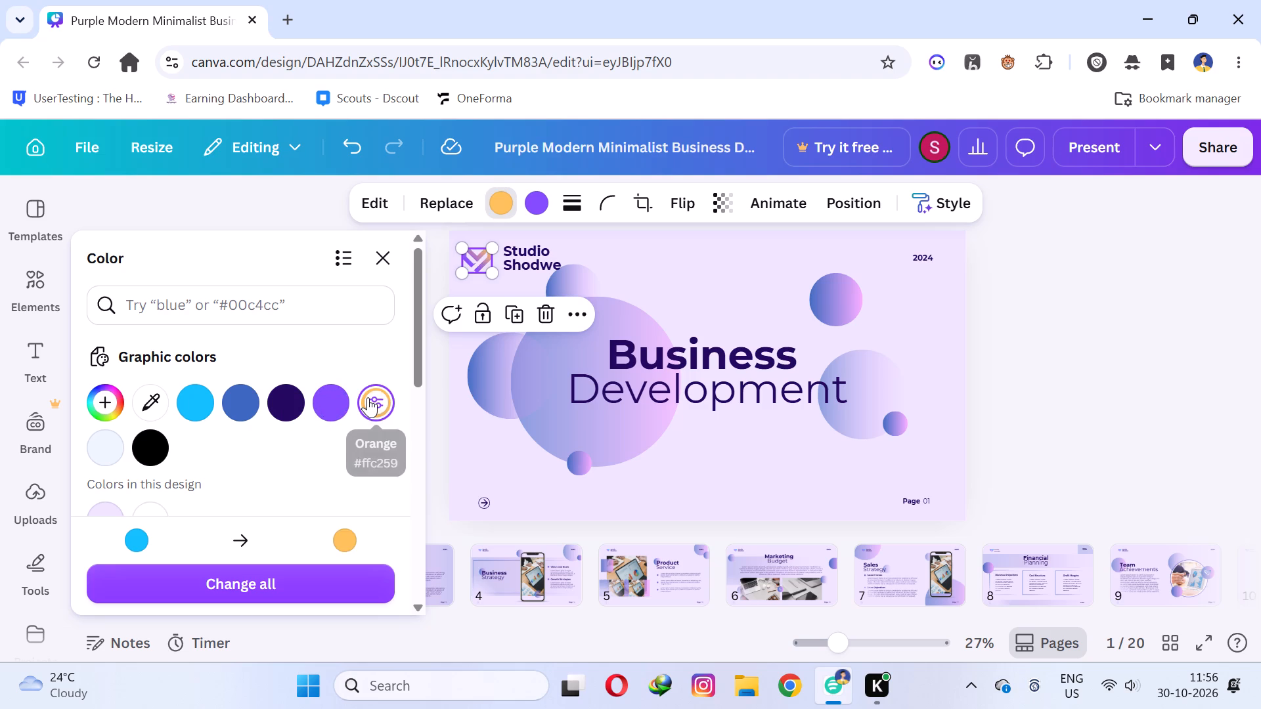
pyautogui.click(332, 398)
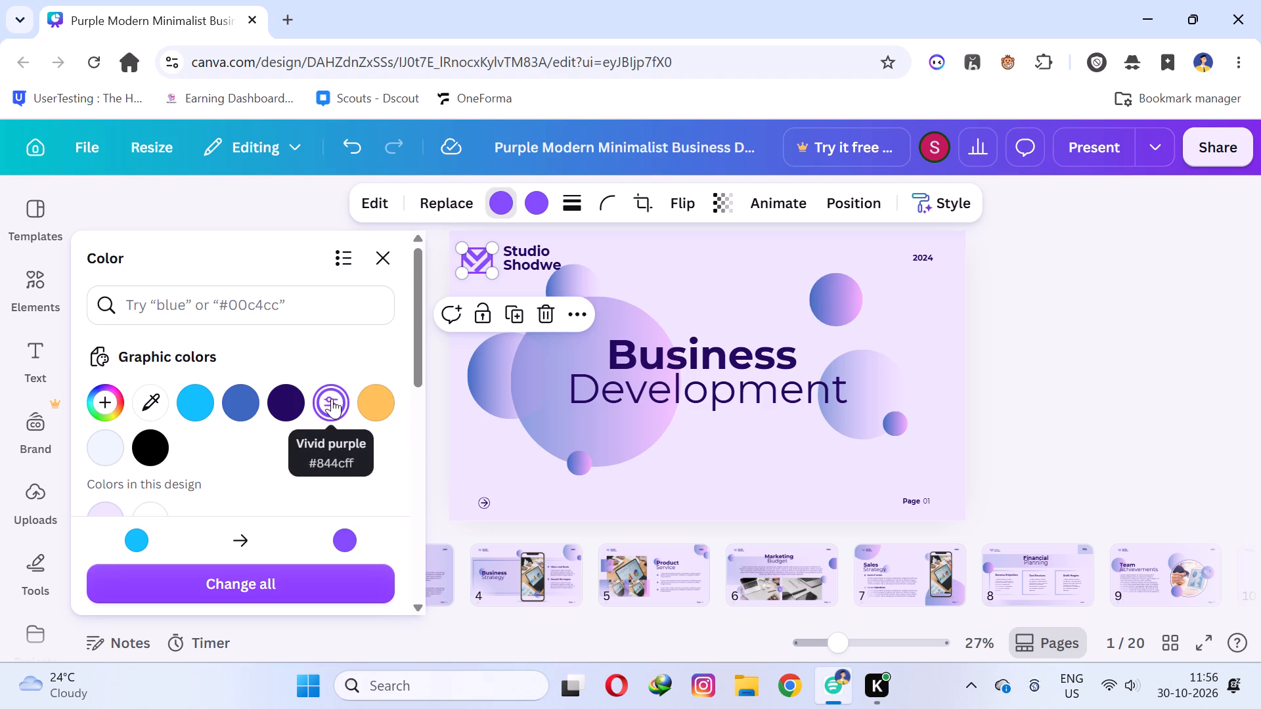
pyautogui.click(711, 257)
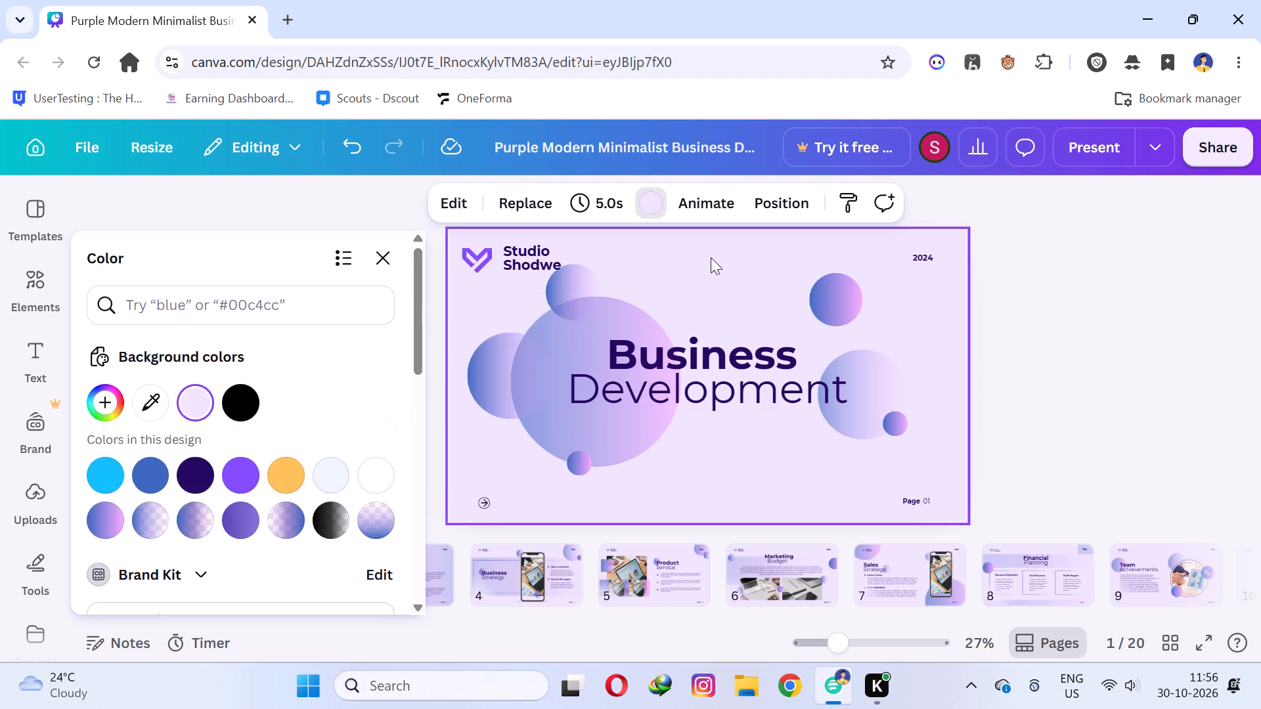
# Set the Studio Shodwe text to the Gagalin font and replace Montserrat with it across the current page.
pyautogui.click(516, 255)
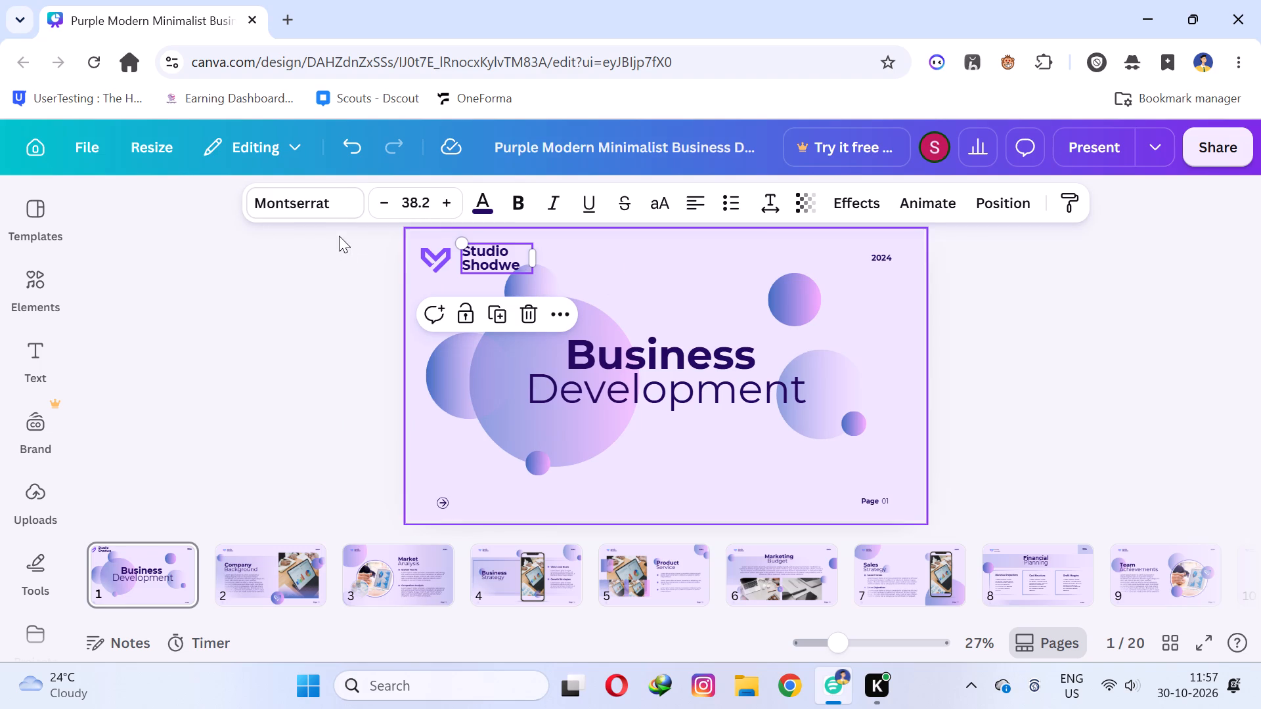
pyautogui.click(335, 213)
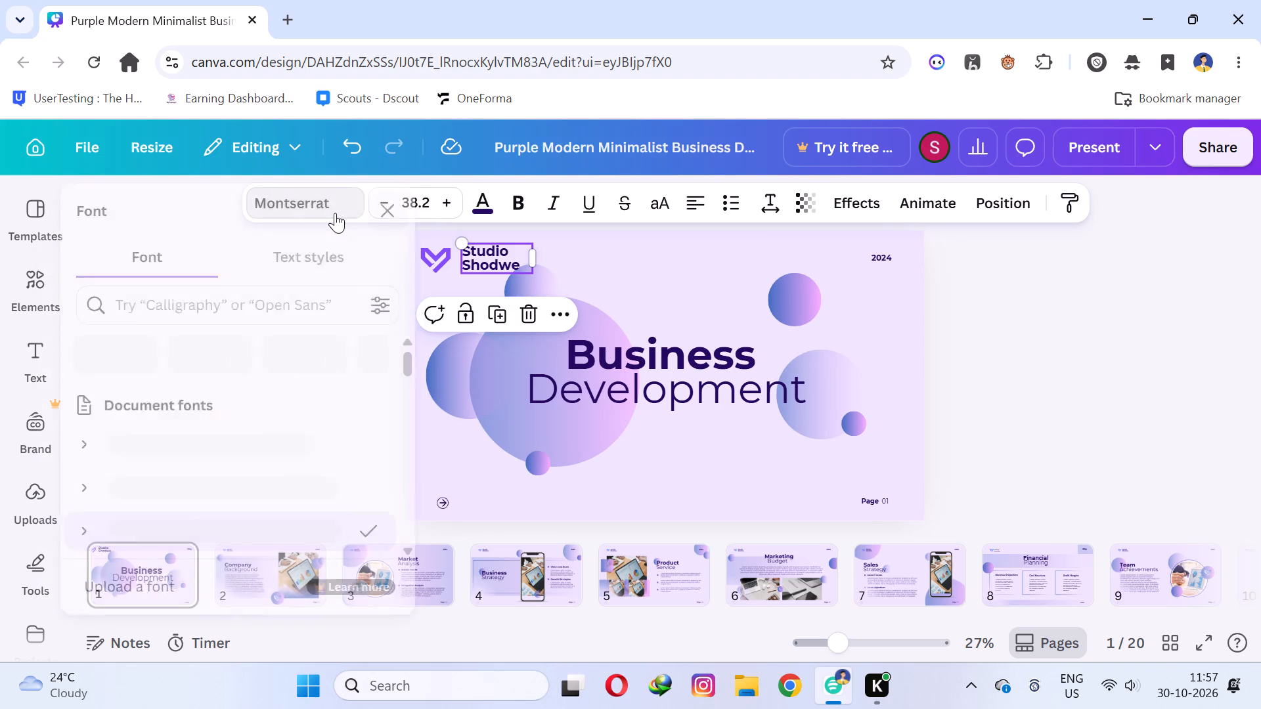
pyautogui.scroll(-1, 351, 343)
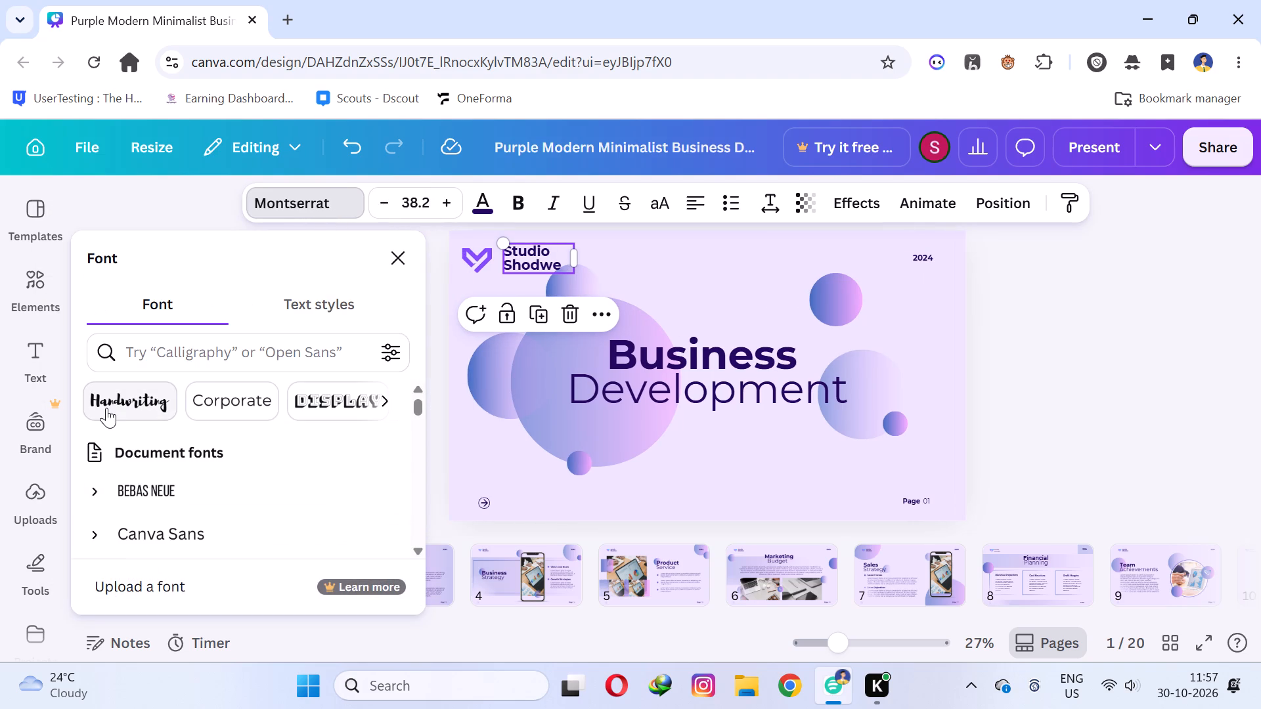
pyautogui.scroll(-3, 145, 412)
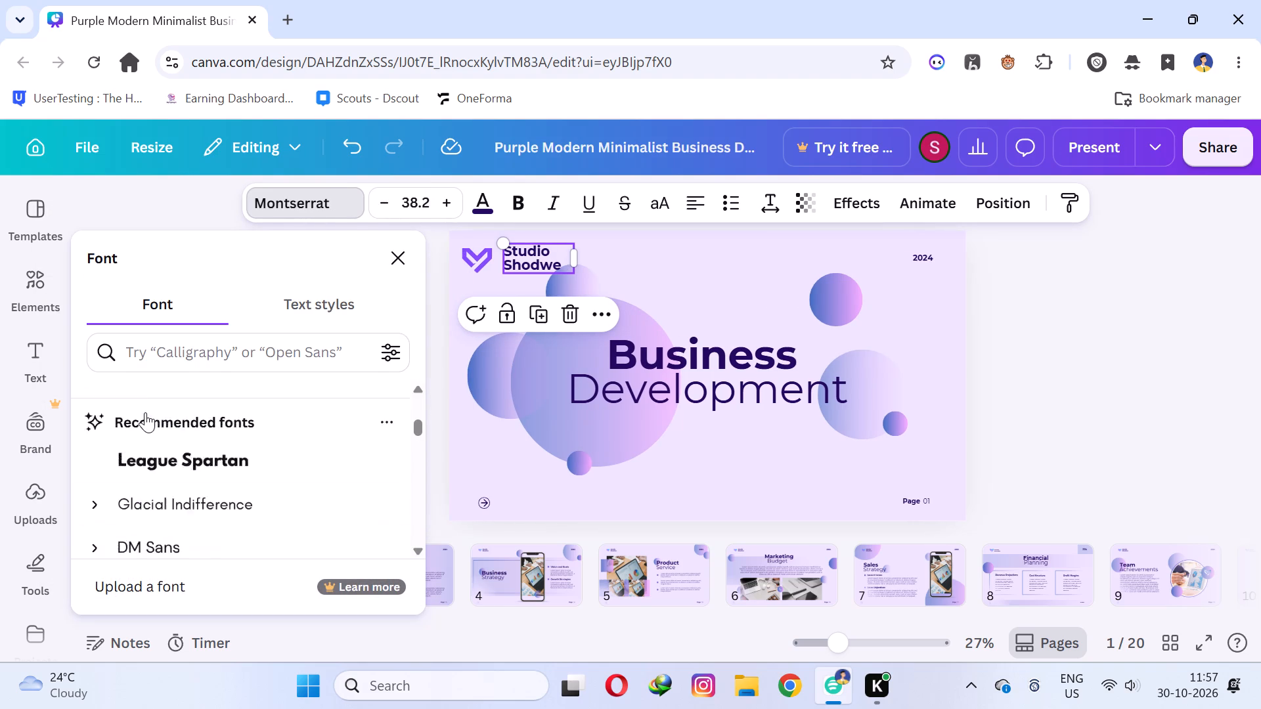
pyautogui.scroll(-7, 219, 479)
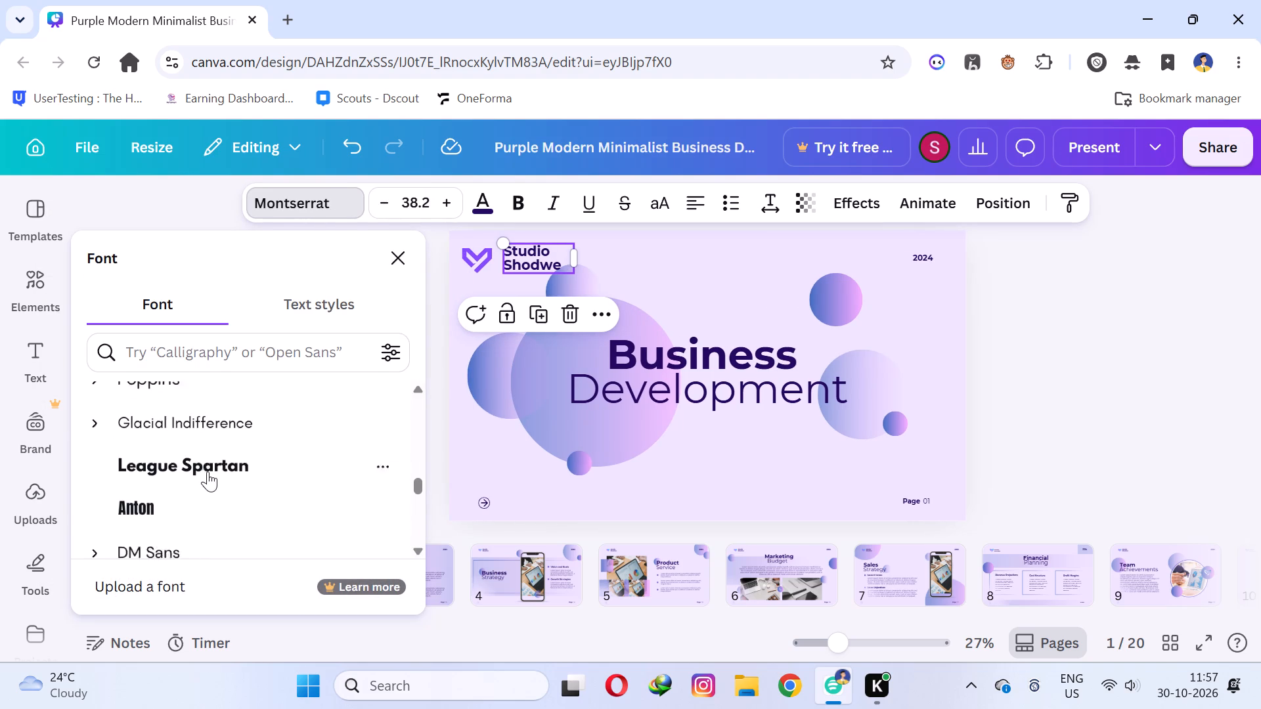
pyautogui.scroll(-6, 208, 471)
pyautogui.scroll(2, 173, 463)
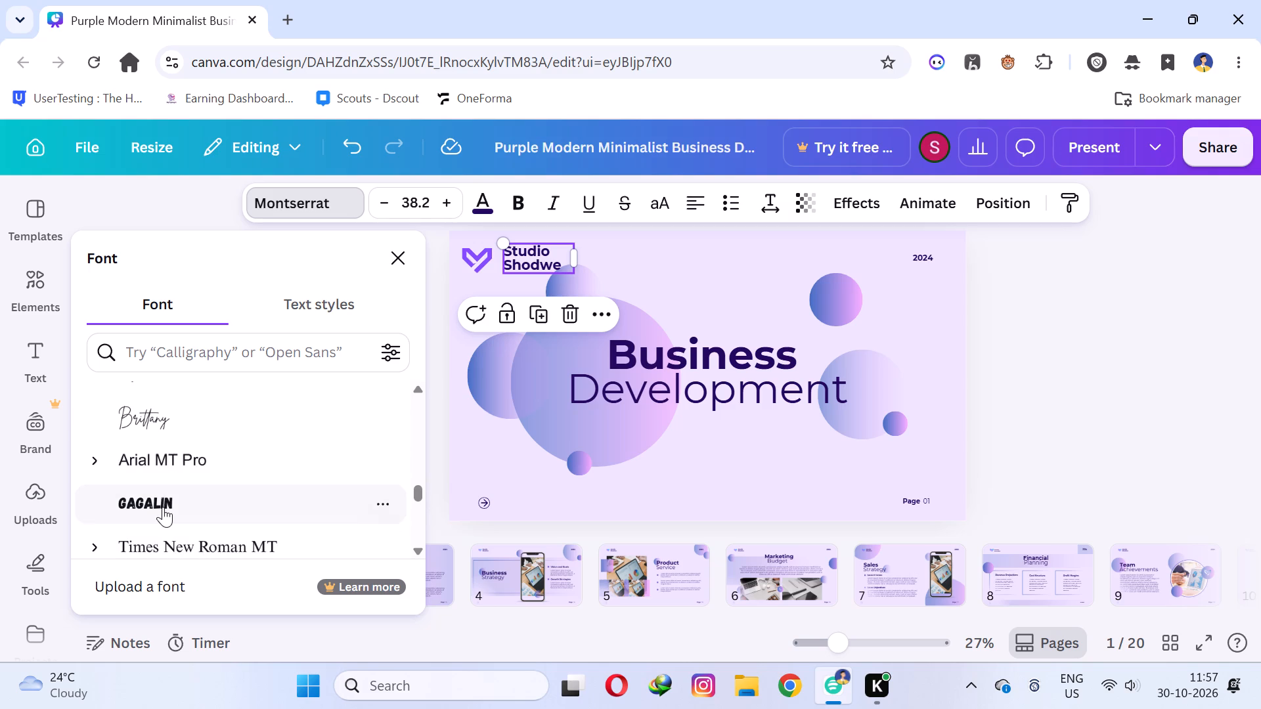
pyautogui.click(163, 507)
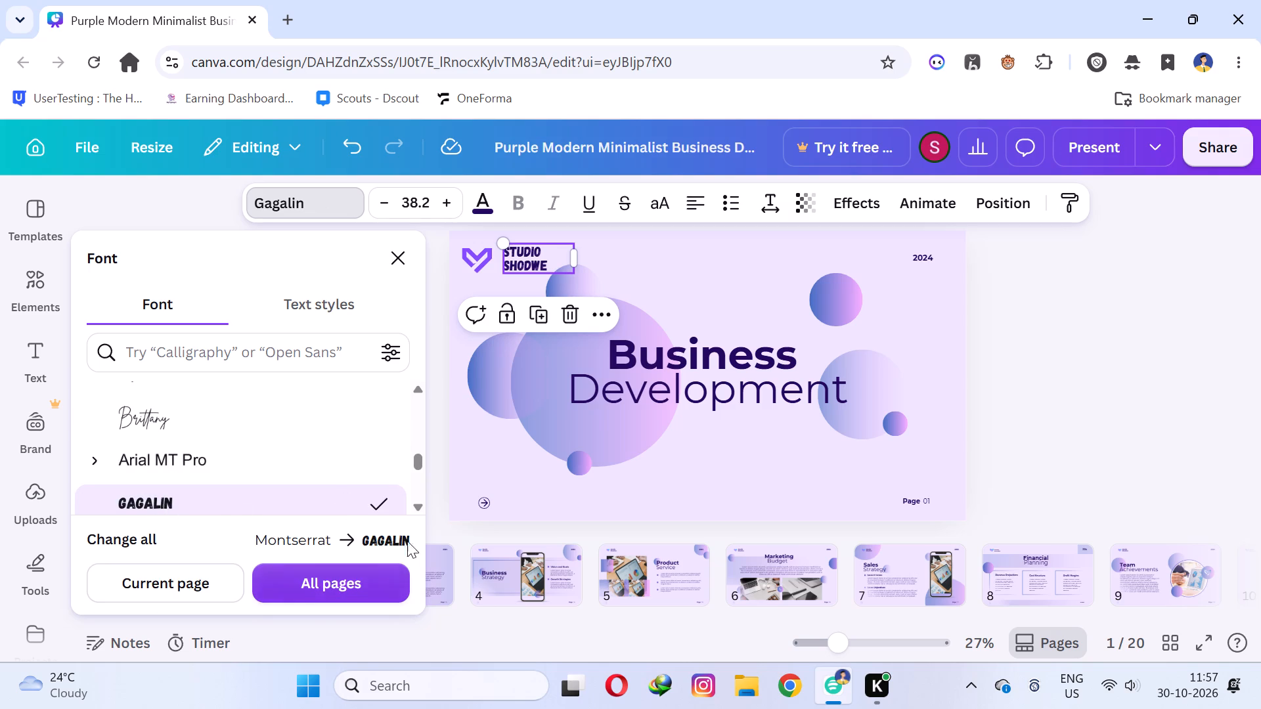
pyautogui.click(223, 573)
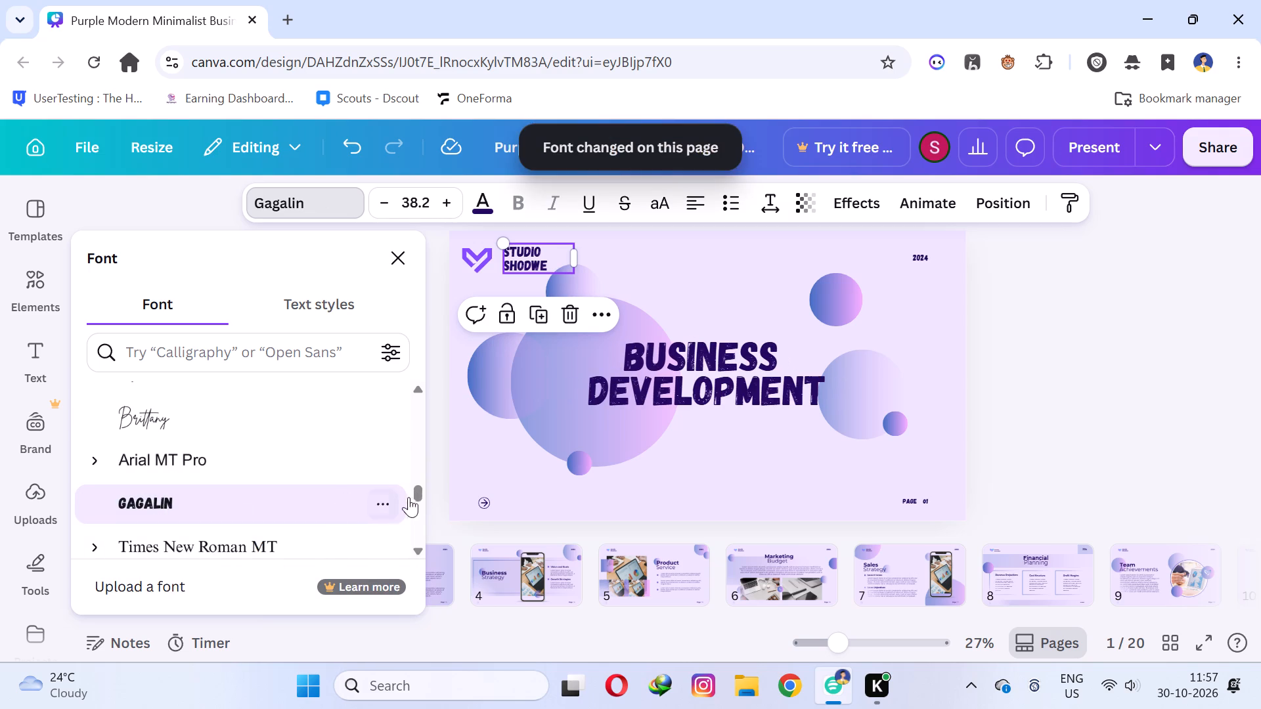
pyautogui.click(474, 450)
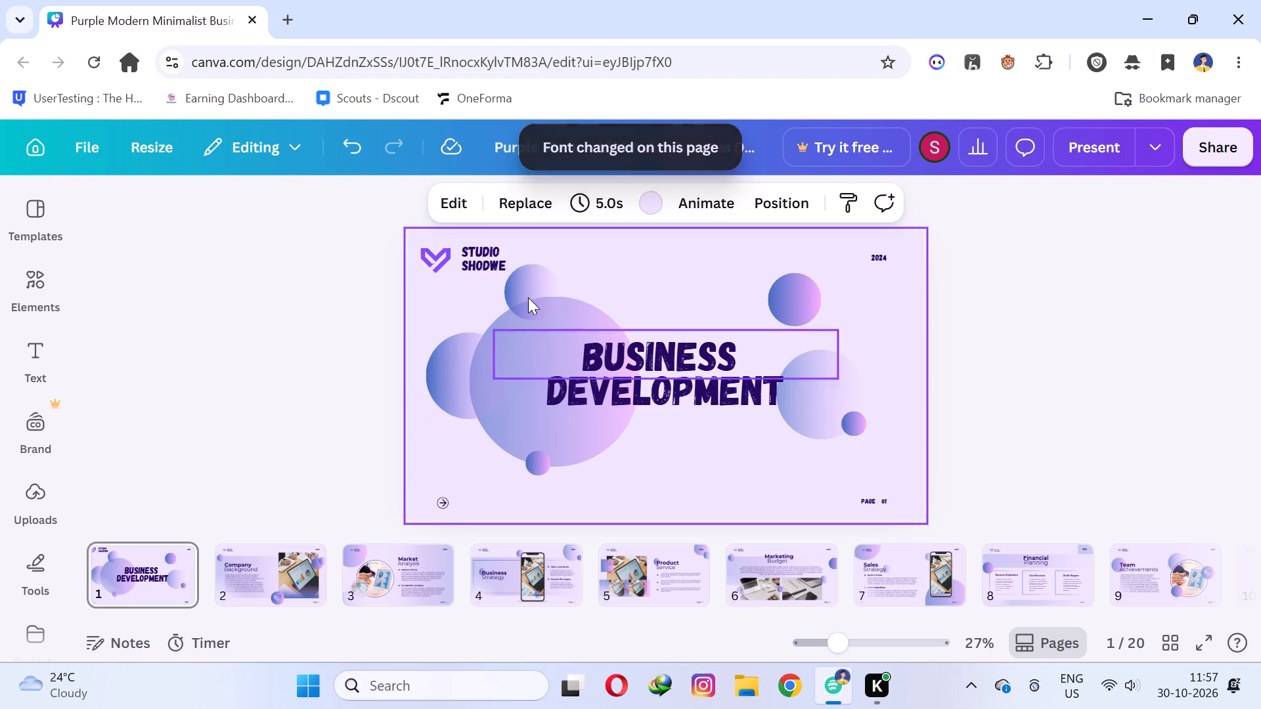
# Apply the Glow text effect to the Studio Shodwe text.
pyautogui.click(469, 263)
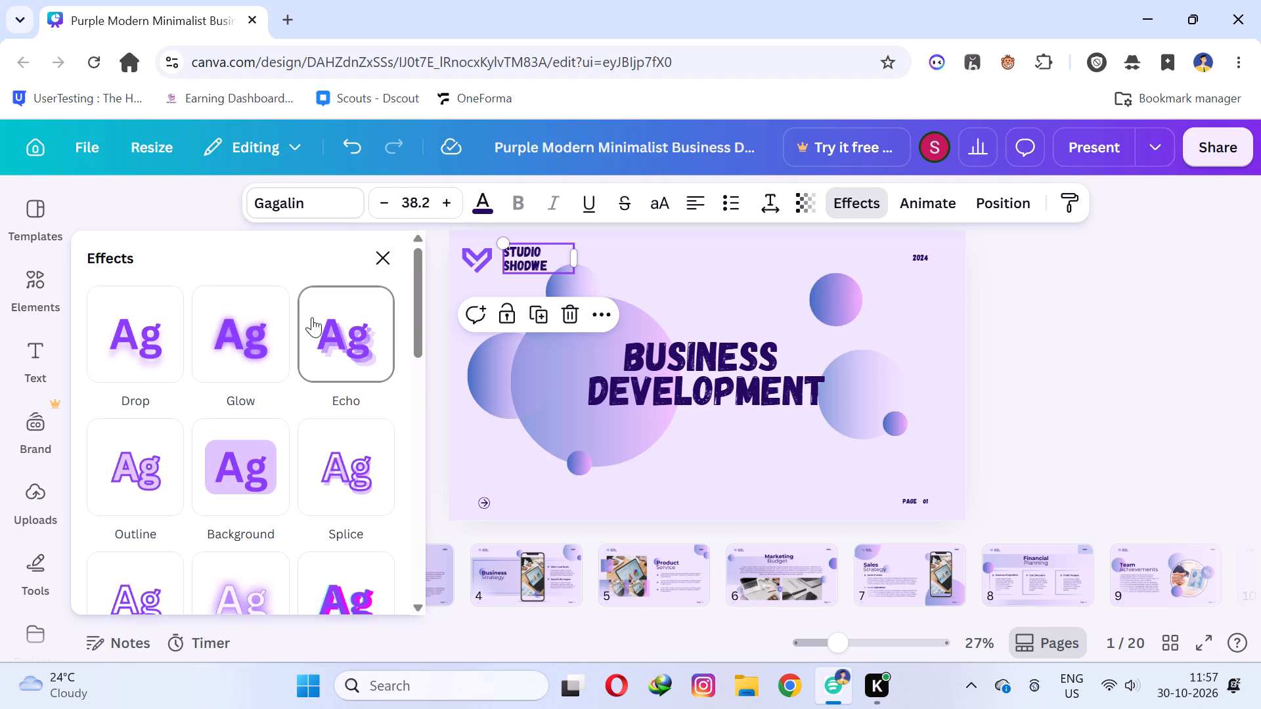
pyautogui.click(540, 254)
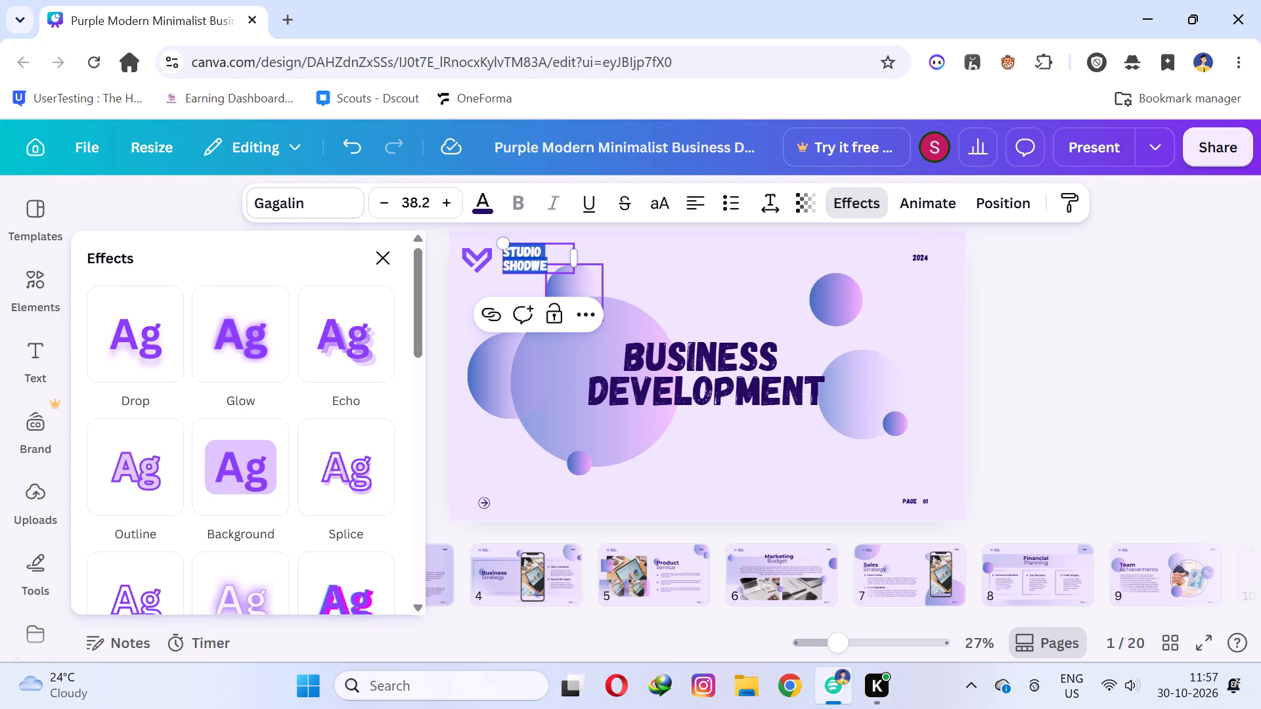
pyautogui.click(518, 259)
pyautogui.click(267, 343)
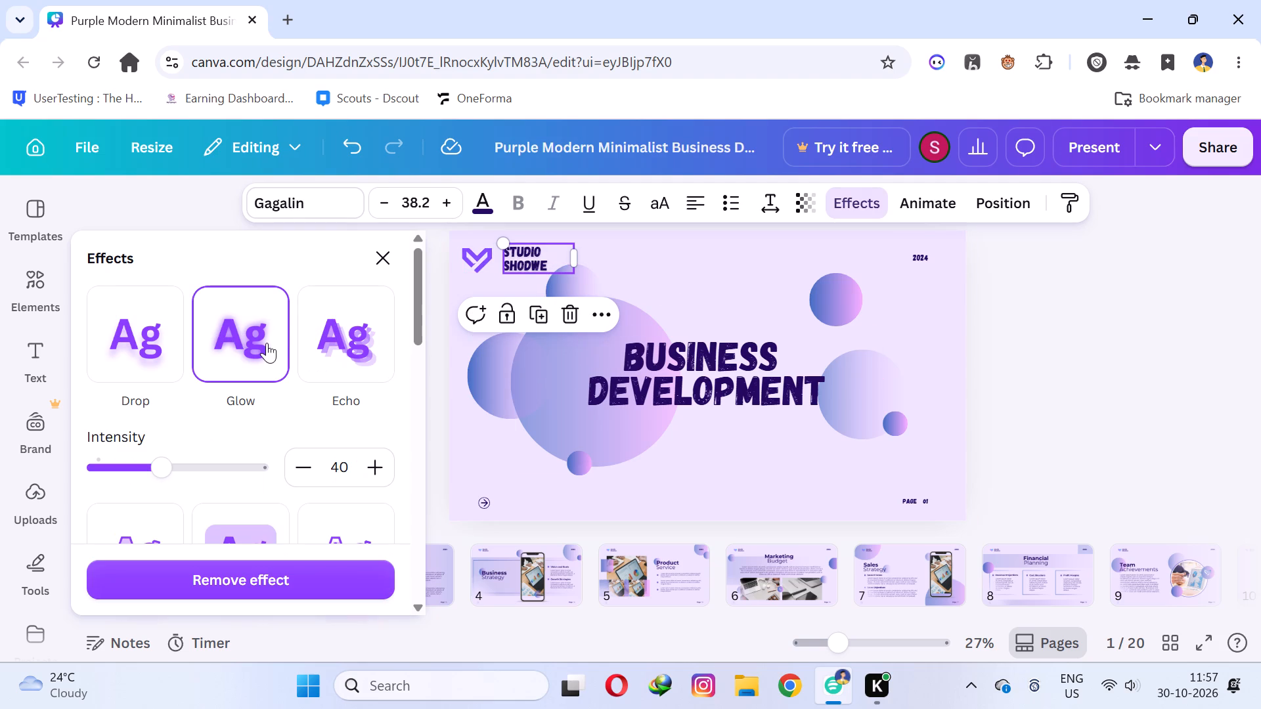
# Apply the Typewriter animation to the Studio Shodwe text.
pyautogui.click(916, 207)
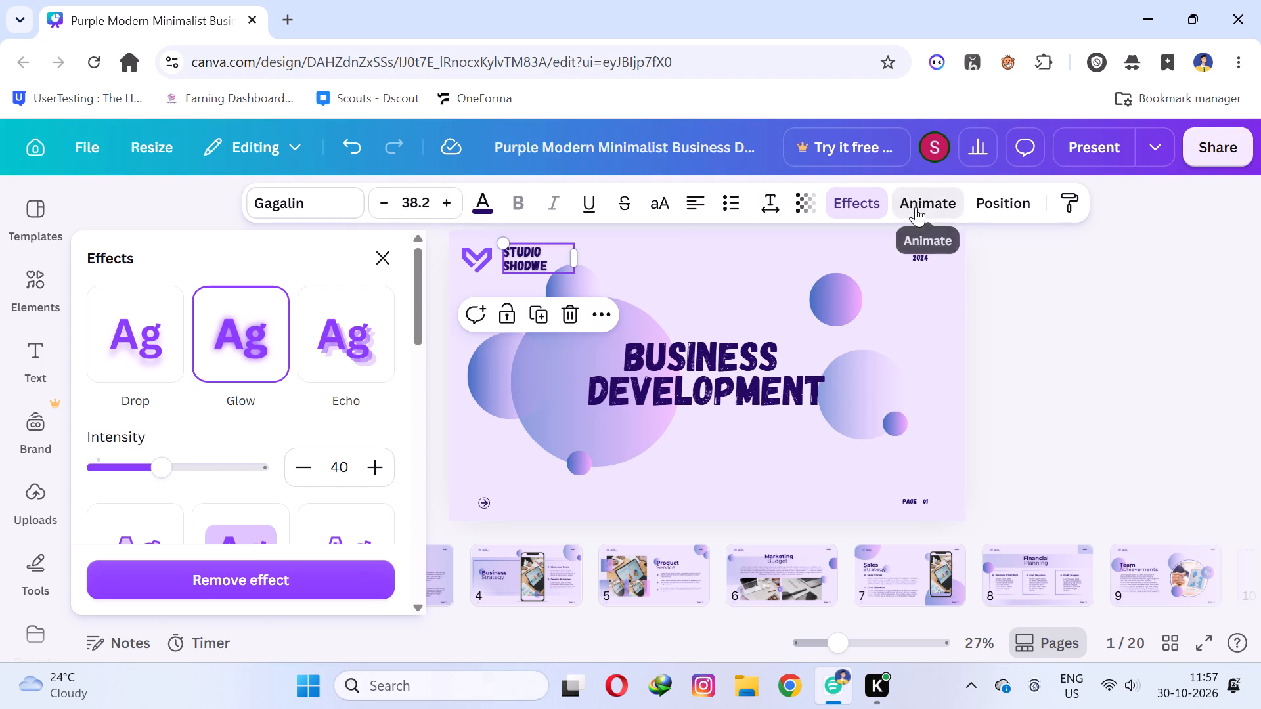
pyautogui.scroll(-2, 380, 339)
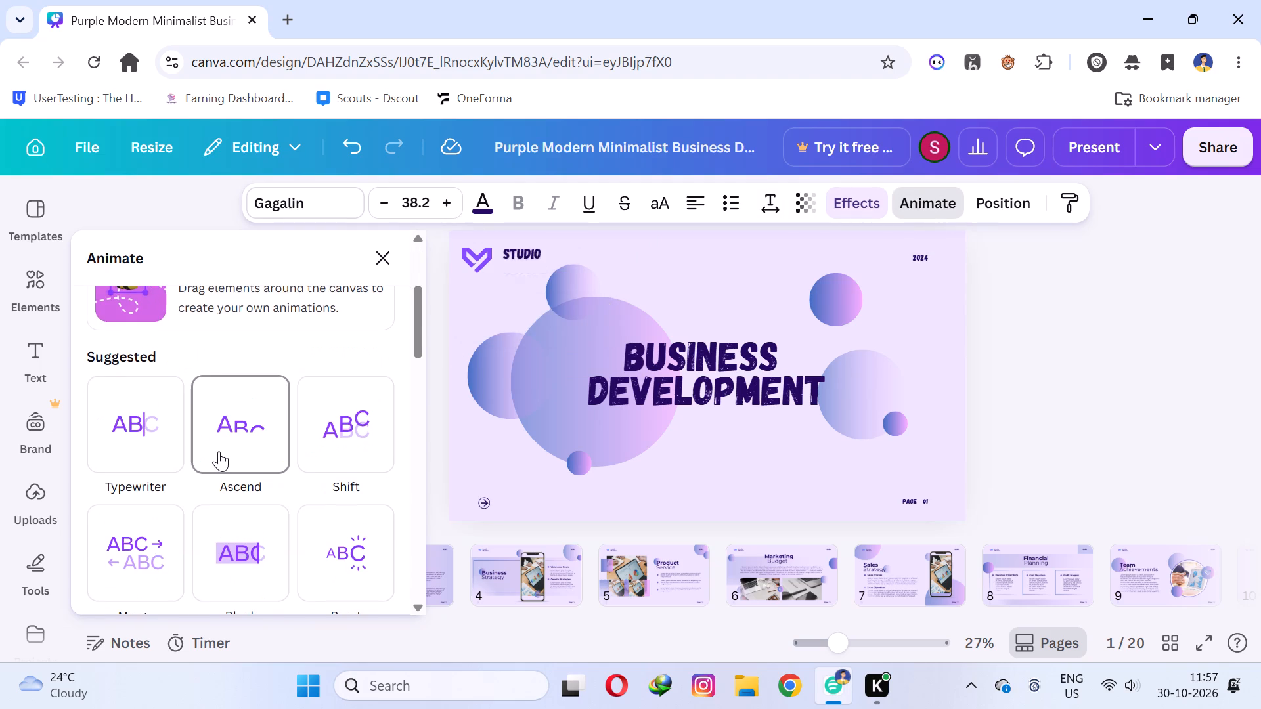
pyautogui.click(139, 444)
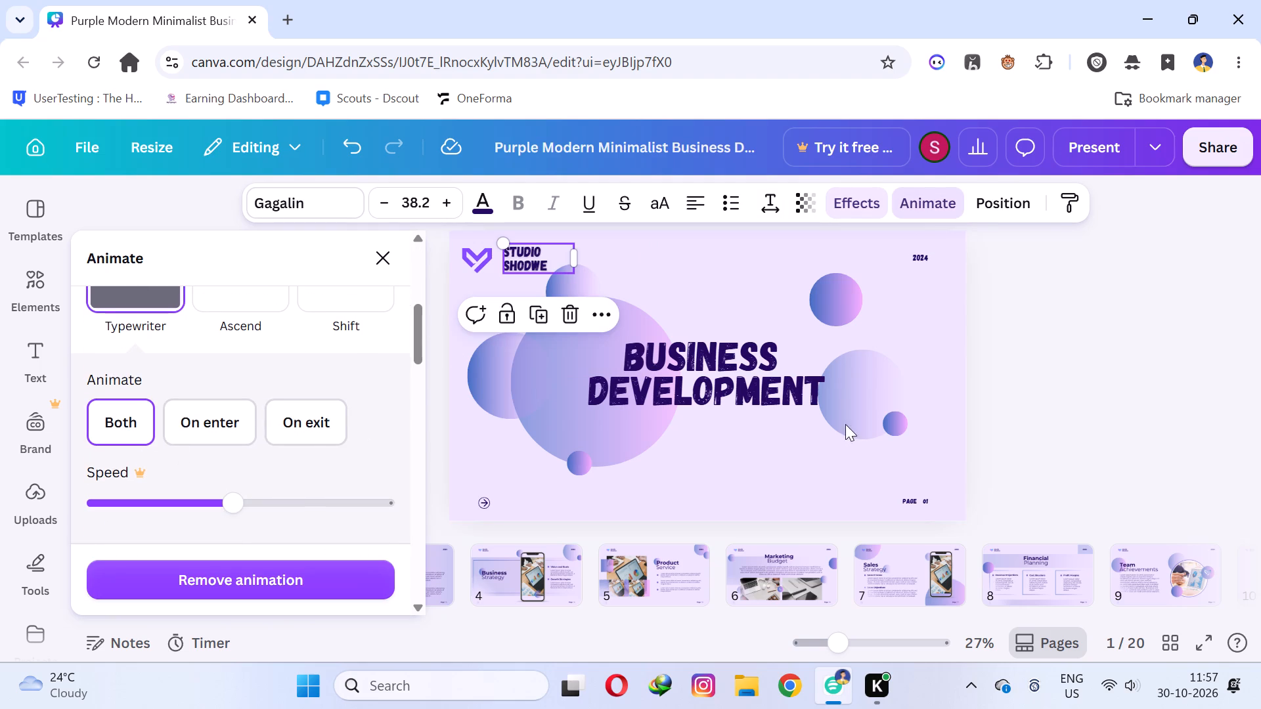
# Move the BUSINESS title line slightly up and right, away from the DEVELOPMENT line.
pyautogui.click(699, 362)
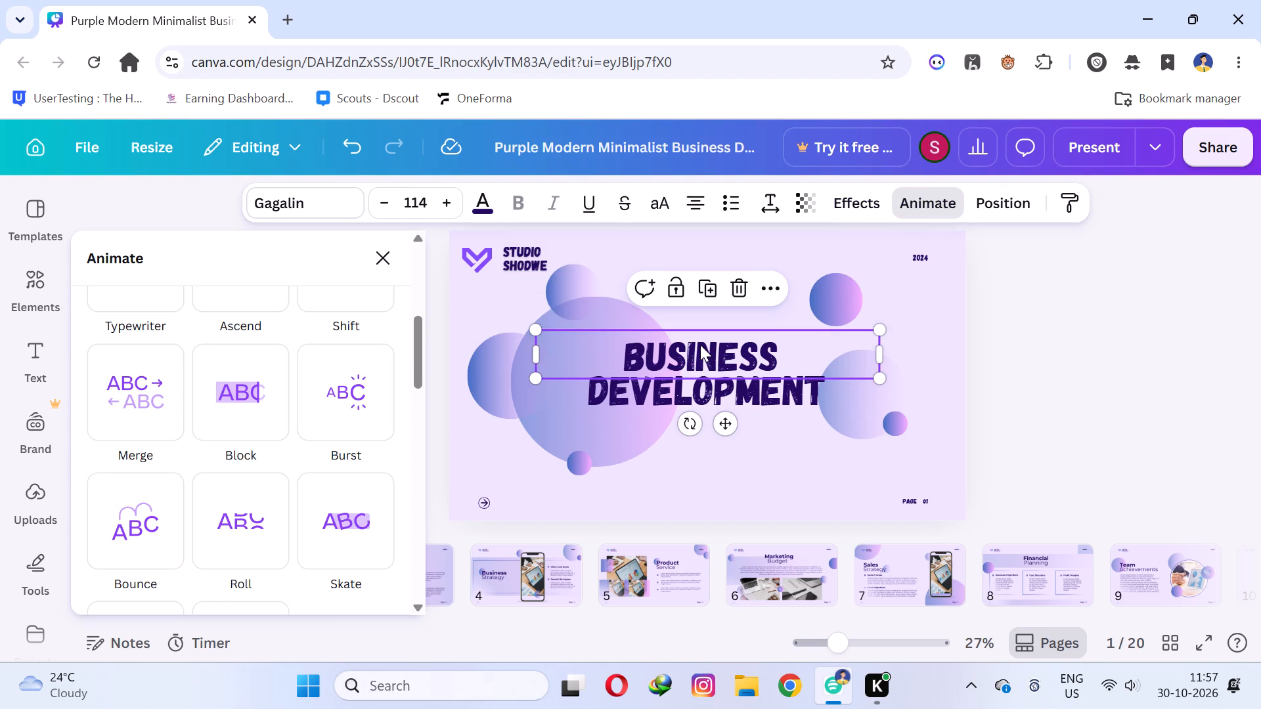
pyautogui.moveTo(700, 345); pyautogui.dragTo(708, 340)
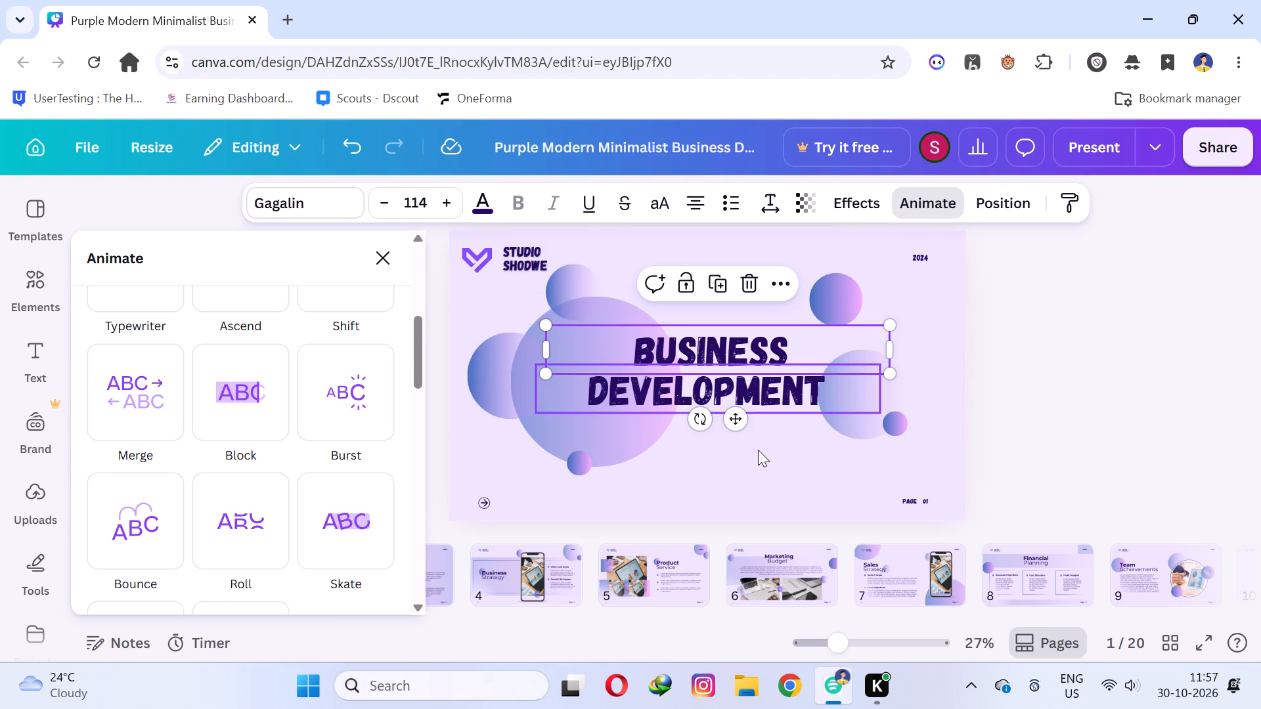
pyautogui.click(762, 454)
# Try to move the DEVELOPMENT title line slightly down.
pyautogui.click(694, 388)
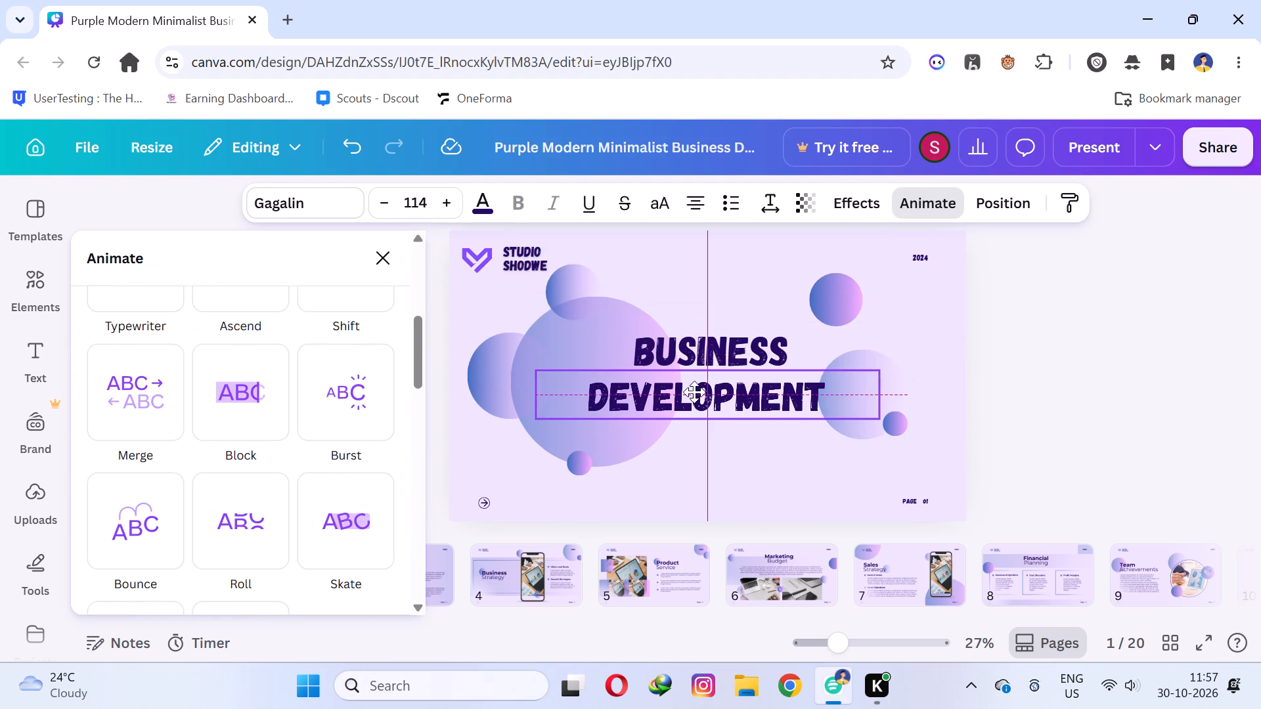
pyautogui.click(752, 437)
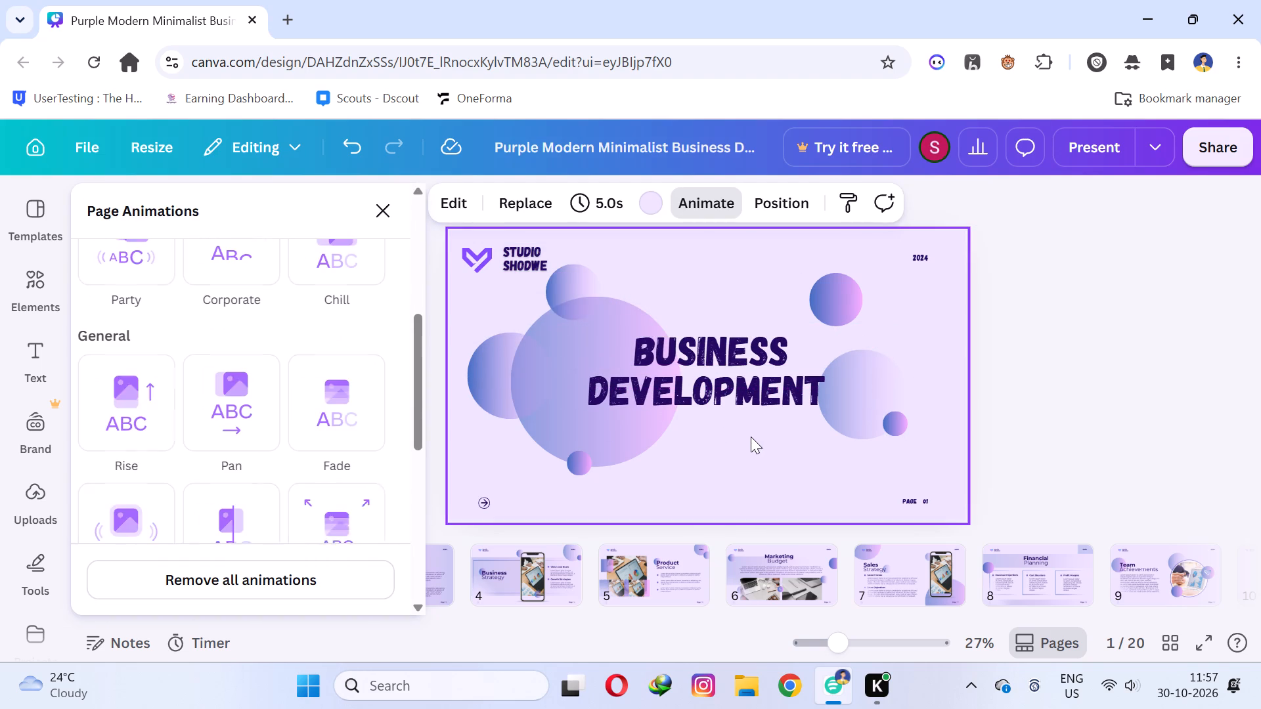
# Apply a suggested text animation with the Word writing style to the DEVELOPMENT title line.
pyautogui.click(716, 374)
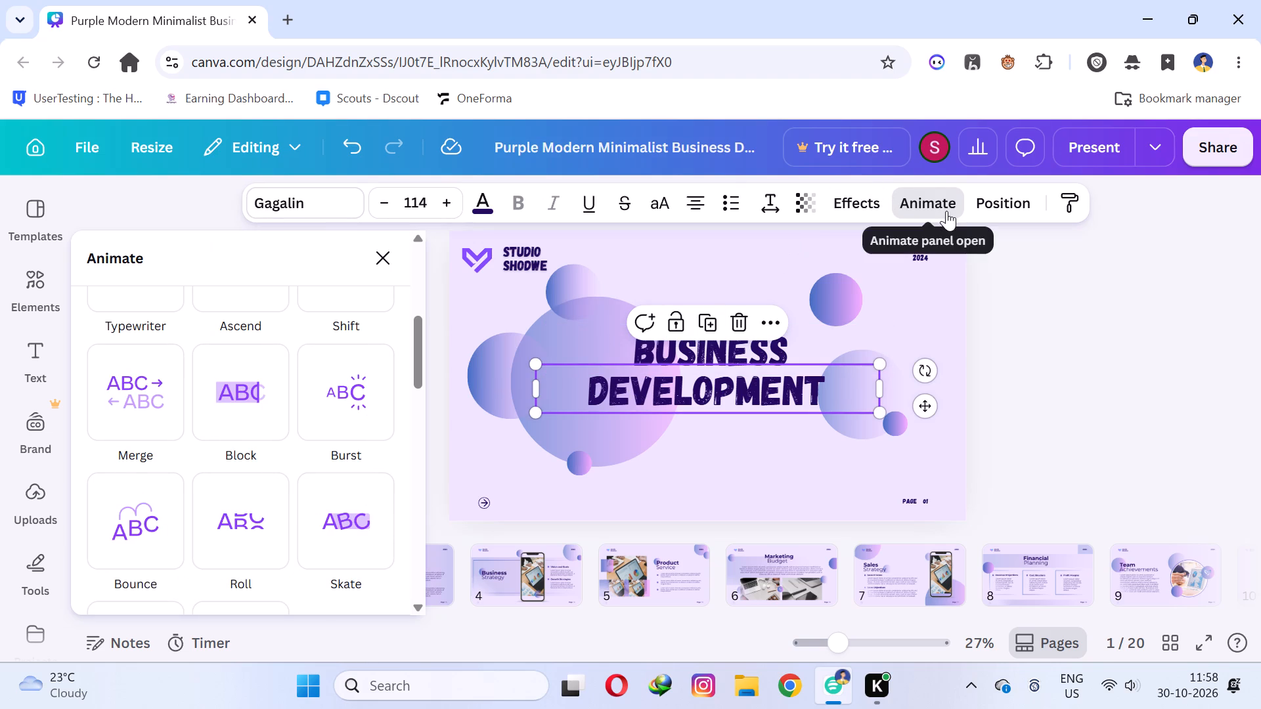
pyautogui.click(925, 192)
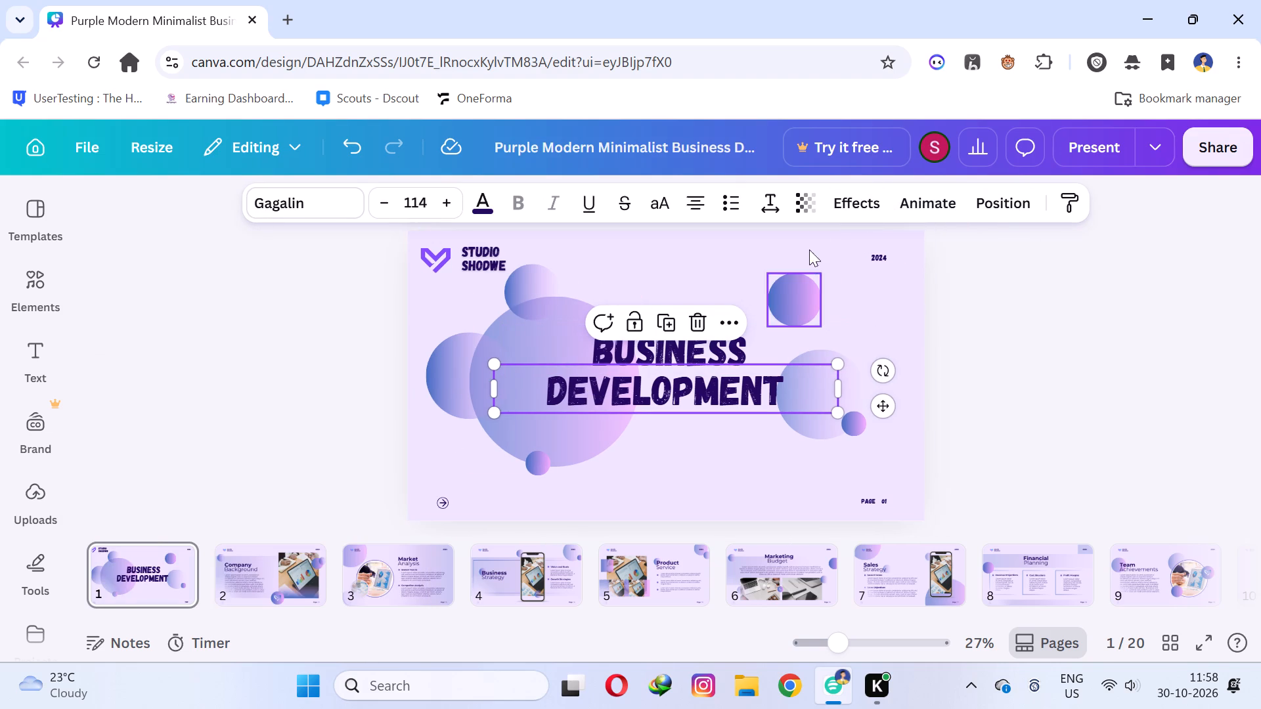
pyautogui.click(912, 201)
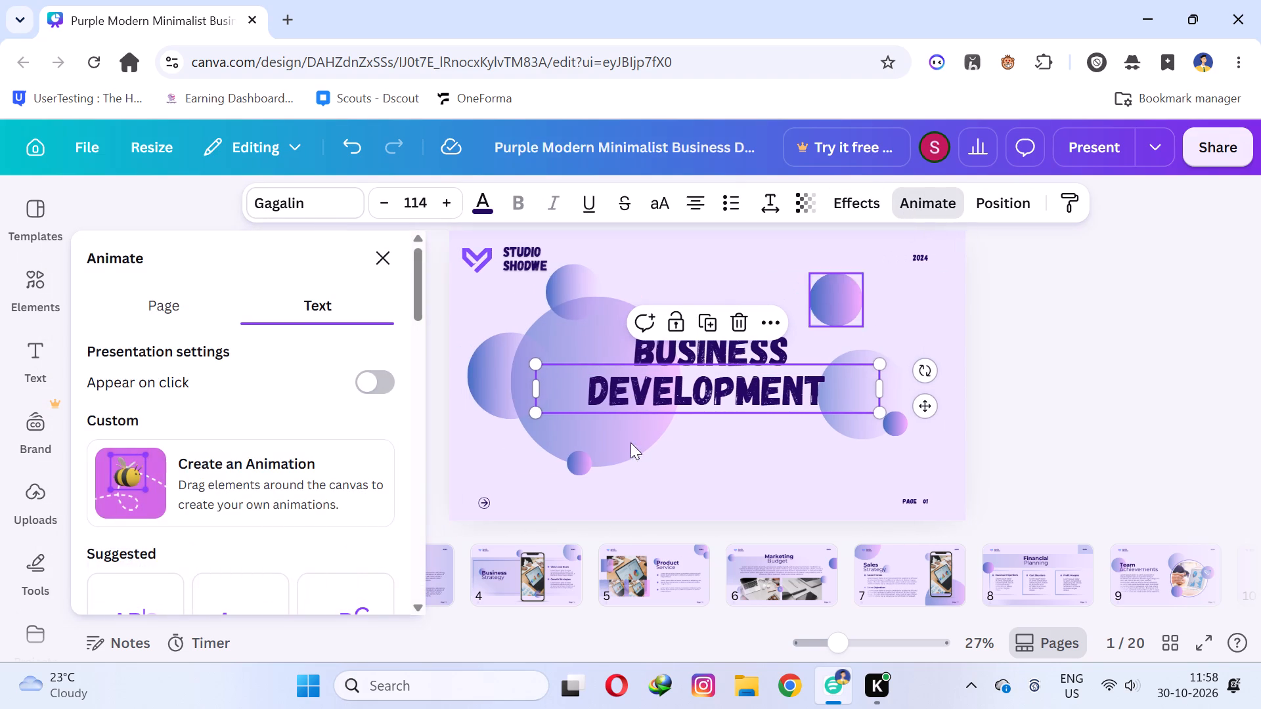
pyautogui.scroll(-1, 396, 507)
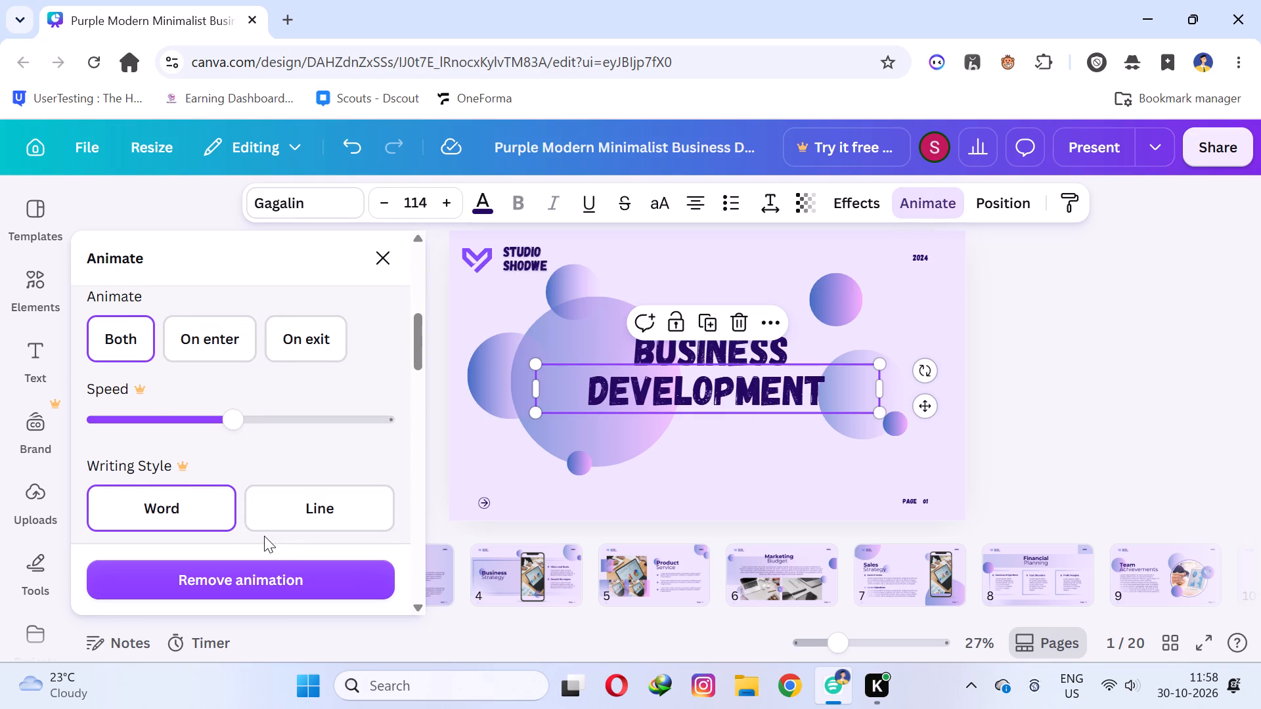
# Apply the Shift text animation to the BUSINESS title line.
pyautogui.click(689, 351)
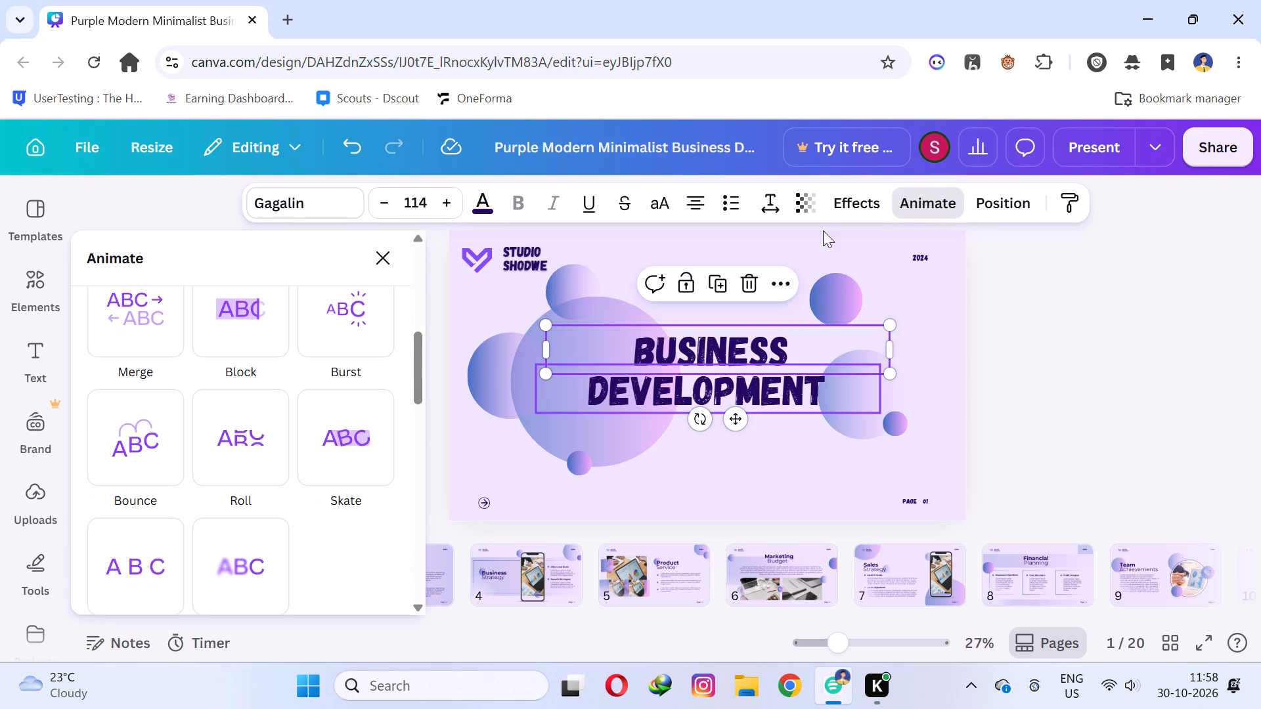
pyautogui.scroll(1, 327, 345)
pyautogui.scroll(1, 247, 374)
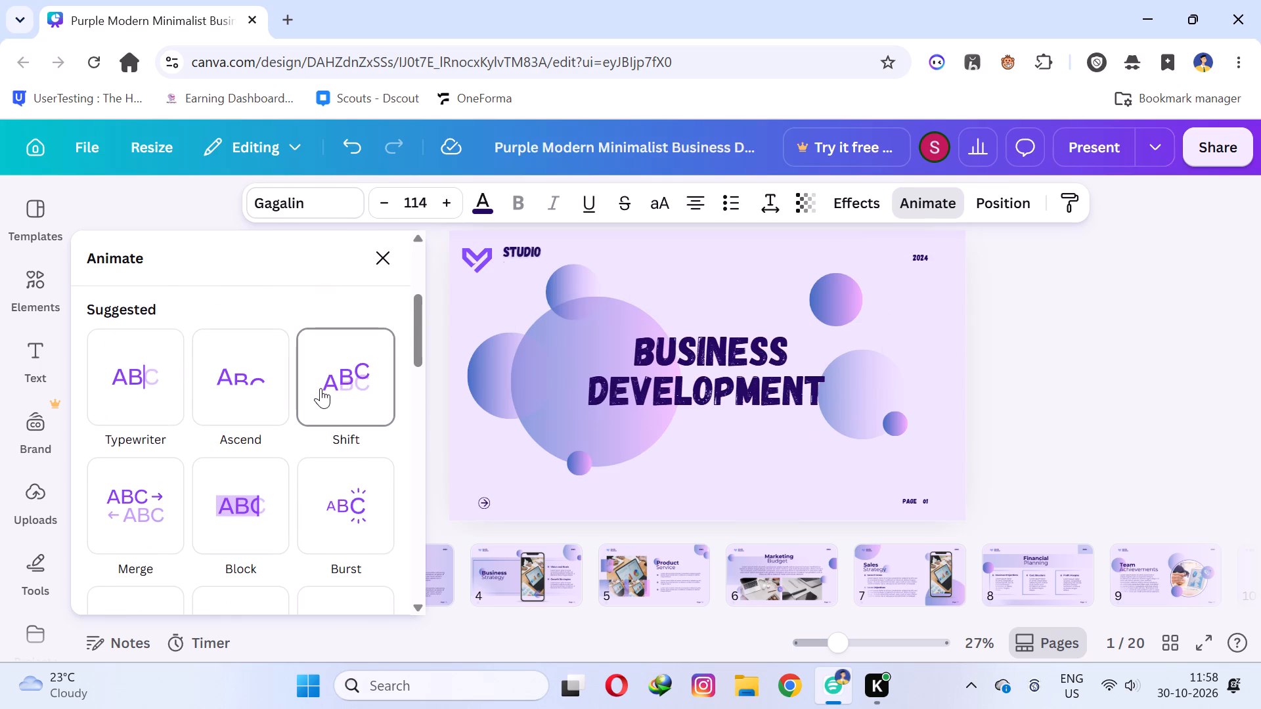
pyautogui.click(361, 371)
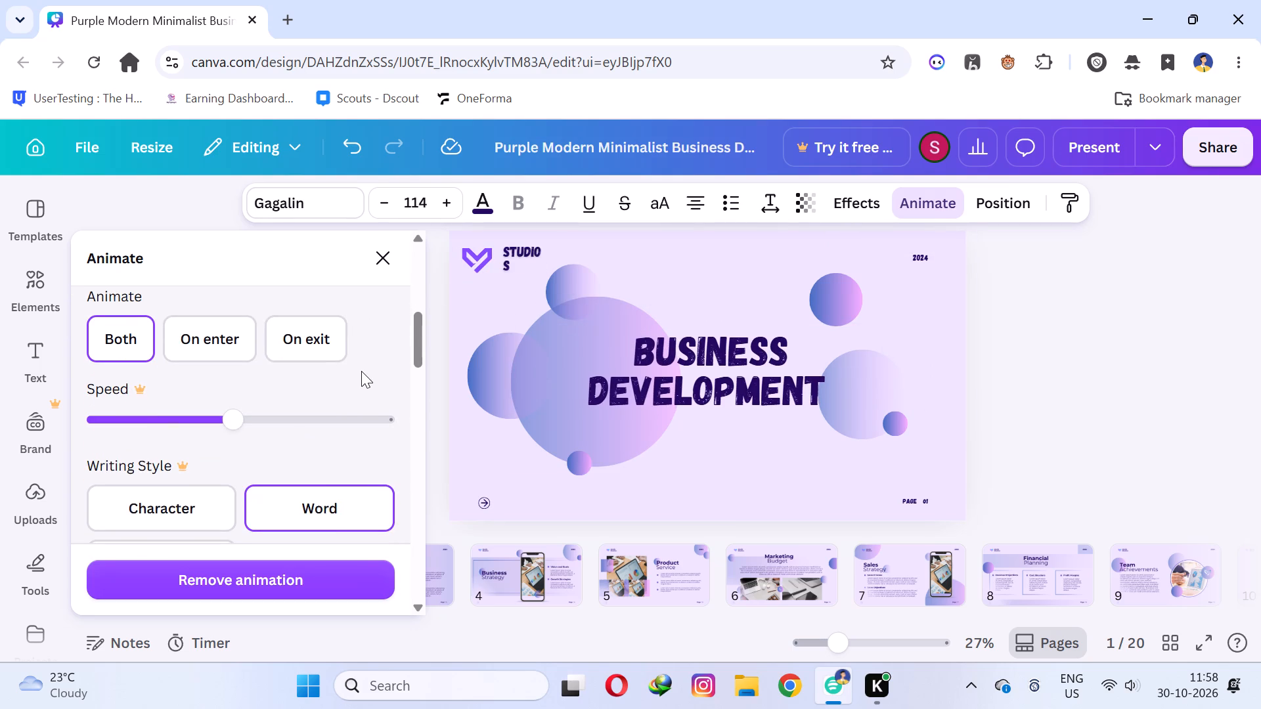
# Enlarge the 2024 year text on the title slide to a font size of about 31.
pyautogui.click(915, 260)
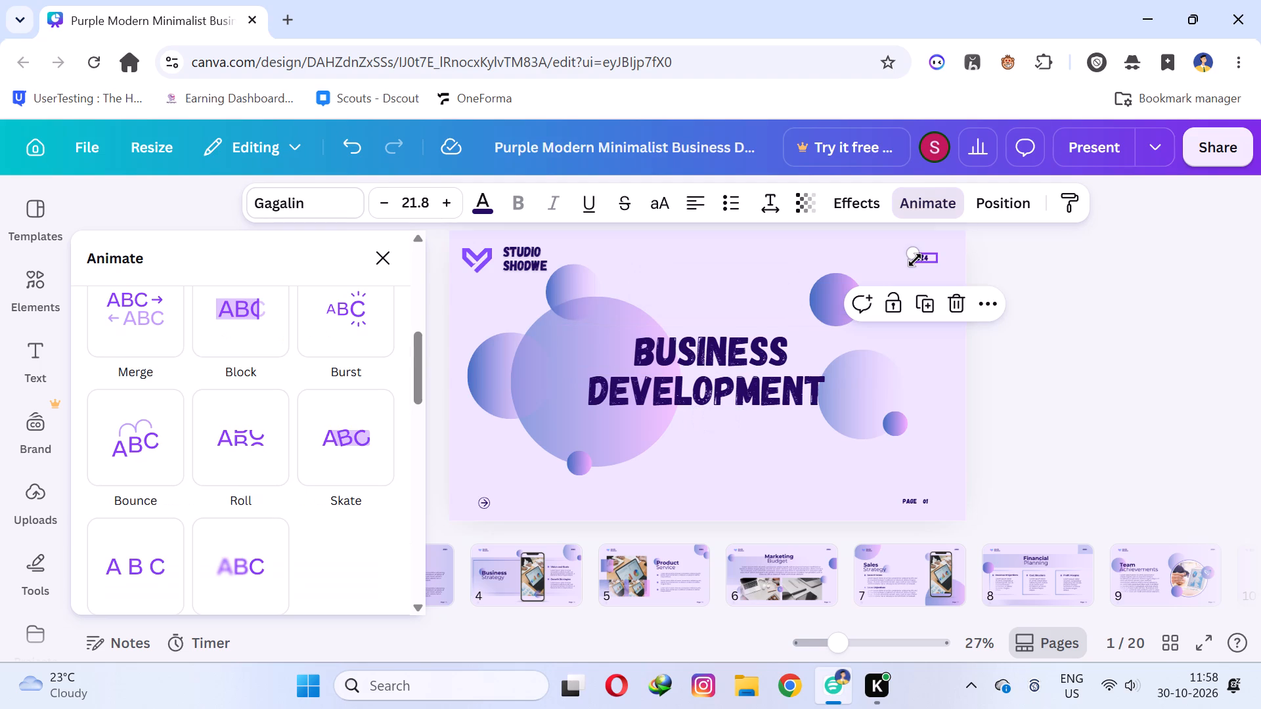
pyautogui.moveTo(915, 260); pyautogui.dragTo(905, 267)
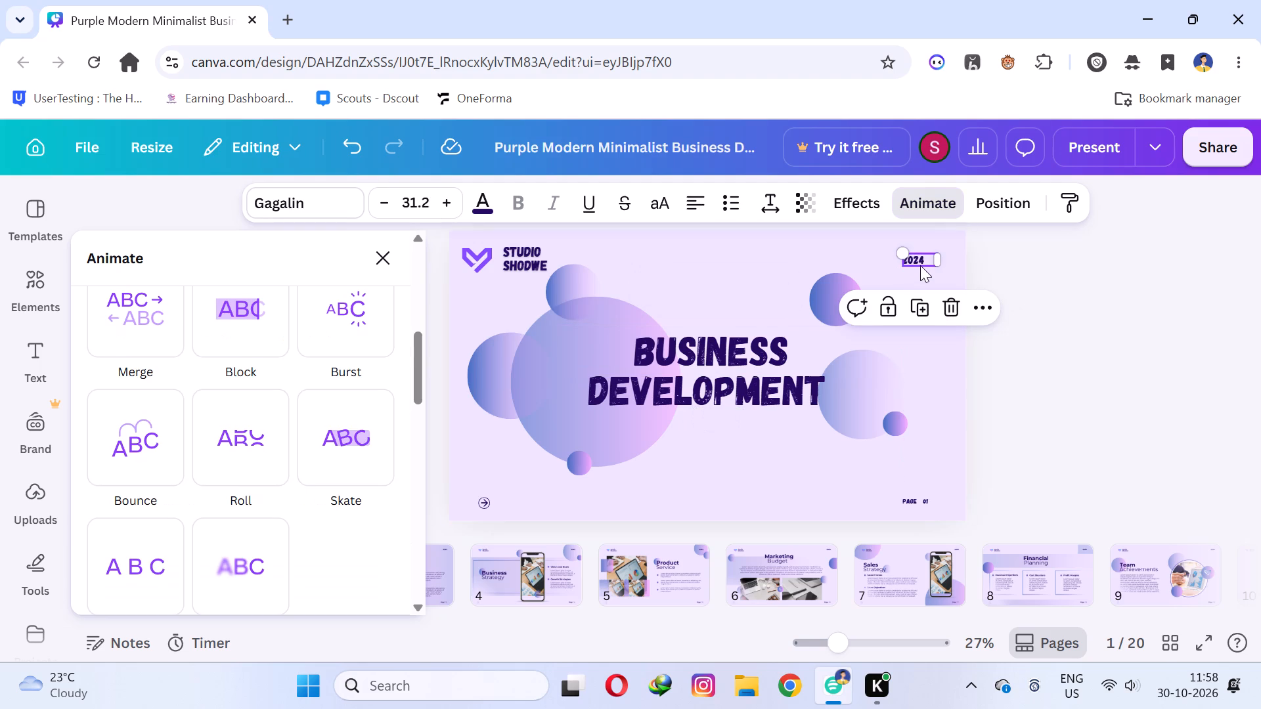
# Change the year on the title slide to 2026.
pyautogui.click(925, 259)
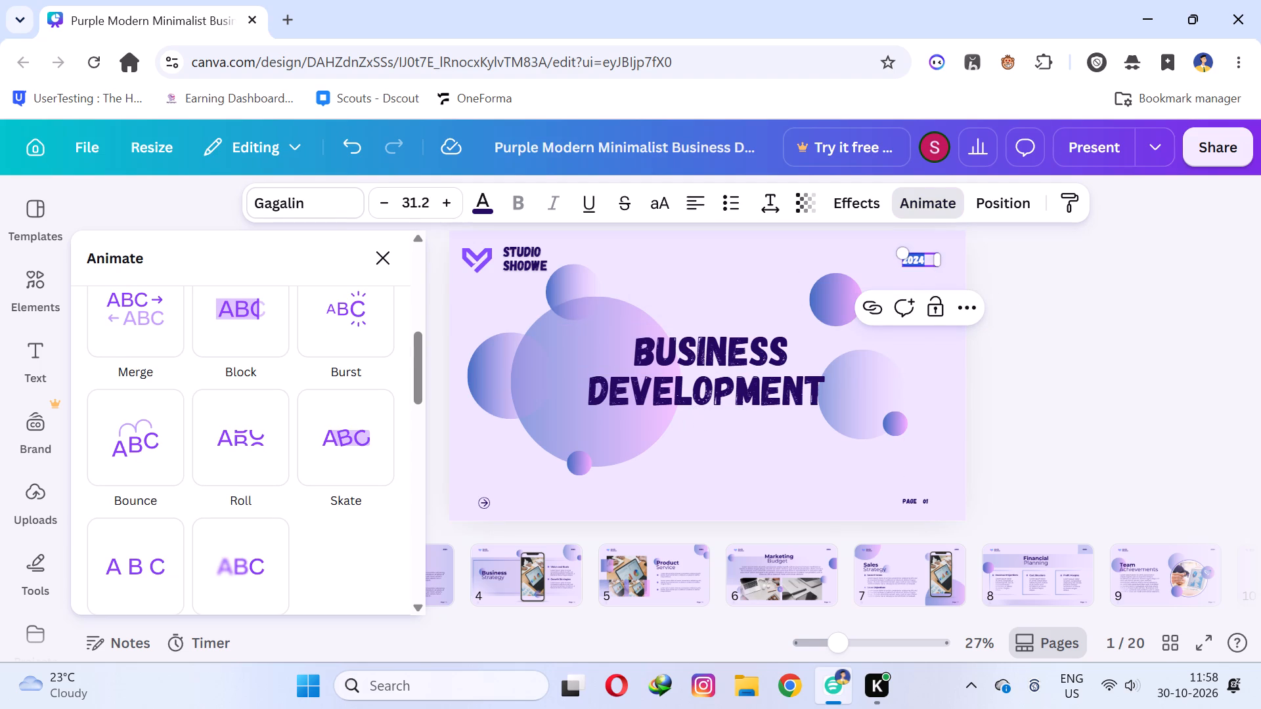
pyautogui.press('BackSpace')
pyautogui.write('202')
pyautogui.press('6')
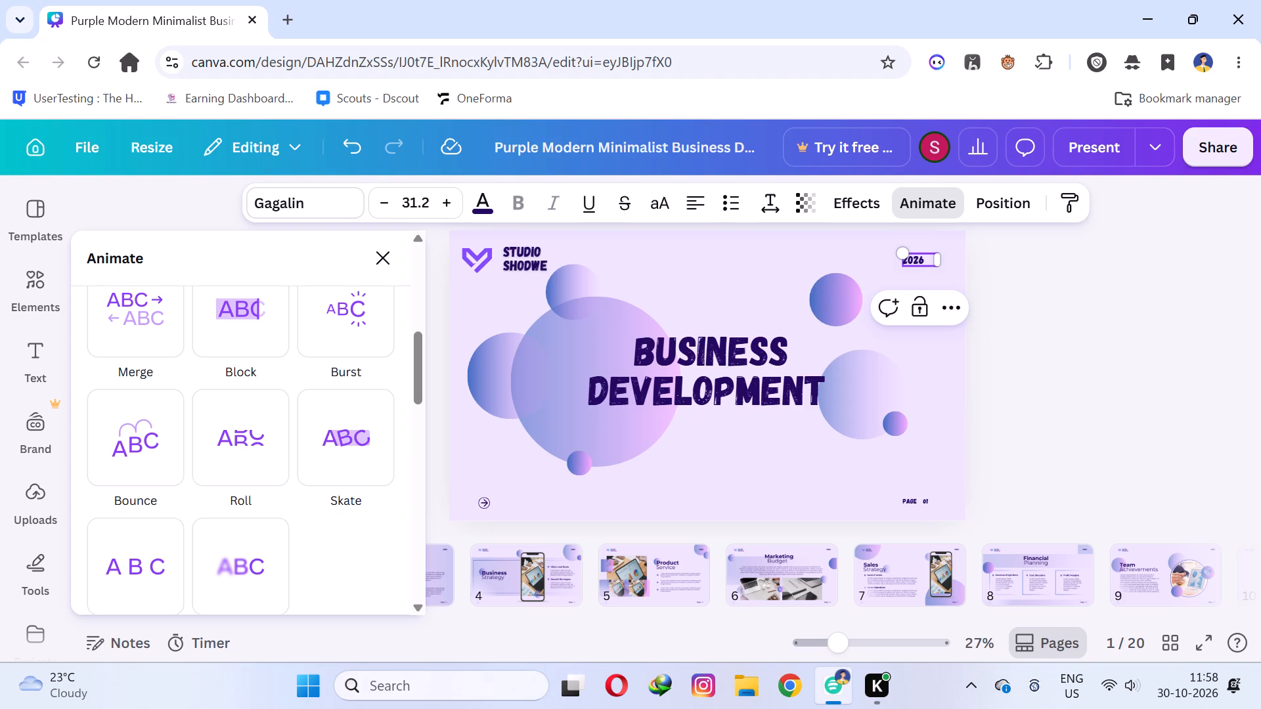
# Enlarge the 2026 year text to a font size of about 49.
pyautogui.moveTo(898, 251); pyautogui.dragTo(875, 251)
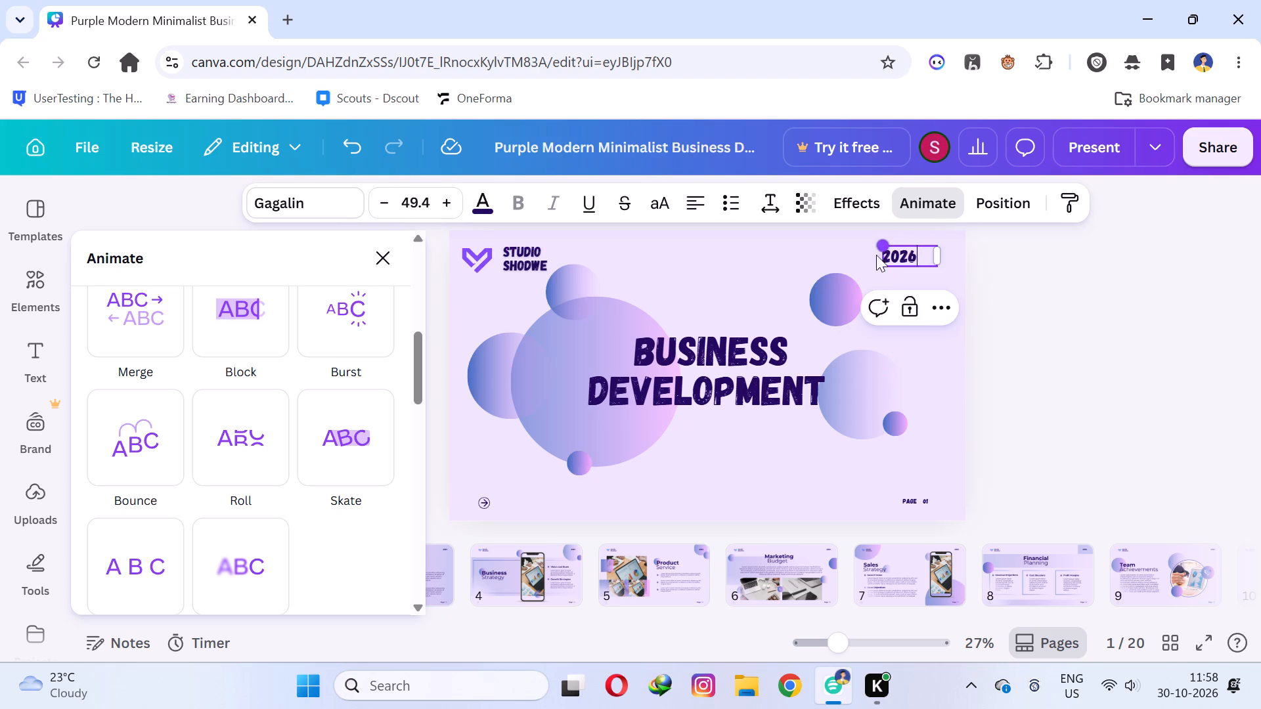
pyautogui.click(916, 341)
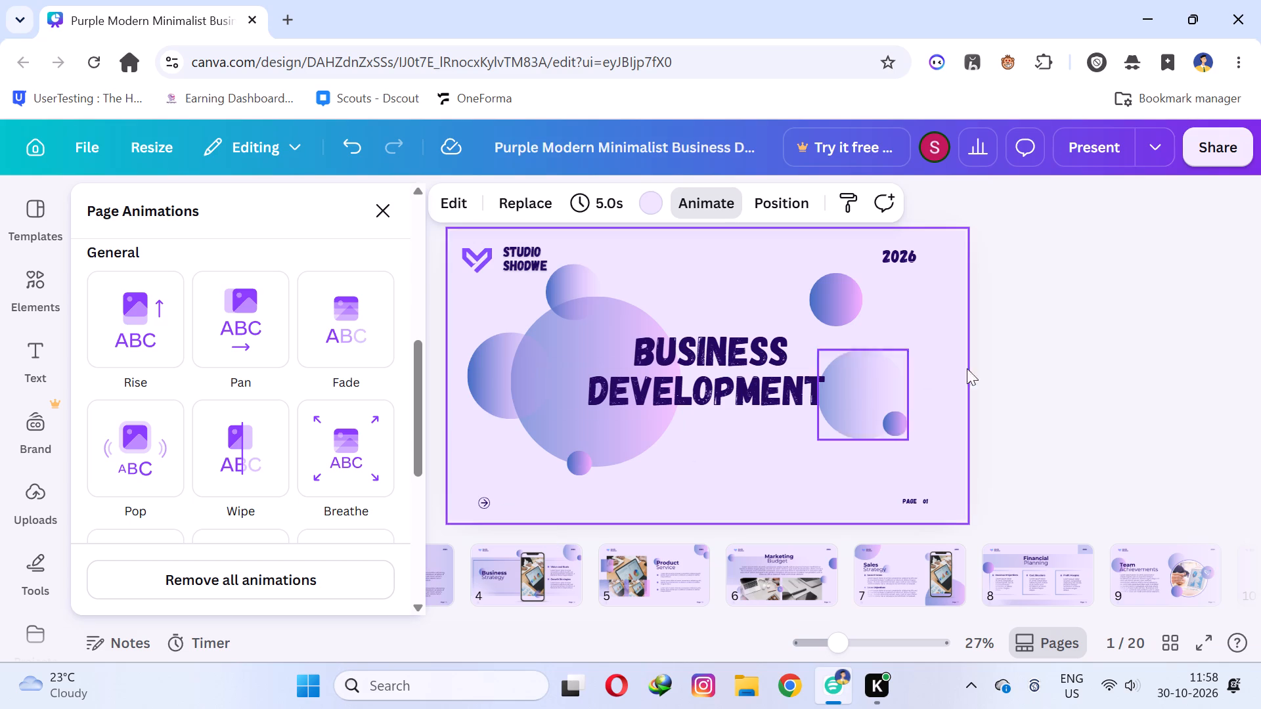
pyautogui.click(1023, 347)
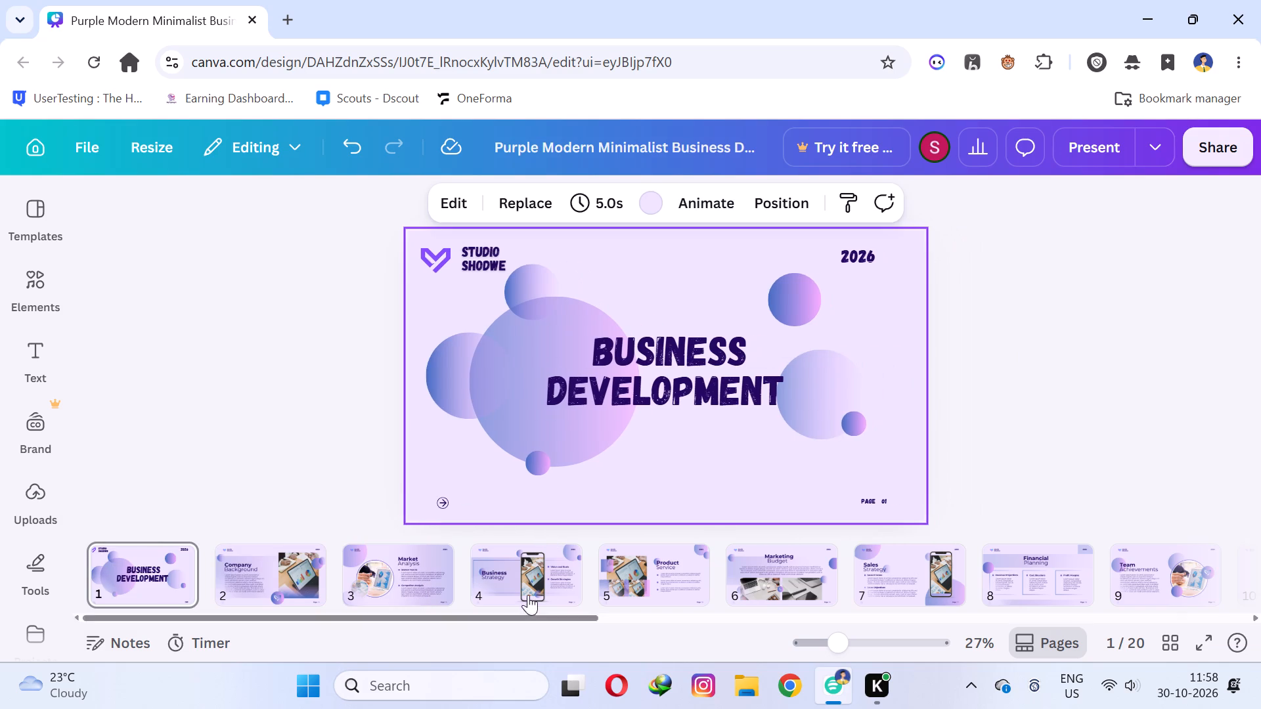
# On page 2, enlarge the heart-shaped logo and place it nearer the slide's upper-left corner.
pyautogui.click(243, 574)
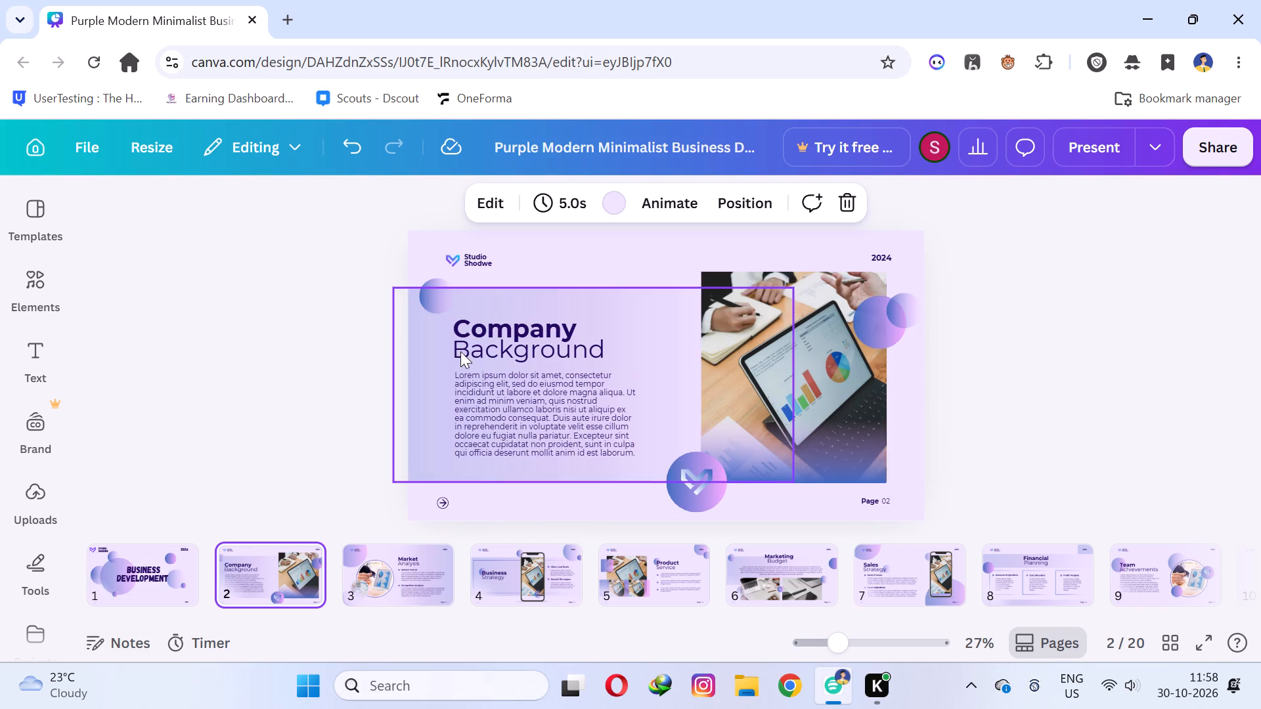
pyautogui.moveTo(453, 258); pyautogui.dragTo(450, 258)
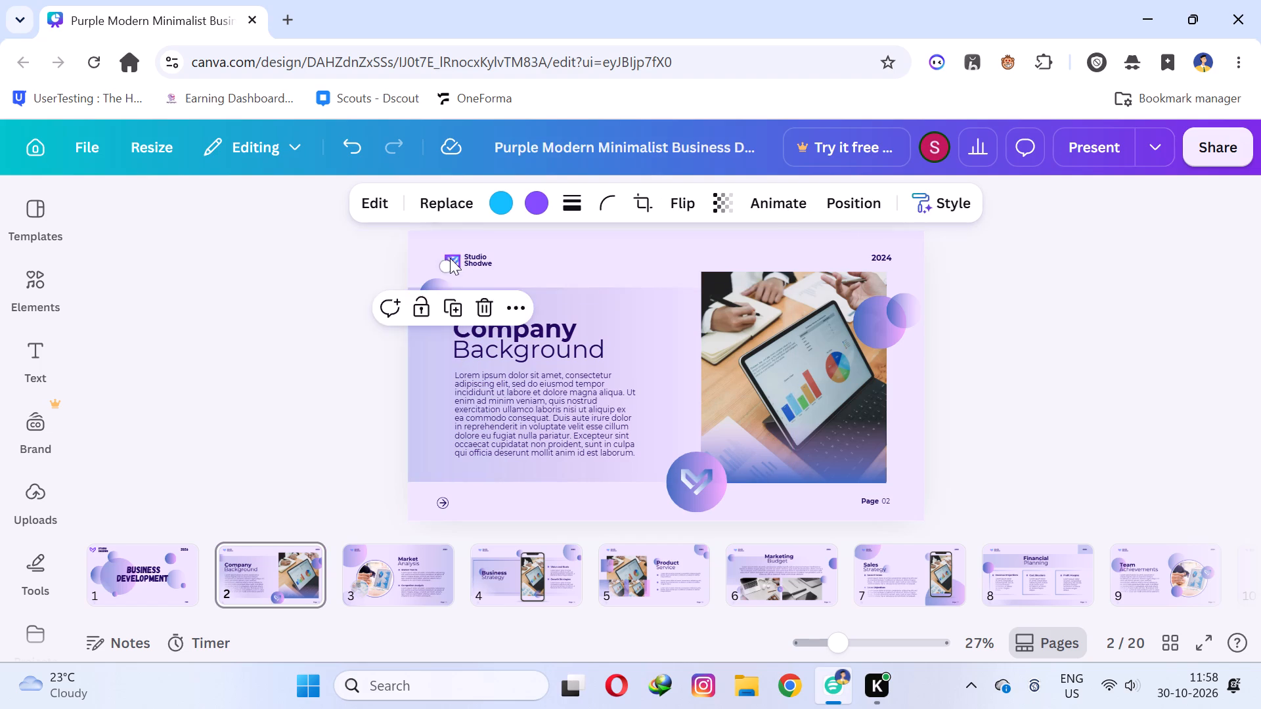
pyautogui.moveTo(450, 258); pyautogui.dragTo(428, 243)
pyautogui.moveTo(430, 257); pyautogui.dragTo(435, 282)
# Move the Studio Shodwe text on page 2 up beside the logo and enlarge it slightly.
pyautogui.click(466, 262)
pyautogui.moveTo(476, 259); pyautogui.dragTo(462, 247)
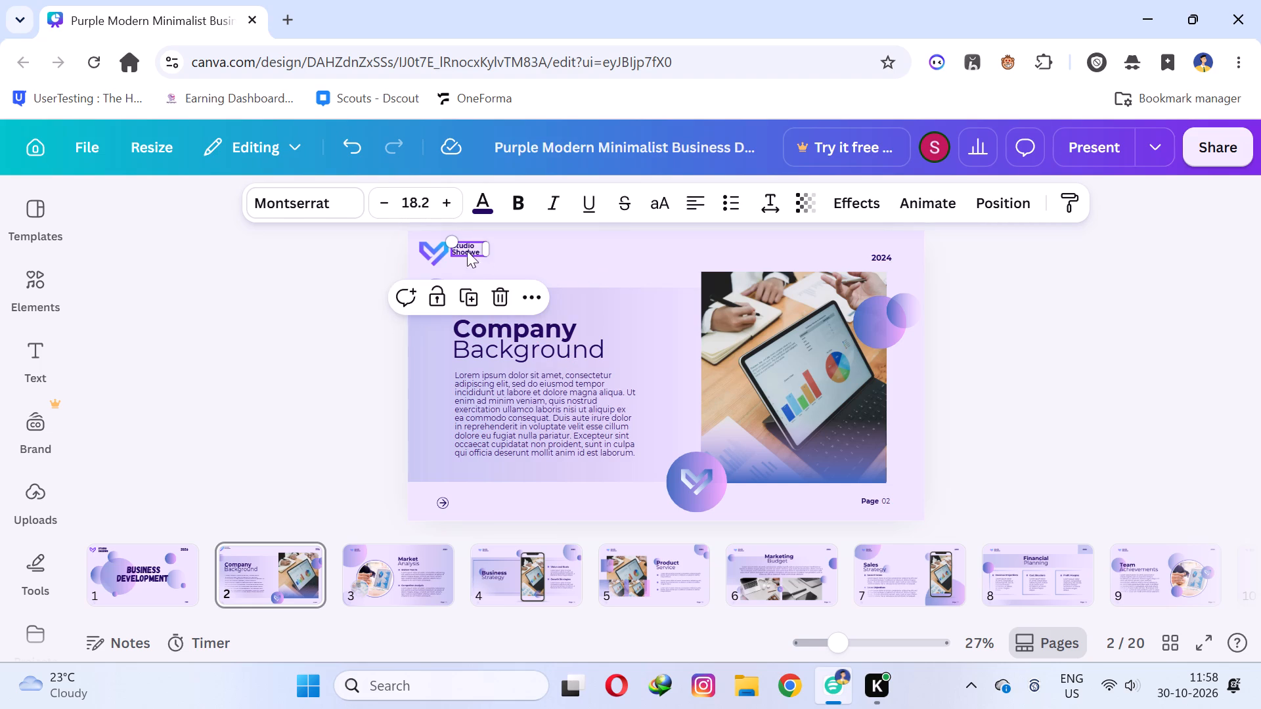
pyautogui.moveTo(489, 261); pyautogui.dragTo(493, 276)
pyautogui.click(345, 326)
# Move the Company heading line slightly up and right, and the Background line slightly up.
pyautogui.moveTo(488, 328); pyautogui.dragTo(488, 326)
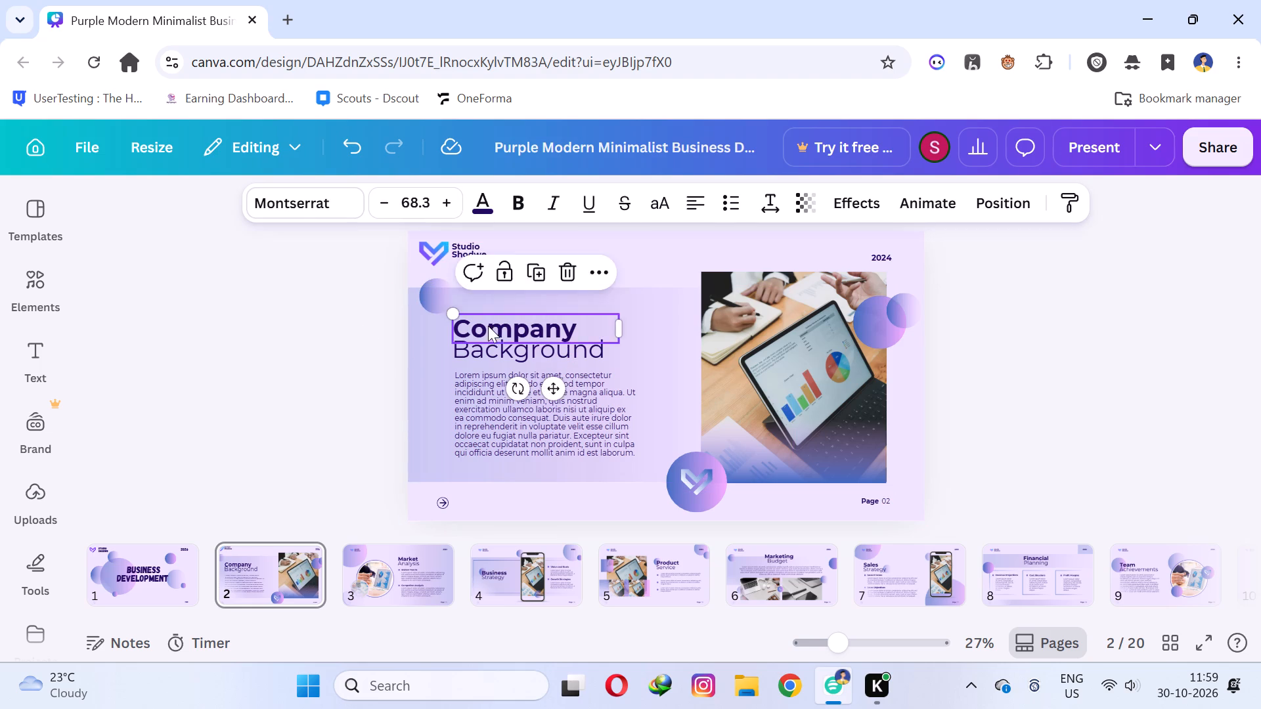
pyautogui.moveTo(488, 326); pyautogui.dragTo(495, 311)
pyautogui.moveTo(504, 347); pyautogui.dragTo(505, 338)
# Enlarge the body paragraph below the Company Background heading to font size 25.
pyautogui.click(470, 377)
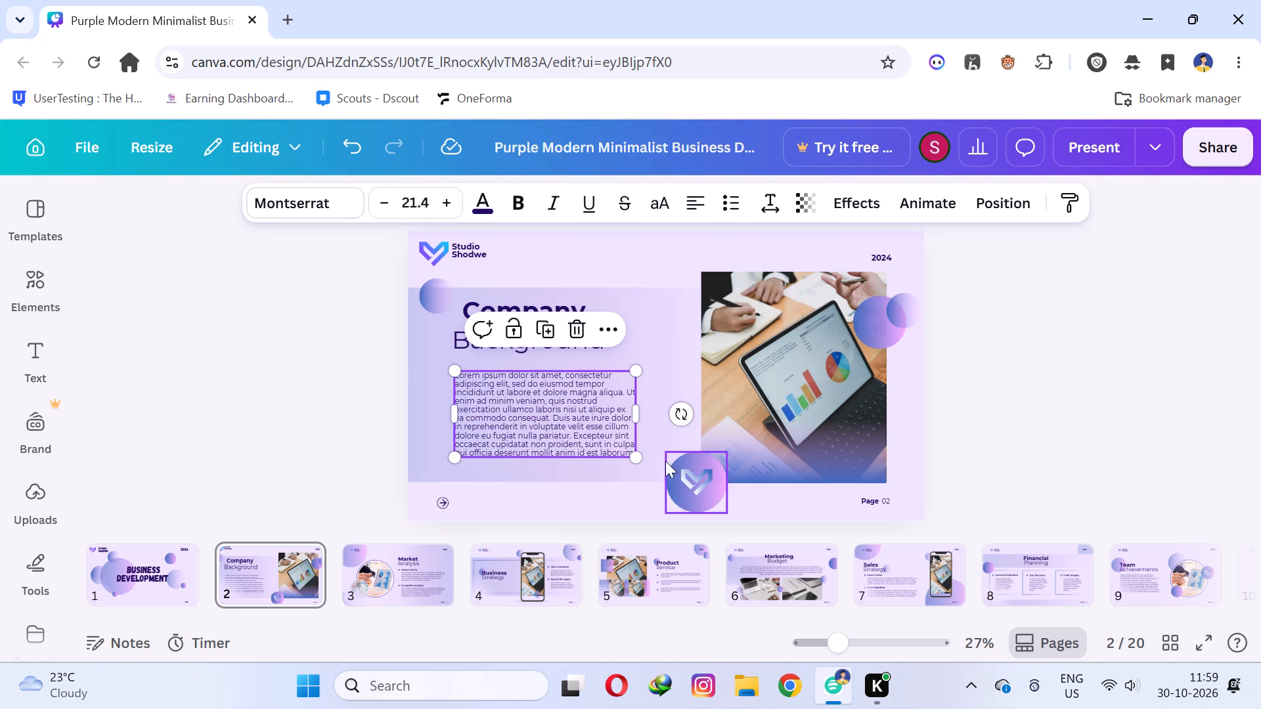
pyautogui.moveTo(634, 455); pyautogui.dragTo(648, 473)
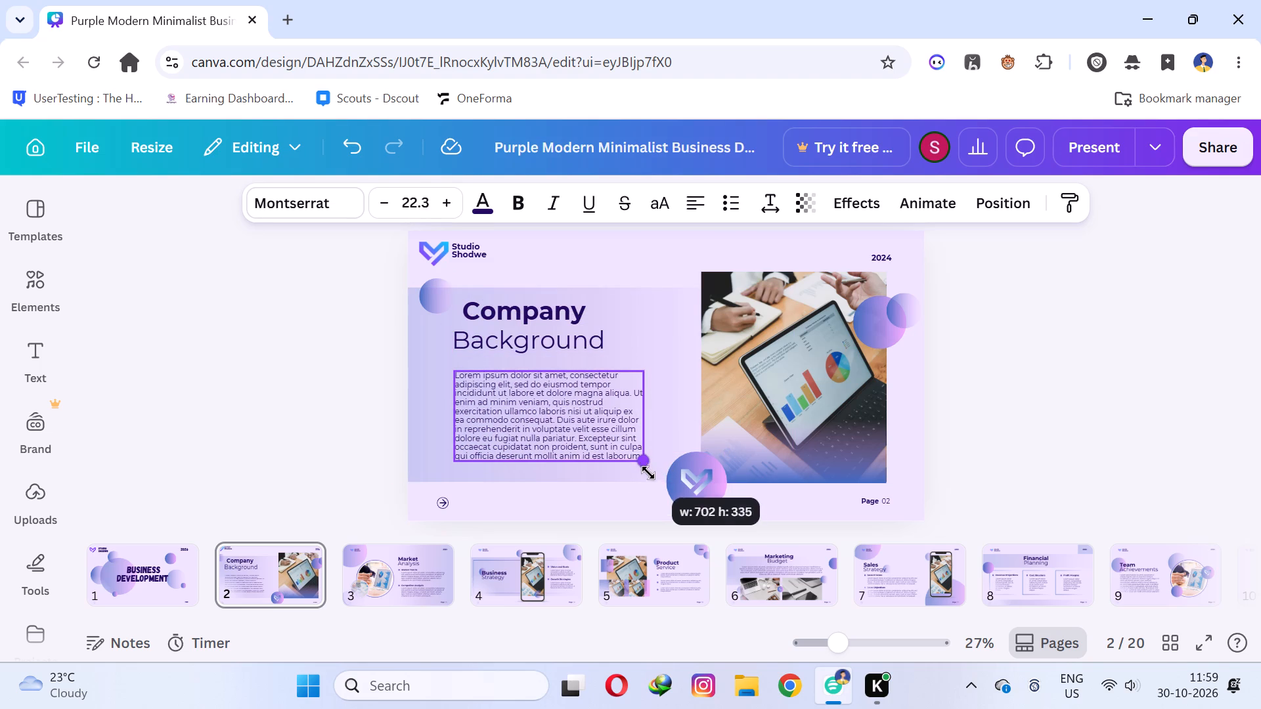
pyautogui.moveTo(648, 473); pyautogui.dragTo(655, 488)
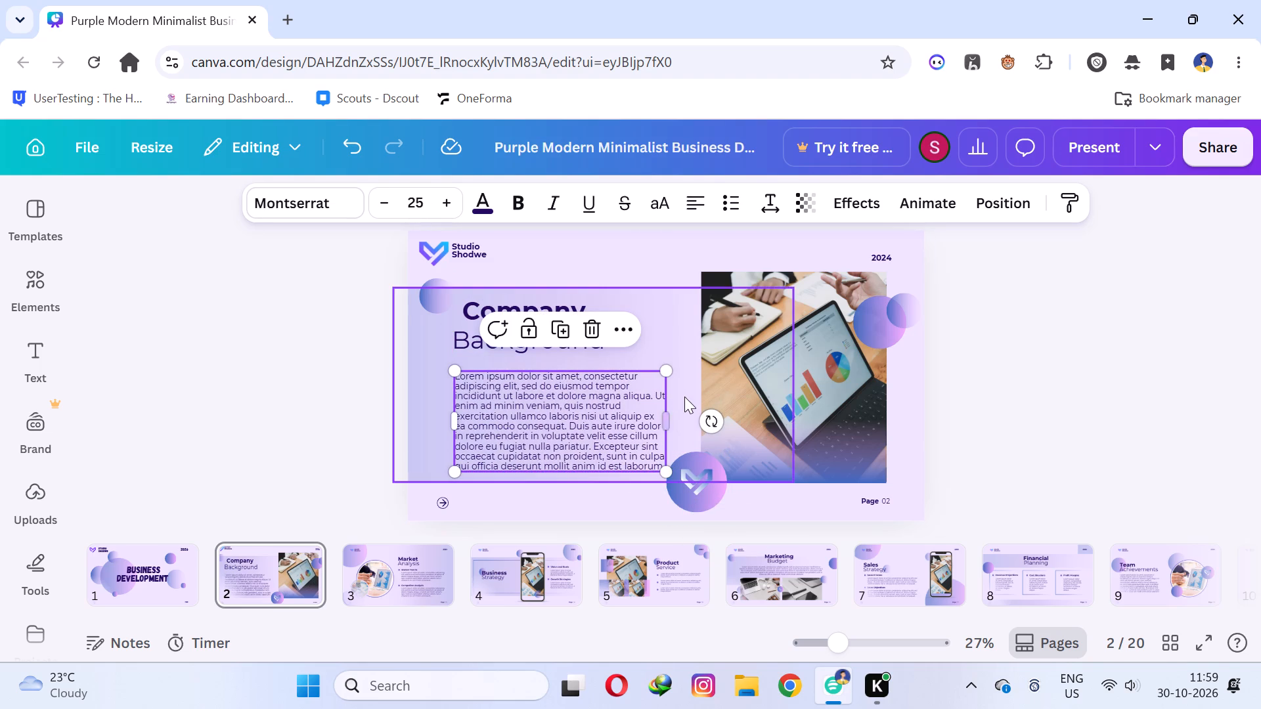
pyautogui.click(684, 394)
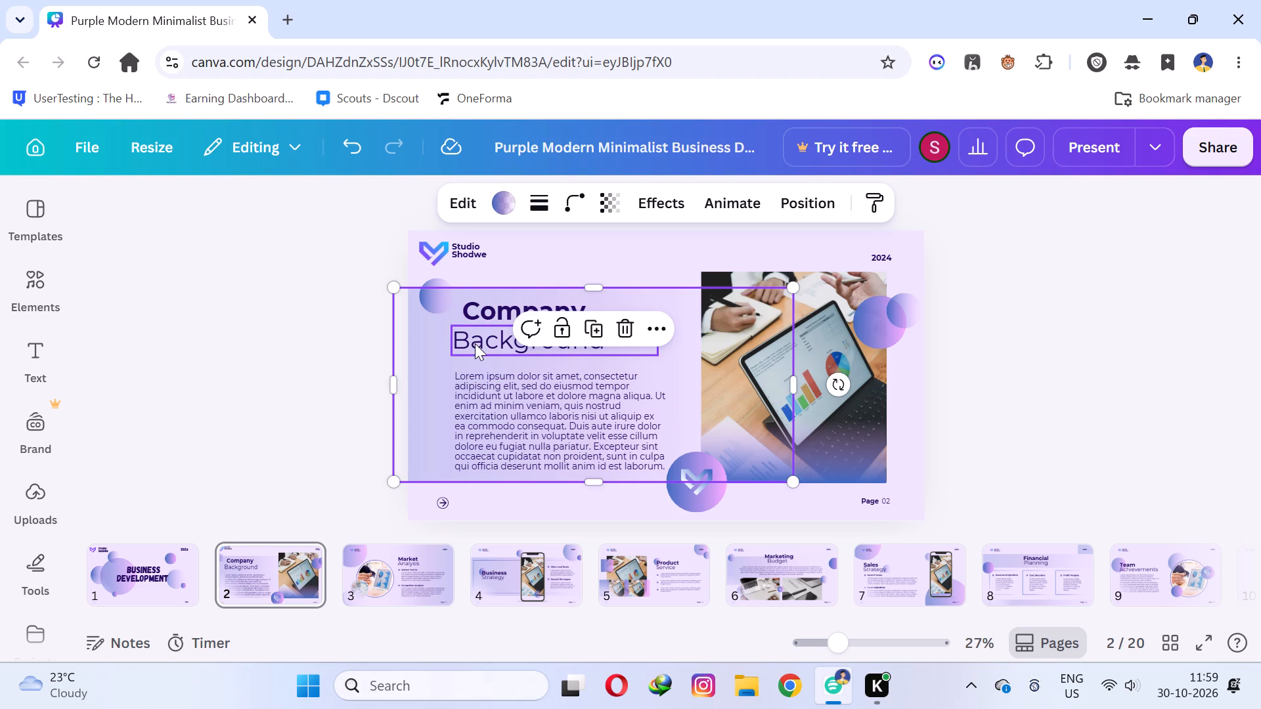
# Make the Background heading line bold.
pyautogui.click(475, 343)
pyautogui.click(521, 198)
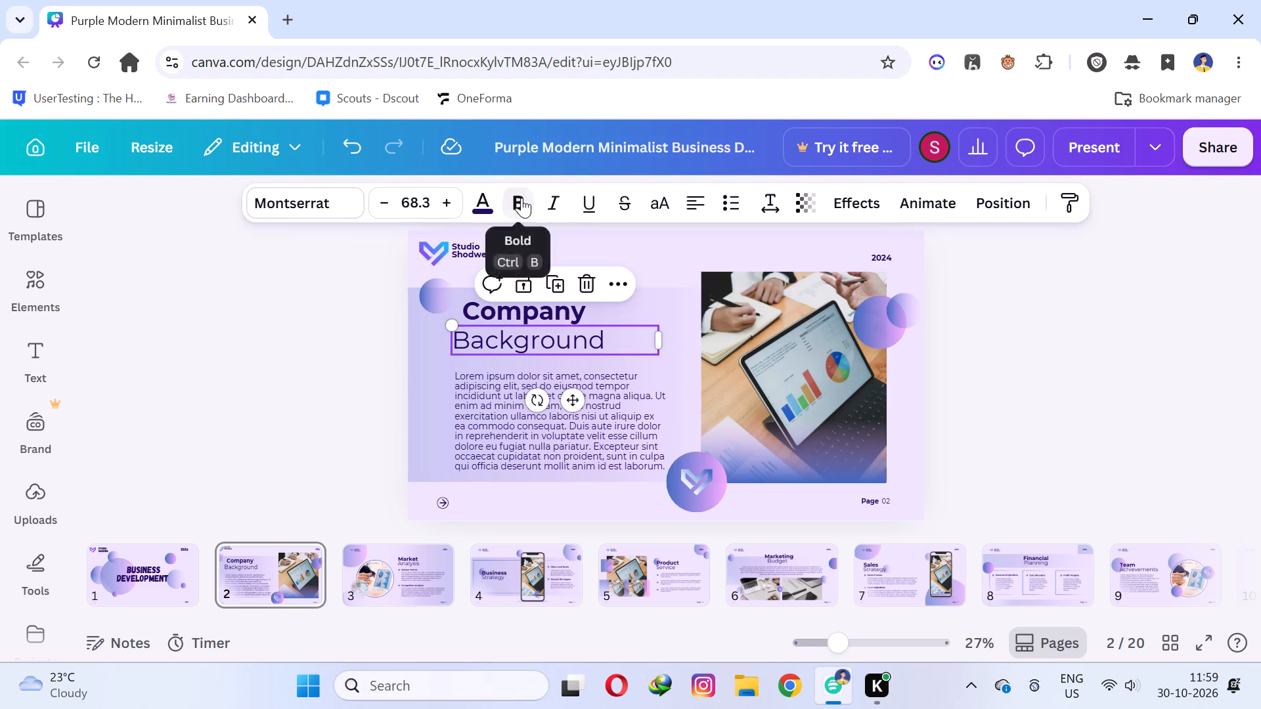
# Apply the Shift text animation to the Company heading line.
pyautogui.click(487, 307)
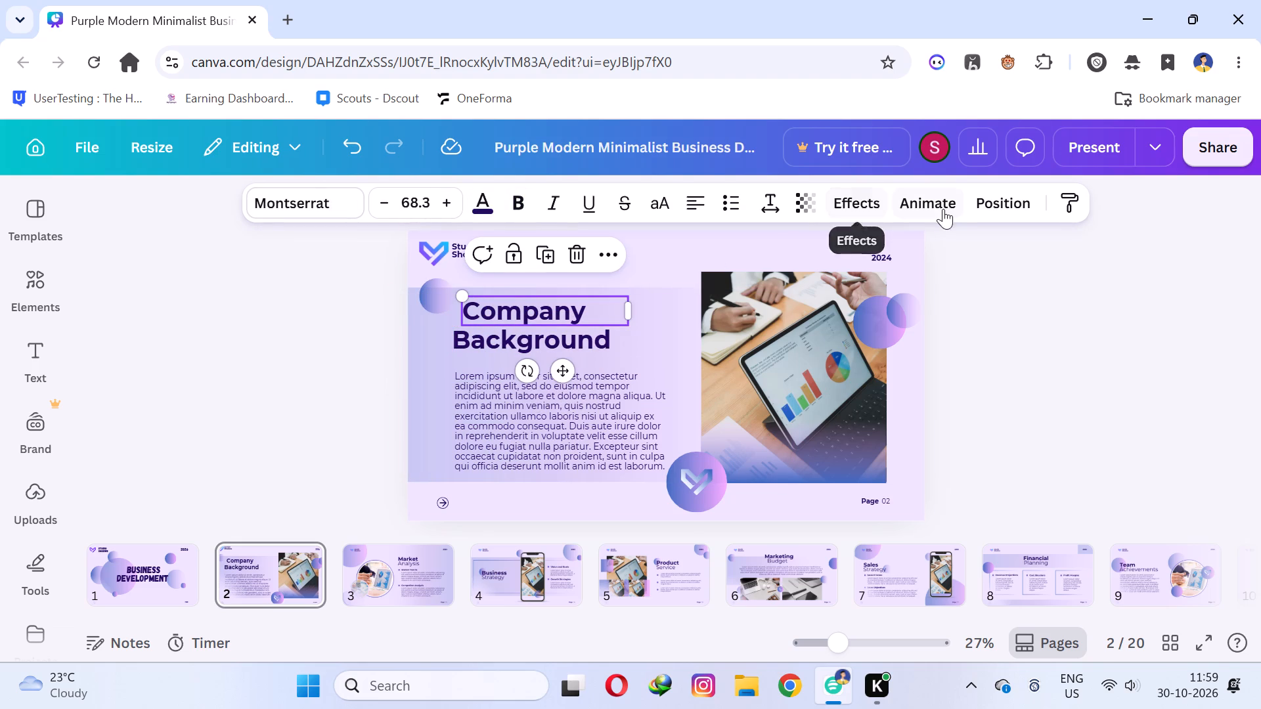
pyautogui.click(809, 202)
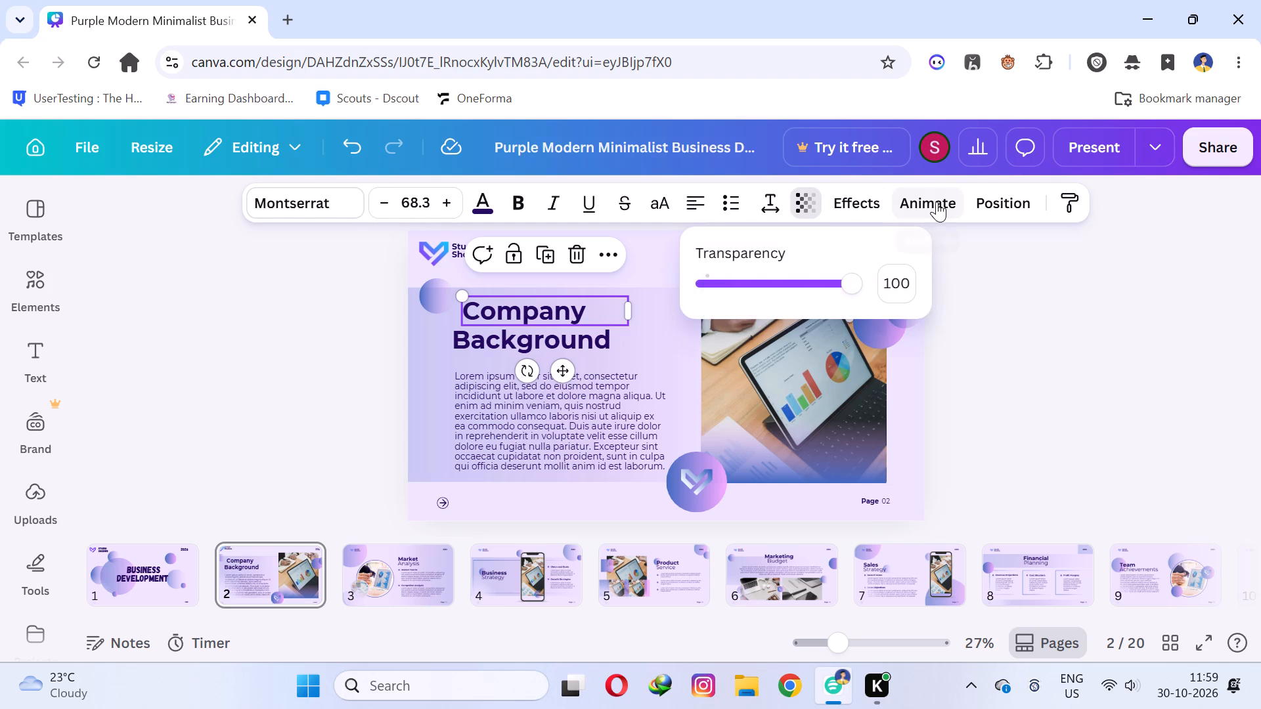
pyautogui.click(937, 202)
pyautogui.scroll(-2, 537, 431)
pyautogui.scroll(-1, 330, 484)
pyautogui.click(342, 490)
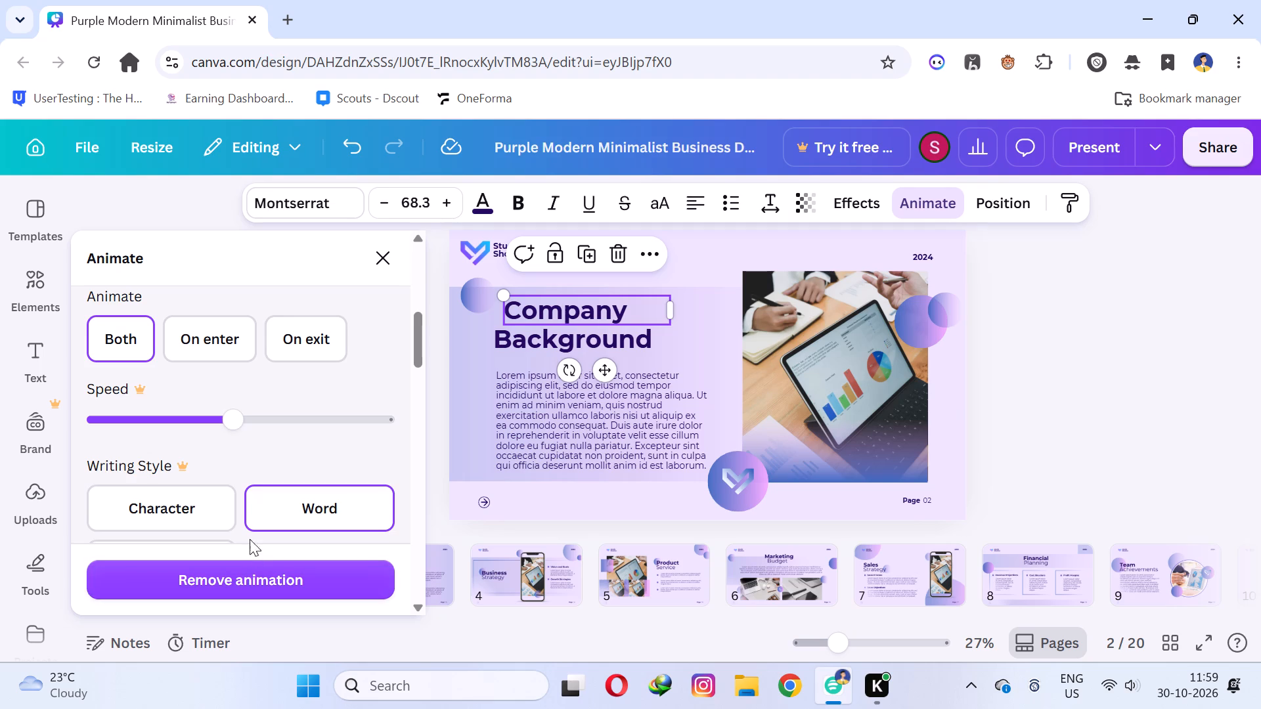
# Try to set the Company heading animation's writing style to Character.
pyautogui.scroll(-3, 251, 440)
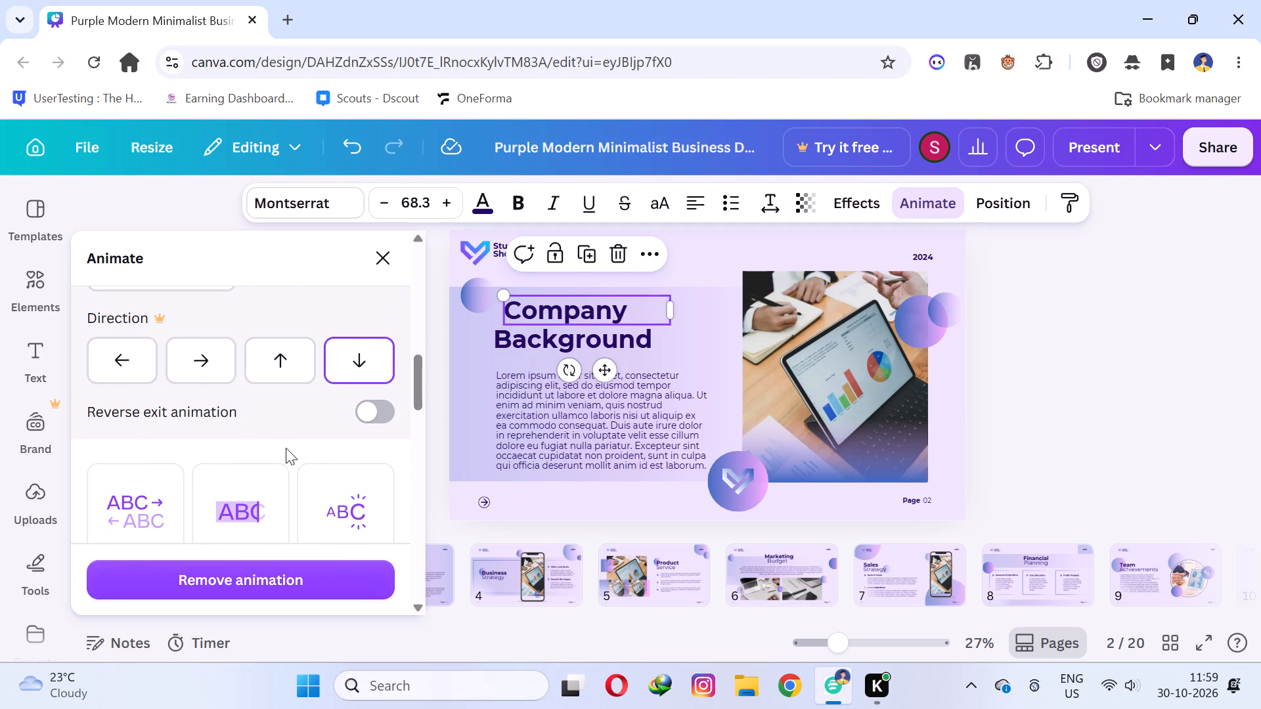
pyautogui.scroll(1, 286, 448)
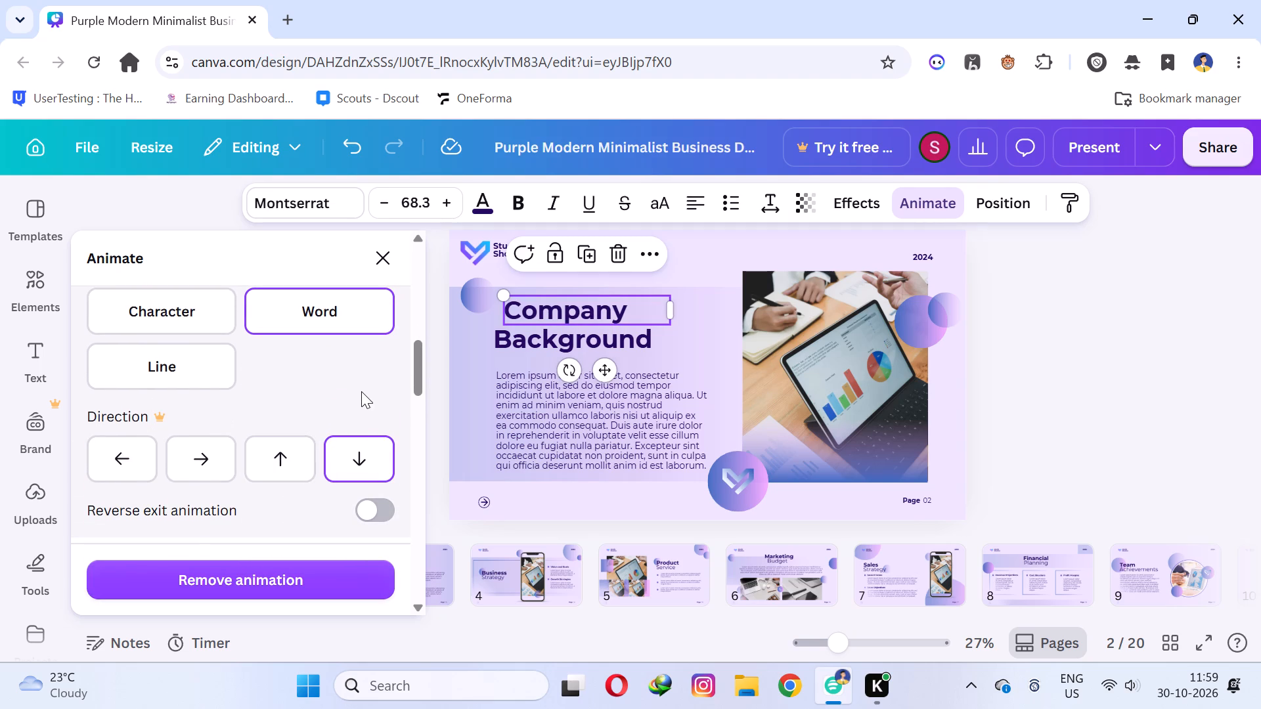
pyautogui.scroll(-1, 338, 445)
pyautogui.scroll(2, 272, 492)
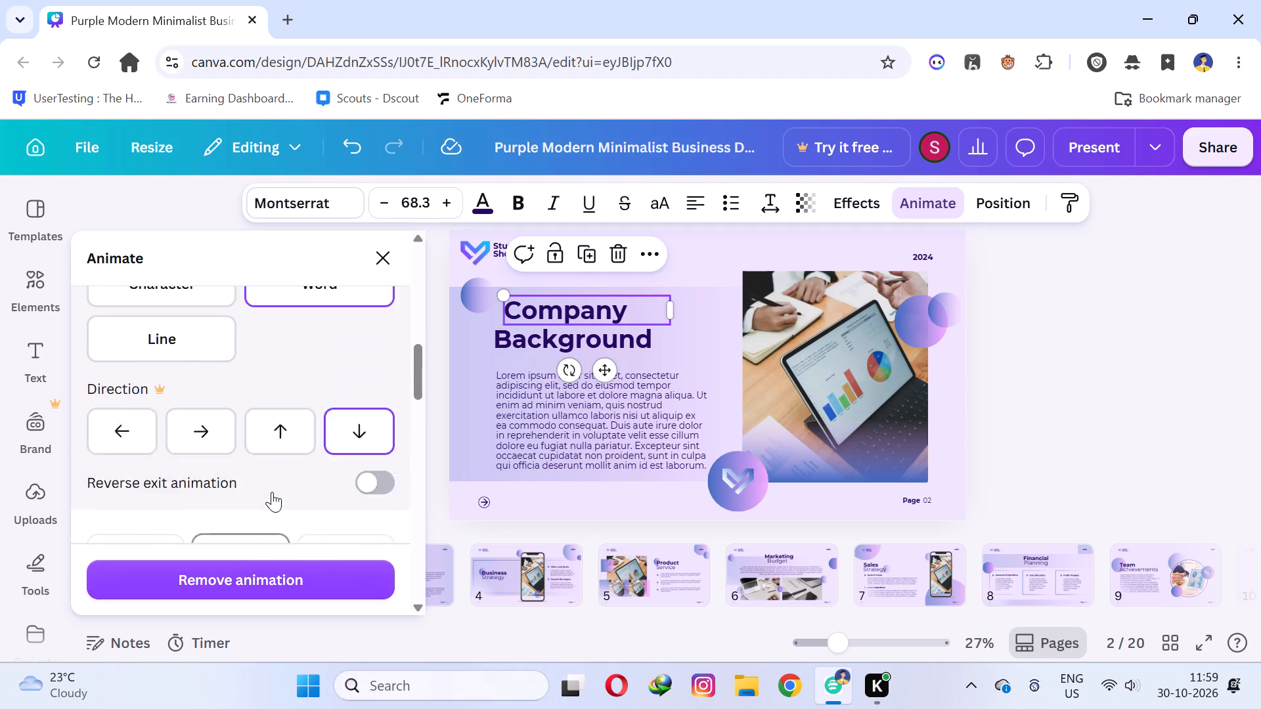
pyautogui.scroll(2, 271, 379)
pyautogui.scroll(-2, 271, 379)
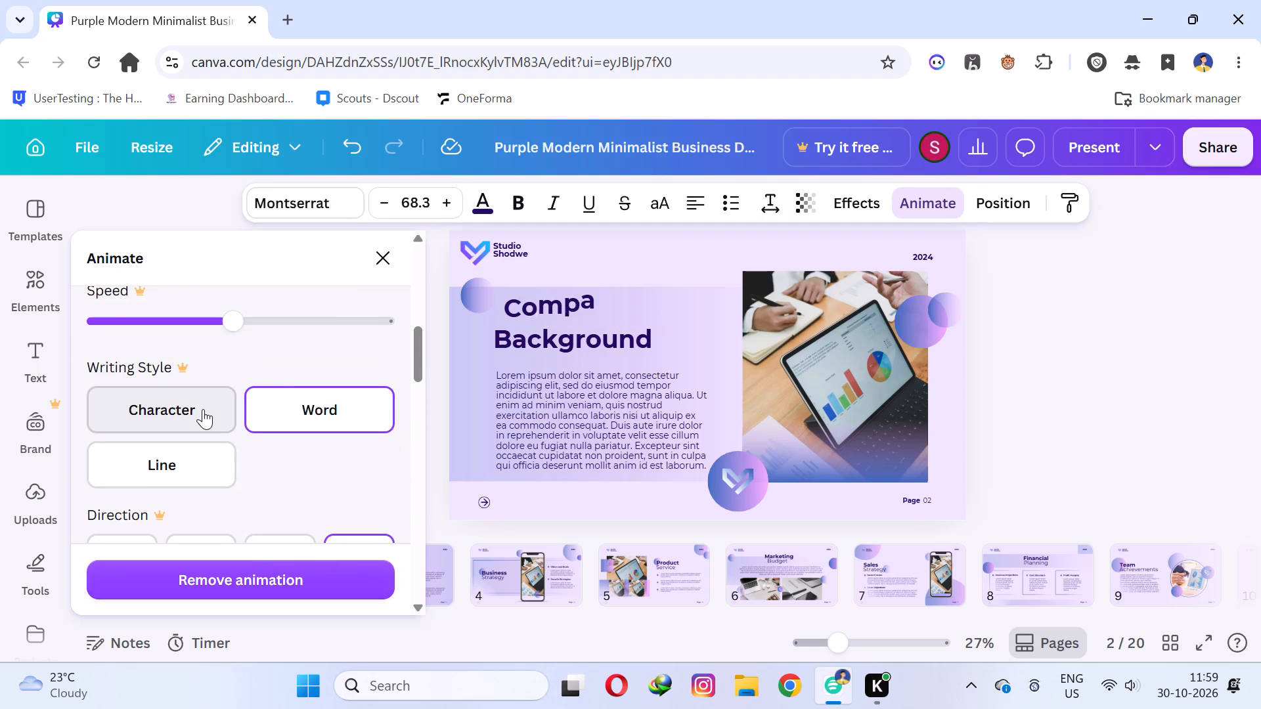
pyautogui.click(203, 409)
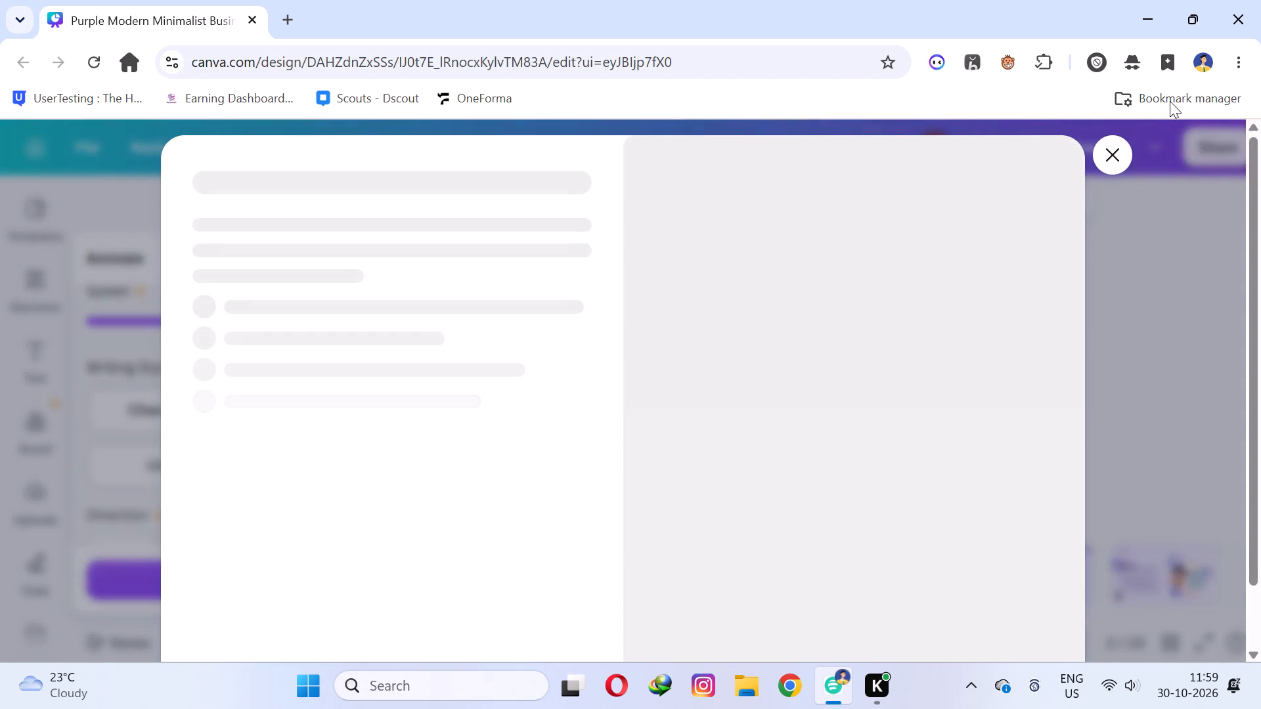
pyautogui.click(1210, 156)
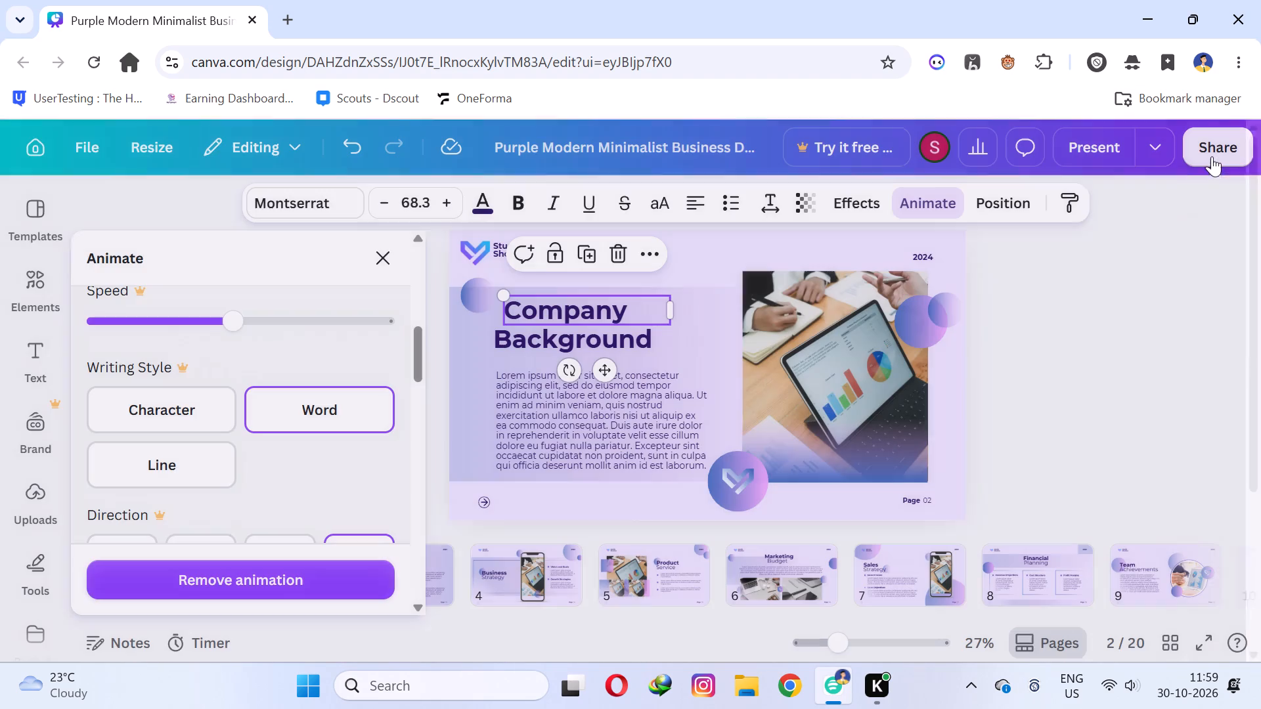
# Apply the Merge text animation to the Background heading line.
pyautogui.click(632, 340)
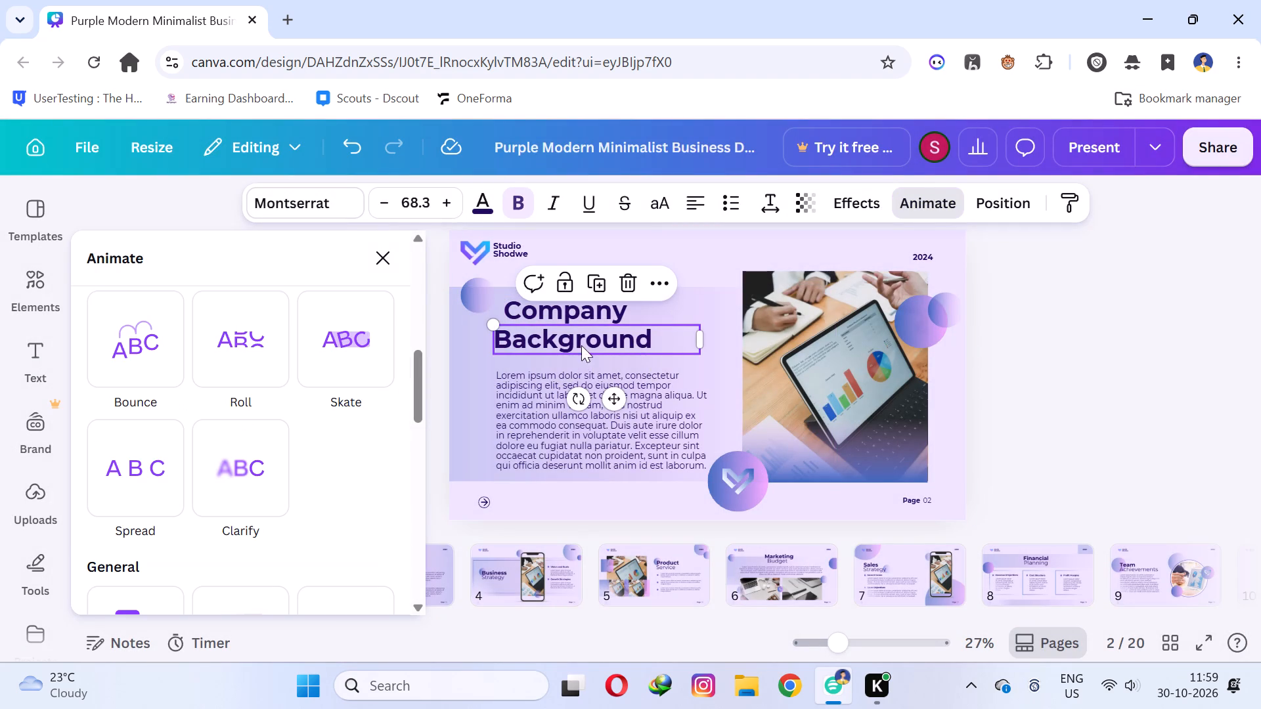
pyautogui.click(918, 200)
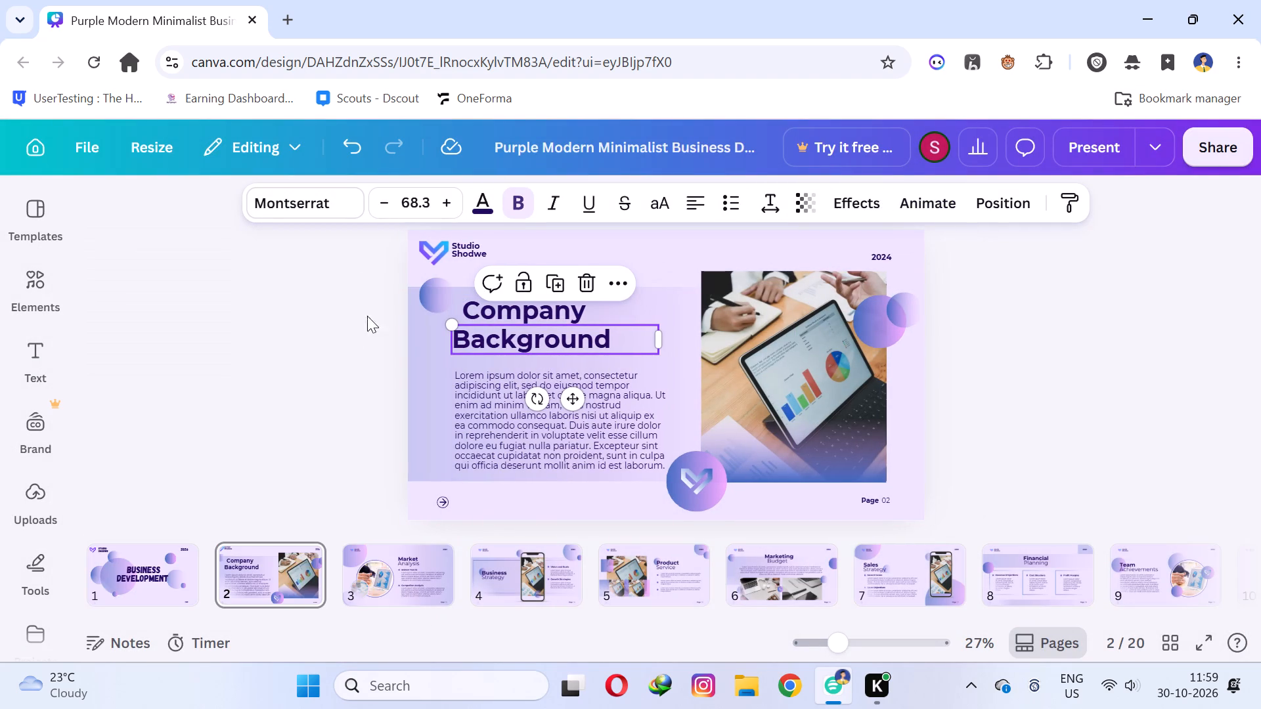
pyautogui.click(537, 341)
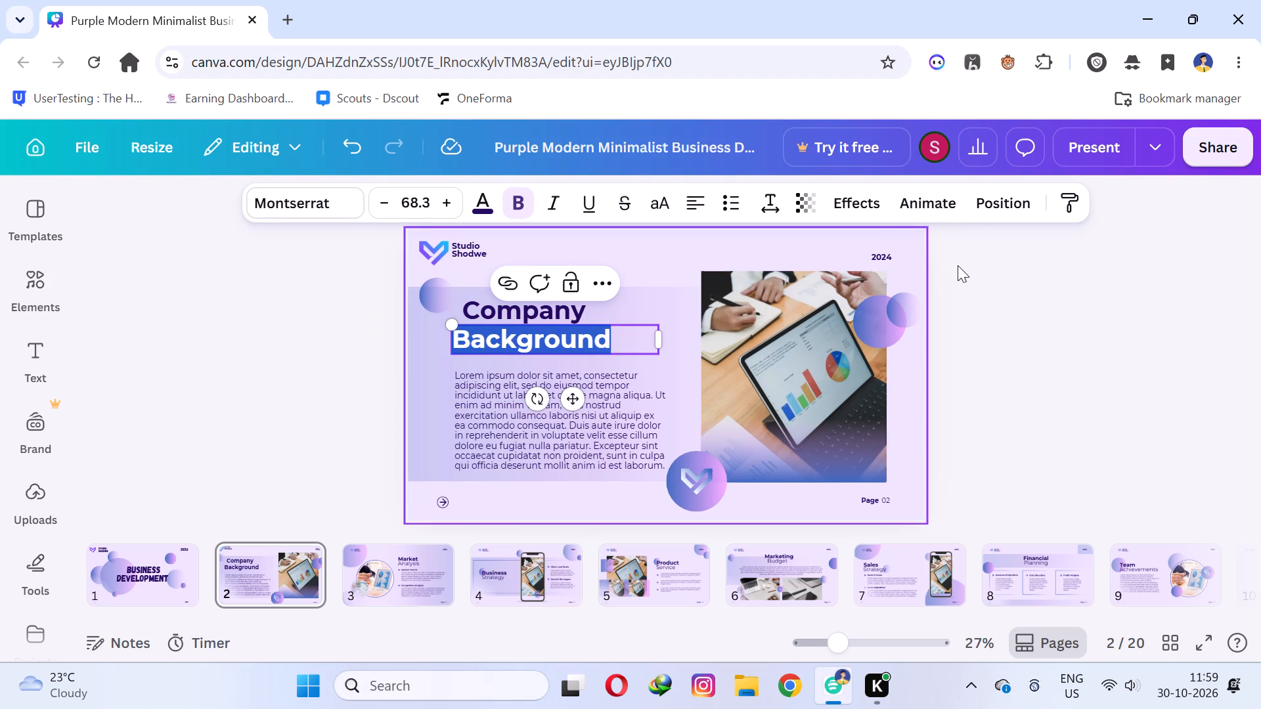
pyautogui.click(942, 203)
pyautogui.scroll(-2, 546, 369)
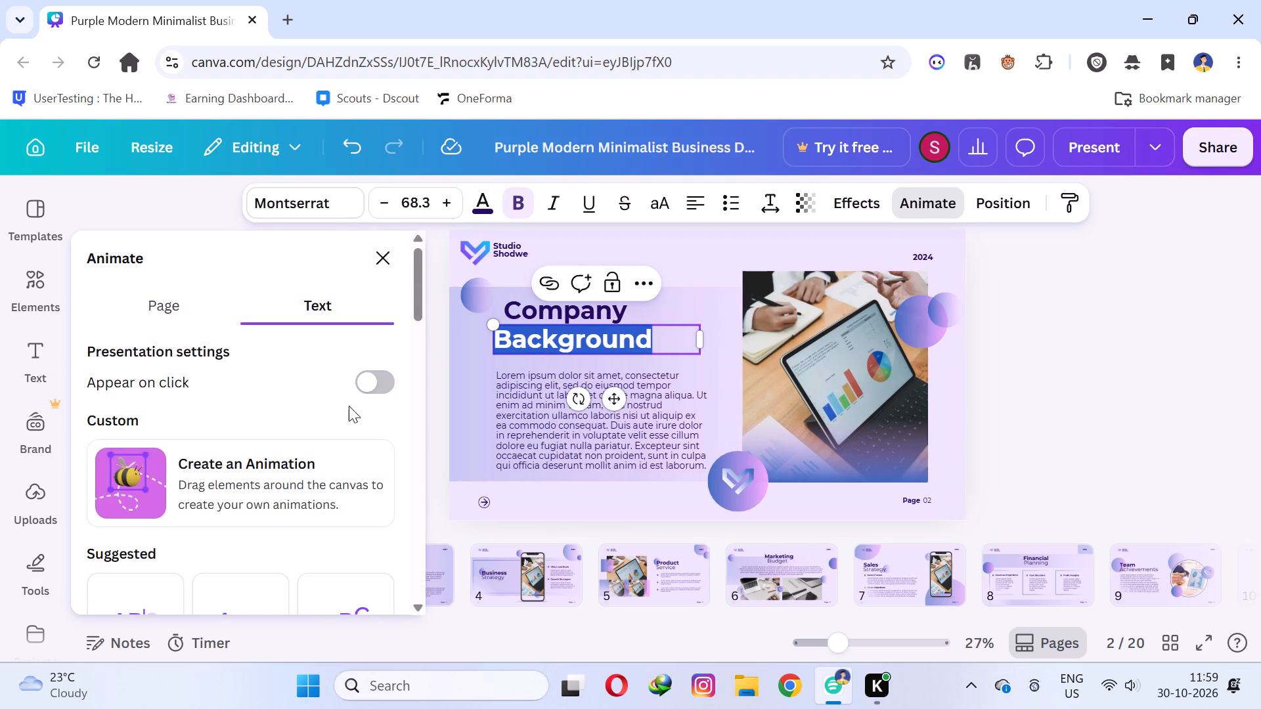
pyautogui.scroll(-3, 317, 408)
pyautogui.scroll(5, 313, 395)
pyautogui.scroll(-2, 265, 362)
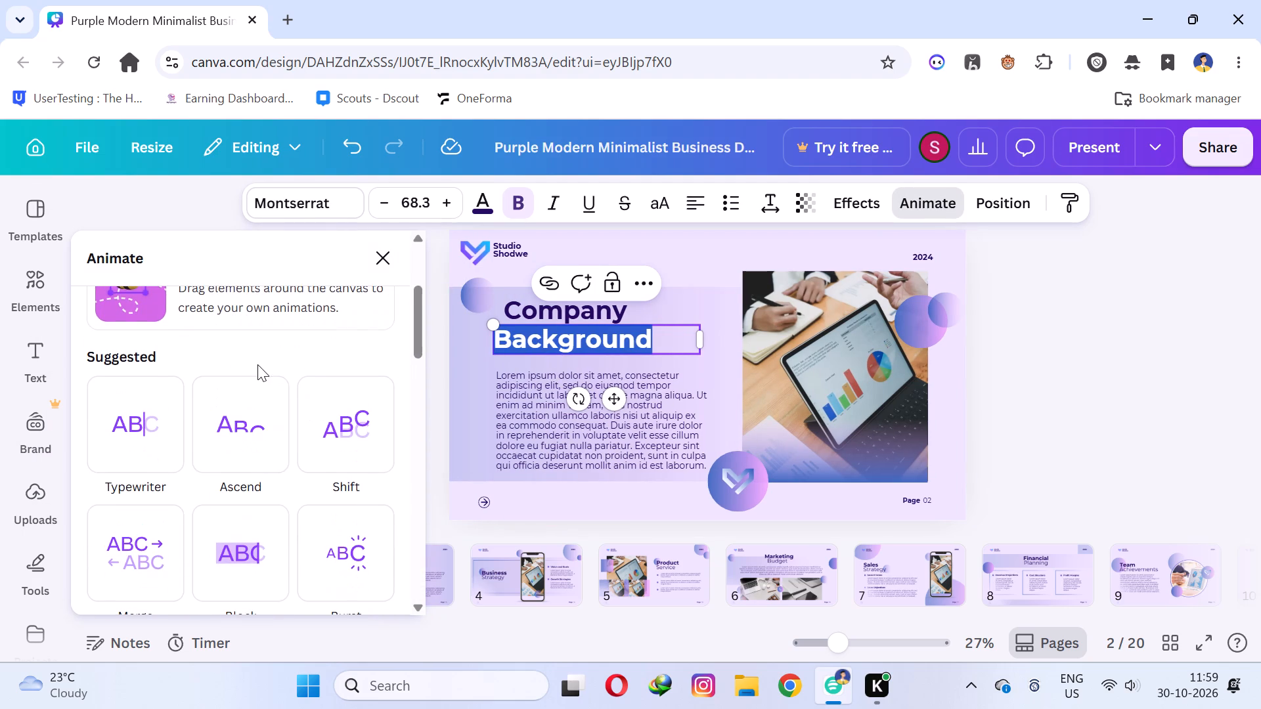
pyautogui.click(146, 542)
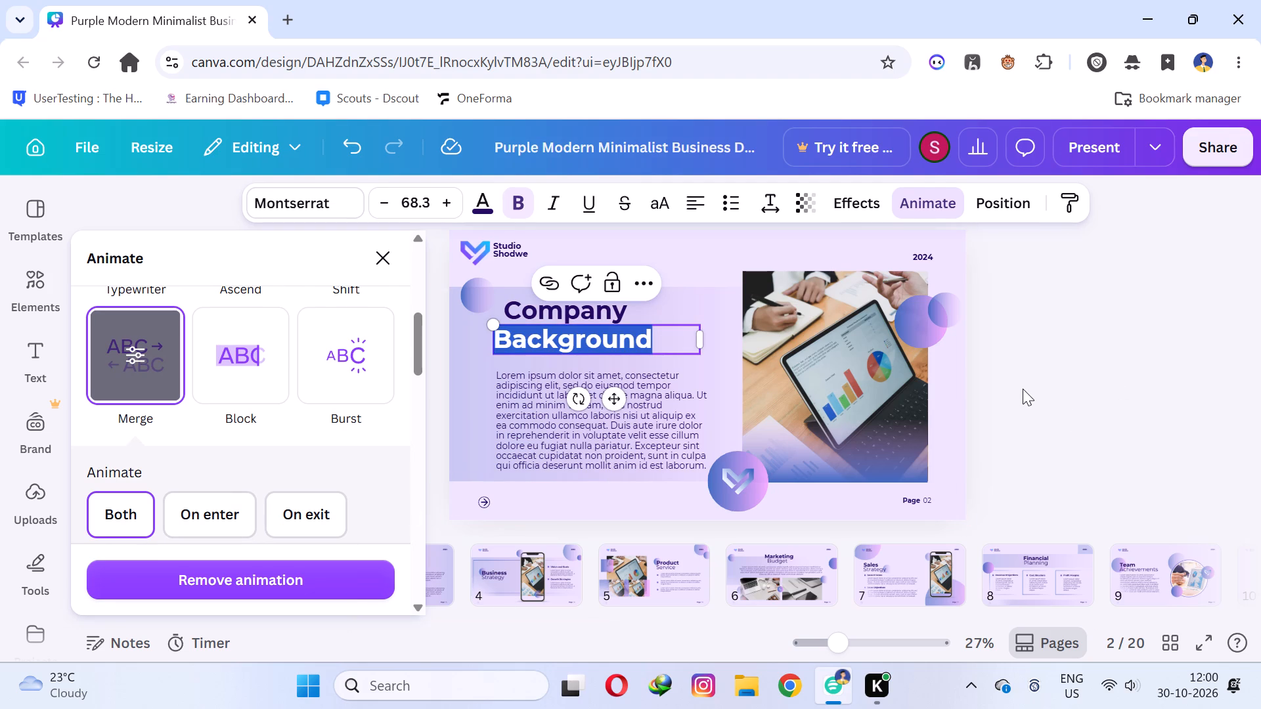
pyautogui.click(1160, 370)
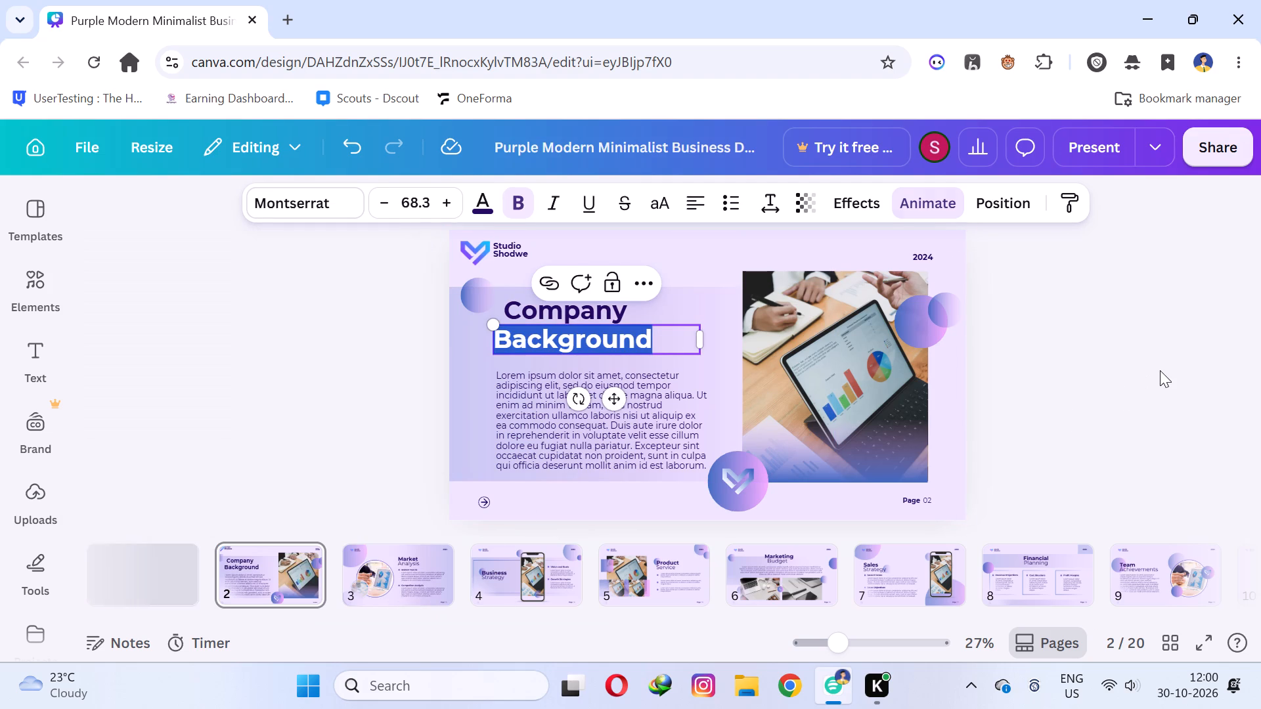
# Move the laptop photo on the Company Background page slightly left and down, toward the body paragraph.
pyautogui.click(678, 393)
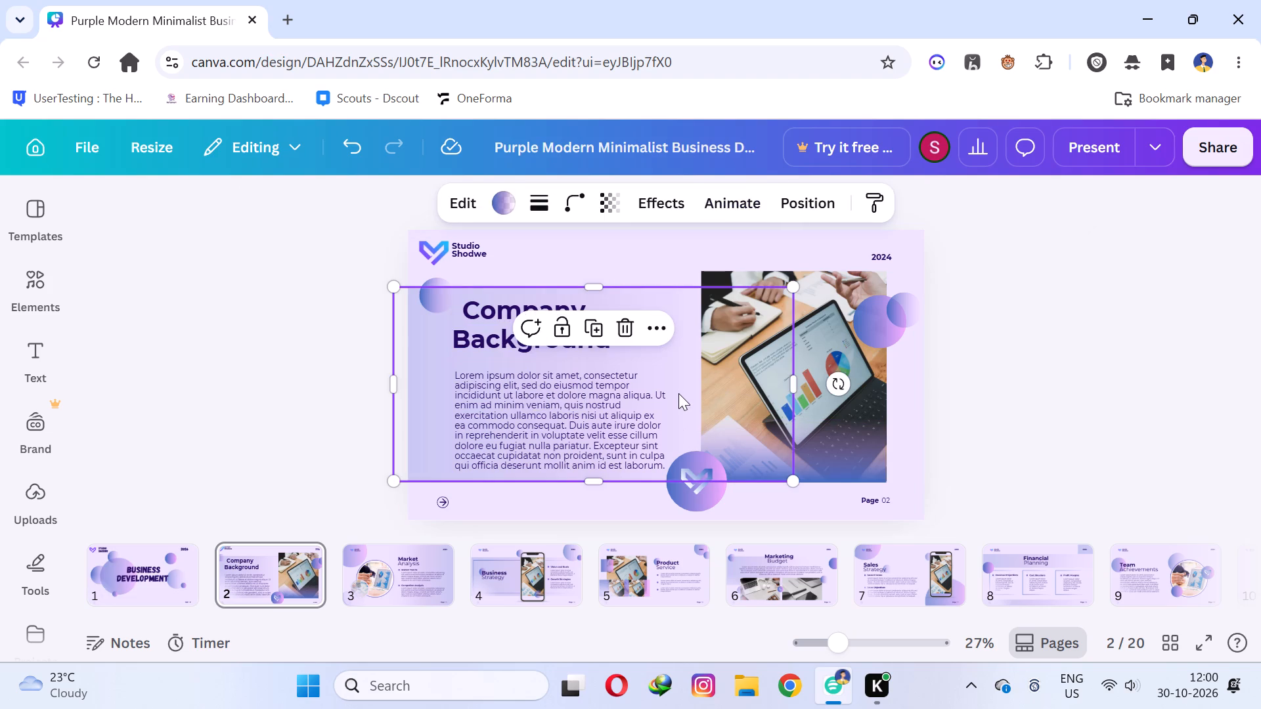
pyautogui.click(826, 359)
pyautogui.moveTo(825, 359); pyautogui.dragTo(786, 370)
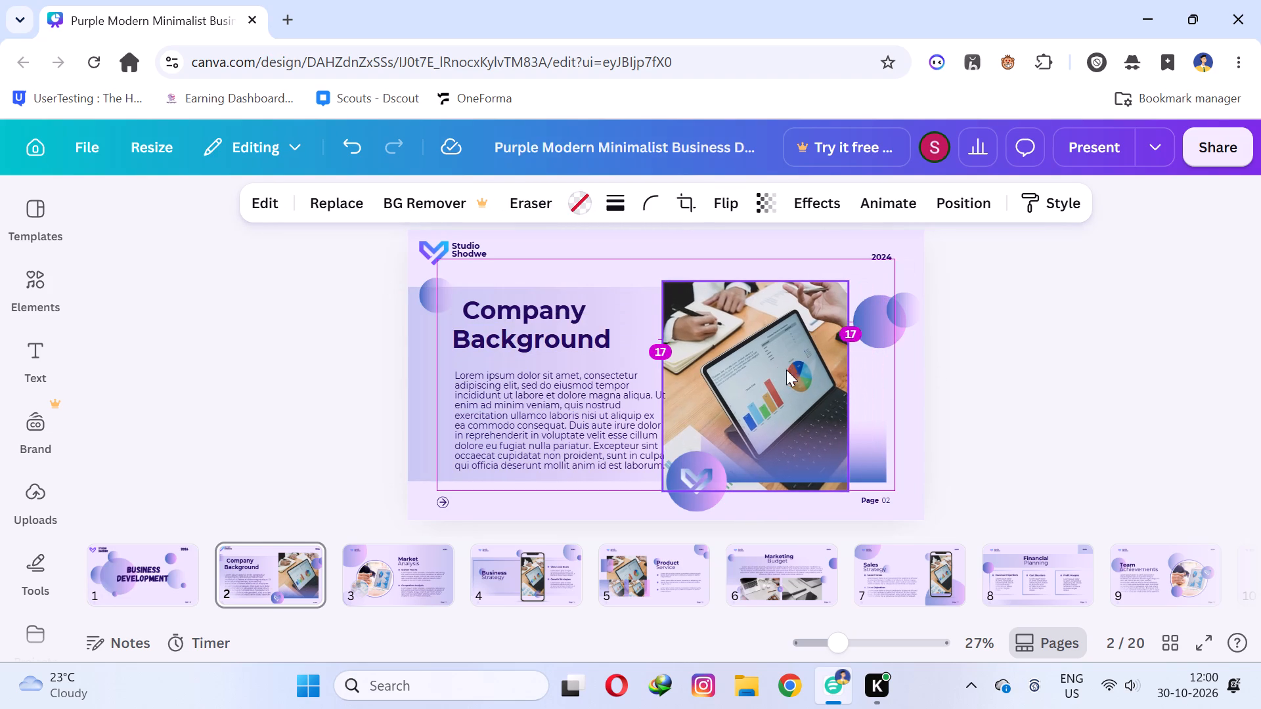
pyautogui.moveTo(791, 372); pyautogui.dragTo(824, 375)
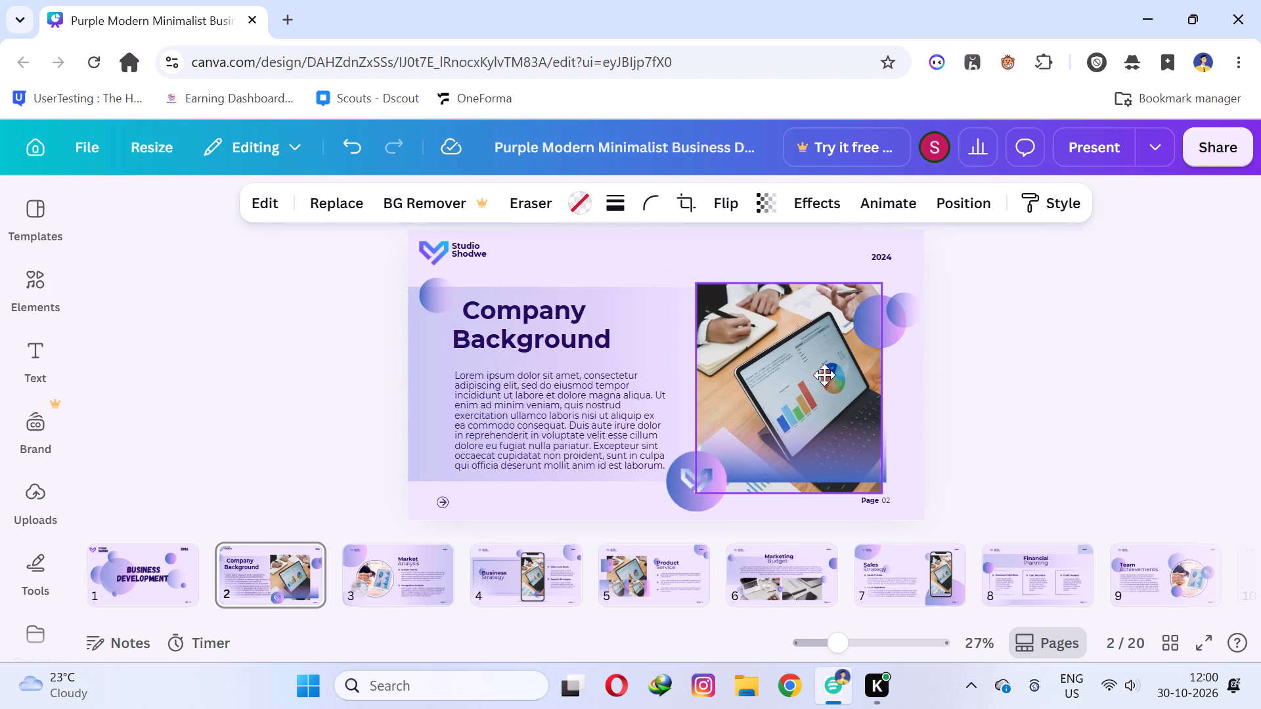
pyautogui.moveTo(824, 375); pyautogui.dragTo(816, 376)
pyautogui.click(1055, 372)
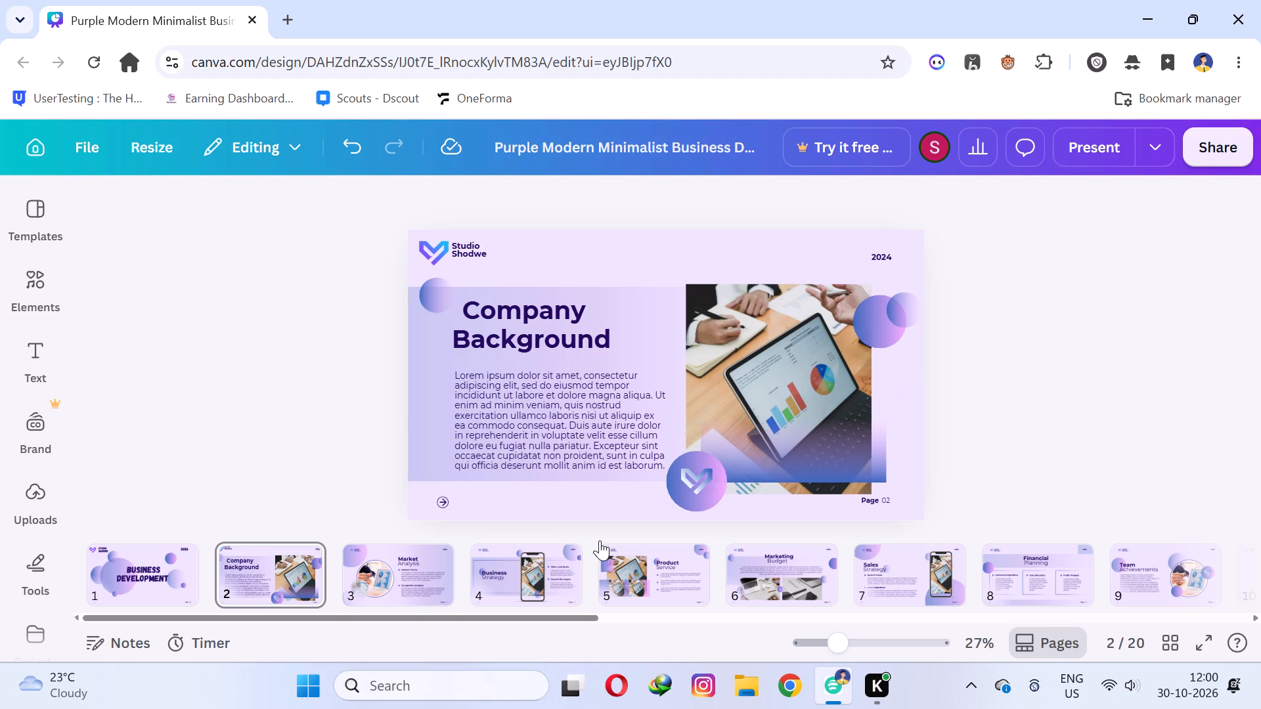
# On page 3, Market Analysis, enlarge the Studio Shodwe logo text to font size about 31.5.
pyautogui.click(413, 578)
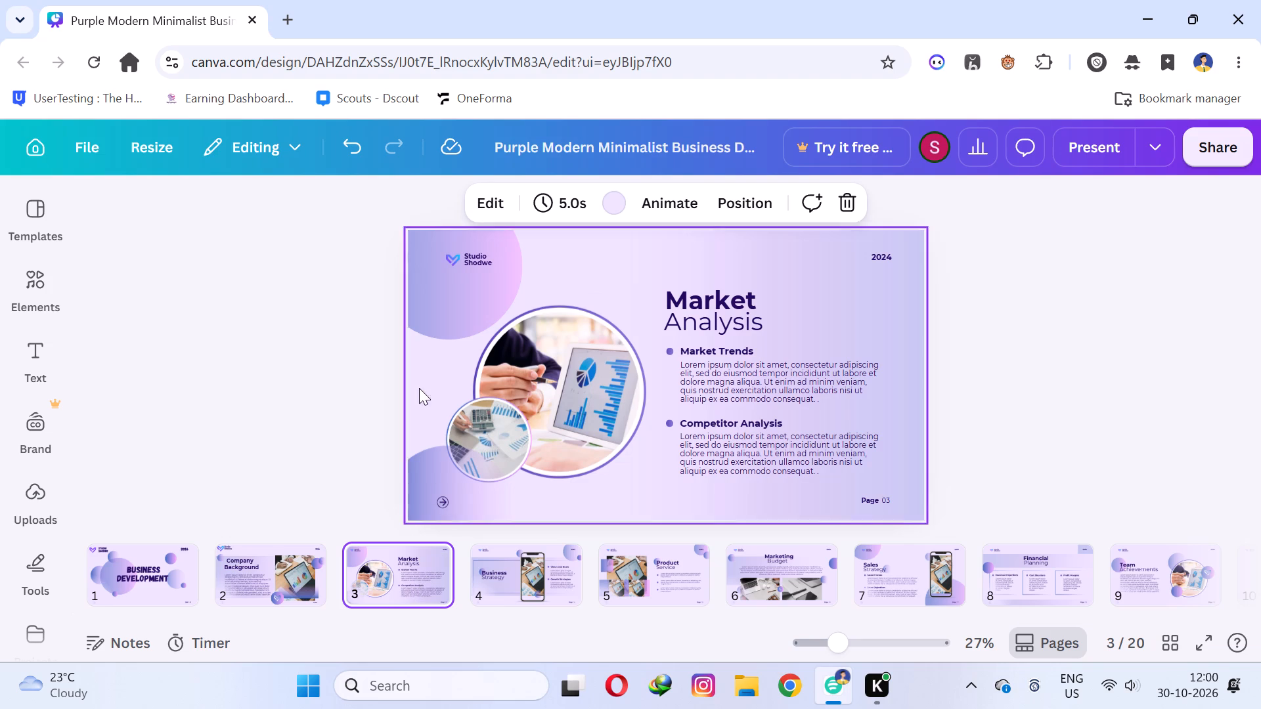
pyautogui.click(473, 255)
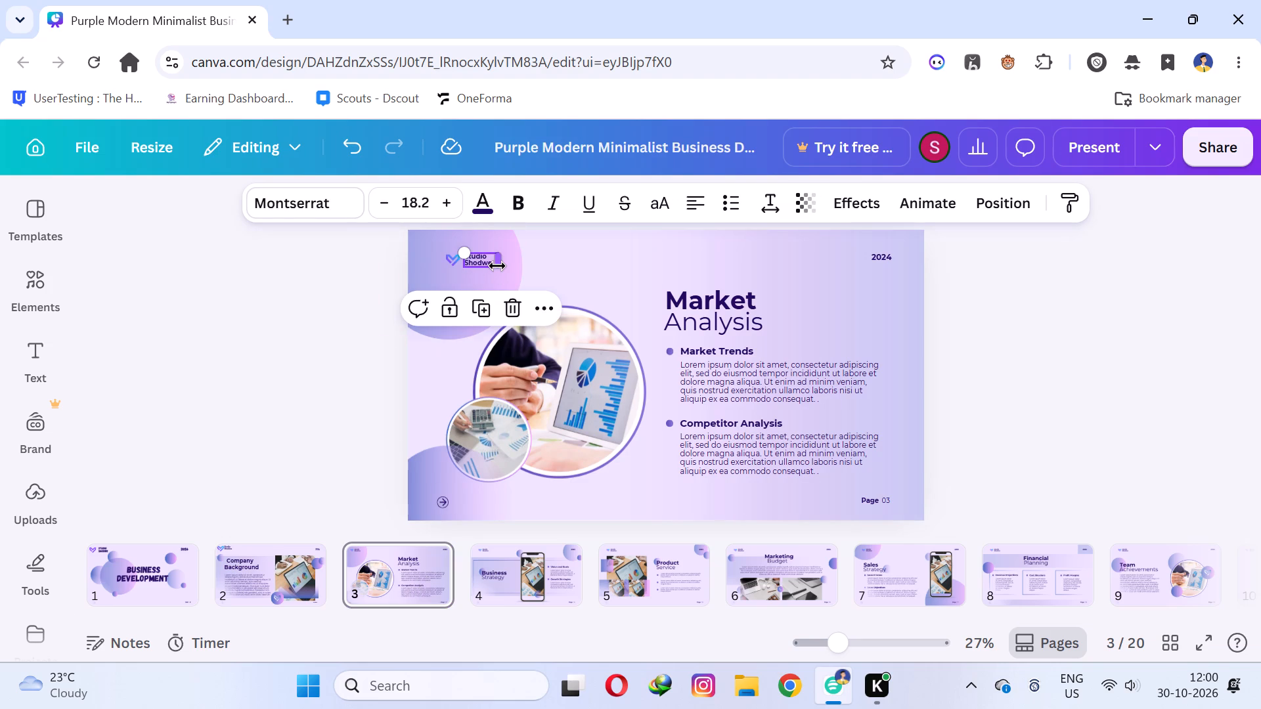
pyautogui.moveTo(498, 270); pyautogui.dragTo(511, 310)
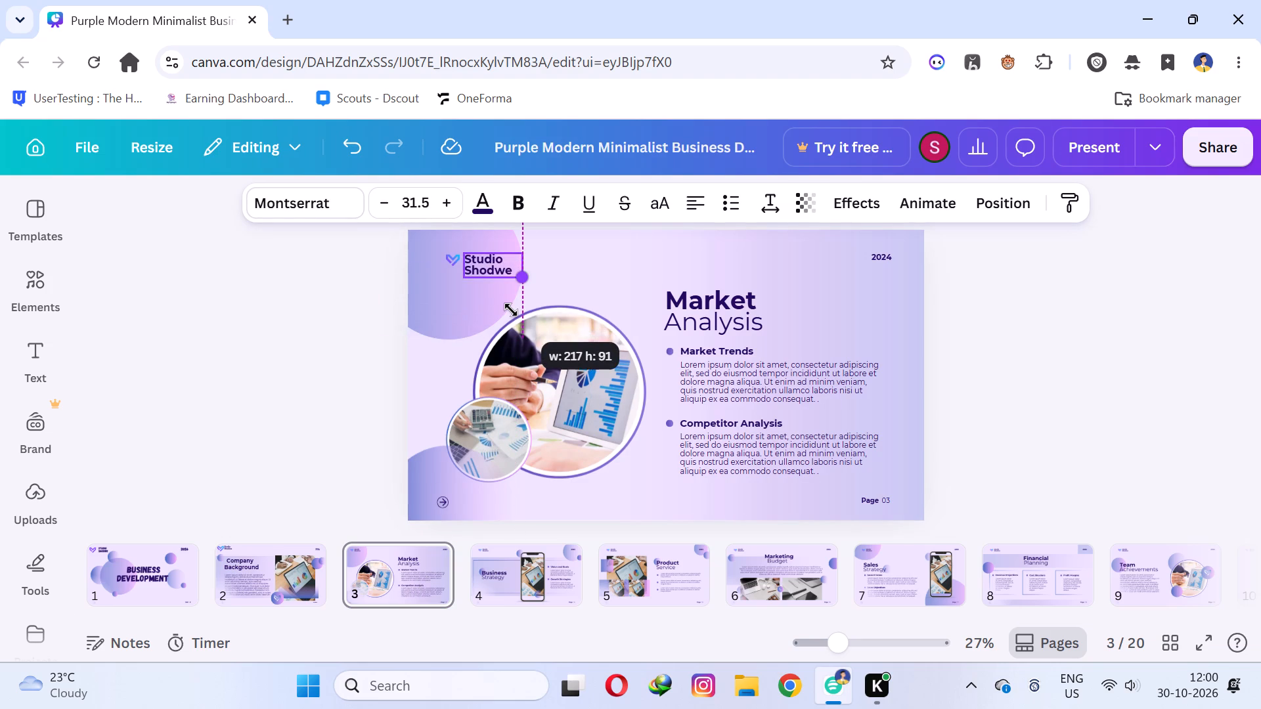
pyautogui.moveTo(511, 310); pyautogui.dragTo(512, 311)
# Shift the heart logo icon left of the Studio Shodwe text and enlarge it to about 96 by 79.
pyautogui.moveTo(447, 262); pyautogui.dragTo(429, 264)
pyautogui.moveTo(441, 270); pyautogui.dragTo(451, 292)
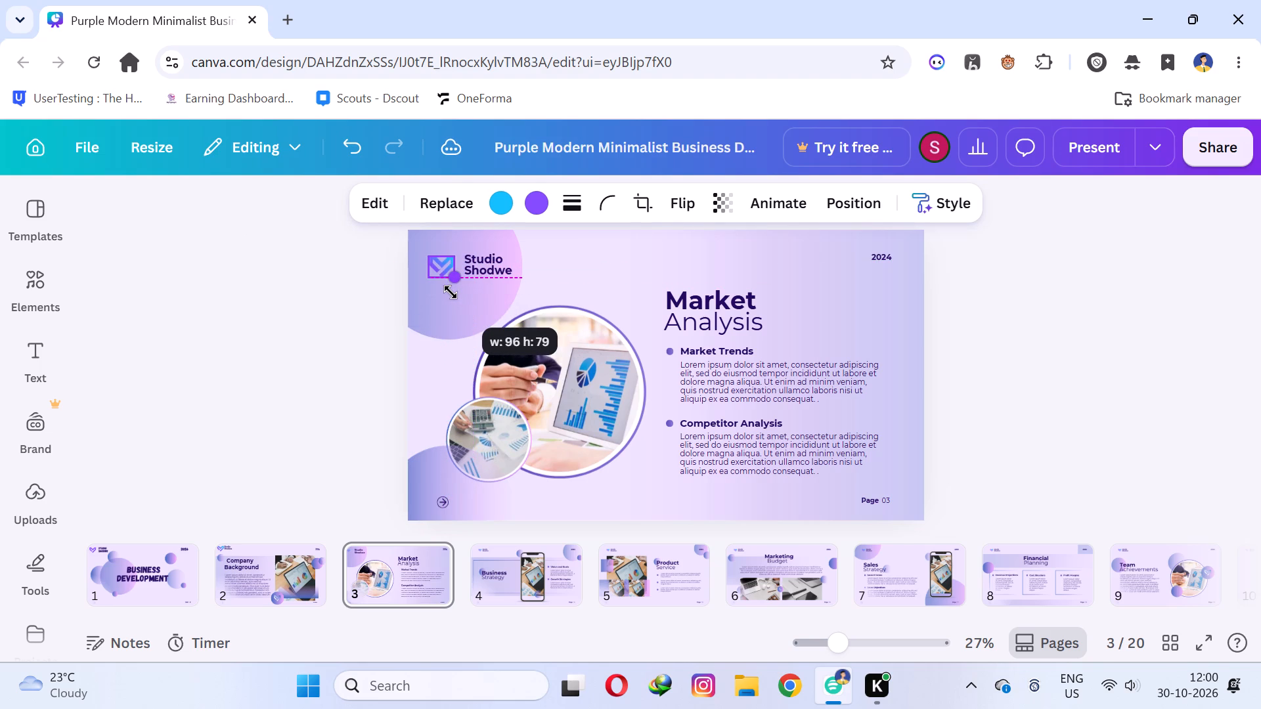
pyautogui.moveTo(451, 292); pyautogui.dragTo(451, 292)
pyautogui.click(608, 251)
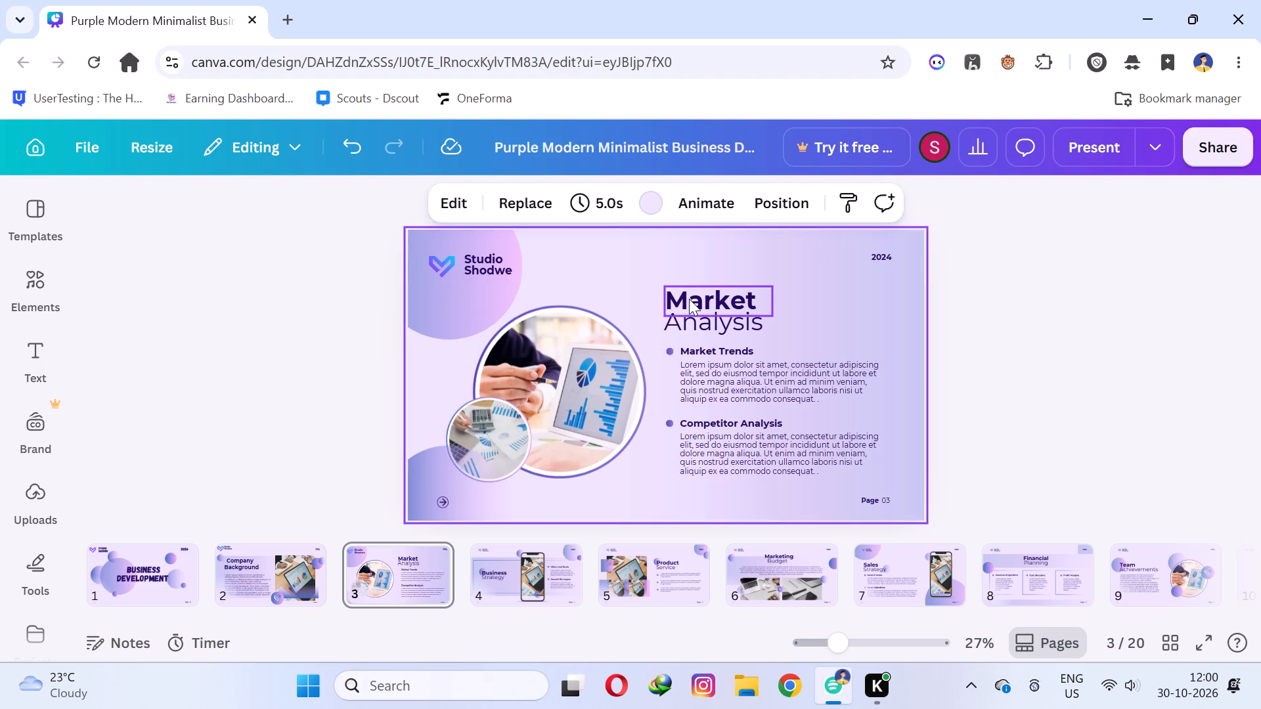
# Move the Market heading line up near the year's level and enlarge it to font size about 77.7.
pyautogui.moveTo(689, 299); pyautogui.dragTo(689, 270)
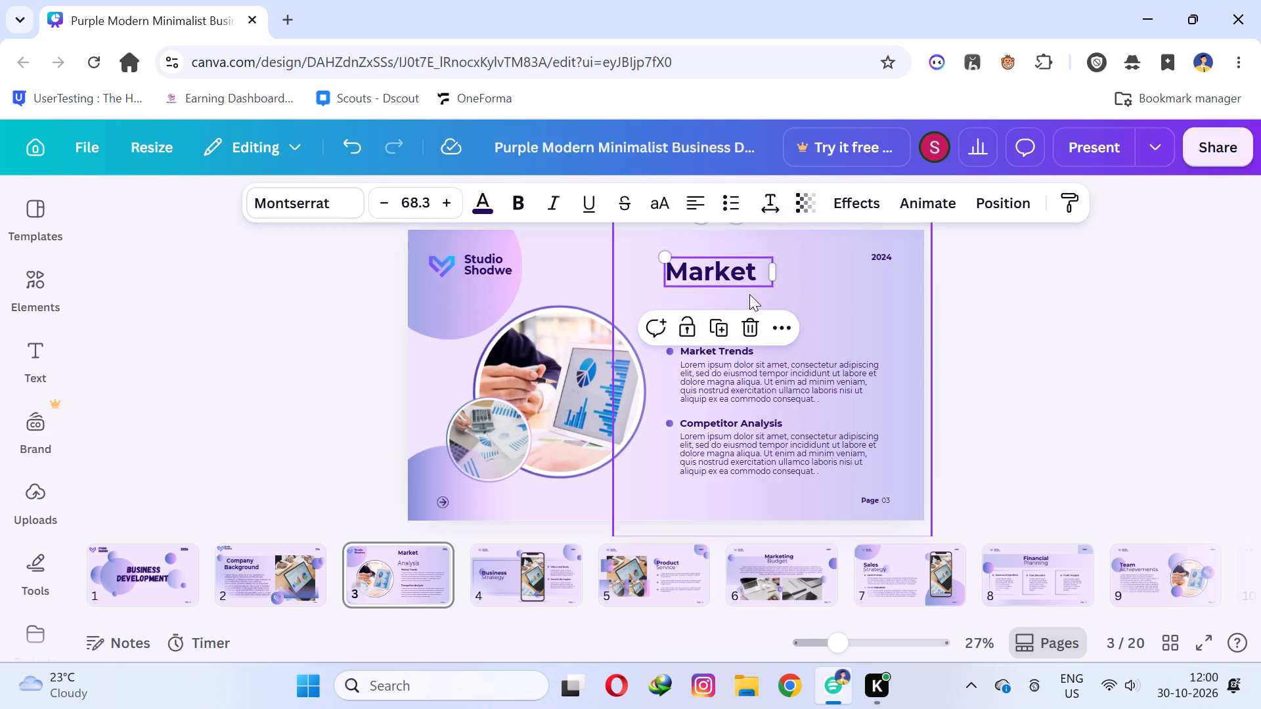
pyautogui.moveTo(779, 289); pyautogui.dragTo(786, 318)
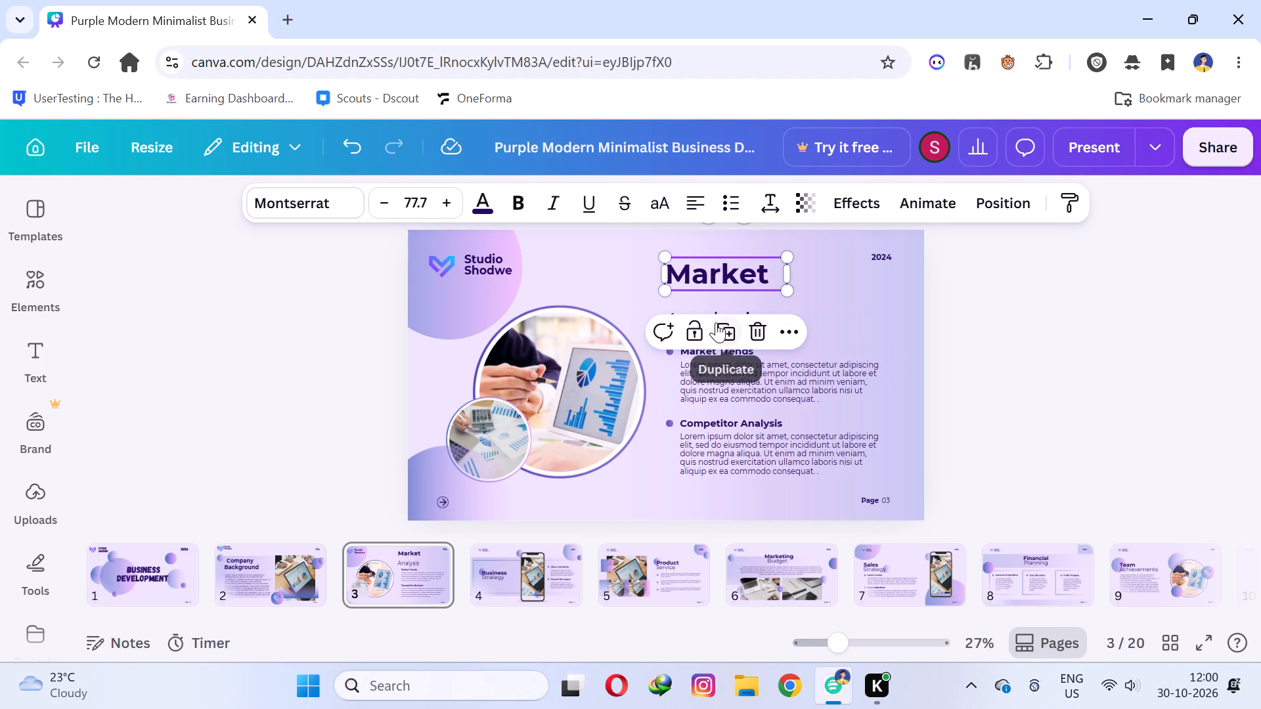
pyautogui.click(819, 301)
# Move the Analysis heading line up directly beneath Market and make it bold.
pyautogui.moveTo(703, 310); pyautogui.dragTo(705, 303)
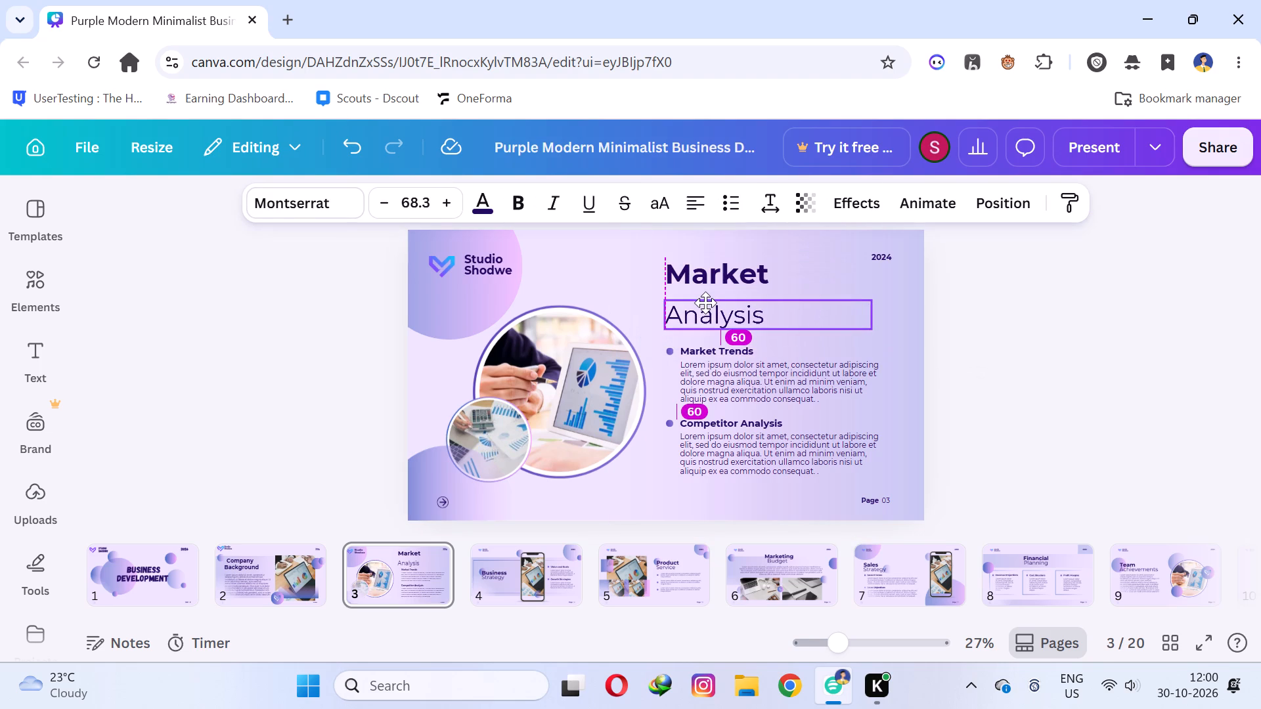
pyautogui.moveTo(705, 303); pyautogui.dragTo(705, 291)
pyautogui.click(705, 303)
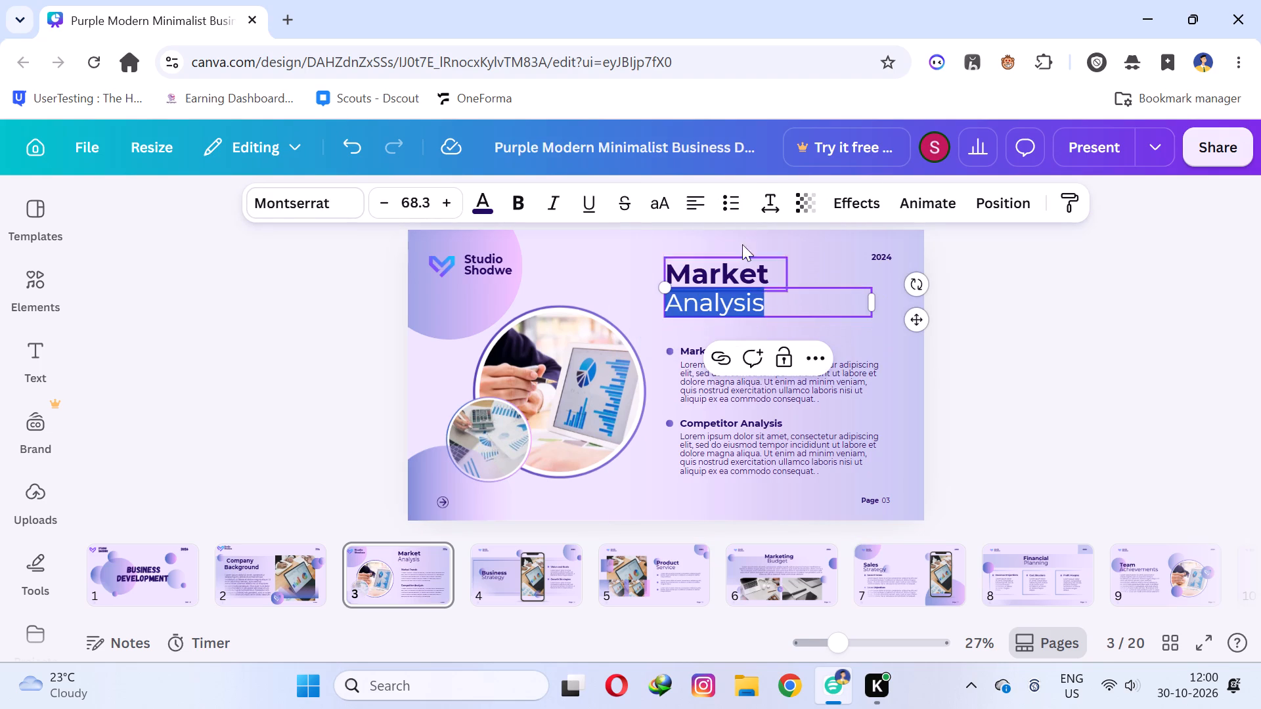
pyautogui.click(512, 210)
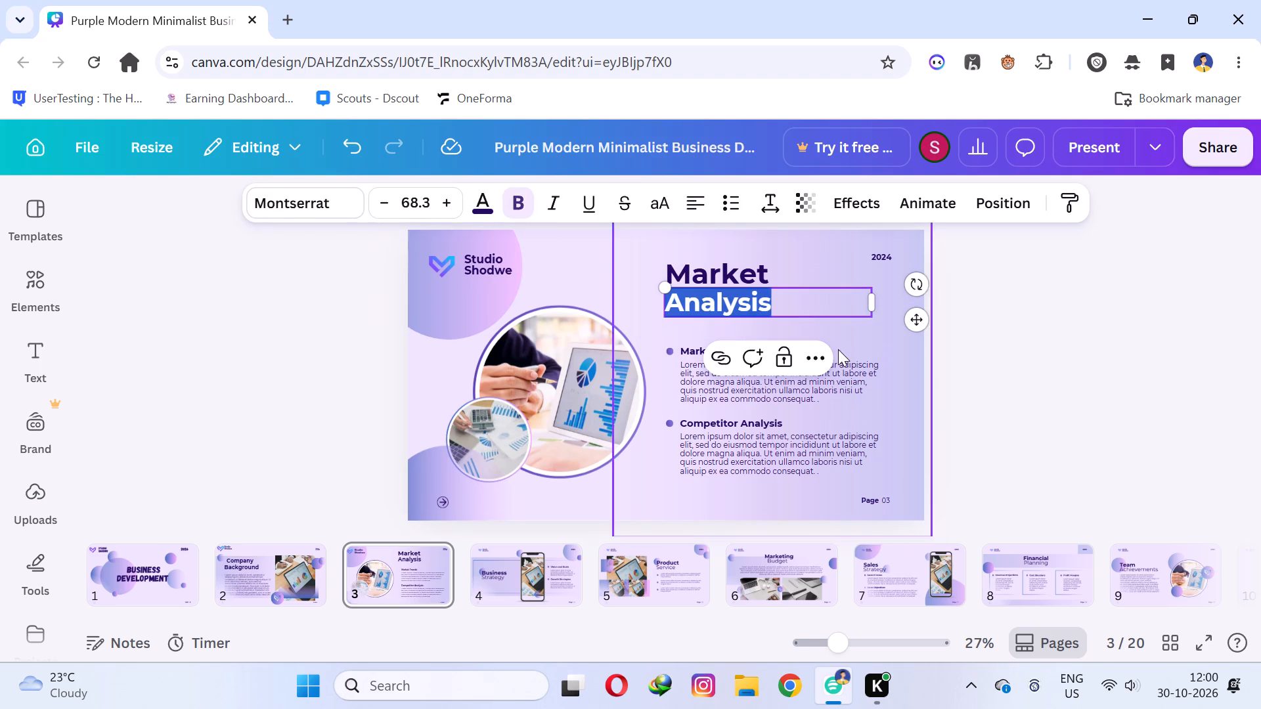
pyautogui.click(826, 334)
# Shift the gradient panel behind the Market Analysis text slightly right and down.
pyautogui.moveTo(644, 256); pyautogui.dragTo(692, 291)
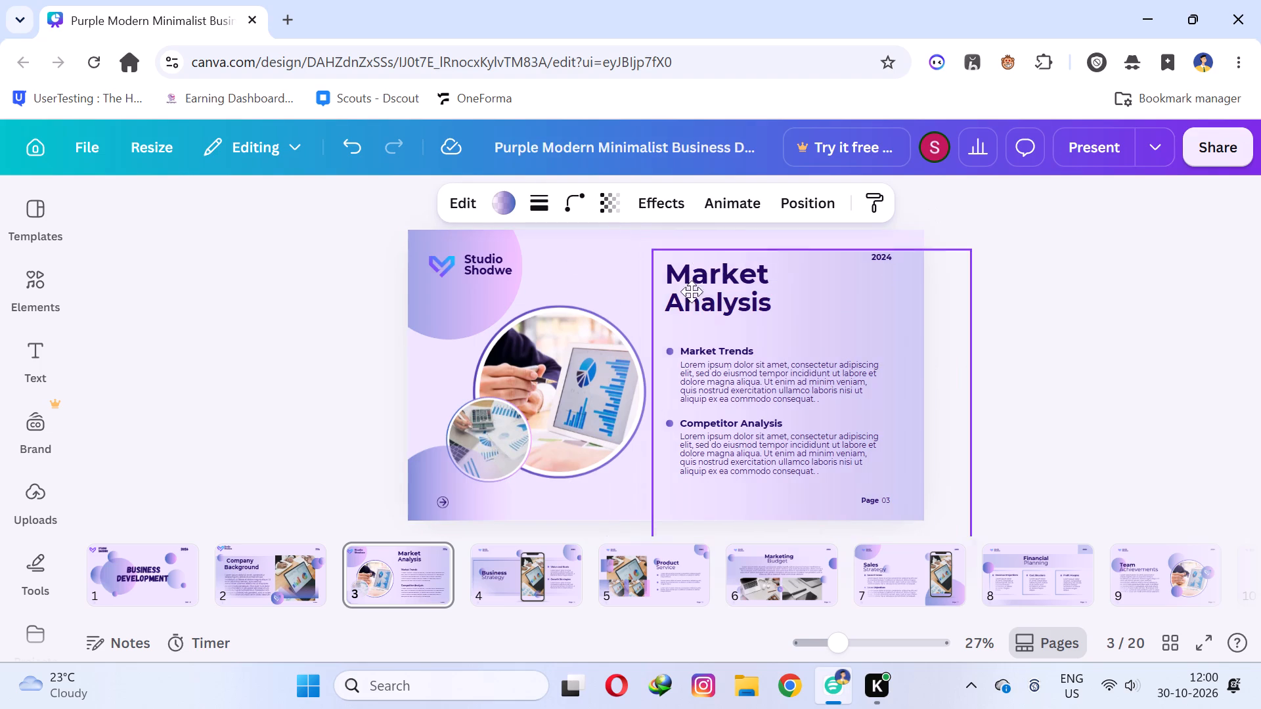
pyautogui.moveTo(692, 291); pyautogui.dragTo(662, 274)
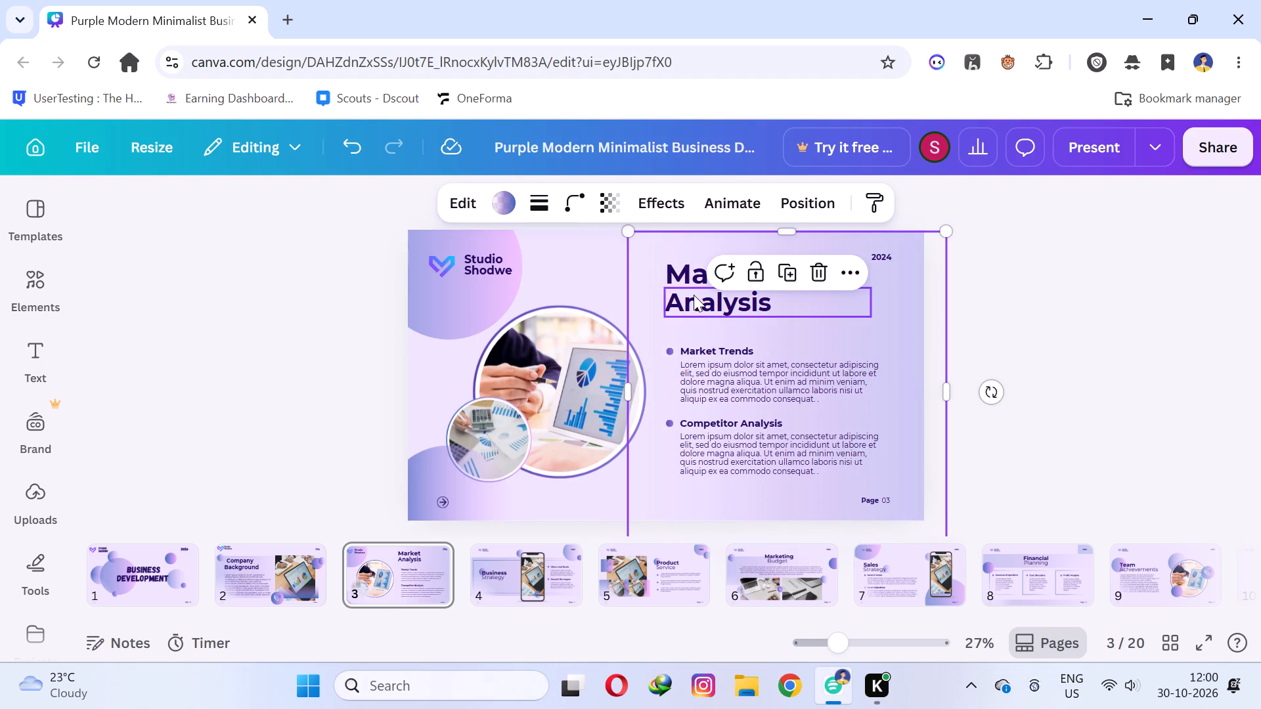
# Apply the Block text animation to the Market heading line.
pyautogui.click(676, 271)
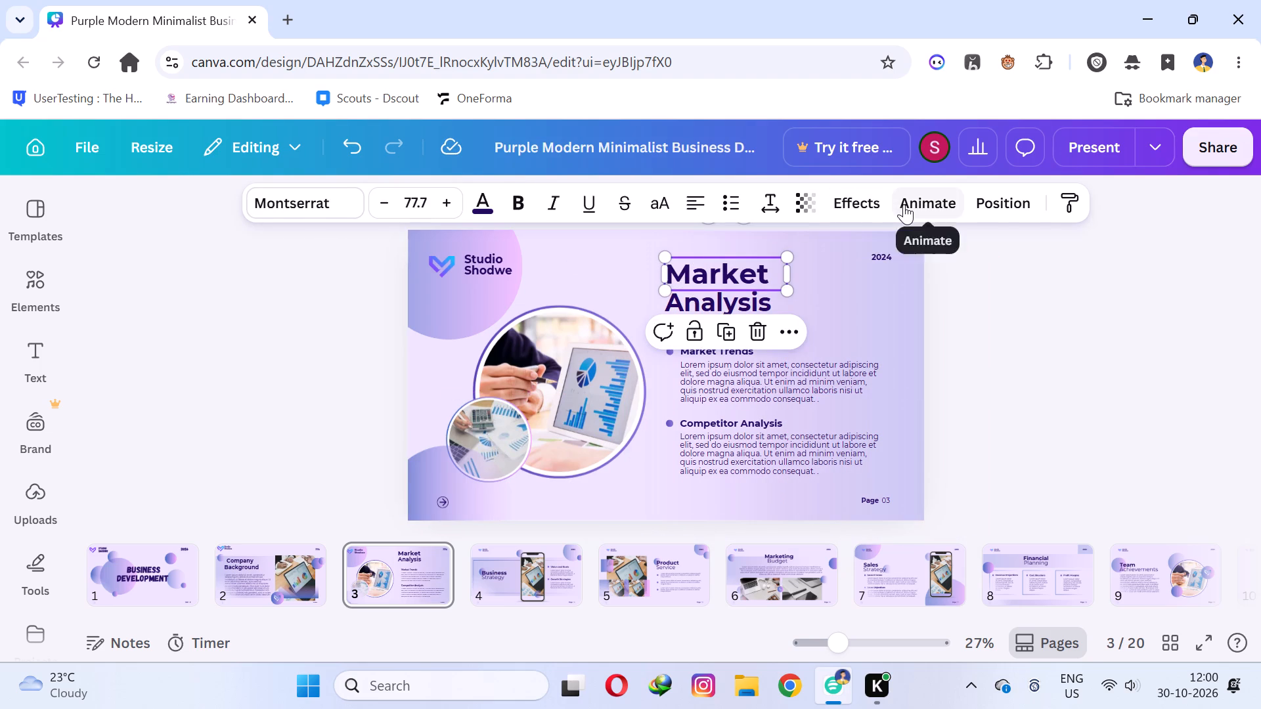
pyautogui.click(904, 204)
pyautogui.scroll(-2, 301, 549)
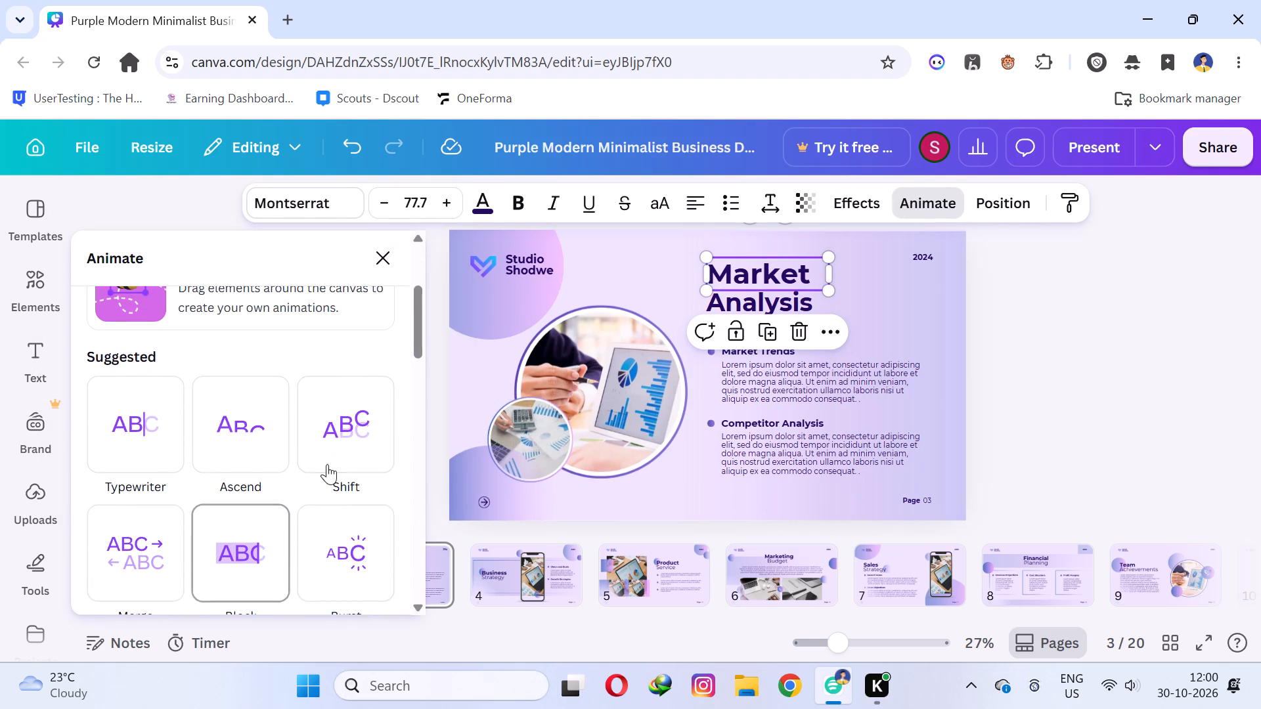
pyautogui.click(257, 546)
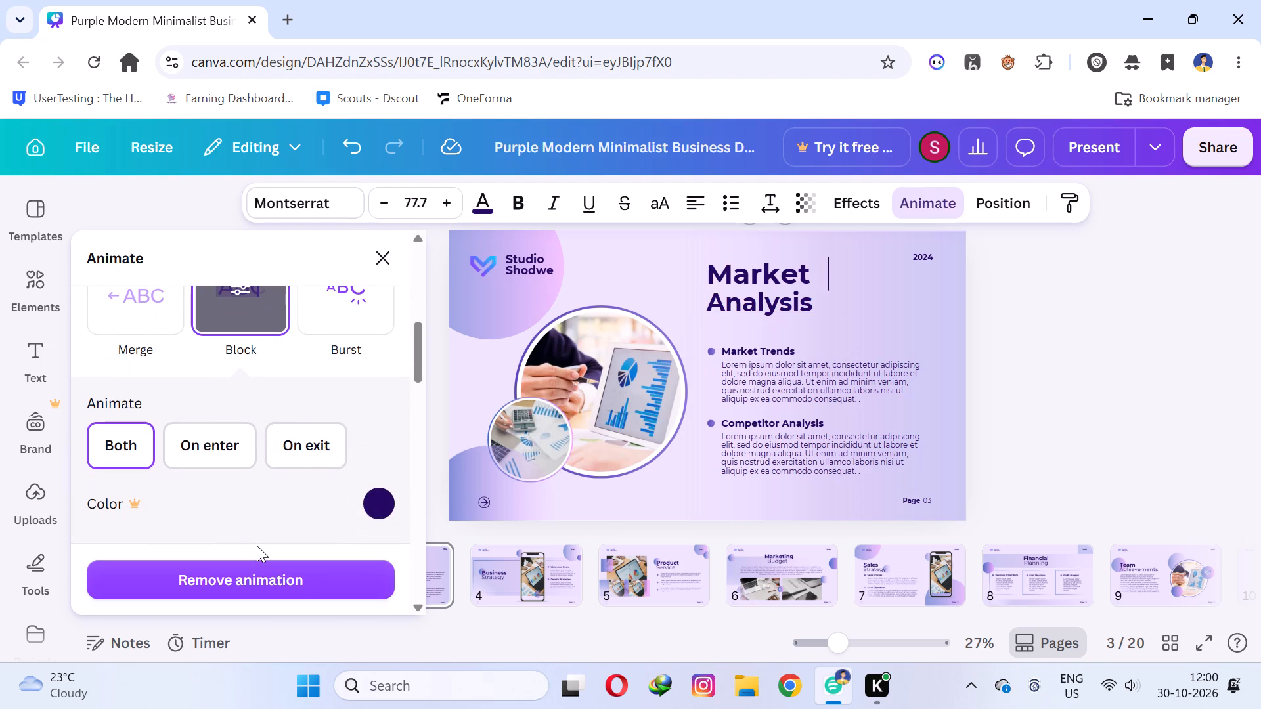
# Apply the Roll text animation to the Analysis heading line.
pyautogui.click(776, 303)
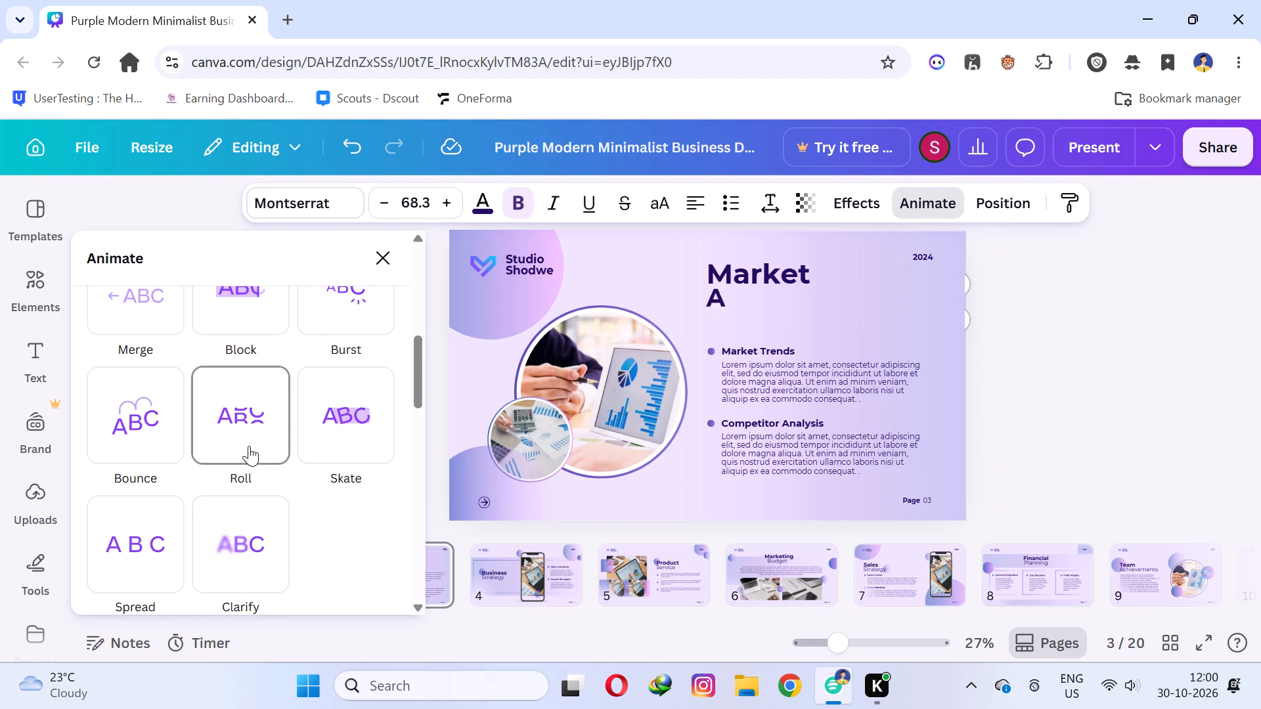
pyautogui.click(250, 442)
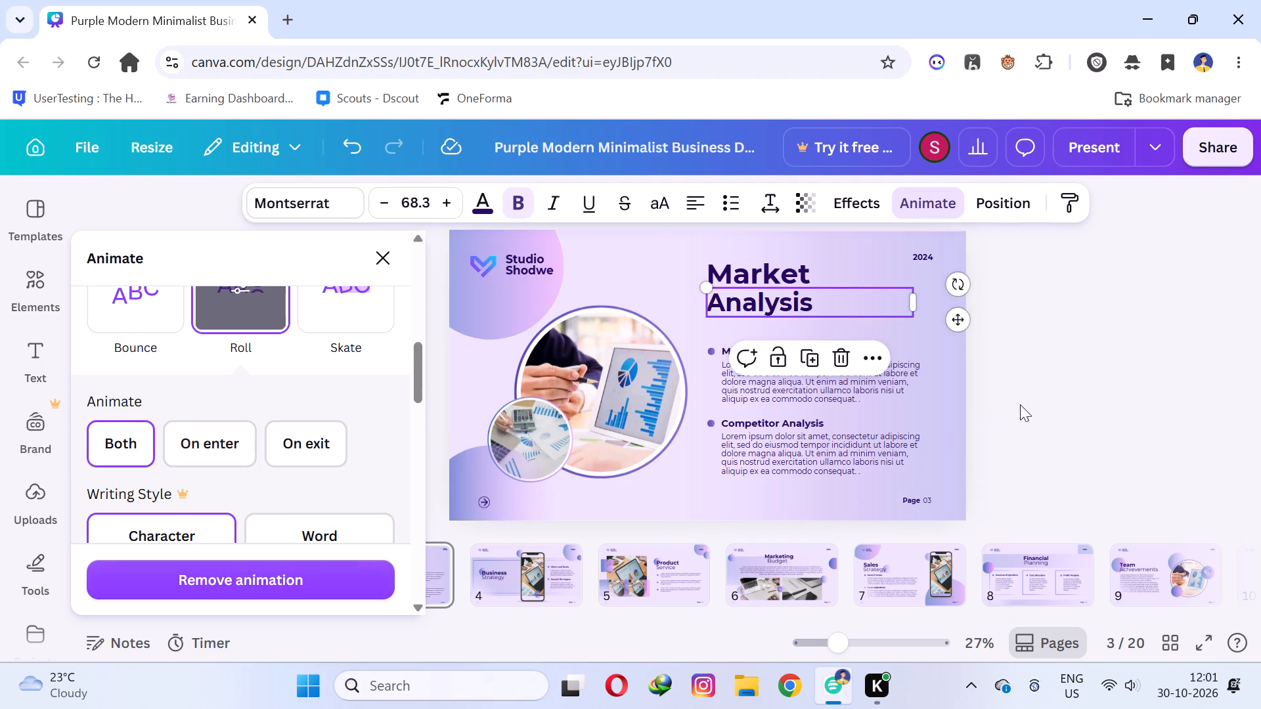
pyautogui.click(1071, 395)
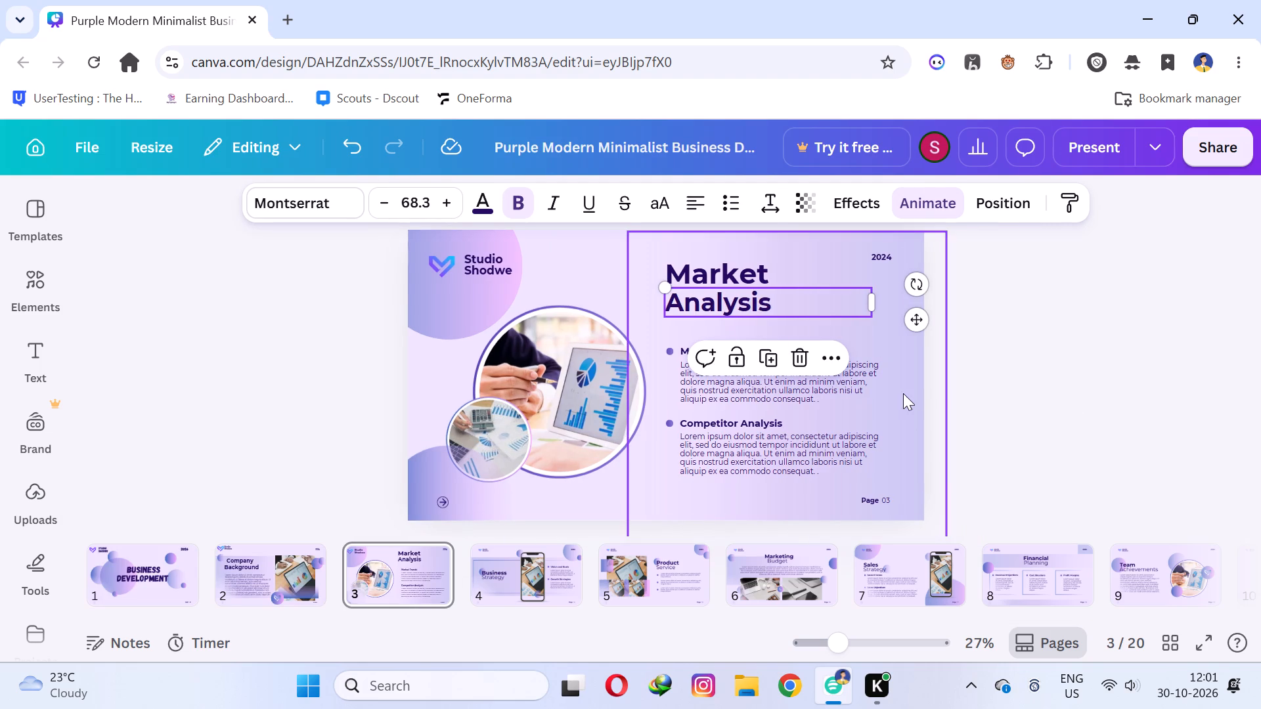
# Move the Market Trends subheading and its bullet dot slightly up and to the right.
pyautogui.click(902, 393)
pyautogui.moveTo(691, 351); pyautogui.dragTo(695, 344)
pyautogui.moveTo(667, 353); pyautogui.dragTo(669, 346)
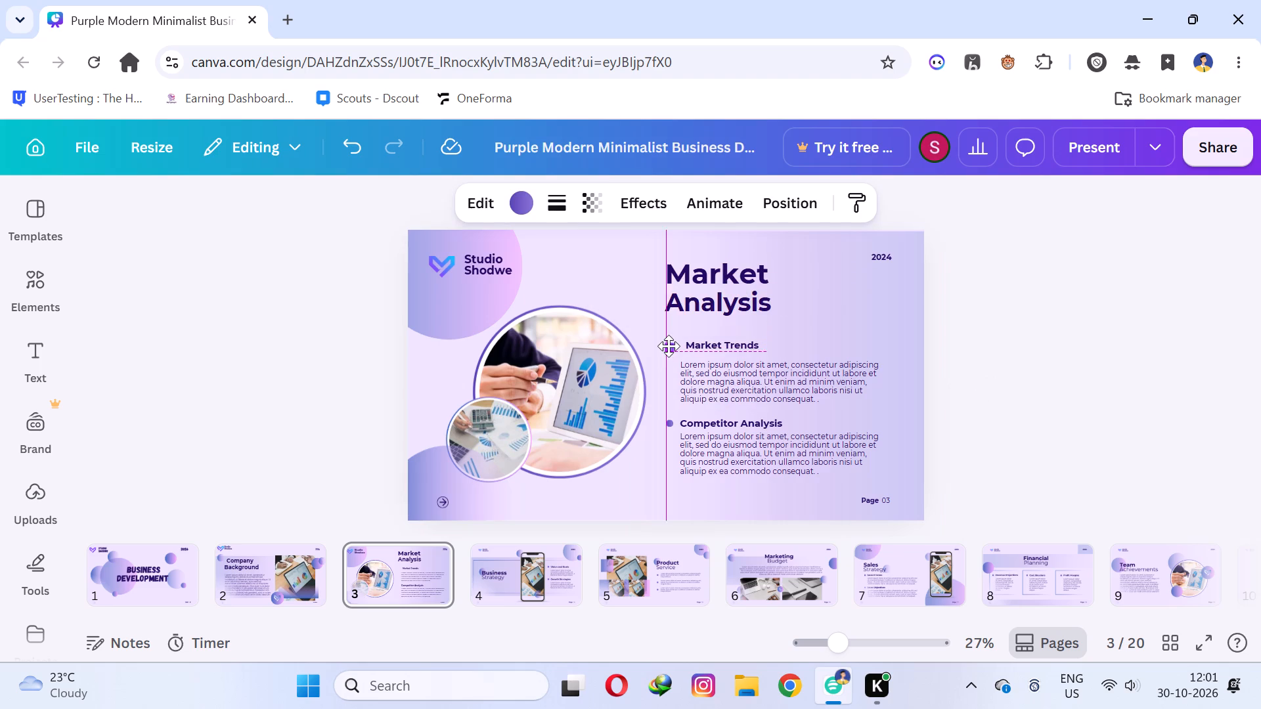
pyautogui.moveTo(669, 346); pyautogui.dragTo(669, 345)
pyautogui.click(831, 329)
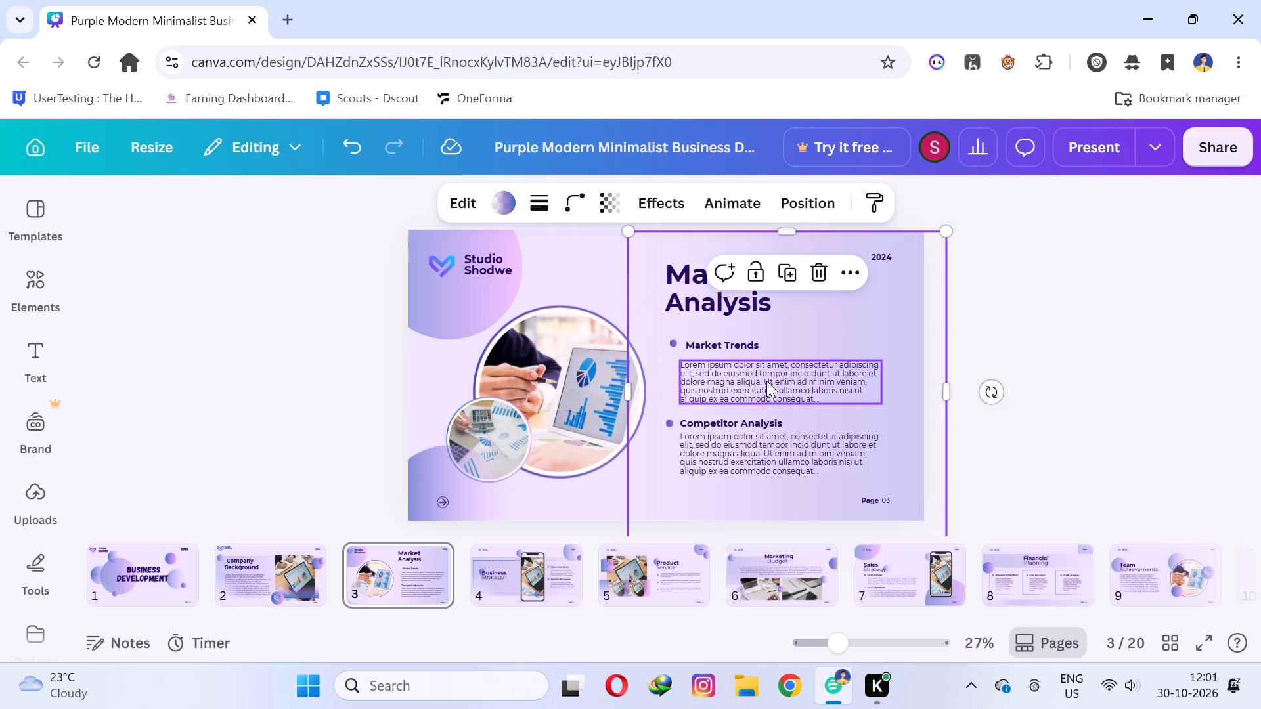
# Enlarge the body paragraph under Market Trends to font size about 26.
pyautogui.click(693, 368)
pyautogui.moveTo(883, 402); pyautogui.dragTo(895, 435)
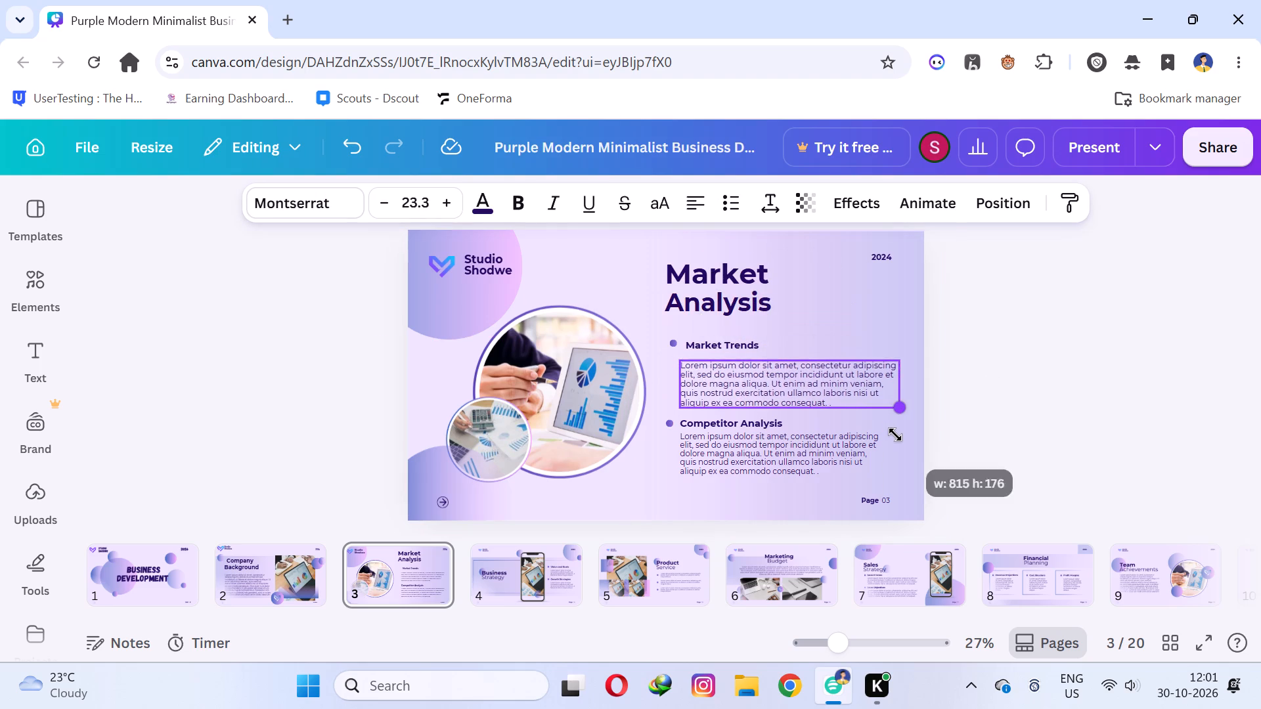
pyautogui.moveTo(895, 435); pyautogui.dragTo(911, 455)
# Select the body paragraph under Competitor Analysis.
pyautogui.click(730, 458)
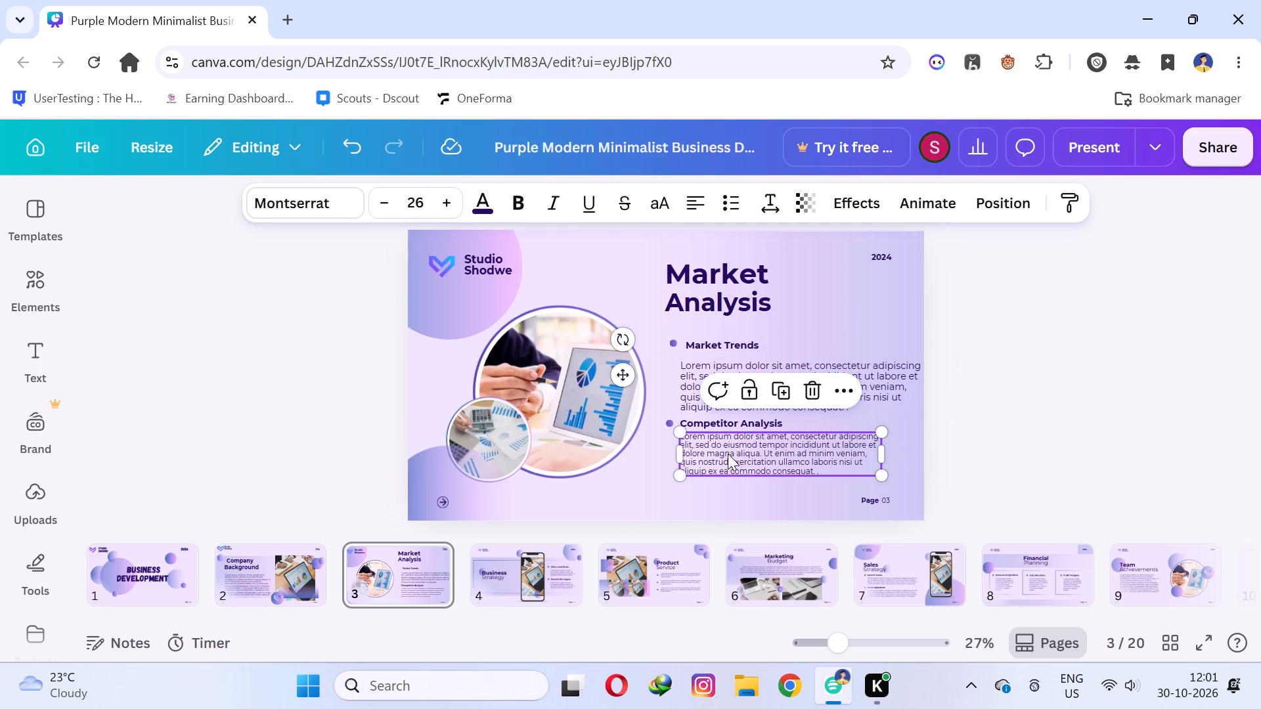
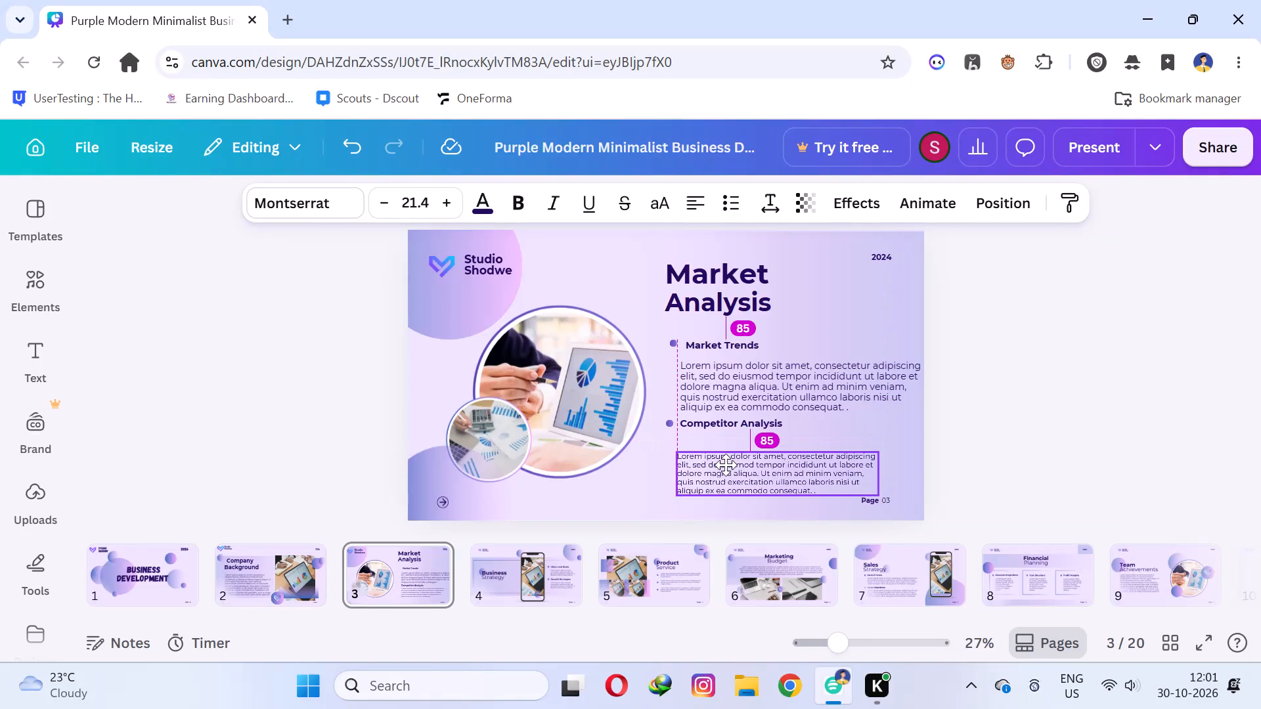
# Enlarge the Competitor Analysis body paragraph to font size about 24 and move it up directly beneath its subheading.
pyautogui.moveTo(681, 454); pyautogui.dragTo(678, 429)
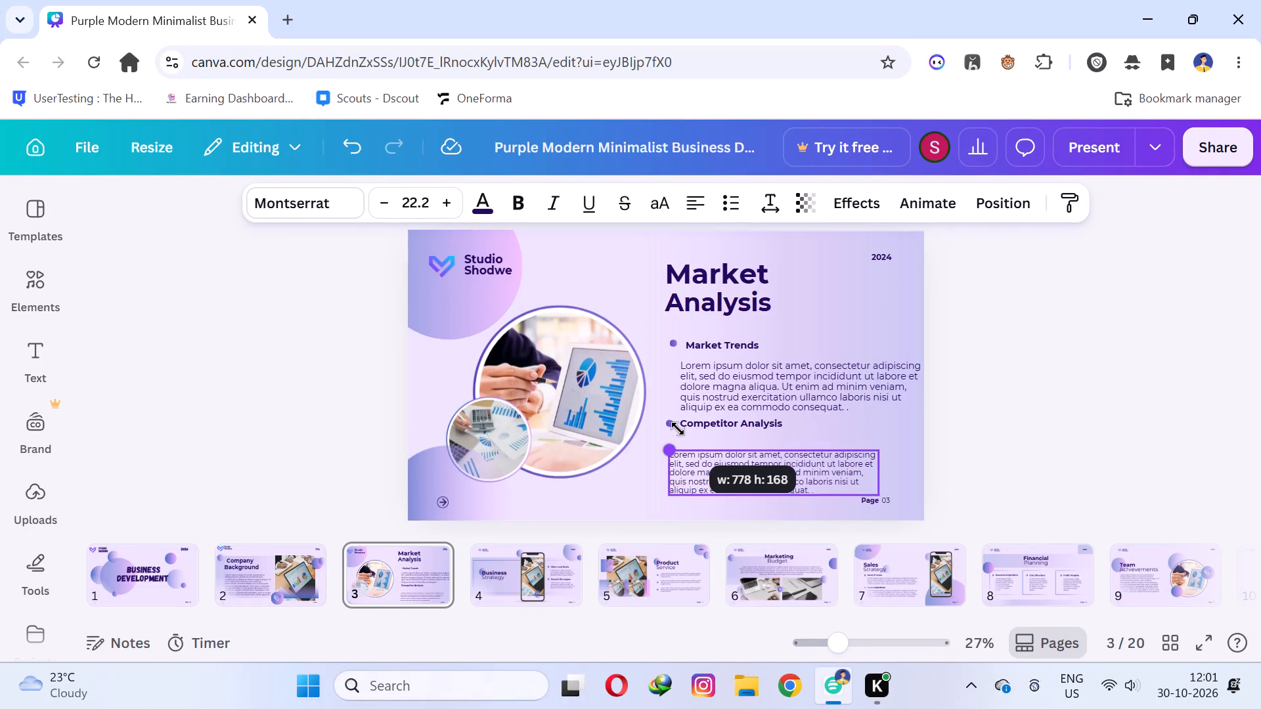
pyautogui.moveTo(678, 429); pyautogui.dragTo(667, 412)
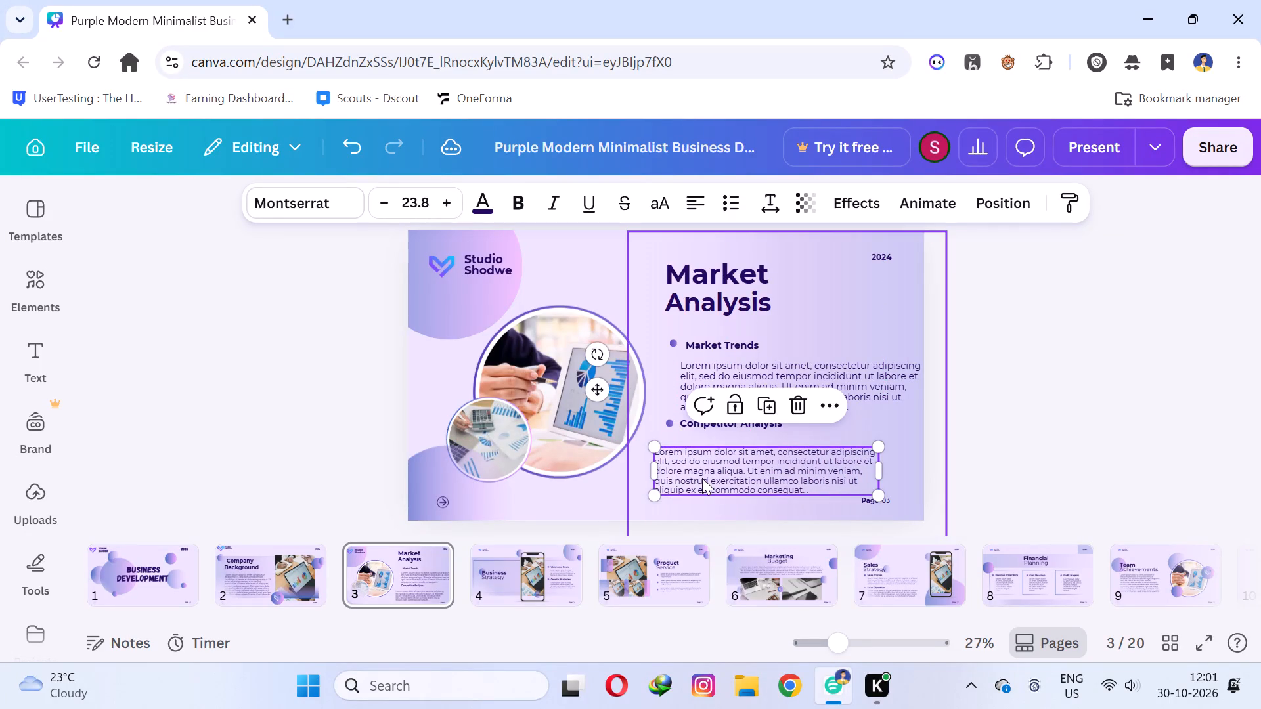
pyautogui.moveTo(702, 478); pyautogui.dragTo(721, 466)
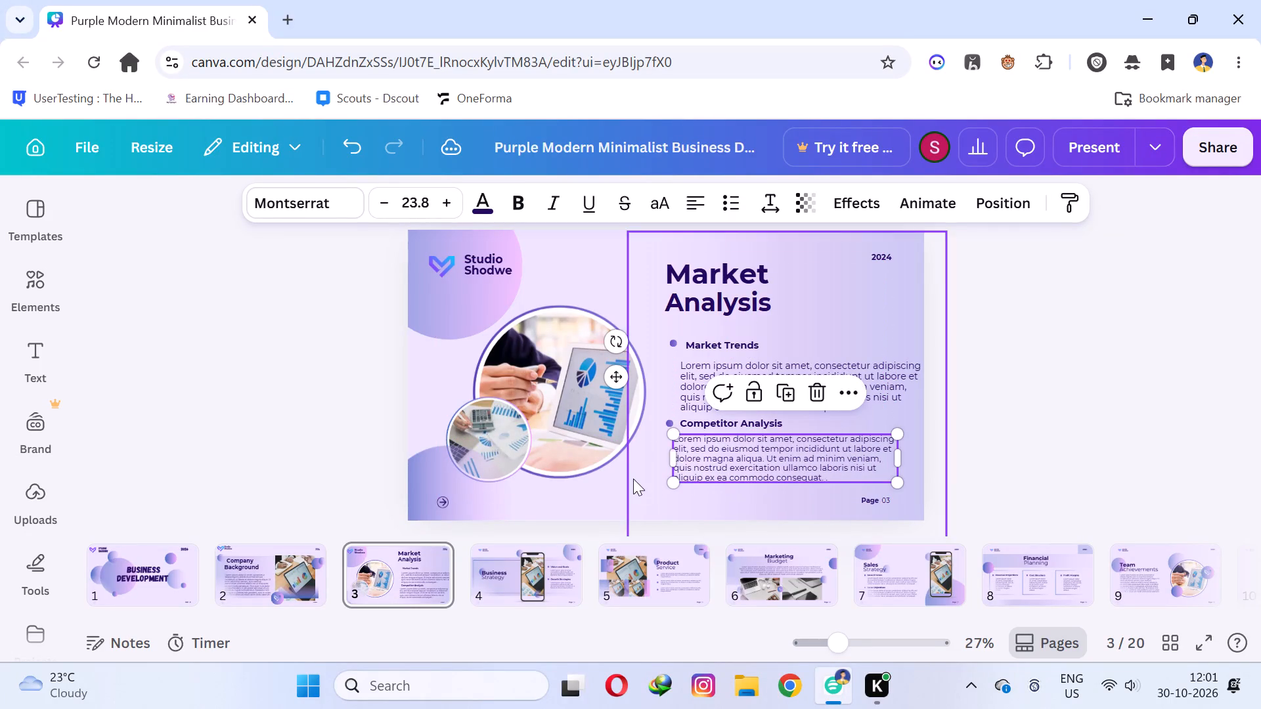
pyautogui.click(618, 504)
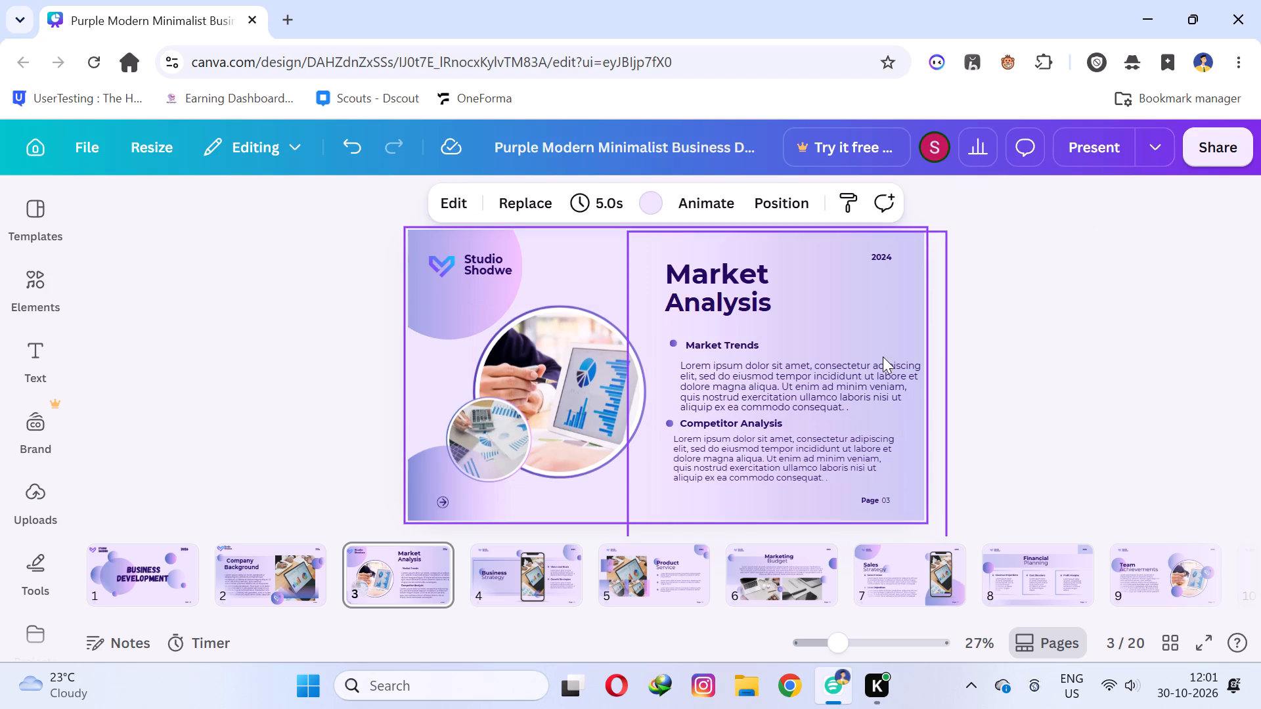
# Delete the 2024 year label on the Market Analysis page and try to enter 2026 in its place.
pyautogui.click(887, 257)
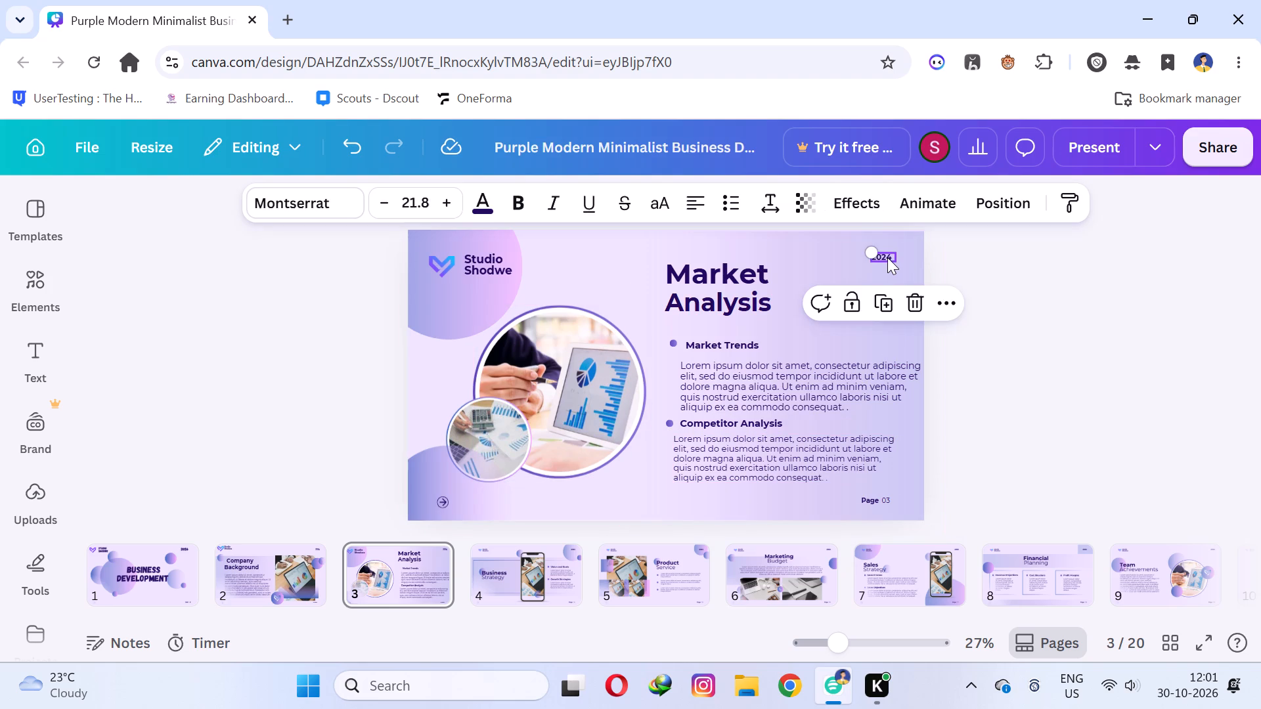
pyautogui.press('BackSpace')
pyautogui.write('2026')
pyautogui.click(1007, 287)
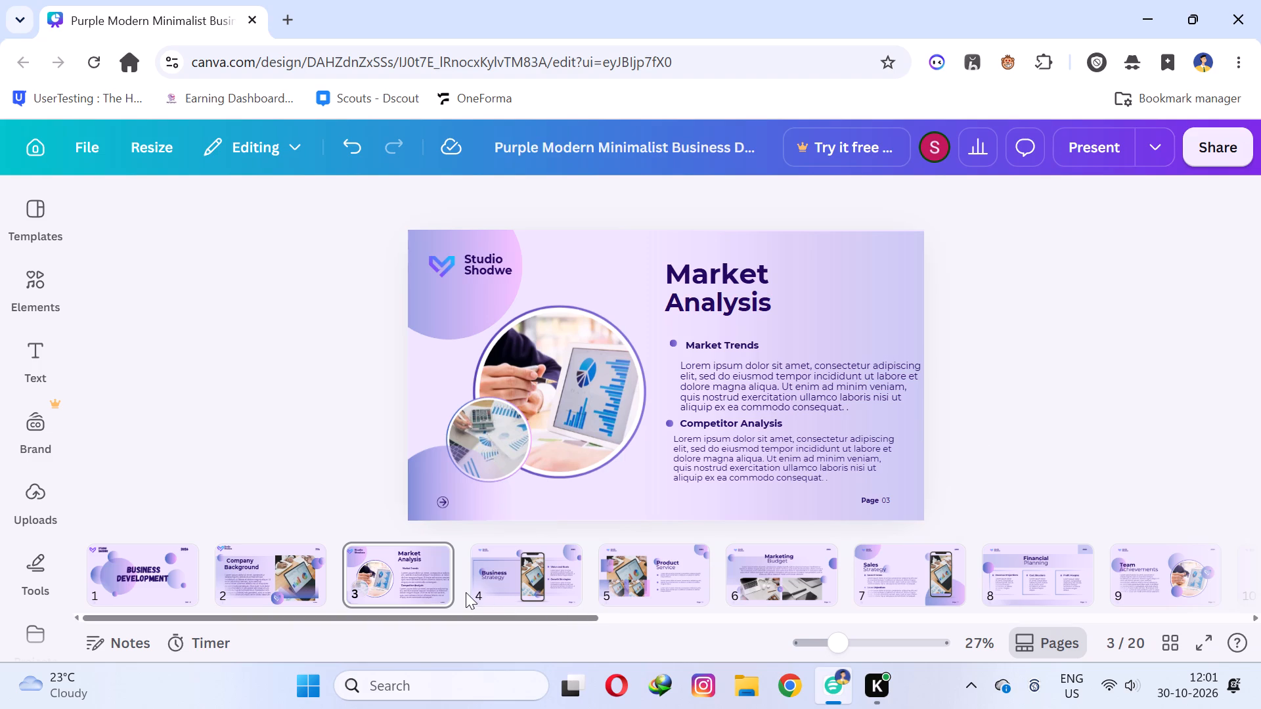
# On the Business Strategy page, move both heading lines higher, with Strategy offset to the right, and shift the gradient circle left beside them.
pyautogui.click(511, 586)
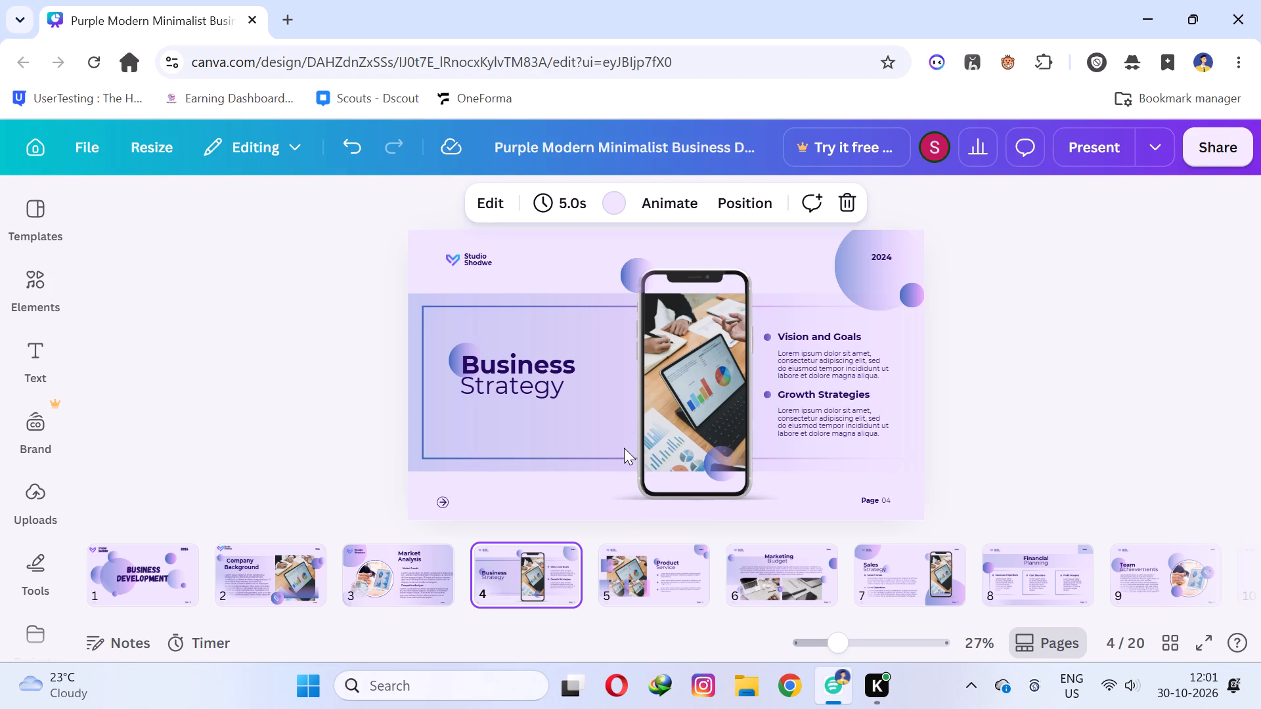
pyautogui.click(535, 360)
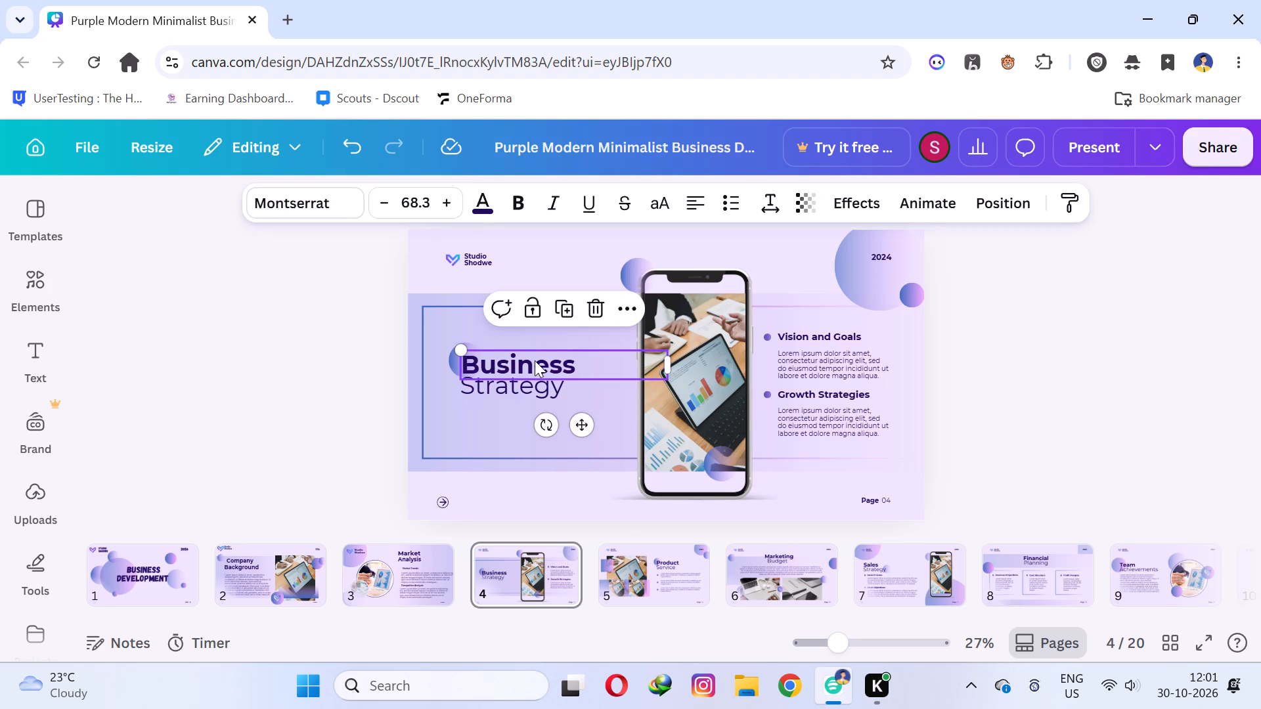
pyautogui.moveTo(535, 360); pyautogui.dragTo(546, 345)
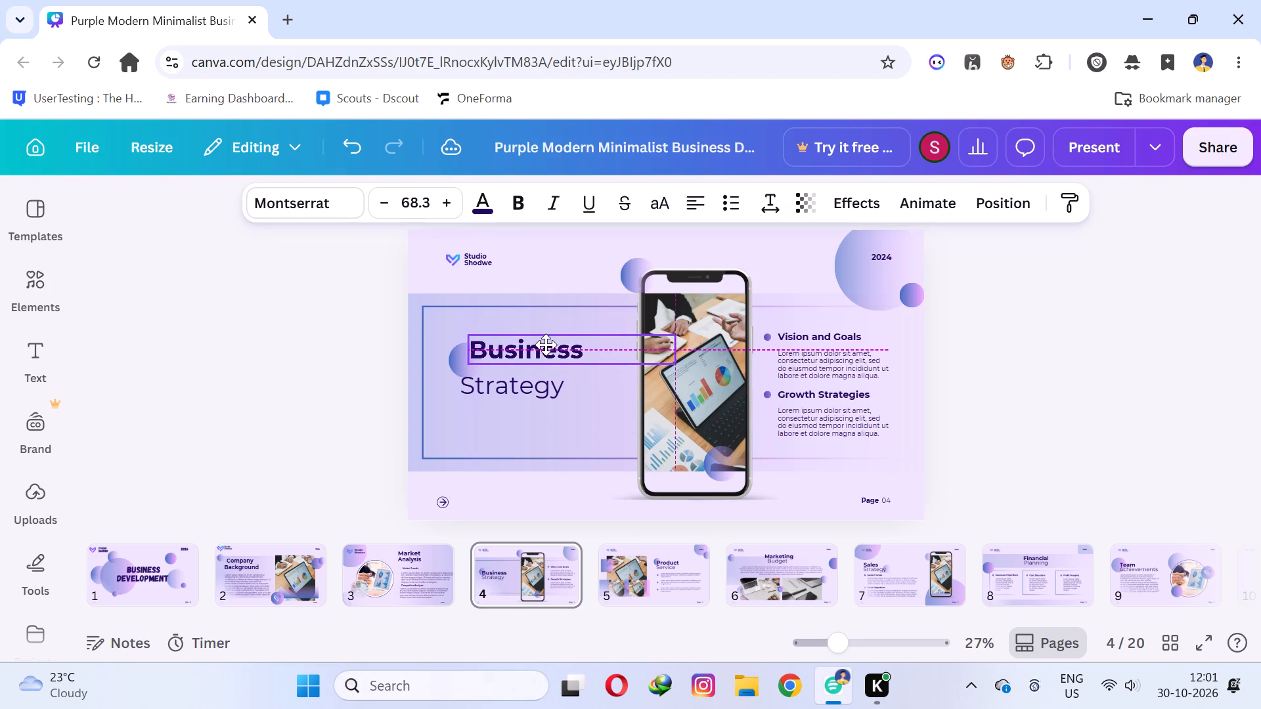
pyautogui.moveTo(546, 345); pyautogui.dragTo(537, 330)
pyautogui.moveTo(513, 385); pyautogui.dragTo(523, 359)
pyautogui.moveTo(458, 360); pyautogui.dragTo(447, 354)
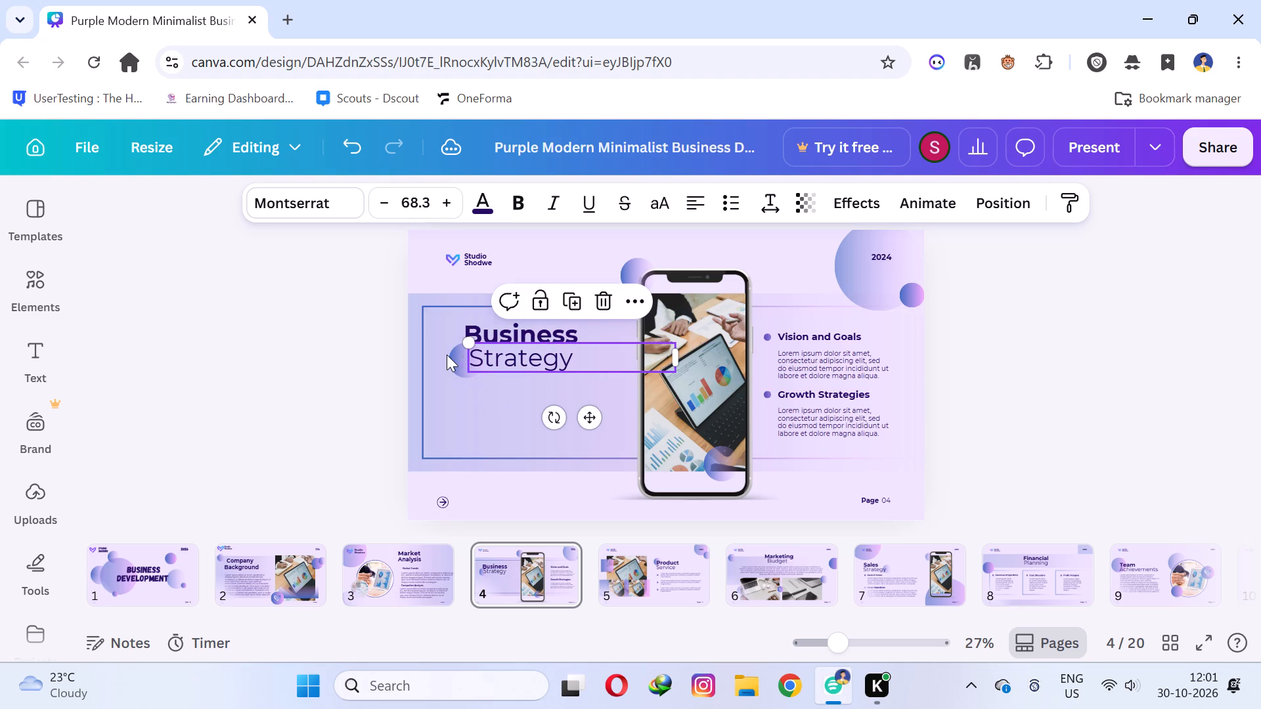
pyautogui.moveTo(447, 354); pyautogui.dragTo(468, 358)
pyautogui.moveTo(464, 357); pyautogui.dragTo(462, 357)
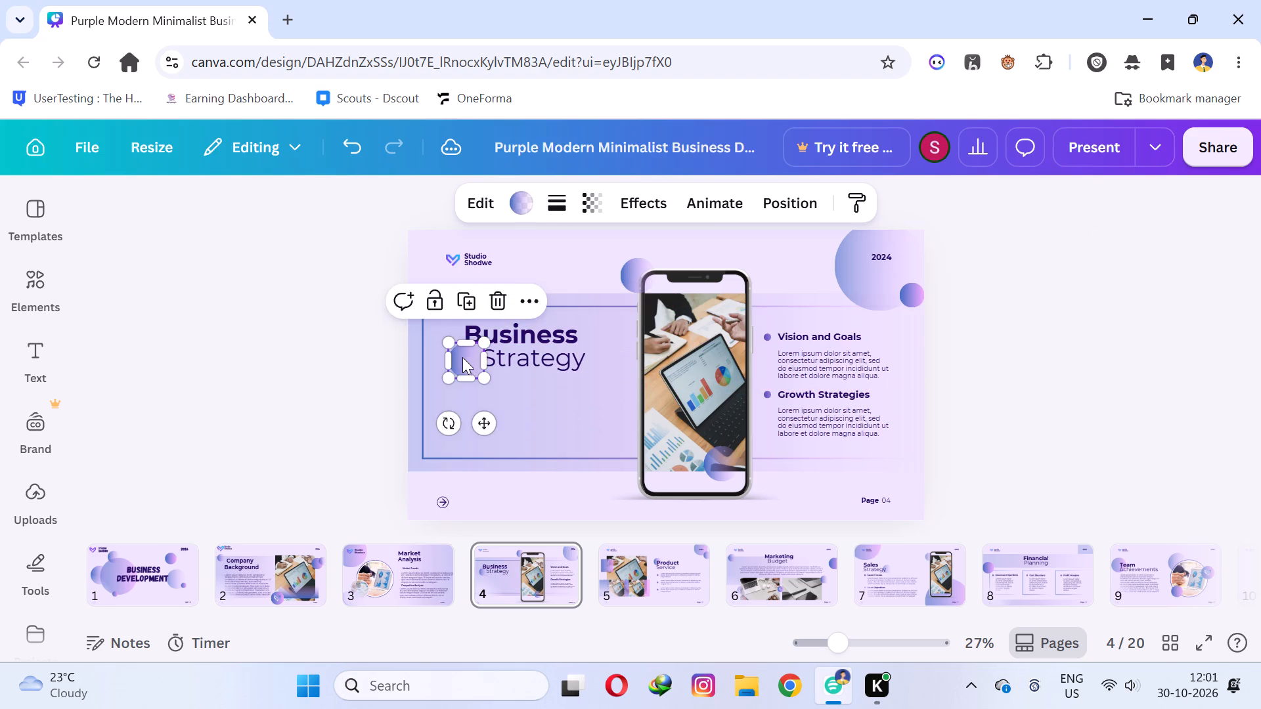
pyautogui.moveTo(462, 357); pyautogui.dragTo(453, 351)
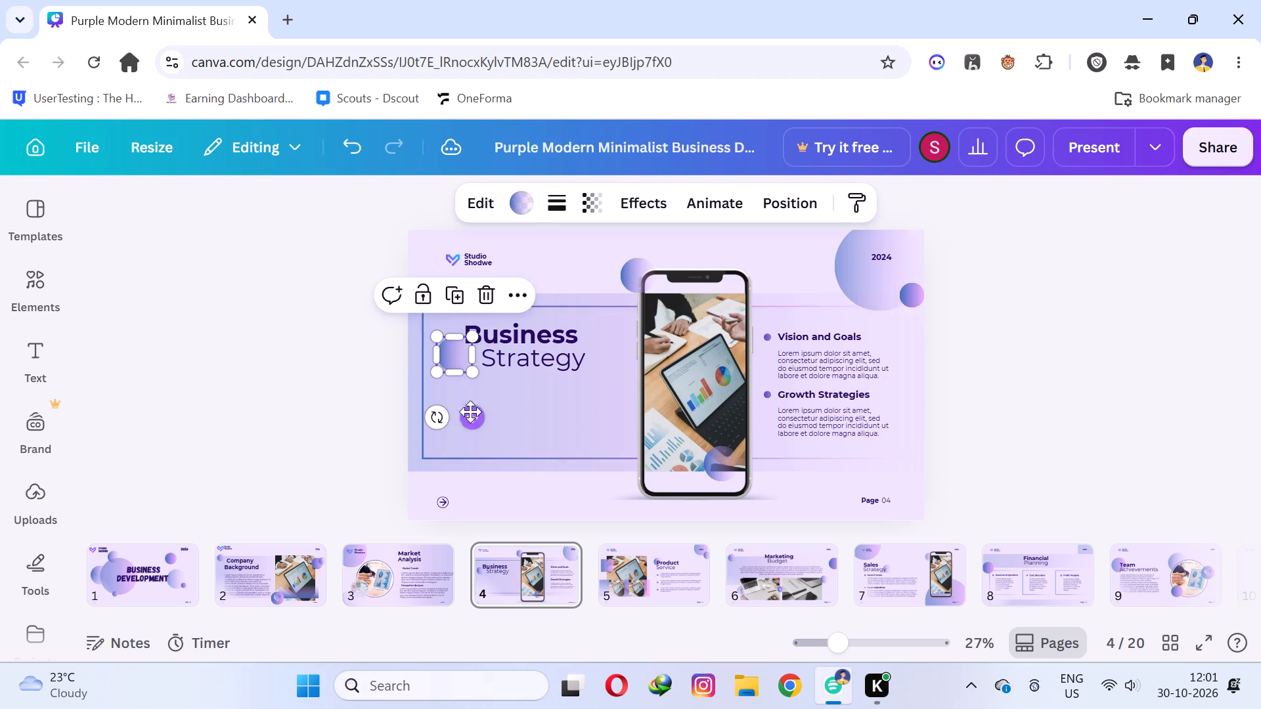
pyautogui.click(557, 400)
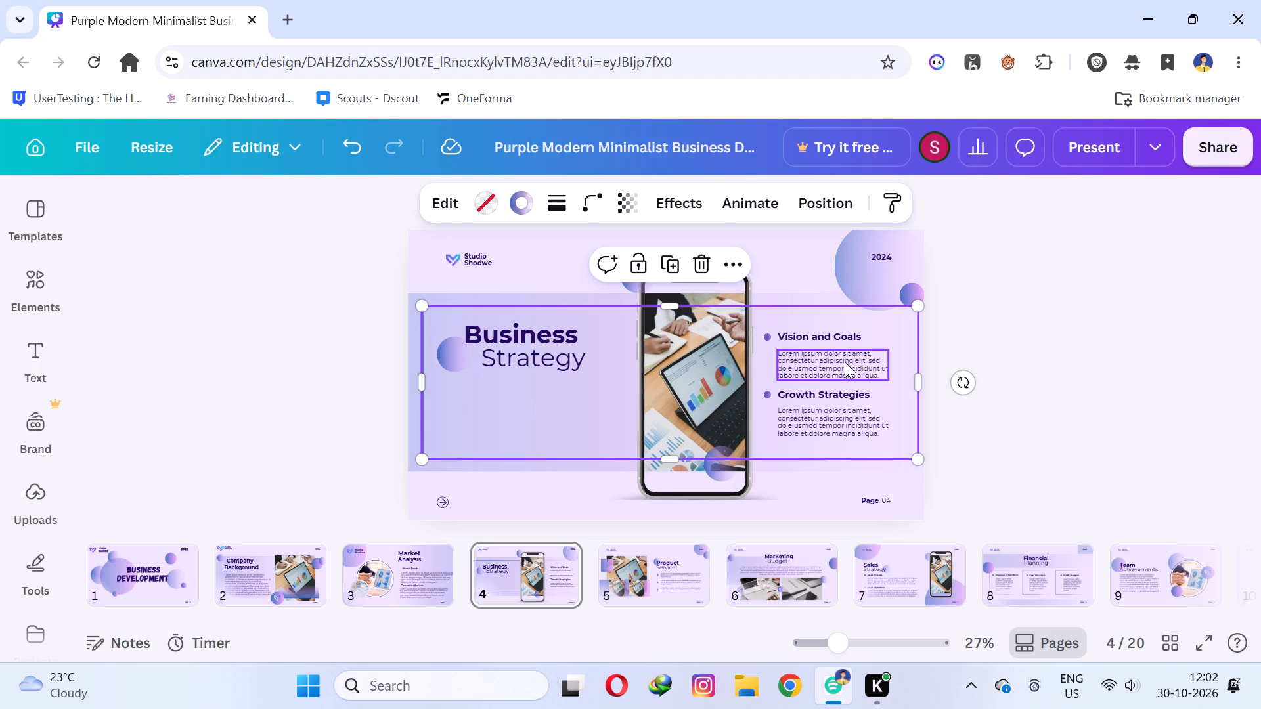
# Move the Vision and Goals subheading and its paragraph from beside the phone to below the Business Strategy heading.
pyautogui.moveTo(845, 362); pyautogui.dragTo(548, 416)
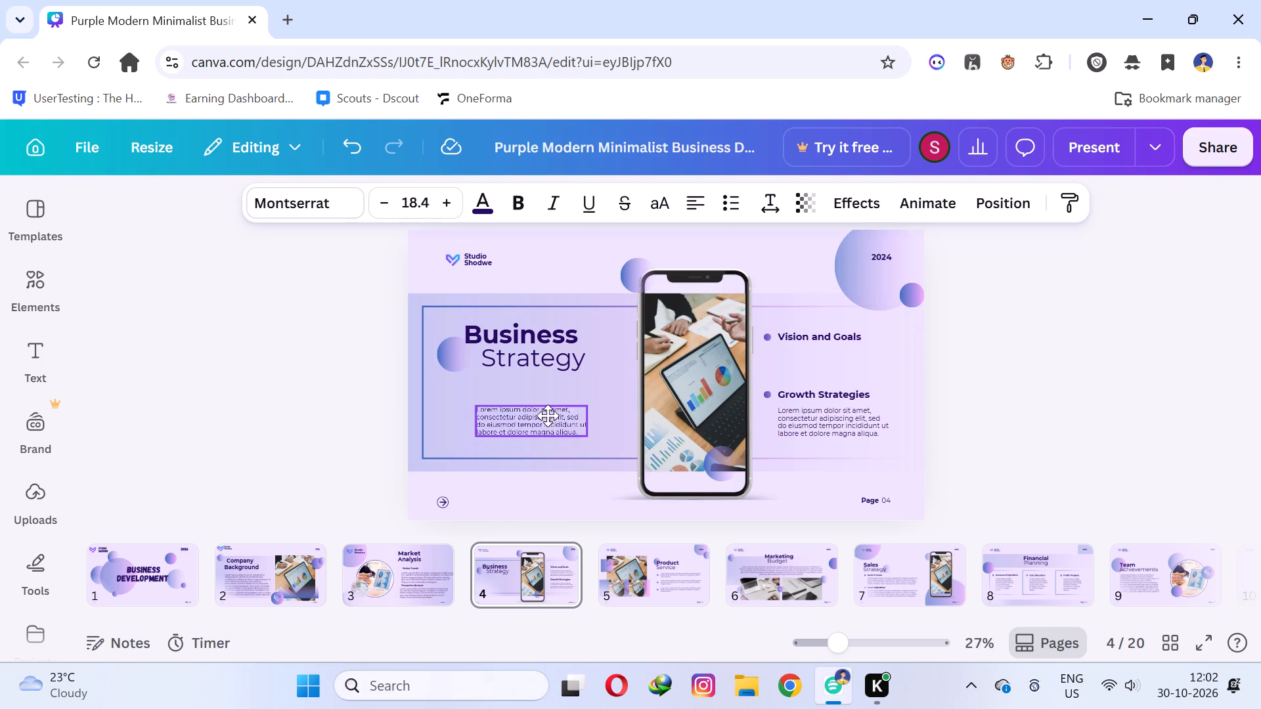
pyautogui.moveTo(548, 416); pyautogui.dragTo(556, 413)
pyautogui.moveTo(863, 337); pyautogui.dragTo(597, 389)
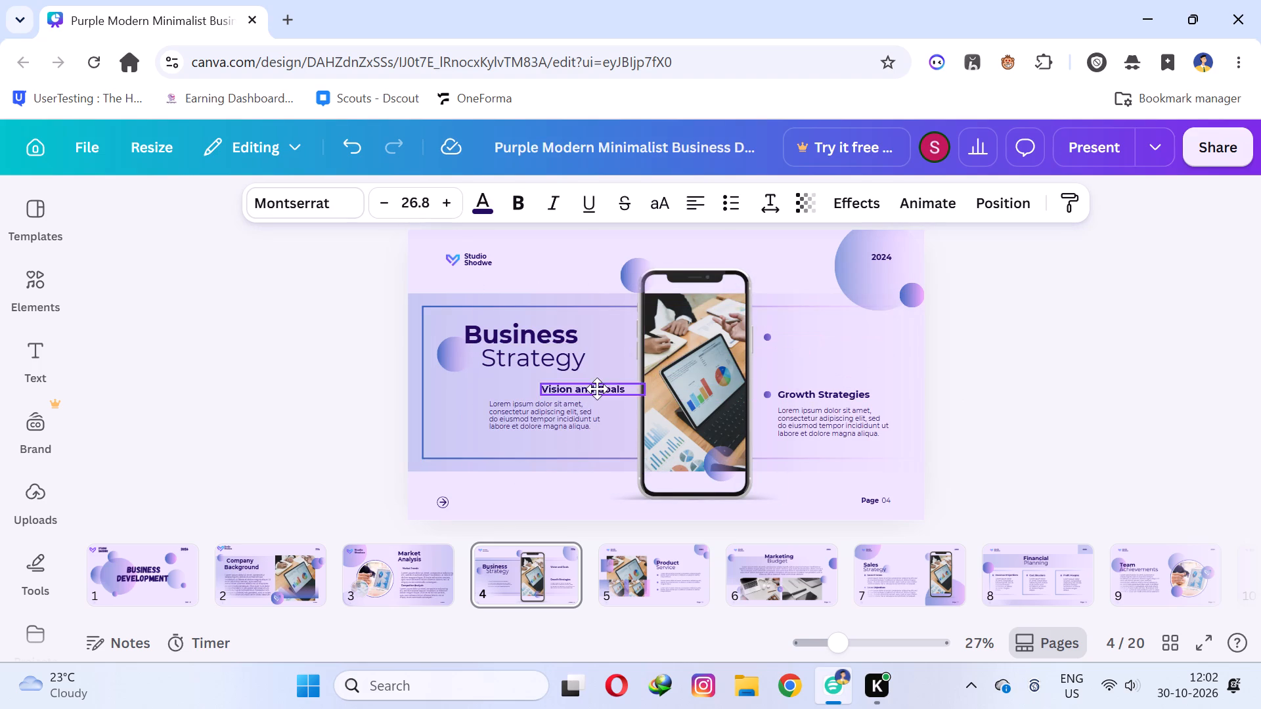
pyautogui.moveTo(597, 389); pyautogui.dragTo(548, 386)
pyautogui.moveTo(551, 406); pyautogui.dragTo(492, 408)
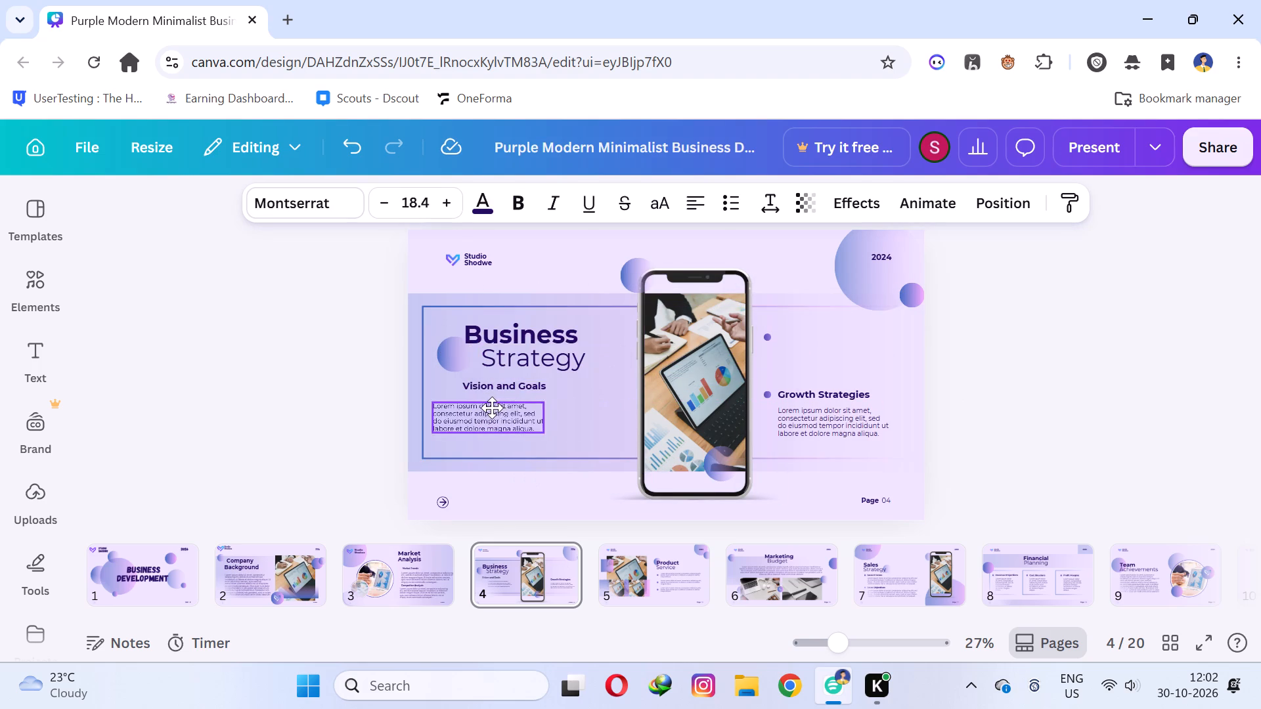
pyautogui.moveTo(492, 408); pyautogui.dragTo(494, 408)
pyautogui.moveTo(495, 389); pyautogui.dragTo(470, 389)
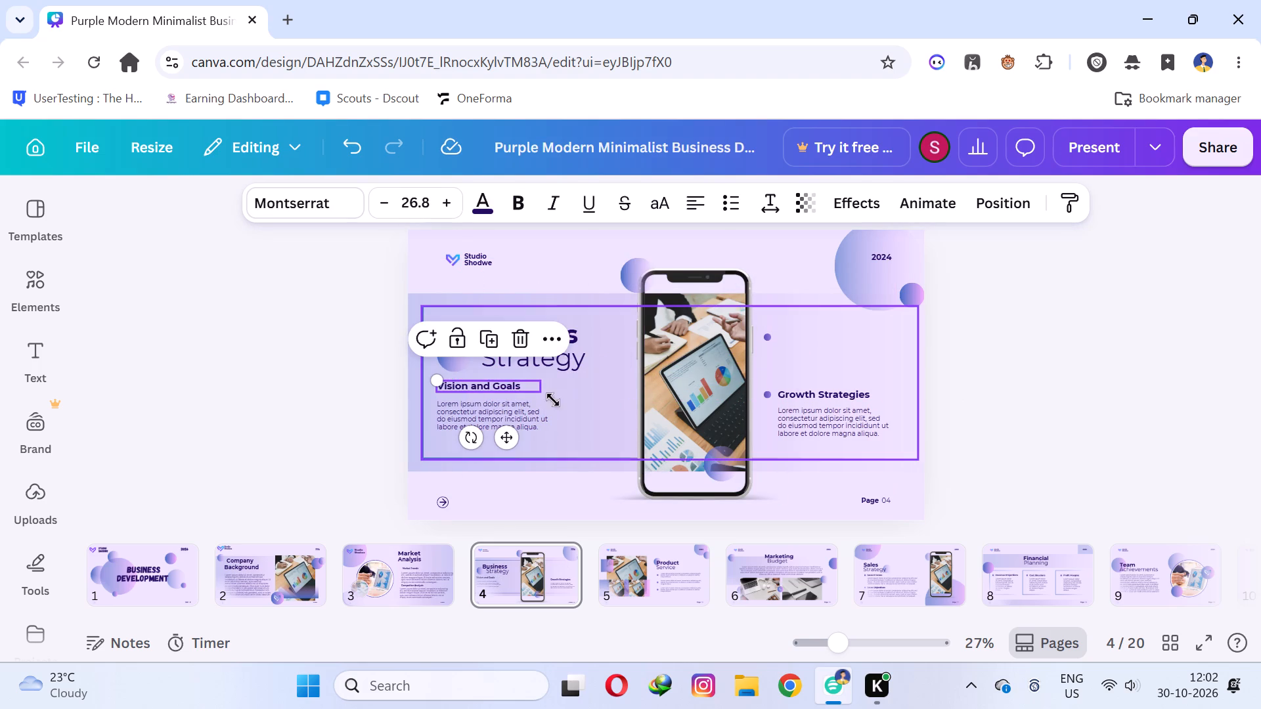
# Shift the large outlined rectangle left so its left edge passes the slide's edge.
pyautogui.click(583, 397)
pyautogui.moveTo(682, 377); pyautogui.dragTo(697, 377)
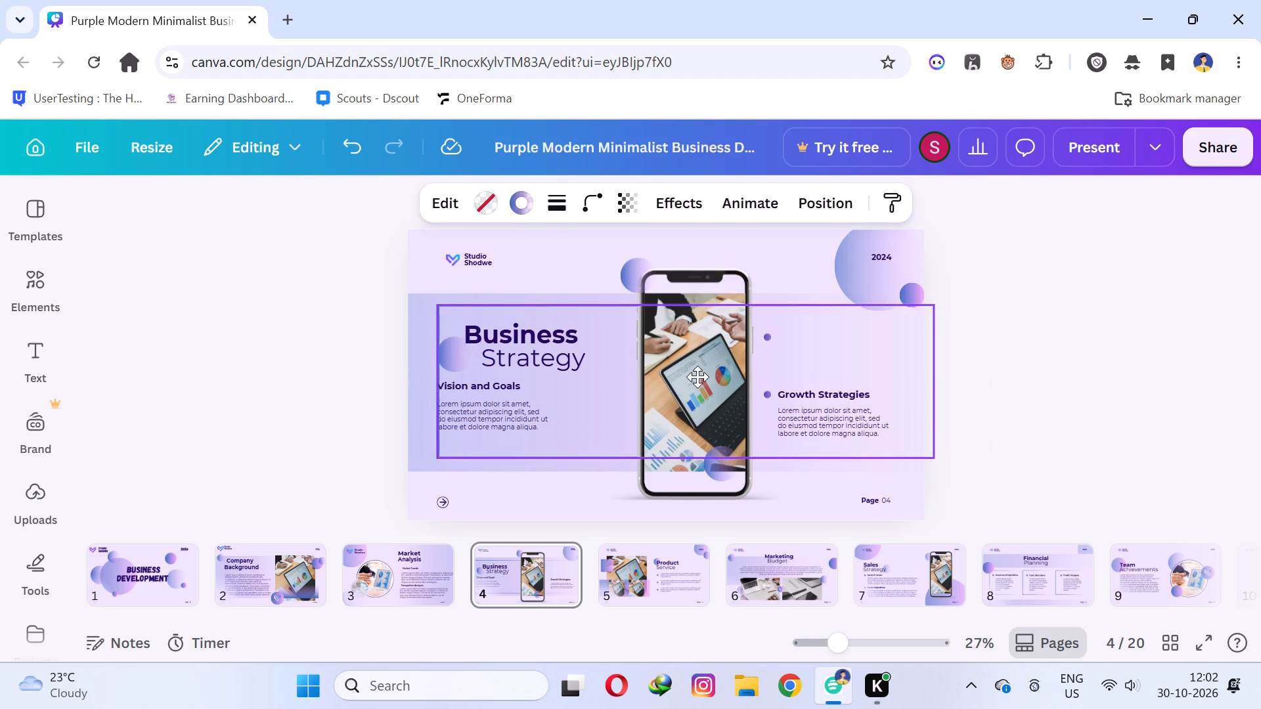
pyautogui.moveTo(697, 377); pyautogui.dragTo(665, 379)
# Move the Growth Strategies paragraph and subheading to the left half of the slide, near the Vision and Goals text.
pyautogui.moveTo(820, 410); pyautogui.dragTo(557, 430)
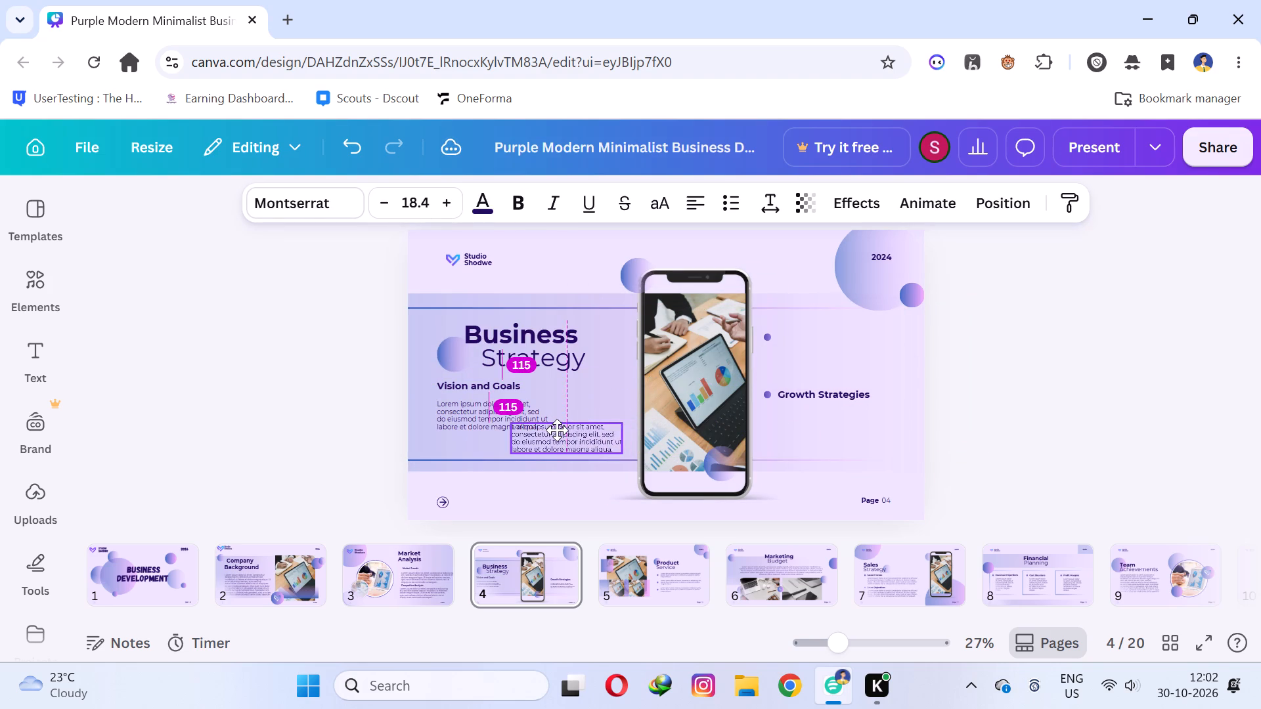
pyautogui.moveTo(557, 430); pyautogui.dragTo(562, 433)
pyautogui.moveTo(783, 394); pyautogui.dragTo(782, 394)
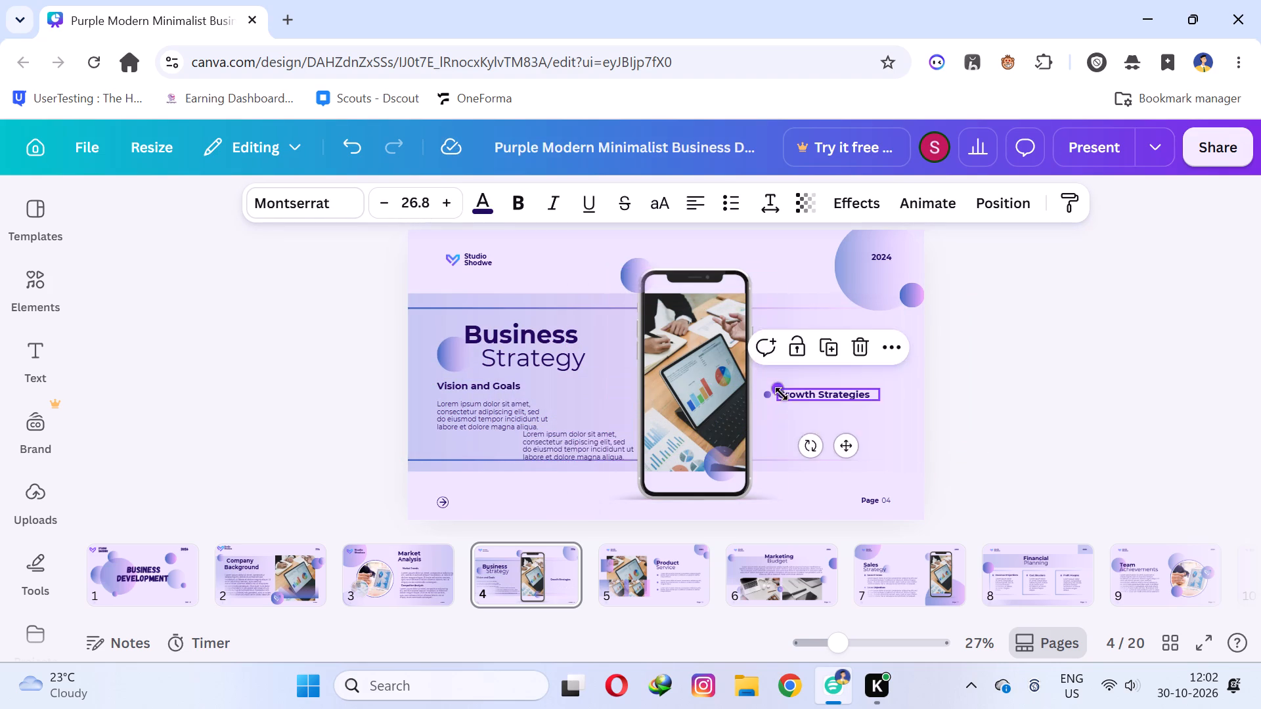
pyautogui.moveTo(782, 394); pyautogui.dragTo(562, 395)
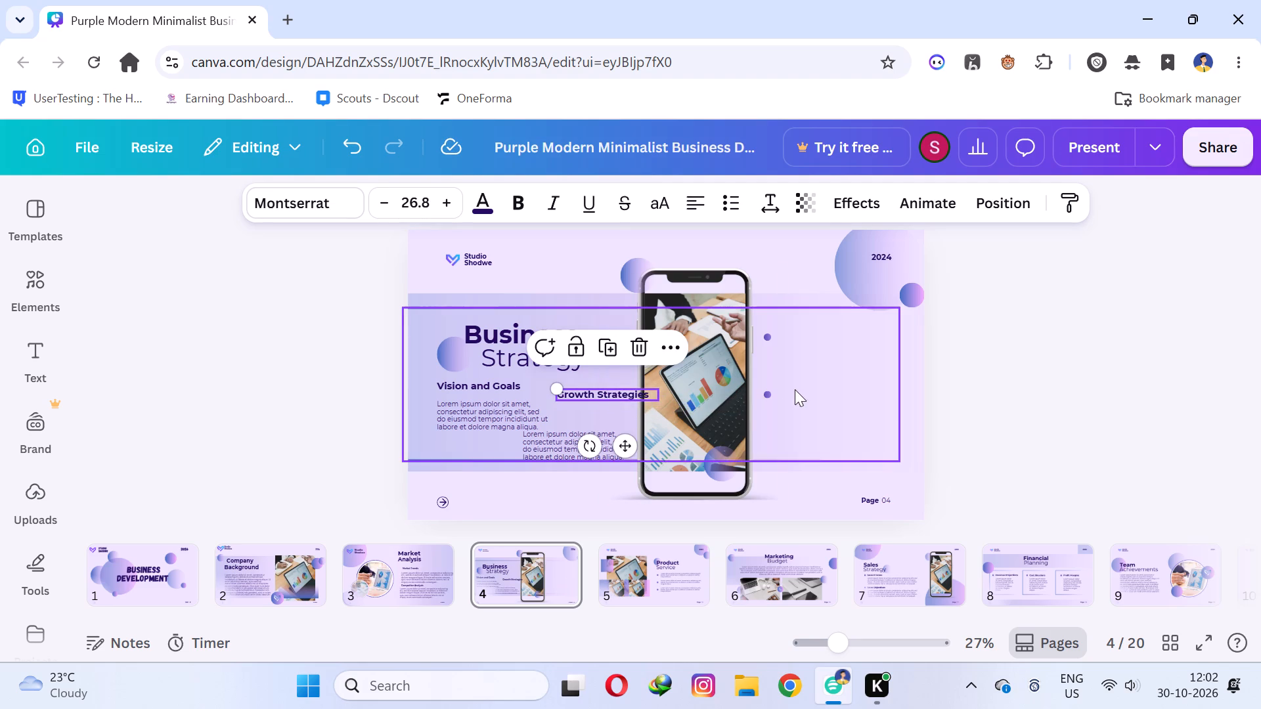
# Move the phone mockup to the slide's right side and place the laptop photo back inside its screen.
pyautogui.moveTo(696, 280); pyautogui.dragTo(785, 293)
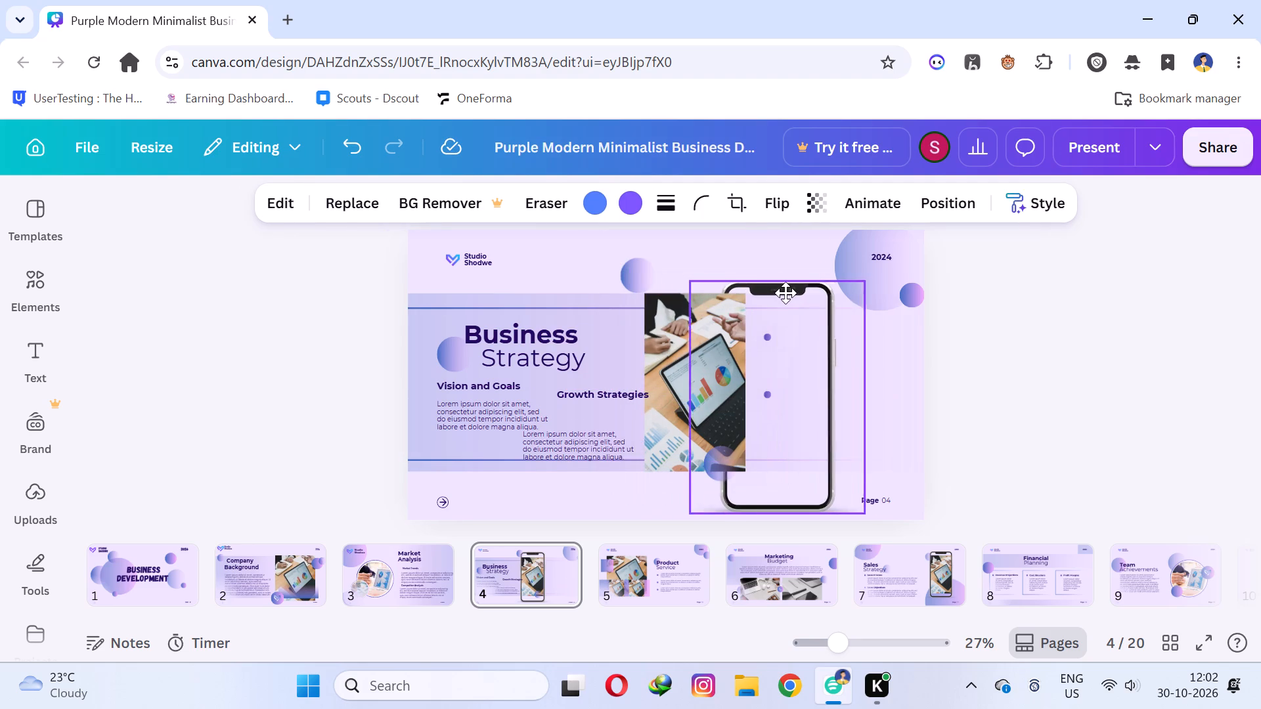
pyautogui.moveTo(785, 293); pyautogui.dragTo(812, 294)
pyautogui.moveTo(812, 294); pyautogui.dragTo(742, 288)
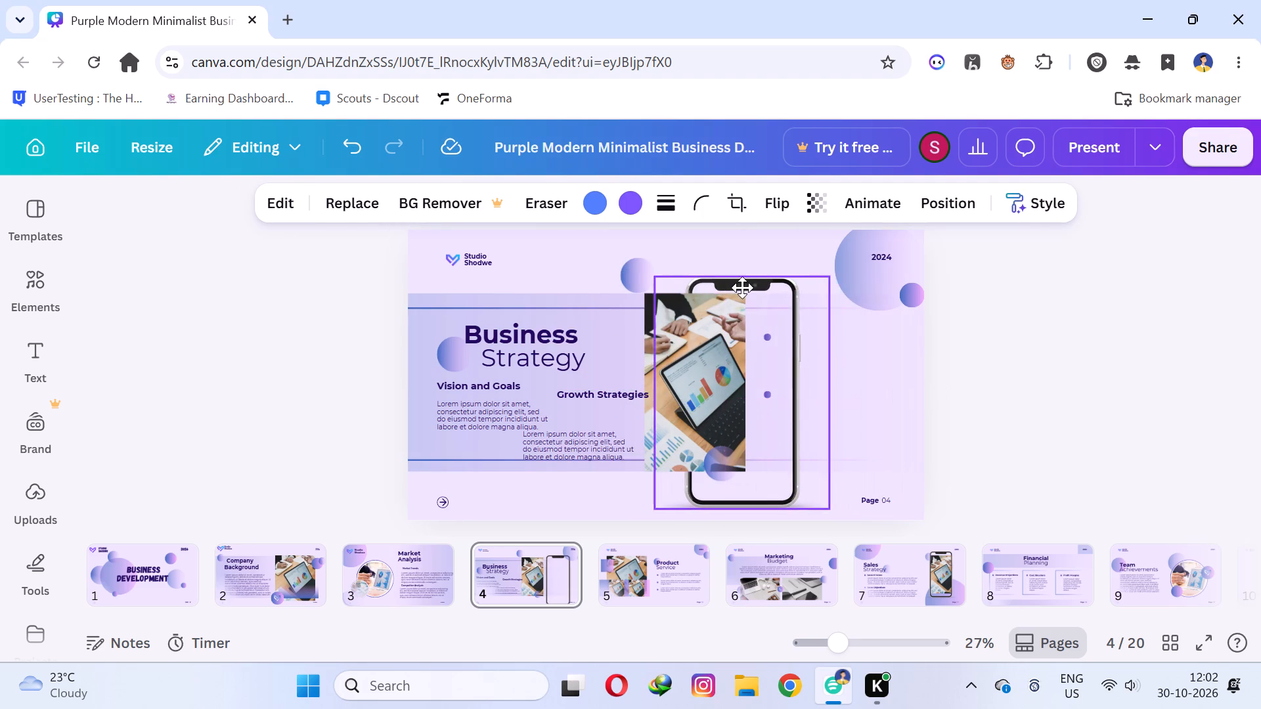
pyautogui.moveTo(742, 288); pyautogui.dragTo(842, 290)
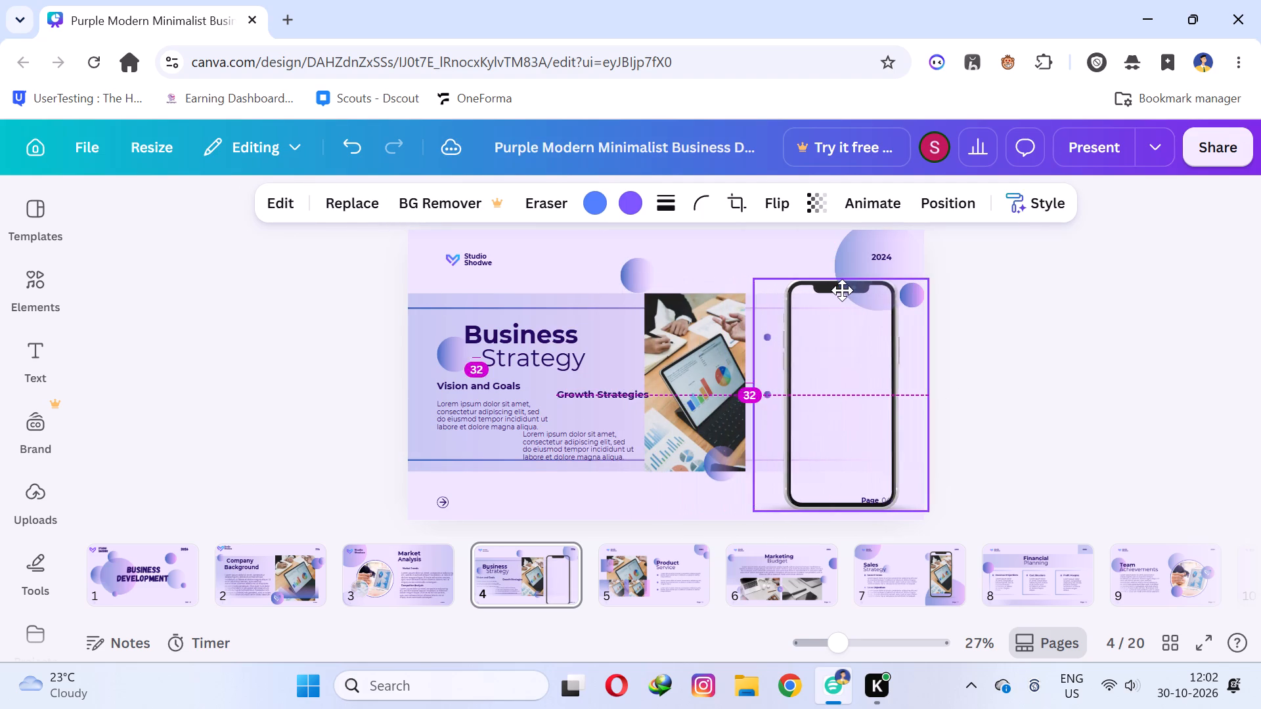
pyautogui.moveTo(842, 290); pyautogui.dragTo(849, 290)
pyautogui.moveTo(701, 326); pyautogui.dragTo(813, 331)
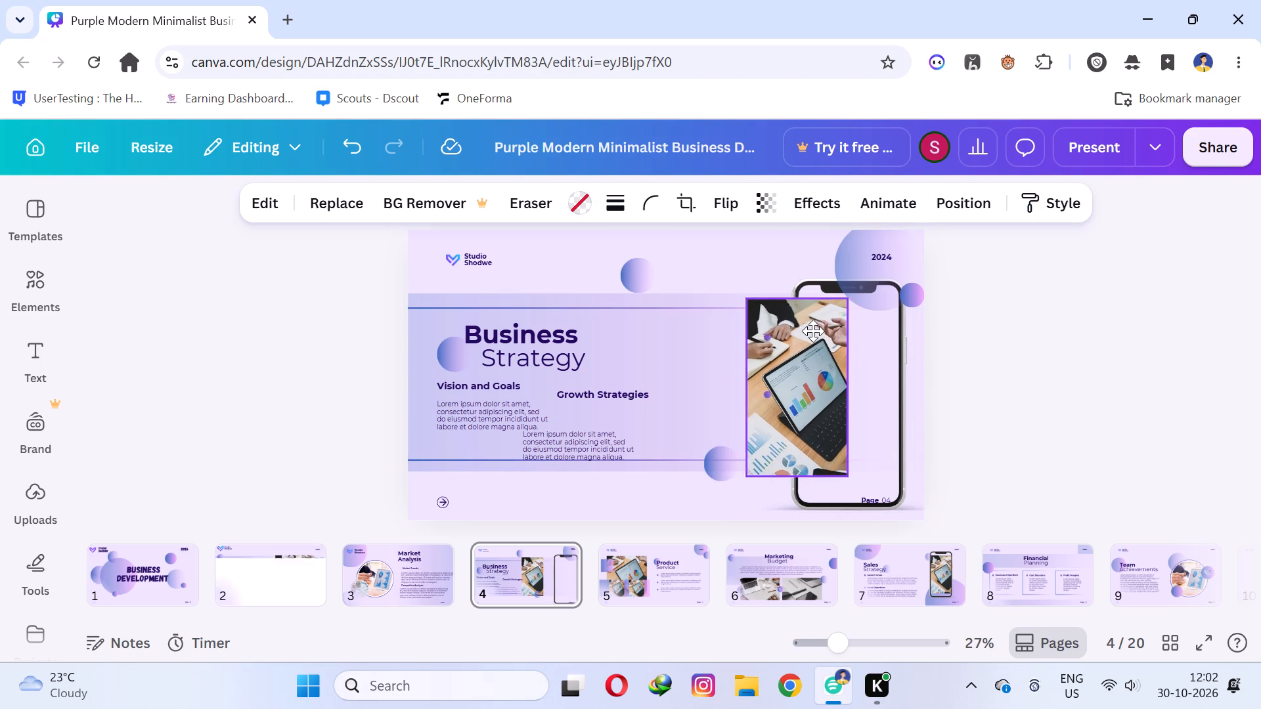
pyautogui.moveTo(813, 331); pyautogui.dragTo(858, 337)
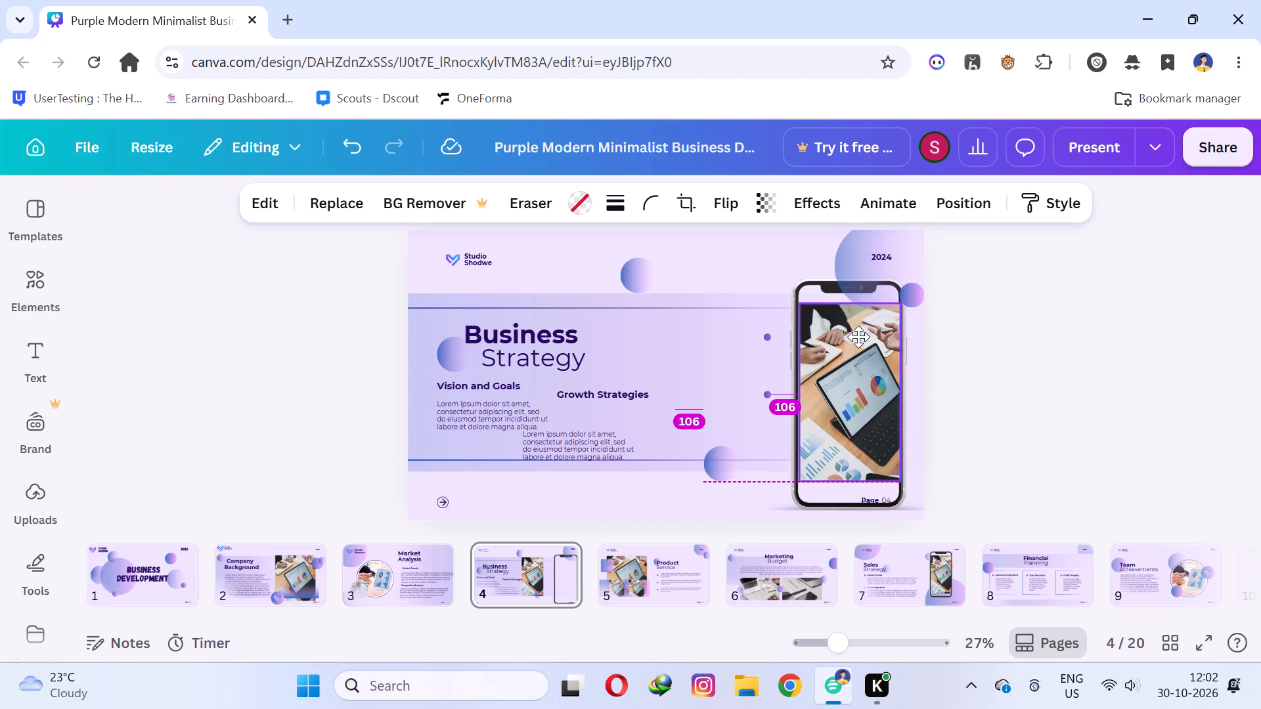
pyautogui.moveTo(858, 337); pyautogui.dragTo(852, 340)
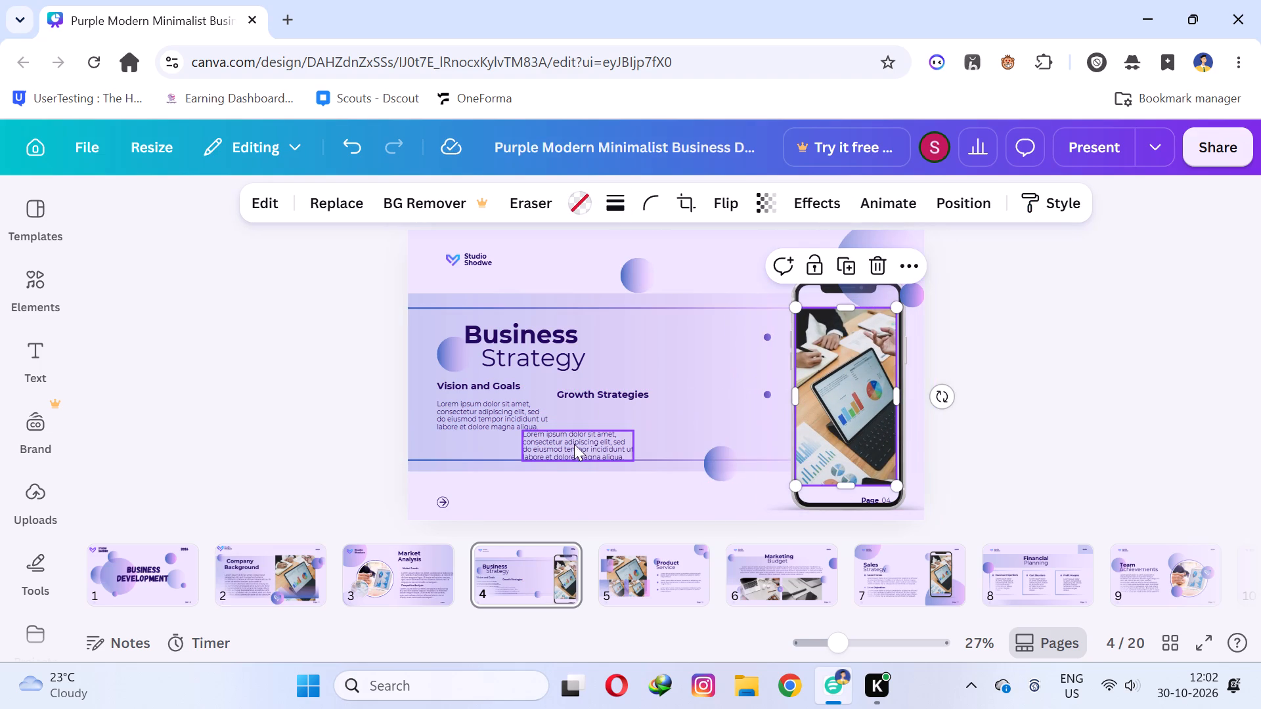
# Position the Growth Strategies paragraph, subheading and bullet dot in the space between the Vision and Goals text and the phone.
pyautogui.moveTo(574, 446); pyautogui.dragTo(691, 425)
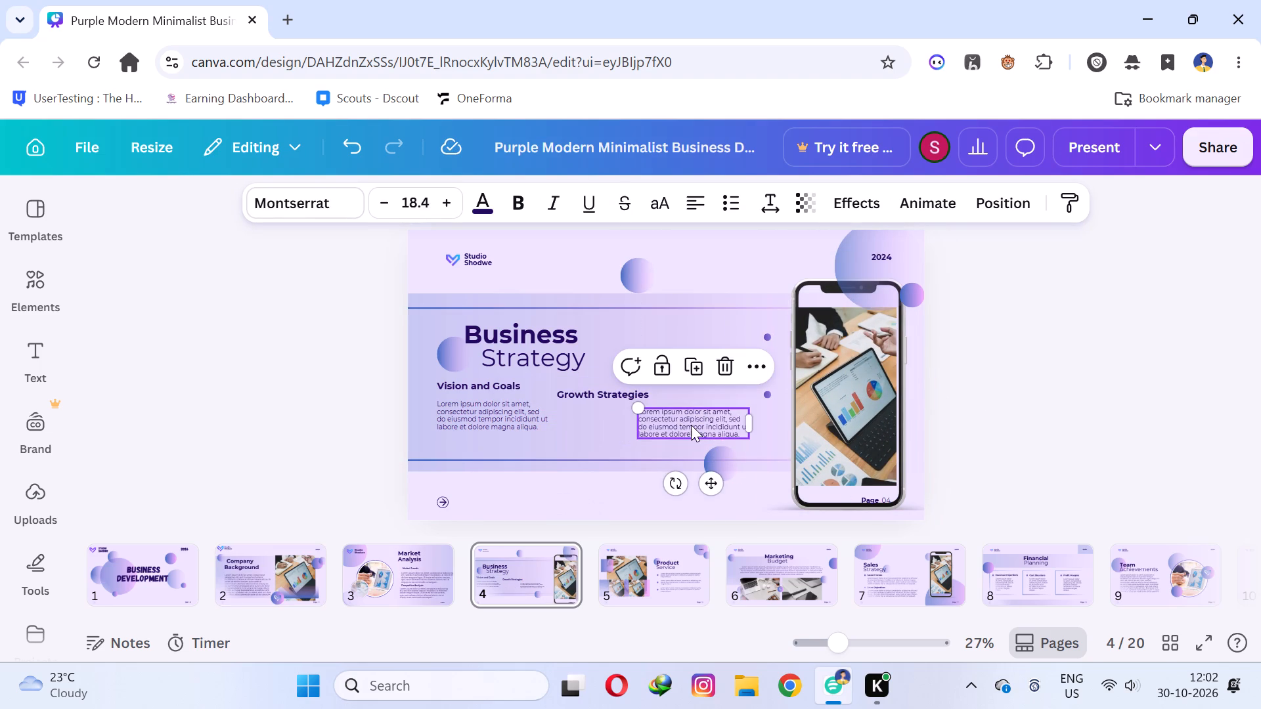
pyautogui.moveTo(604, 395); pyautogui.dragTo(680, 394)
pyautogui.moveTo(767, 395); pyautogui.dragTo(629, 395)
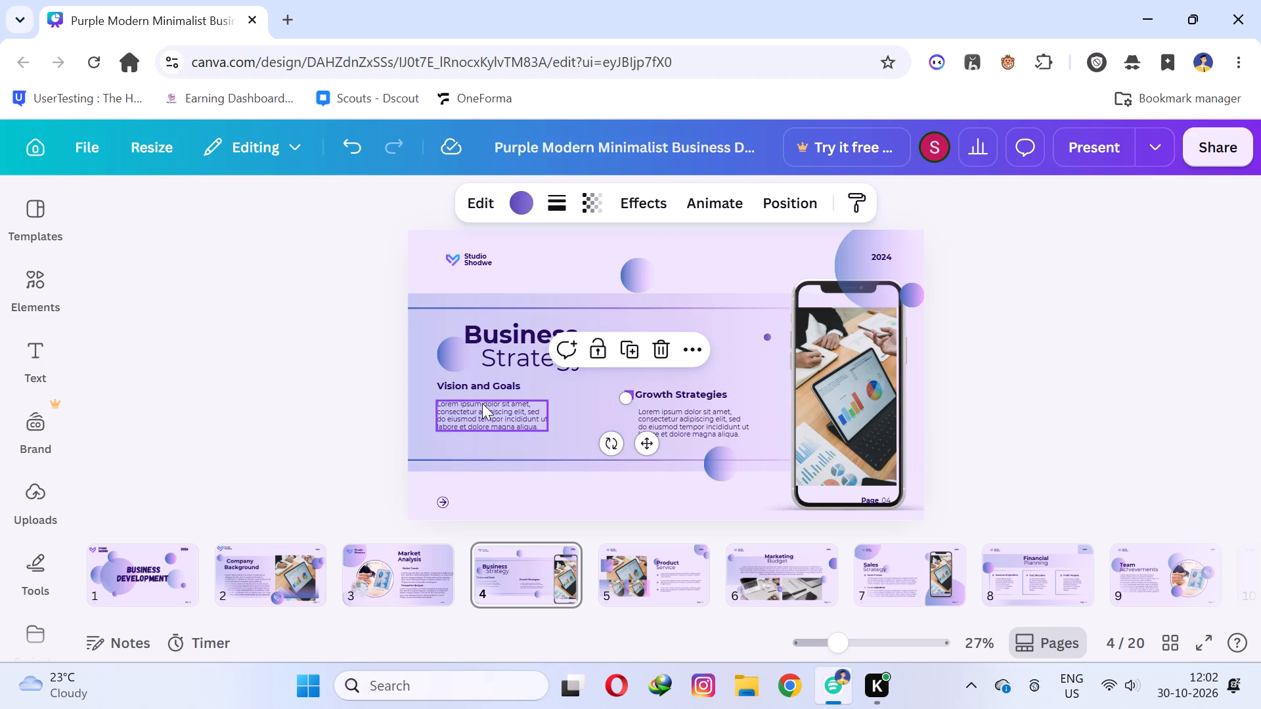
# Move the Vision and Goals paragraph slightly down and right, level with the Growth Strategies paragraph.
pyautogui.moveTo(482, 403); pyautogui.dragTo(485, 424)
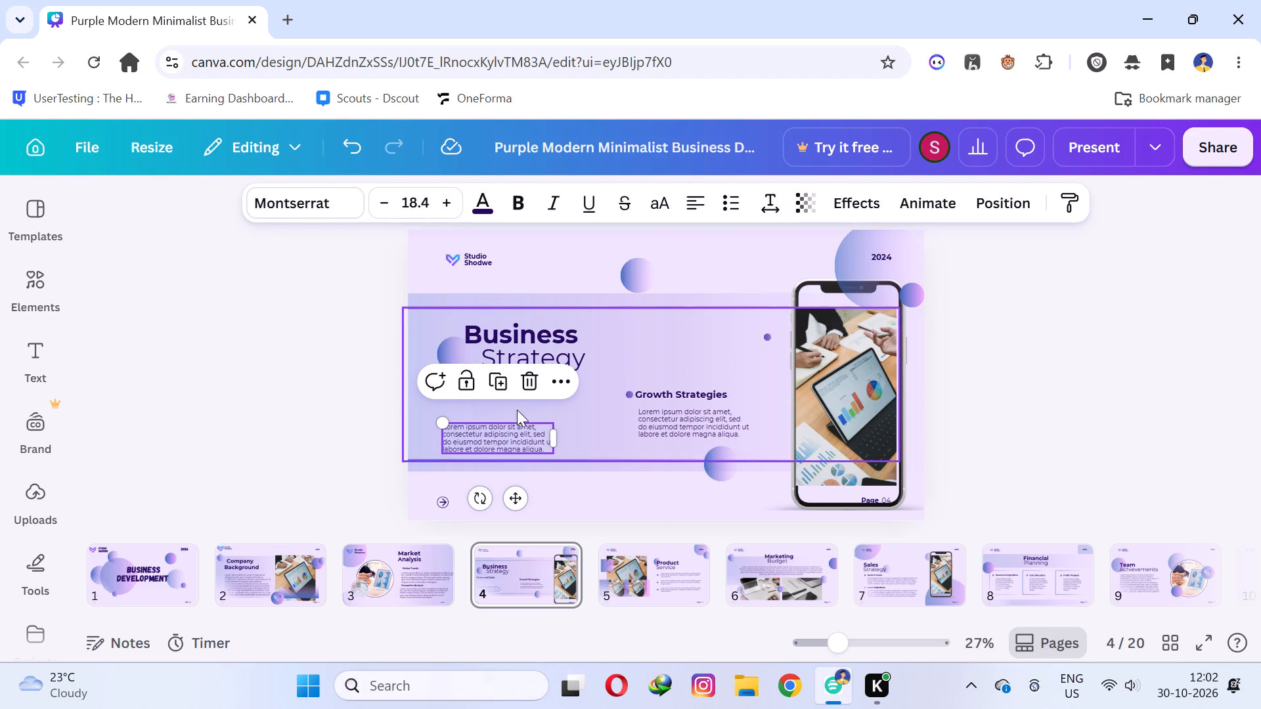
pyautogui.click(615, 414)
pyautogui.moveTo(500, 429); pyautogui.dragTo(501, 421)
pyautogui.moveTo(485, 435); pyautogui.dragTo(486, 425)
pyautogui.click(601, 419)
# Shift the Growth Strategies paragraph slightly left and enlarge its text until it nearly reaches the phone.
pyautogui.moveTo(661, 420); pyautogui.dragTo(660, 420)
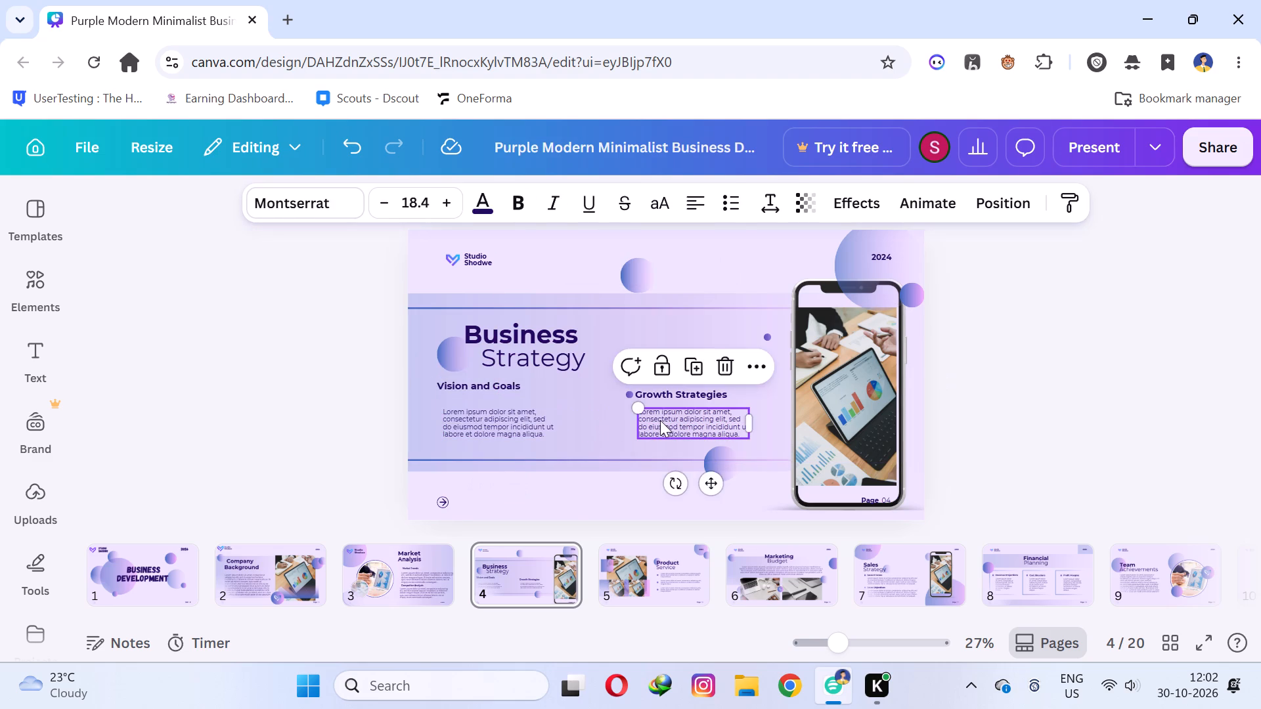
pyautogui.moveTo(660, 420); pyautogui.dragTo(644, 420)
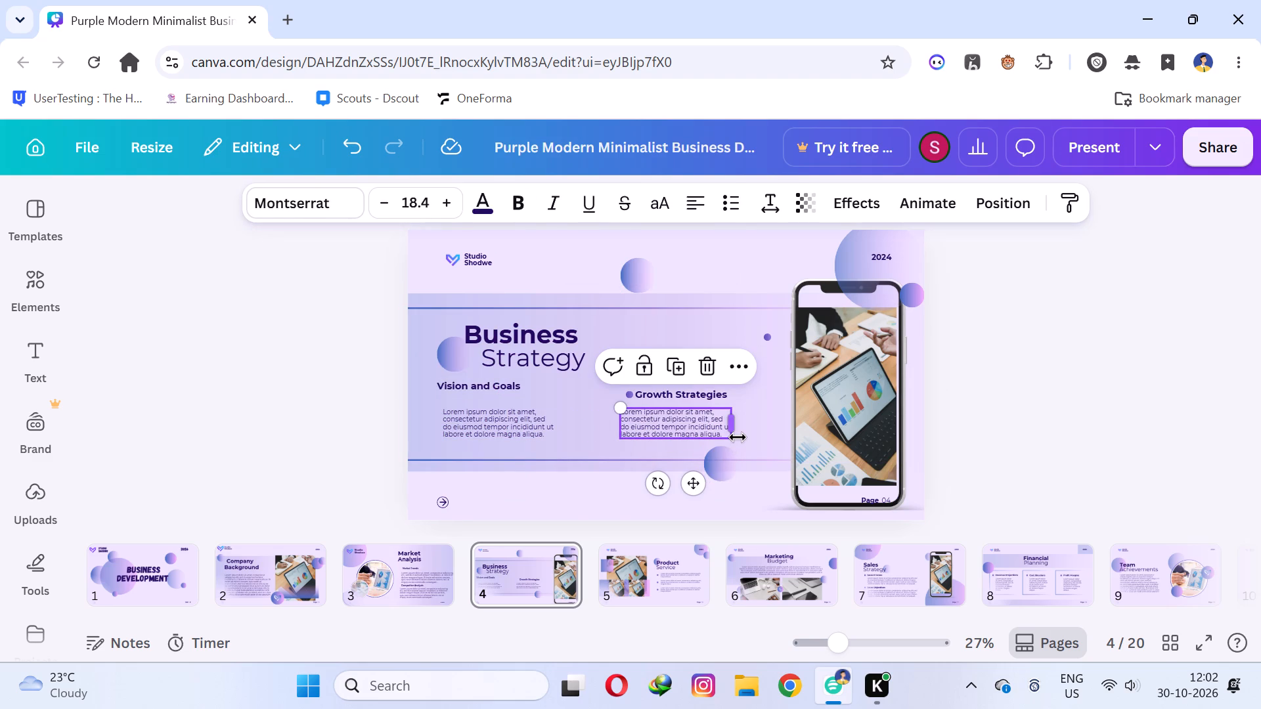
pyautogui.moveTo(735, 440); pyautogui.dragTo(778, 466)
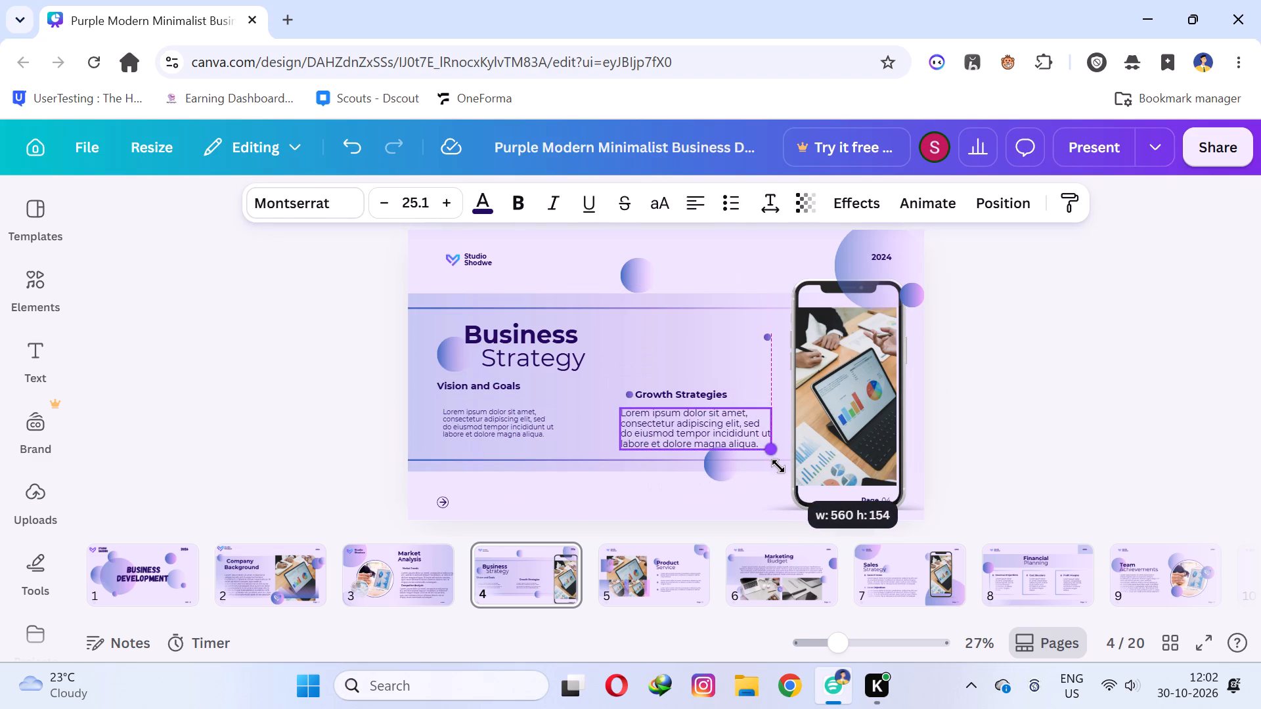
pyautogui.moveTo(778, 466); pyautogui.dragTo(778, 467)
# Move the two loose gradient circles to the left edges of the Growth Strategies and Vision and Goals paragraphs.
pyautogui.moveTo(718, 464); pyautogui.dragTo(595, 433)
pyautogui.moveTo(632, 280); pyautogui.dragTo(428, 435)
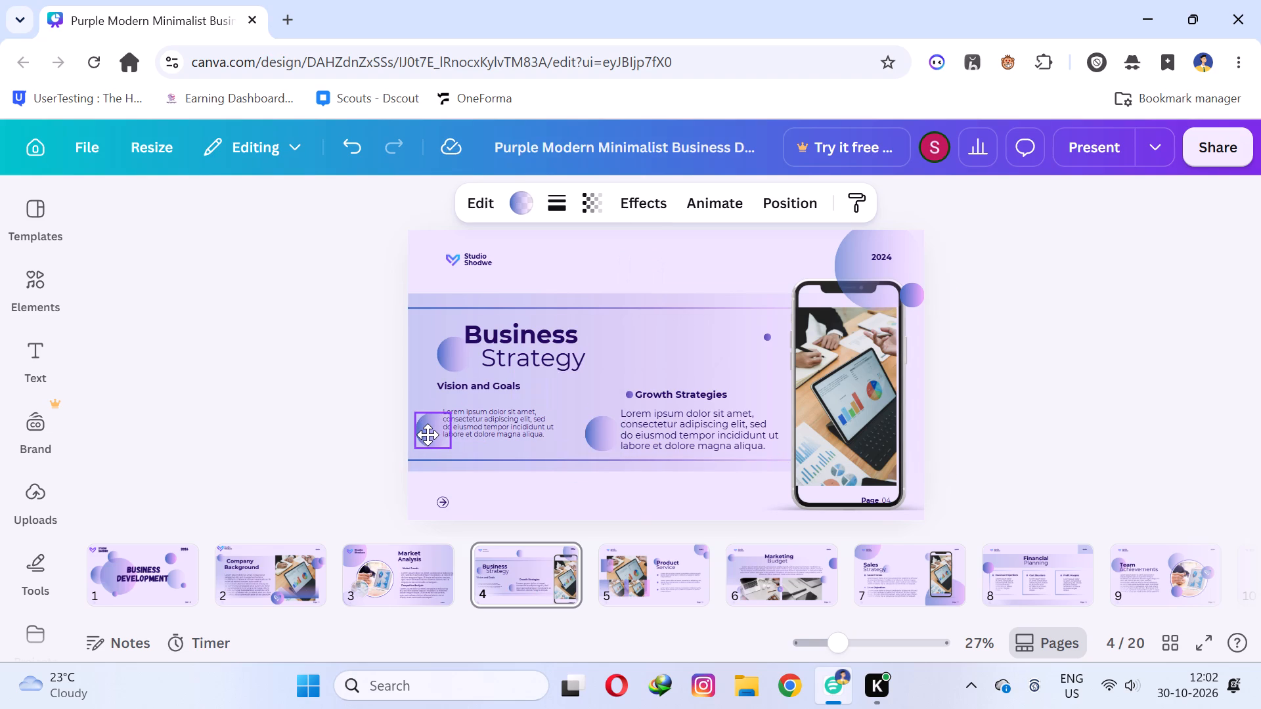
pyautogui.moveTo(428, 435); pyautogui.dragTo(426, 428)
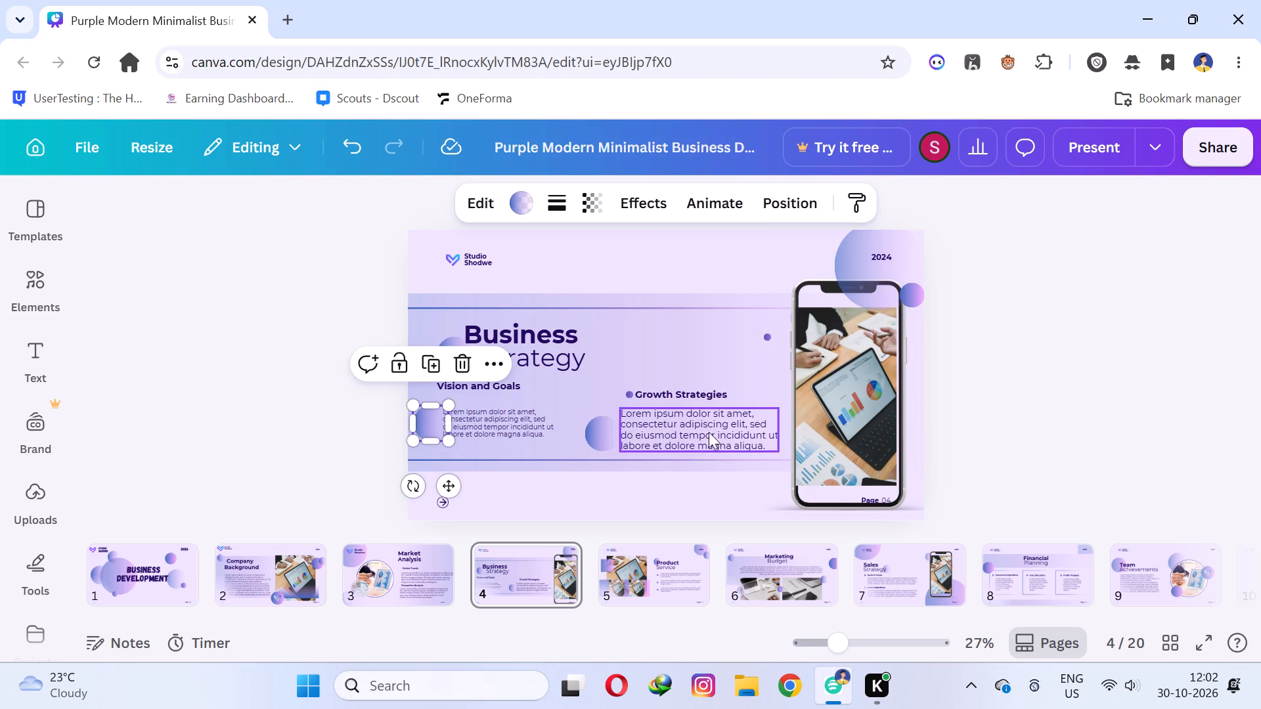
# Move the two small bullet dots to the left of the Vision and Goals and Growth Strategies subheadings, one beside each.
pyautogui.moveTo(632, 397); pyautogui.dragTo(433, 393)
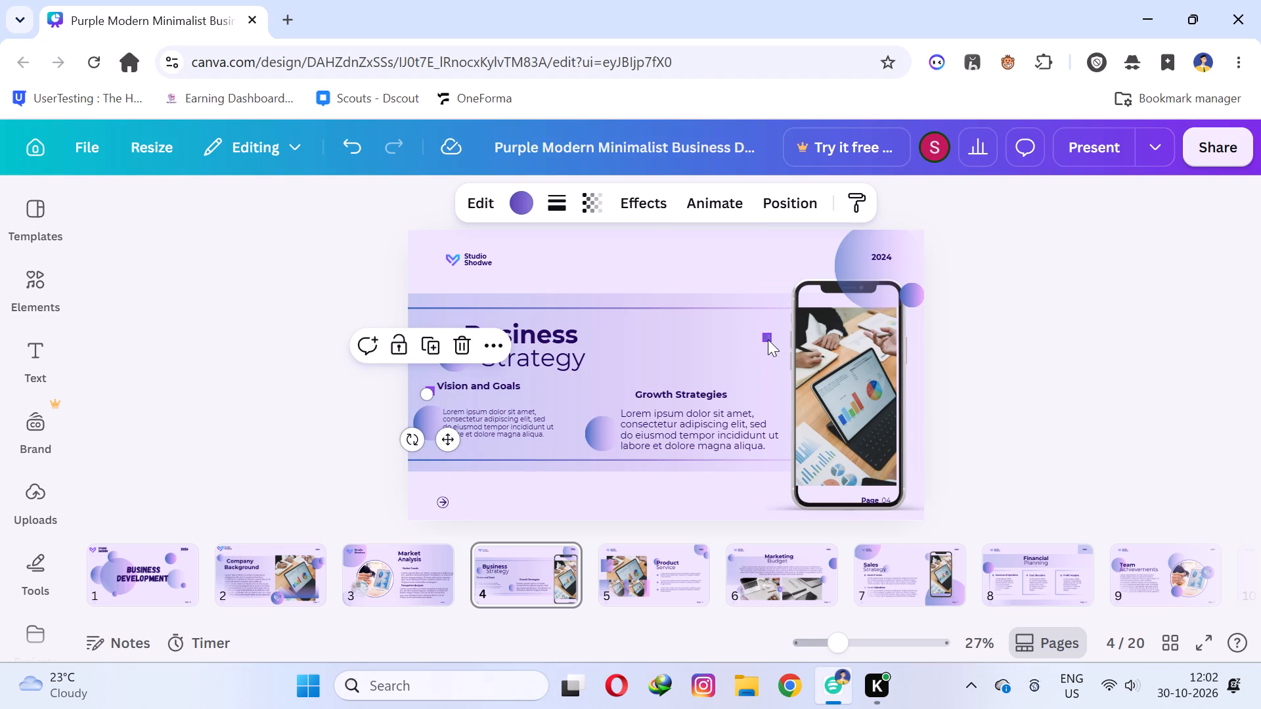
pyautogui.moveTo(768, 339); pyautogui.dragTo(627, 395)
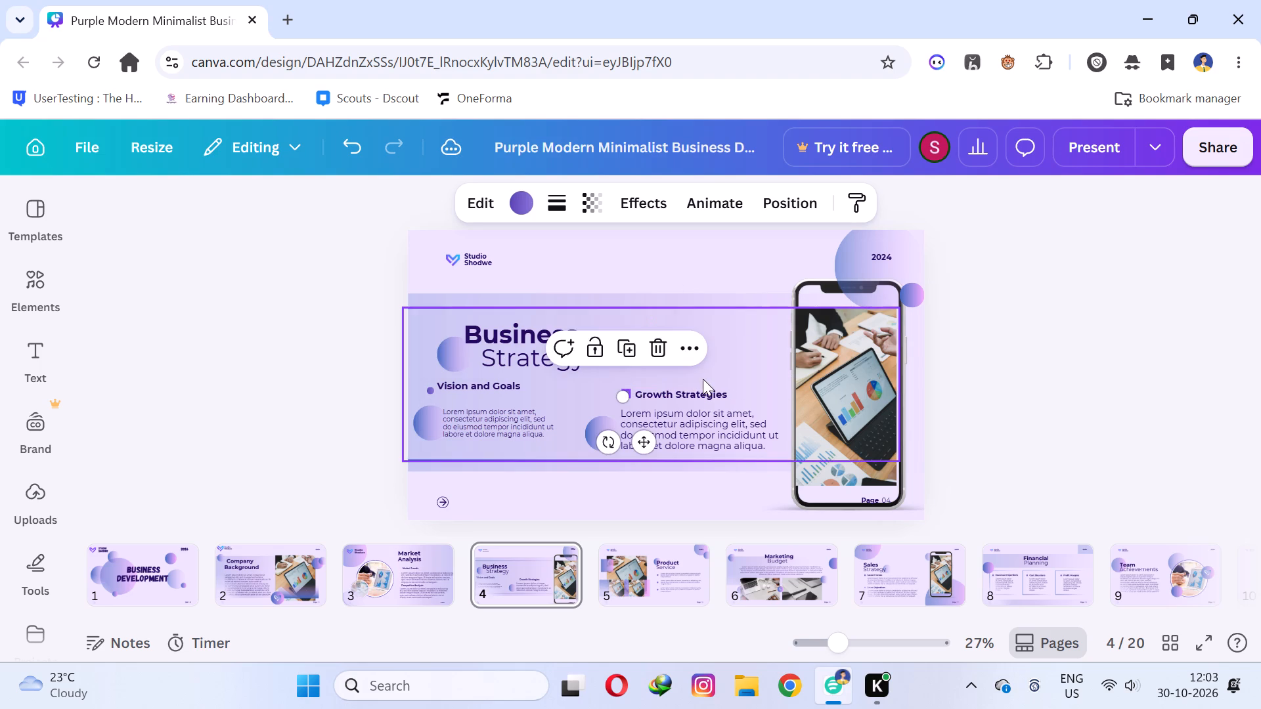
pyautogui.click(716, 357)
# Shift the Vision and Goals paragraph right and slightly down, clear of its gradient circle, and lower that circle level with the Growth Strategies one.
pyautogui.moveTo(478, 423); pyautogui.dragTo(495, 425)
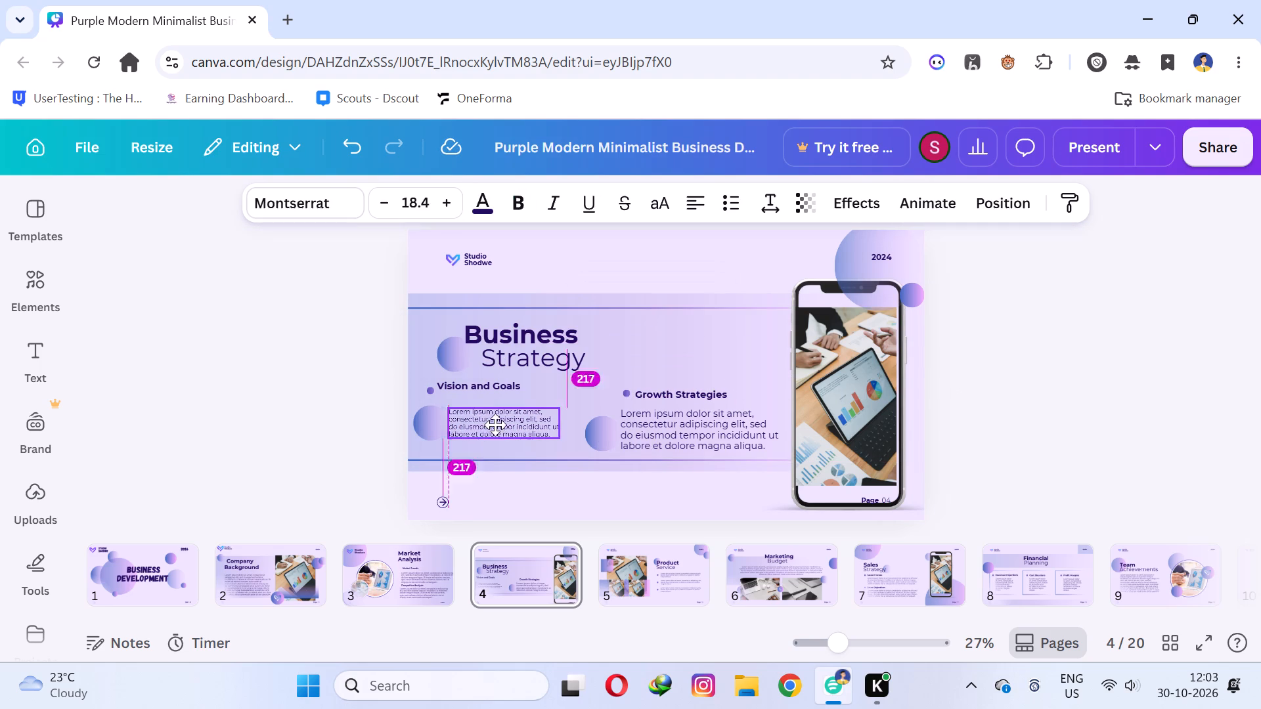
pyautogui.moveTo(495, 425); pyautogui.dragTo(497, 426)
pyautogui.moveTo(437, 423); pyautogui.dragTo(435, 425)
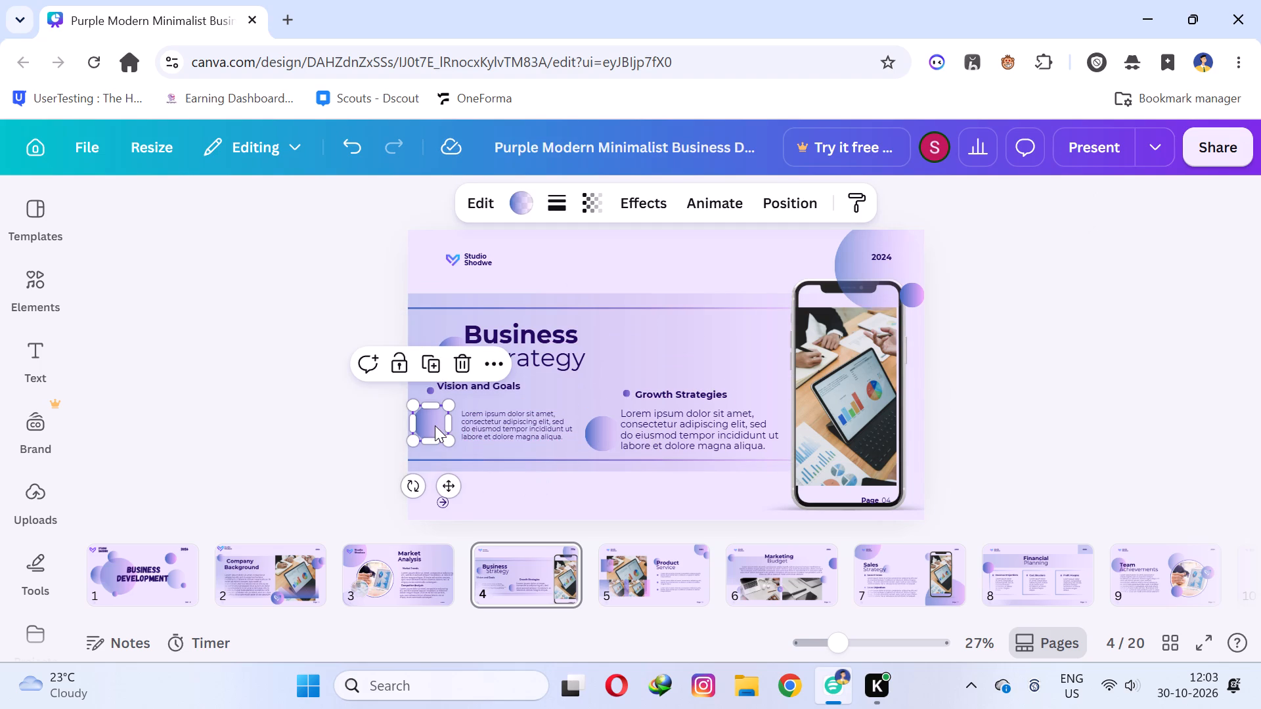
pyautogui.moveTo(435, 425); pyautogui.dragTo(436, 433)
pyautogui.moveTo(503, 425); pyautogui.dragTo(503, 434)
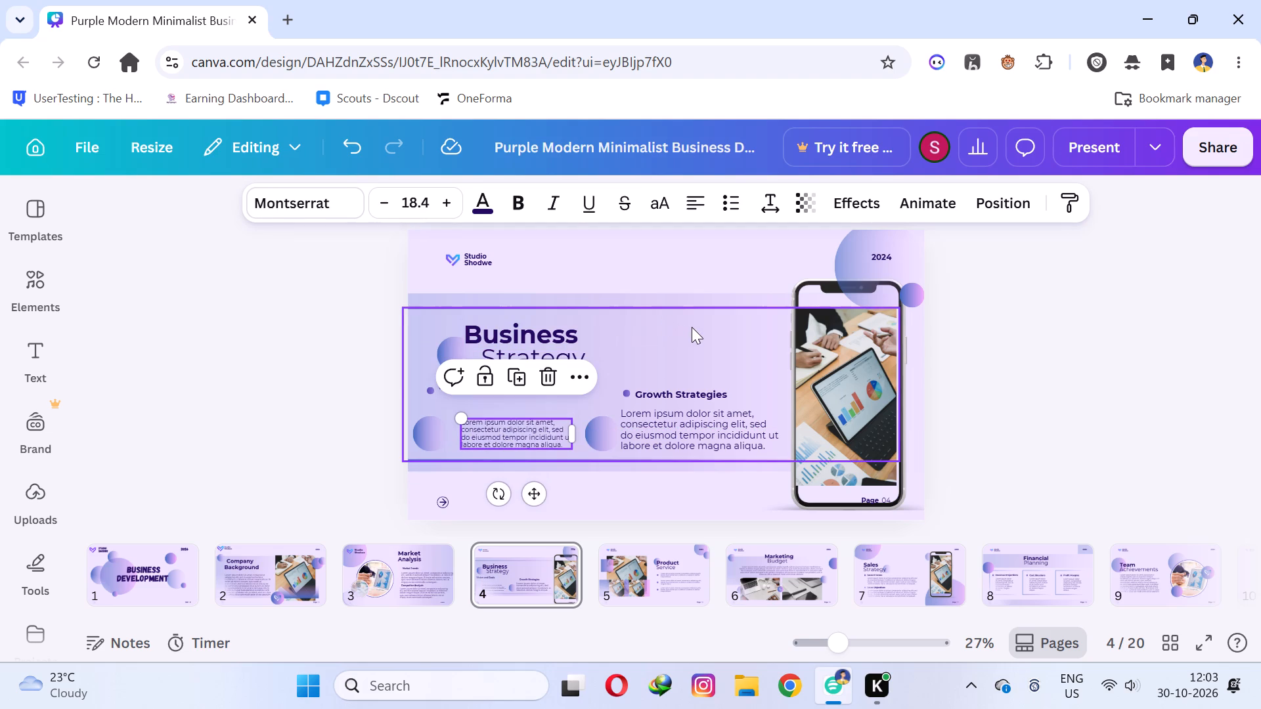
pyautogui.click(692, 327)
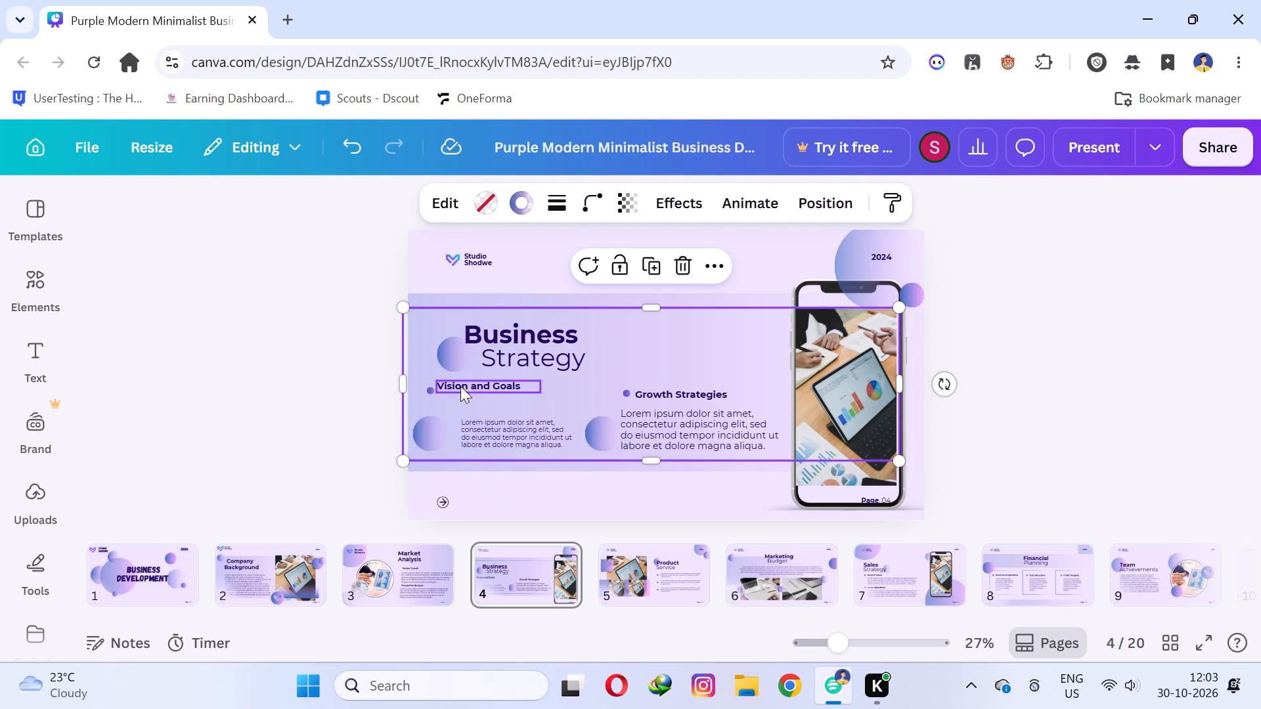
# Move the Vision and Goals subheading and its bullet dot right and down, directly above the paragraph.
pyautogui.moveTo(460, 386); pyautogui.dragTo(481, 398)
pyautogui.moveTo(430, 391); pyautogui.dragTo(446, 400)
pyautogui.click(274, 354)
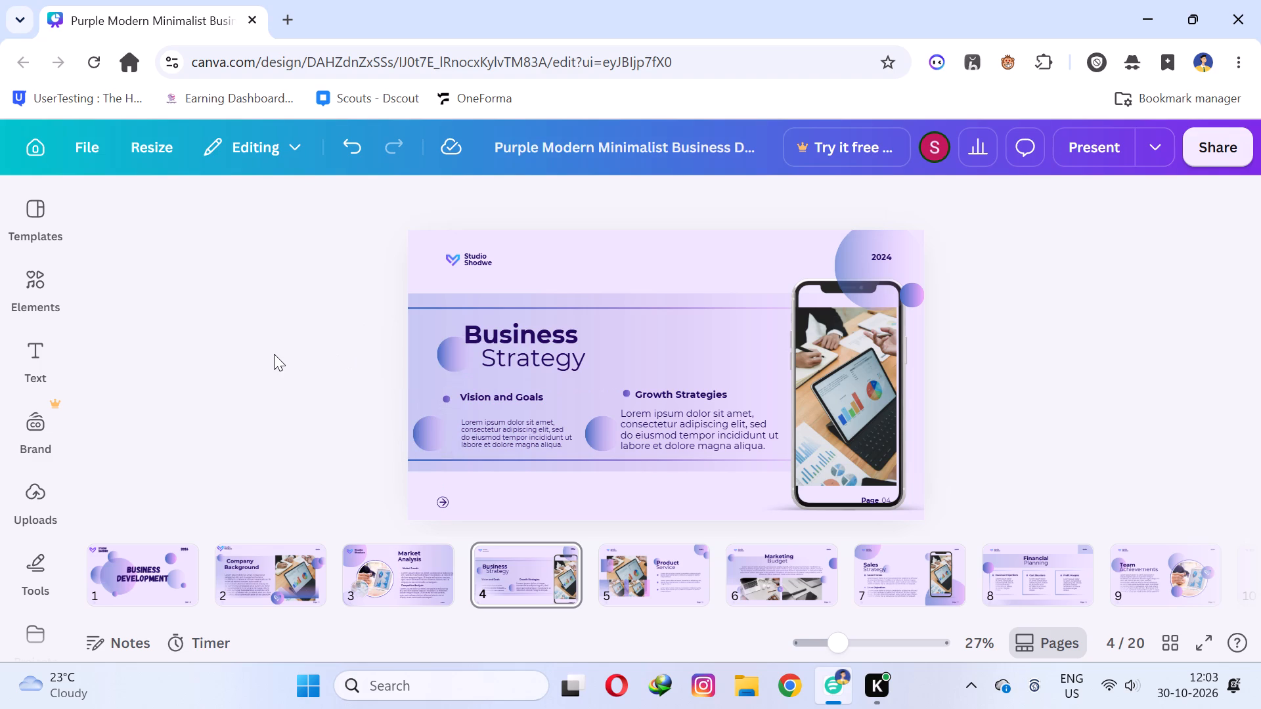
# Move the gradient circle by the Business Strategy heading up and left, clear of the text.
pyautogui.moveTo(464, 358); pyautogui.dragTo(444, 347)
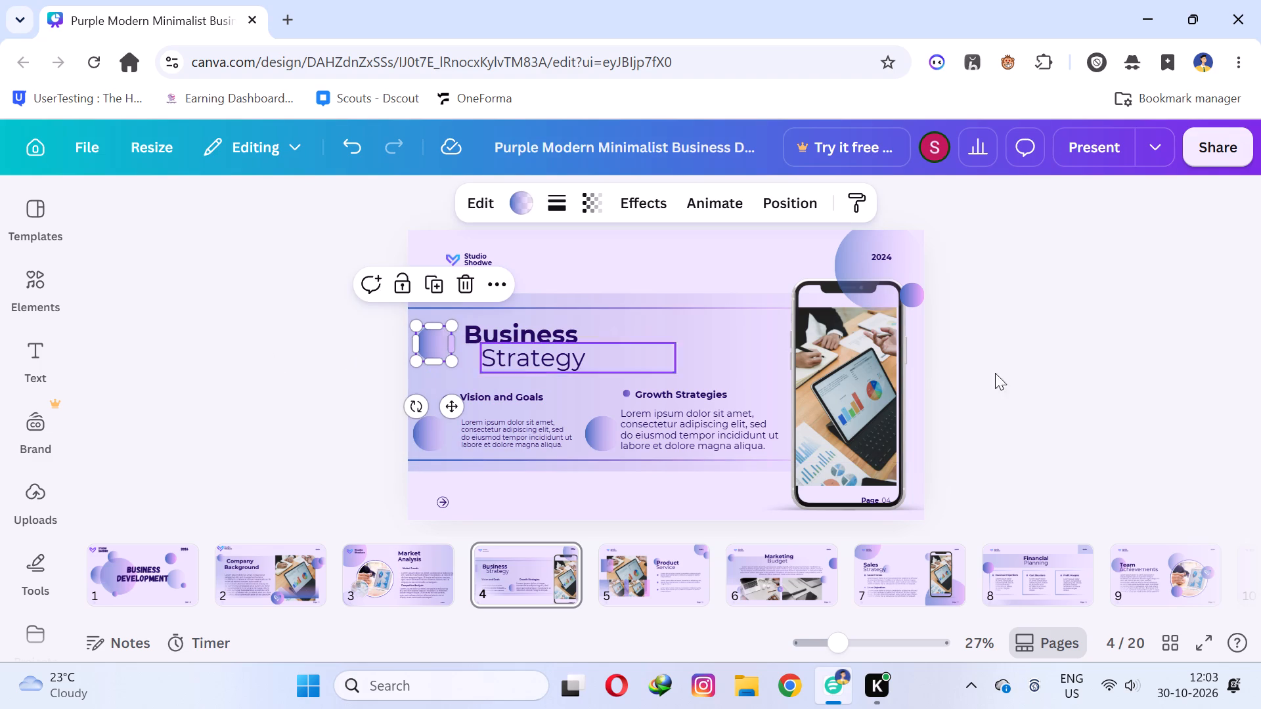
pyautogui.click(1213, 361)
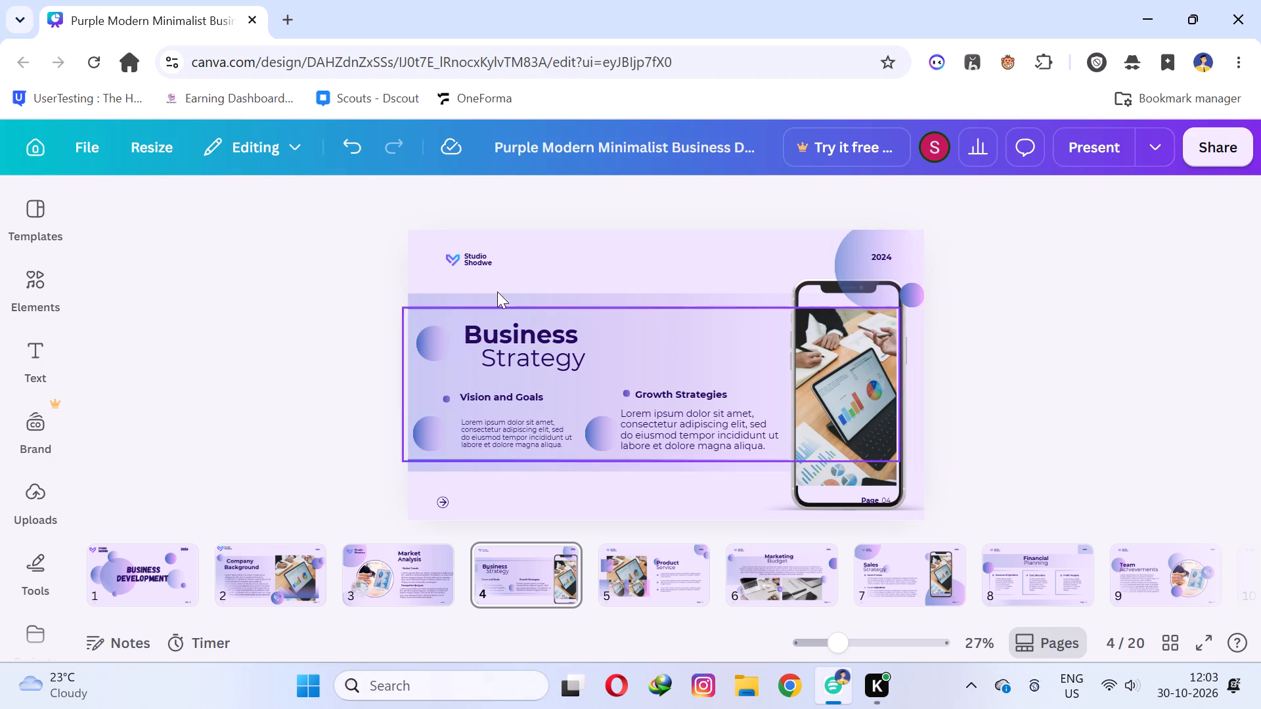
# Enlarge the Studio Shodwe text to about size 62.9 and place it above the Business heading, clear of the logo.
pyautogui.click(481, 266)
pyautogui.moveTo(504, 268); pyautogui.dragTo(518, 282)
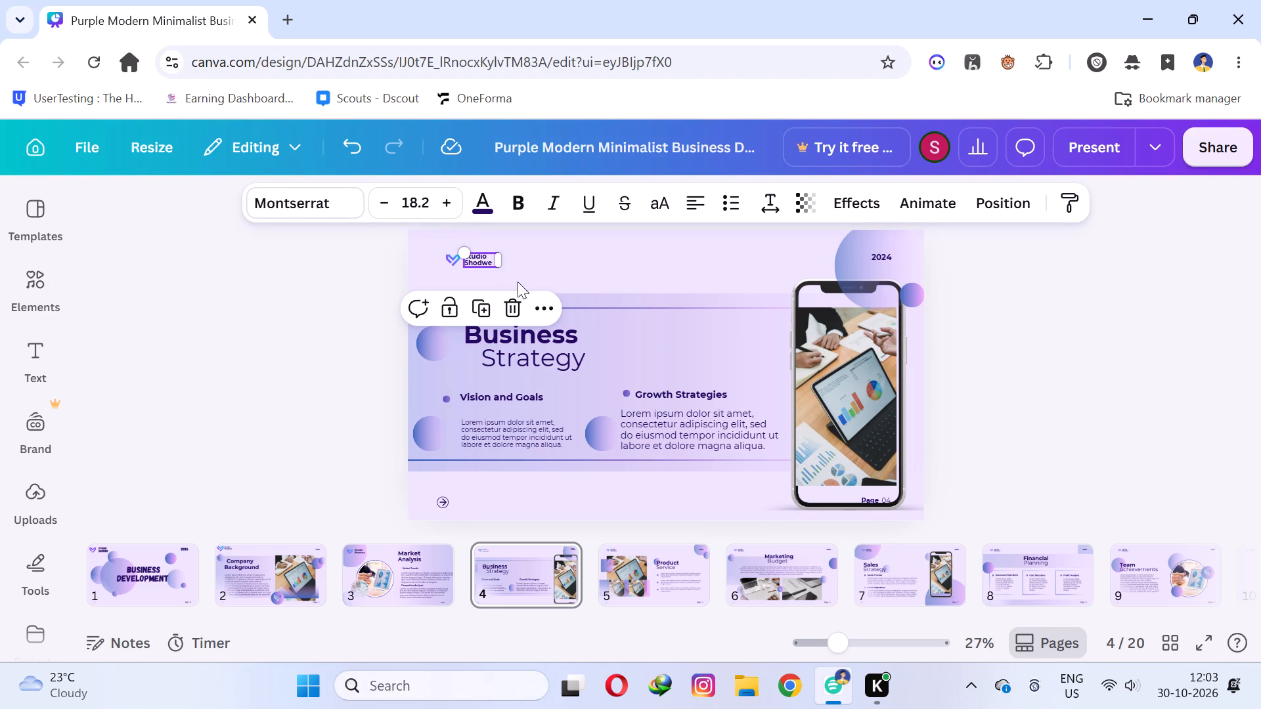
pyautogui.moveTo(518, 282); pyautogui.dragTo(550, 322)
pyautogui.moveTo(454, 255); pyautogui.dragTo(426, 266)
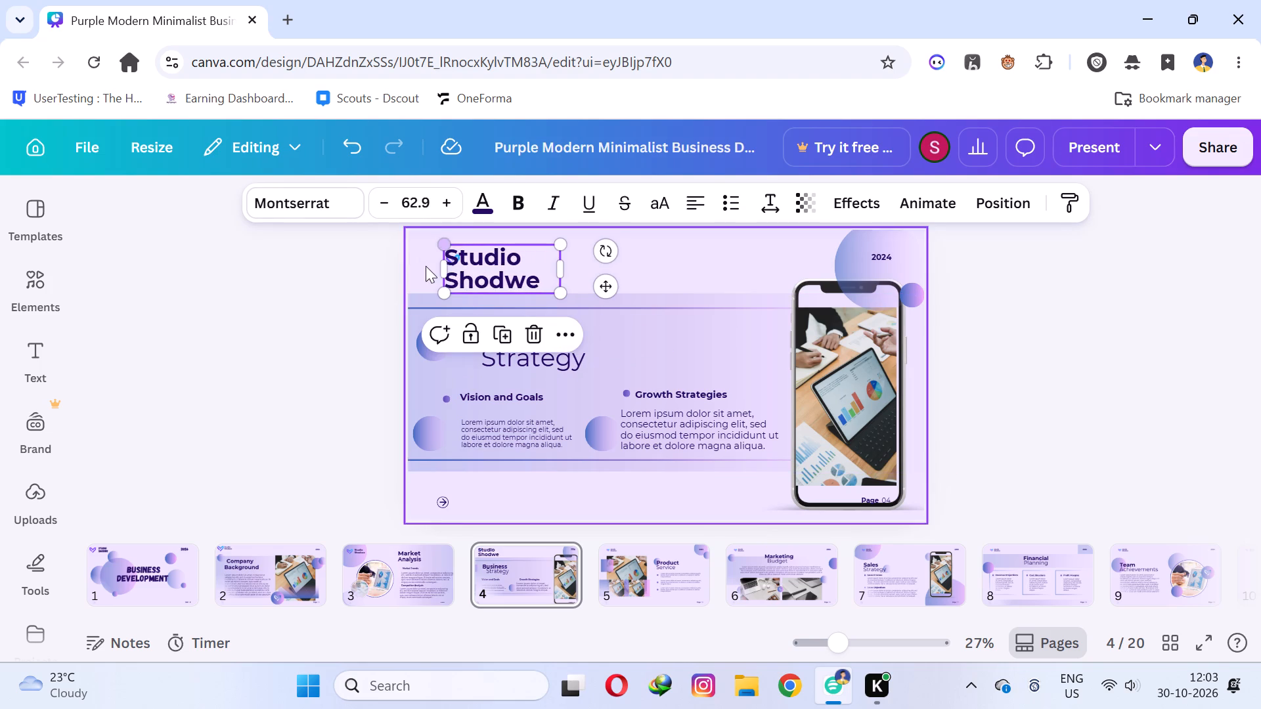
pyautogui.moveTo(488, 272); pyautogui.dragTo(529, 269)
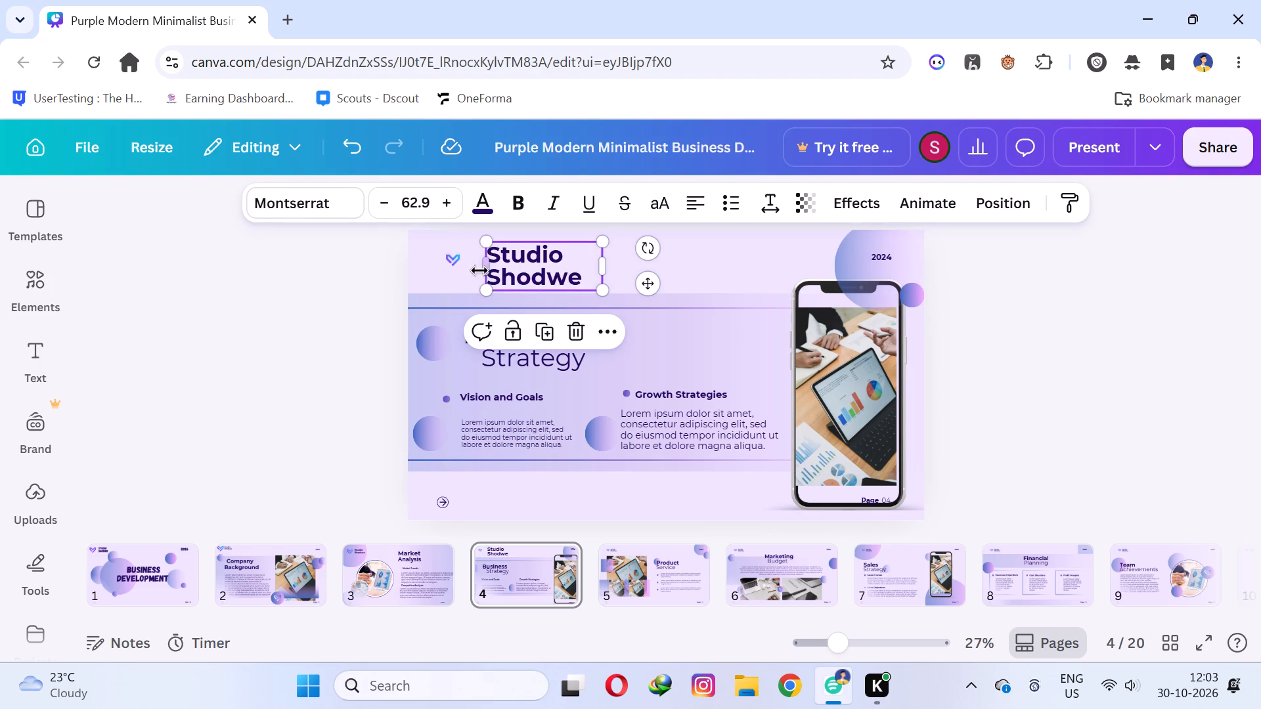
# Enlarge the heart logo until it fills the space beside the Studio Shodwe text.
pyautogui.click(456, 263)
pyautogui.moveTo(456, 263); pyautogui.dragTo(457, 267)
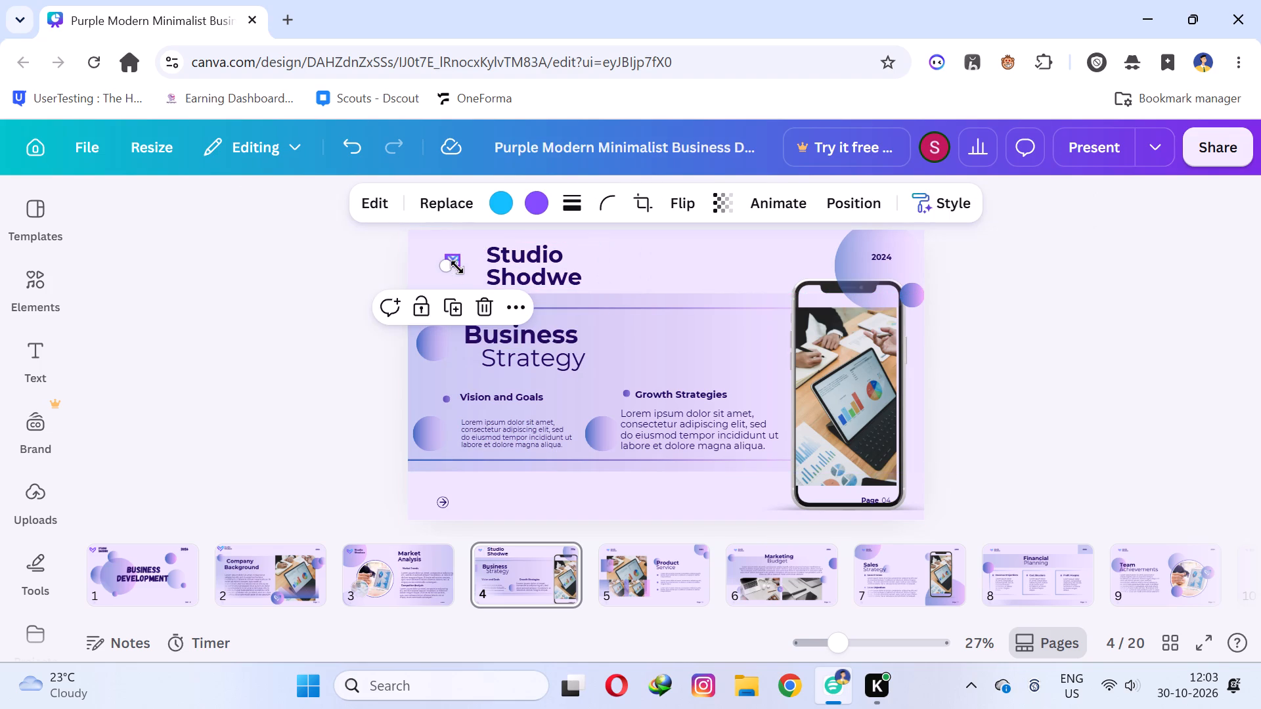
pyautogui.moveTo(457, 267); pyautogui.dragTo(473, 299)
pyautogui.click(643, 260)
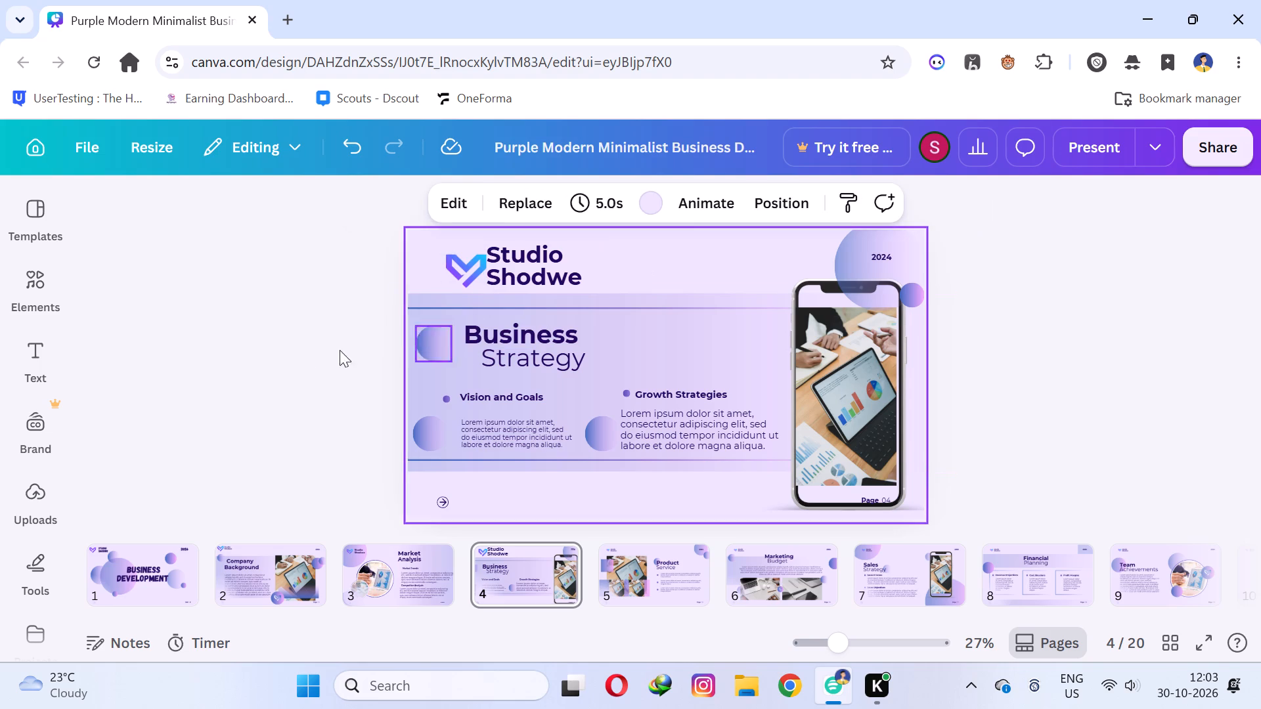
pyautogui.click(280, 355)
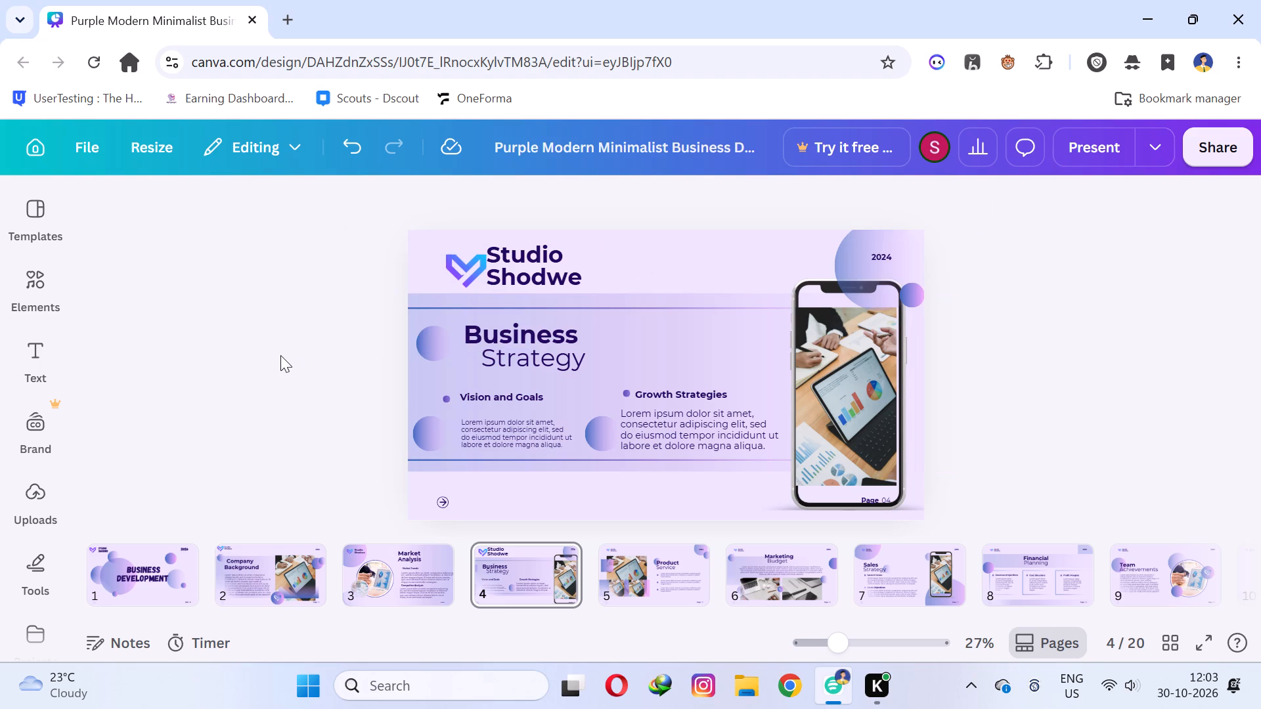
# On page 5, enlarge the Product heading to about size 72.4, move it up and left, and place Service right below, slightly indented.
pyautogui.click(681, 562)
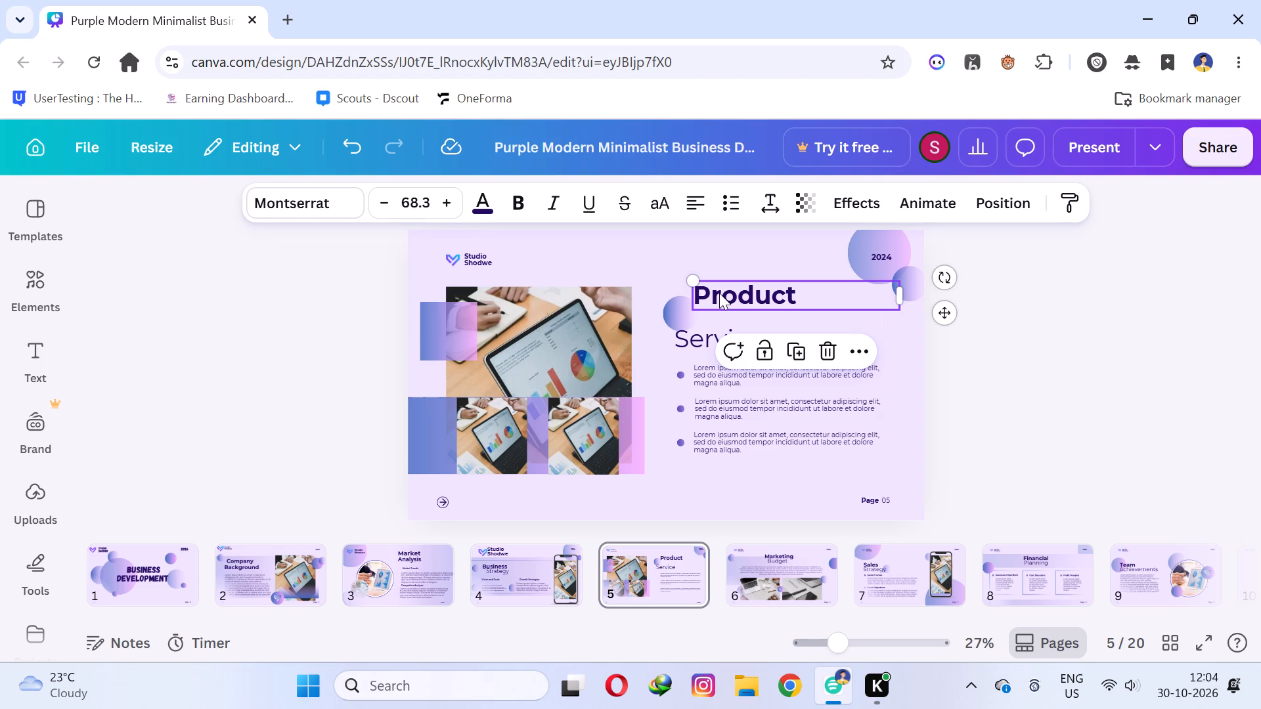
pyautogui.moveTo(686, 275); pyautogui.dragTo(681, 272)
pyautogui.moveTo(681, 272); pyautogui.dragTo(676, 269)
pyautogui.moveTo(720, 289); pyautogui.dragTo(716, 271)
pyautogui.moveTo(694, 337); pyautogui.dragTo(720, 310)
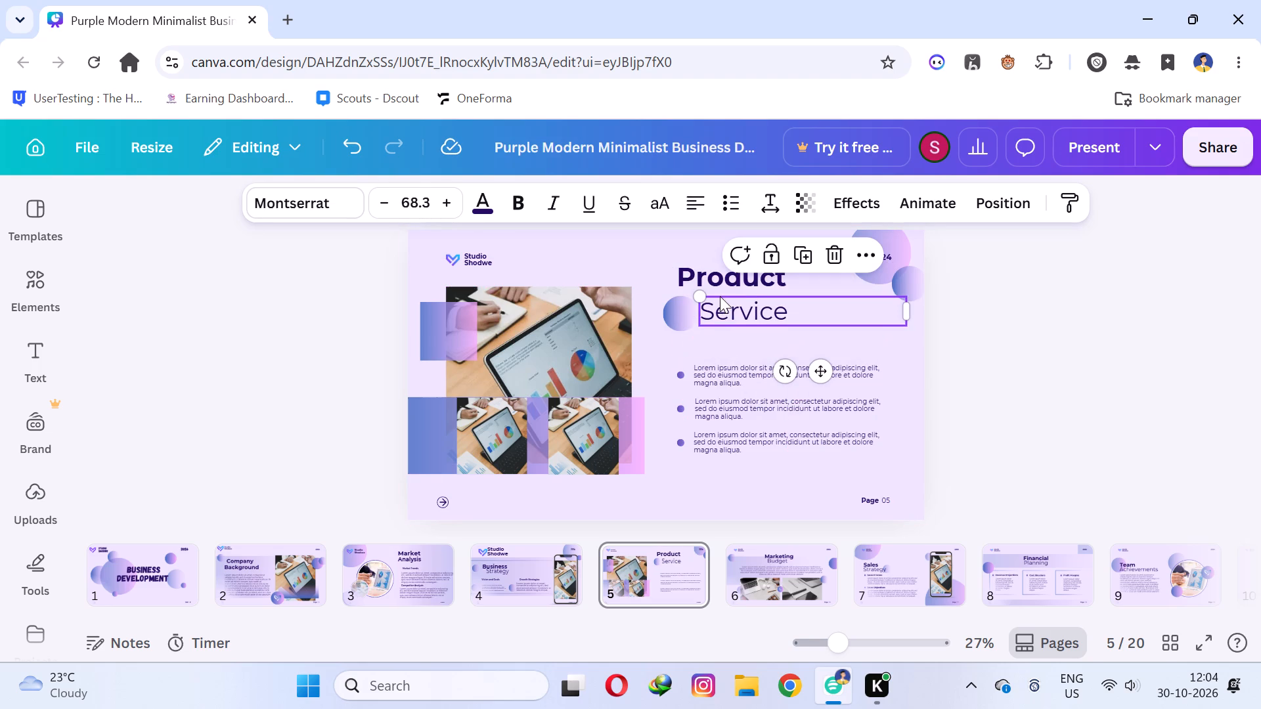
# Make the Service heading bold.
pyautogui.click(719, 305)
pyautogui.click(528, 203)
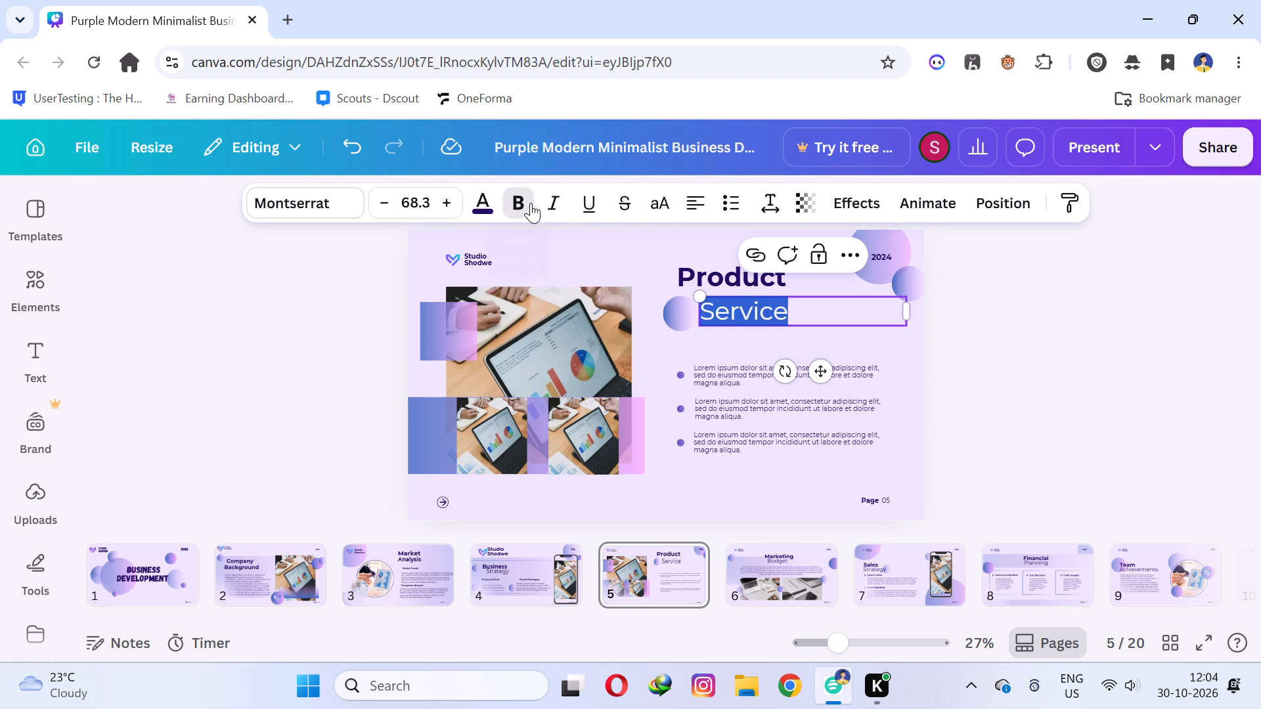
pyautogui.click(1139, 376)
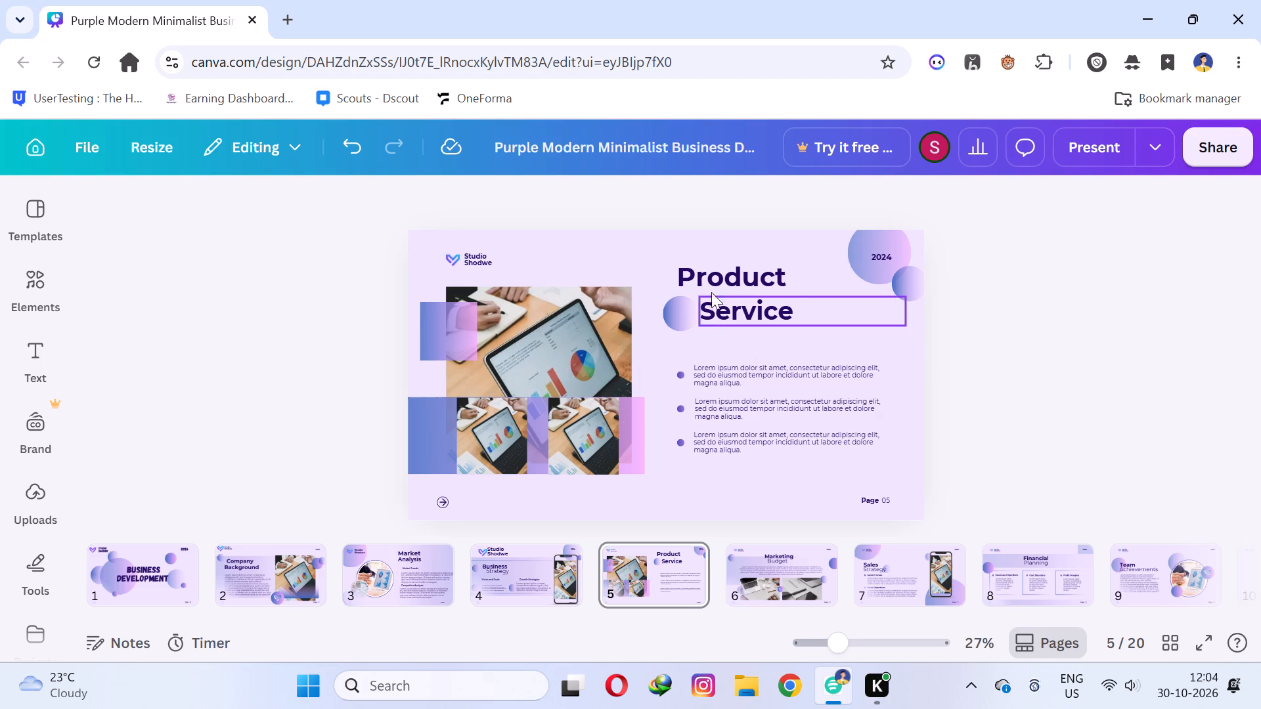
# Enlarge the Studio Shodwe text on page 5 to about size 34.2 and move it up near the page's top edge.
pyautogui.click(479, 257)
pyautogui.moveTo(479, 257); pyautogui.dragTo(503, 254)
pyautogui.moveTo(493, 251); pyautogui.dragTo(461, 244)
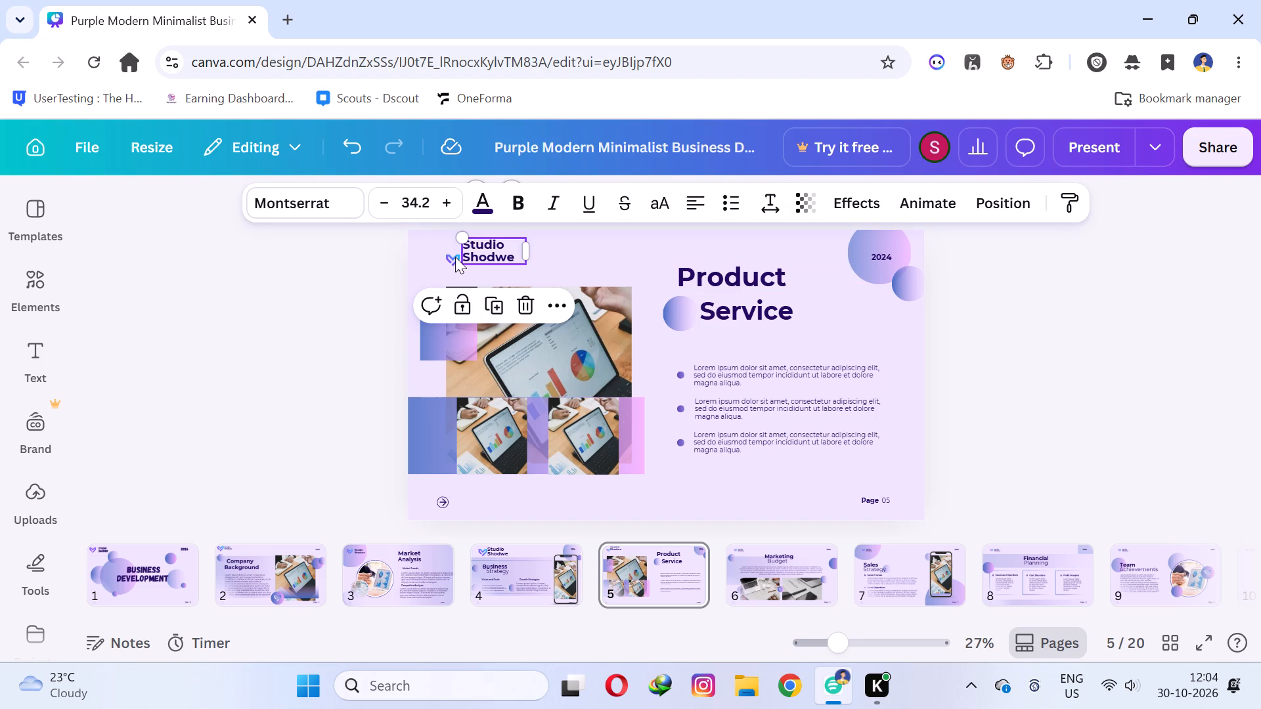
# Move the heart logo to the page's top-left corner and enlarge it to match the height of the Studio Shodwe text.
pyautogui.moveTo(446, 257); pyautogui.dragTo(421, 242)
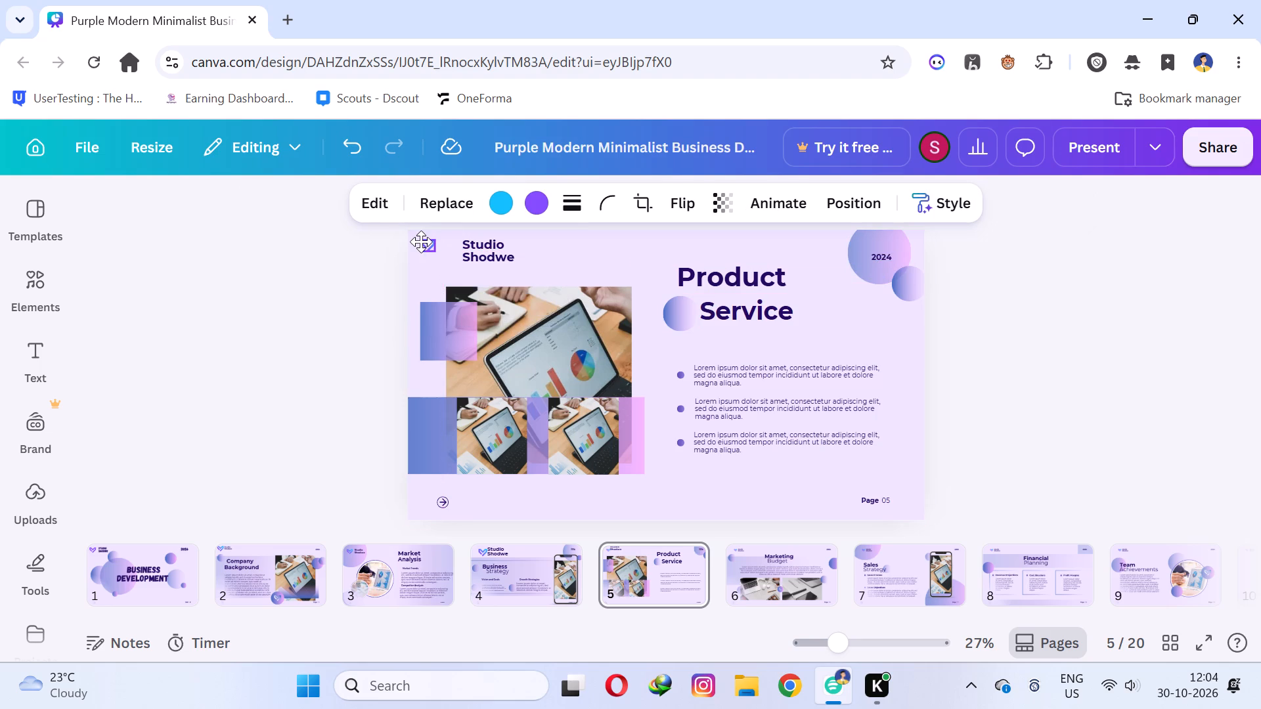
pyautogui.moveTo(421, 242); pyautogui.dragTo(434, 242)
pyautogui.moveTo(441, 254); pyautogui.dragTo(429, 267)
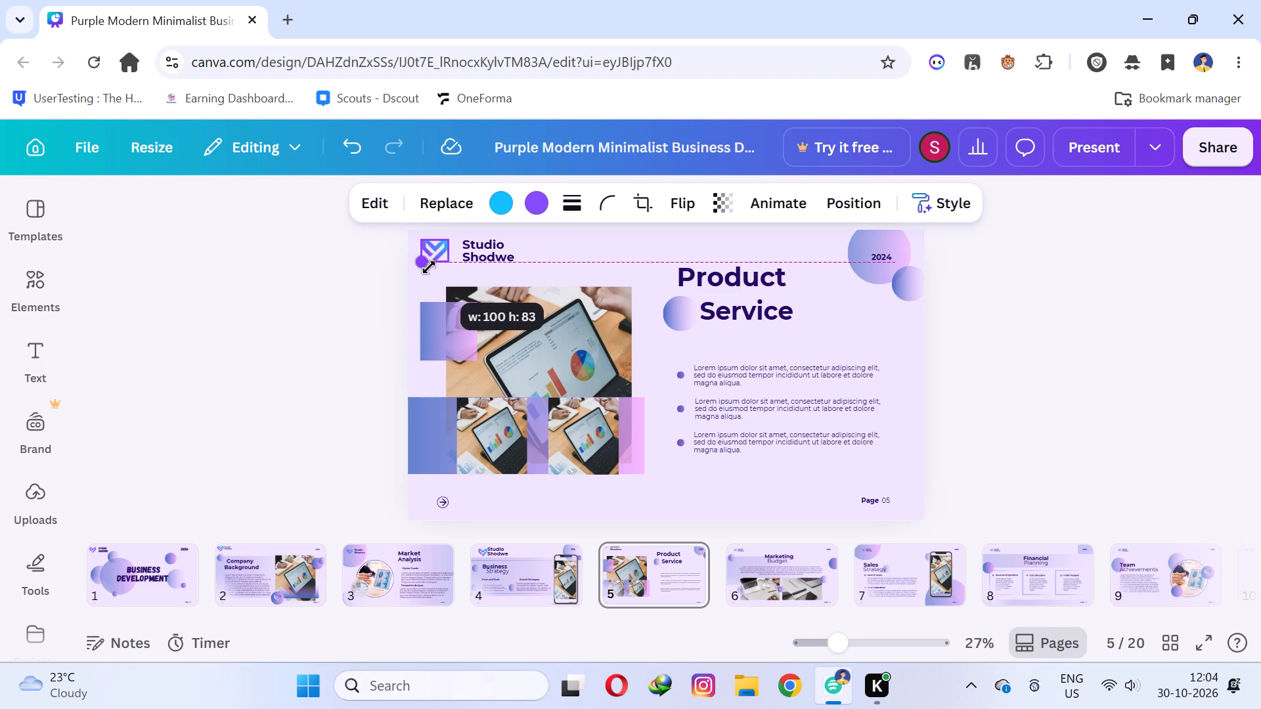
pyautogui.moveTo(429, 267); pyautogui.dragTo(426, 270)
pyautogui.click(629, 257)
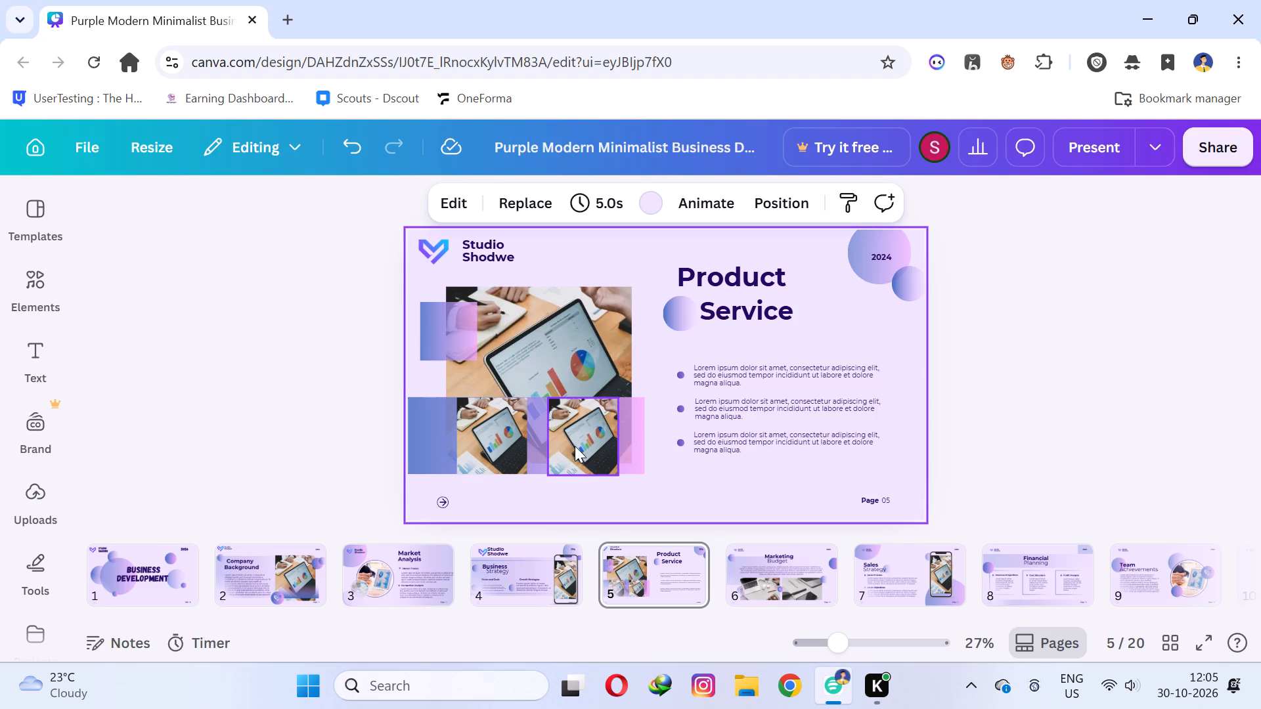
# Shift the right-hand small tablet photo right until it aligns with the large photo's right edge.
pyautogui.moveTo(594, 445); pyautogui.dragTo(598, 479)
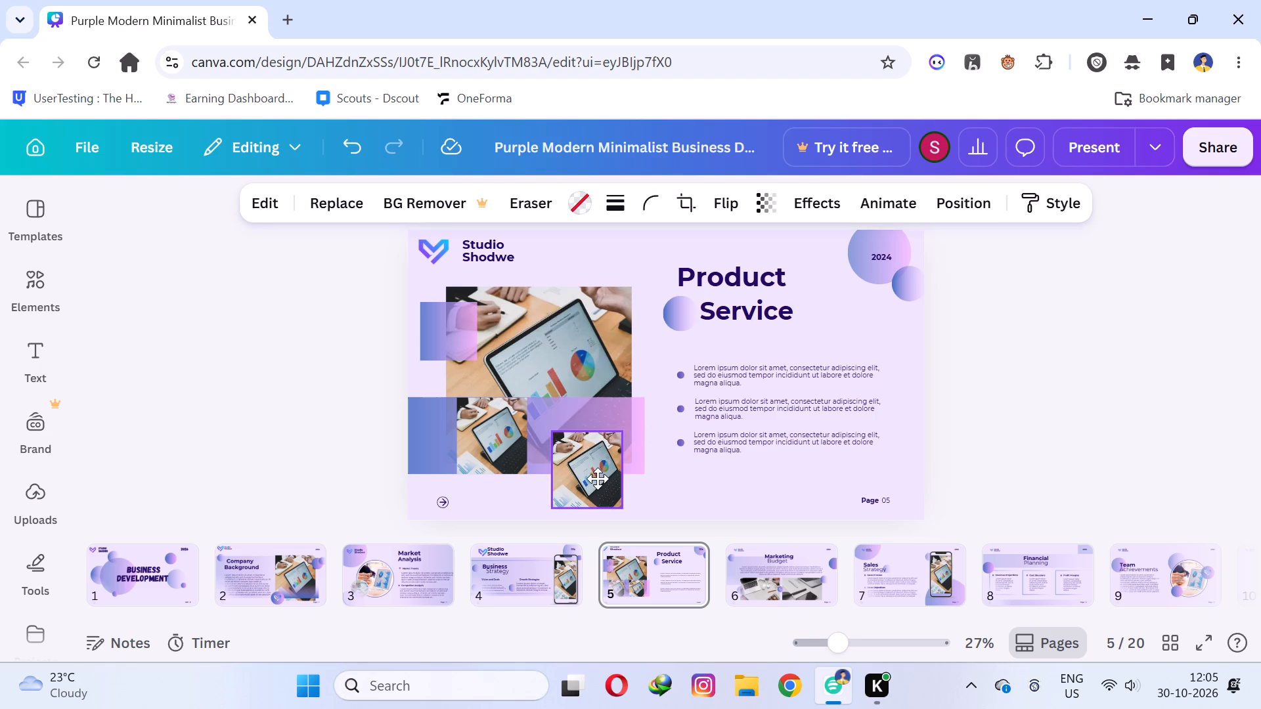
pyautogui.moveTo(598, 479); pyautogui.dragTo(601, 446)
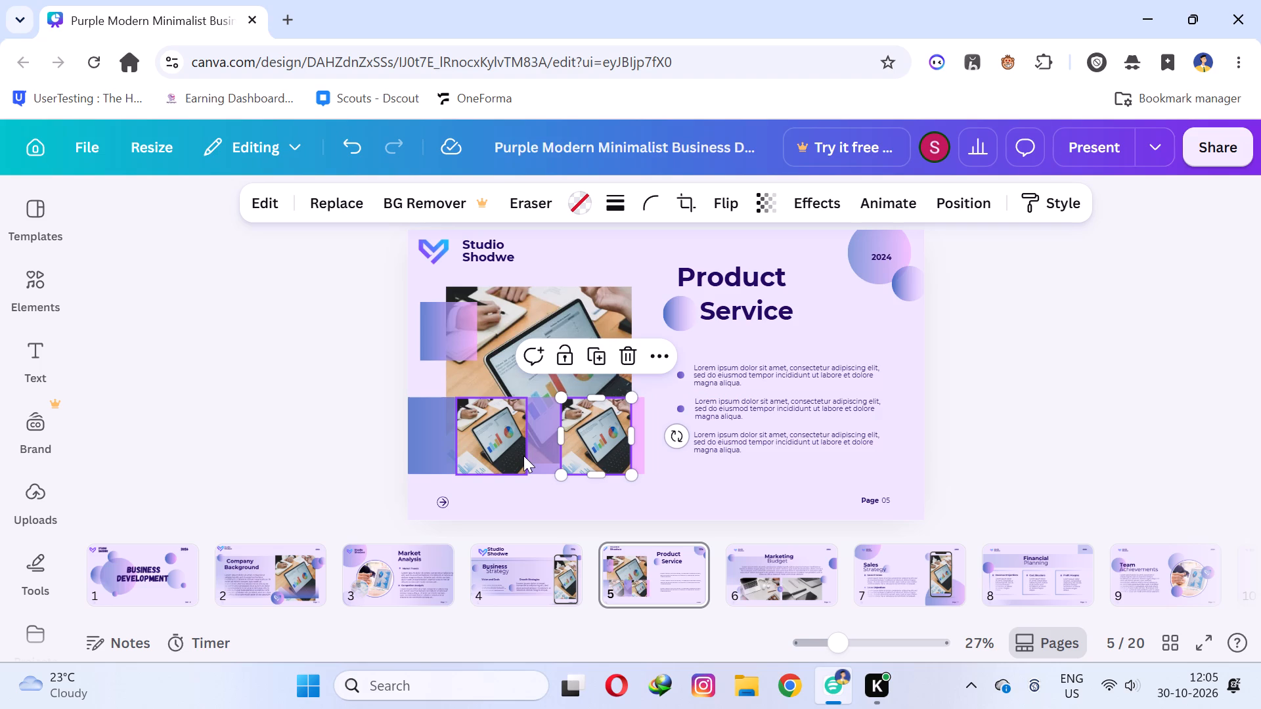
pyautogui.click(316, 381)
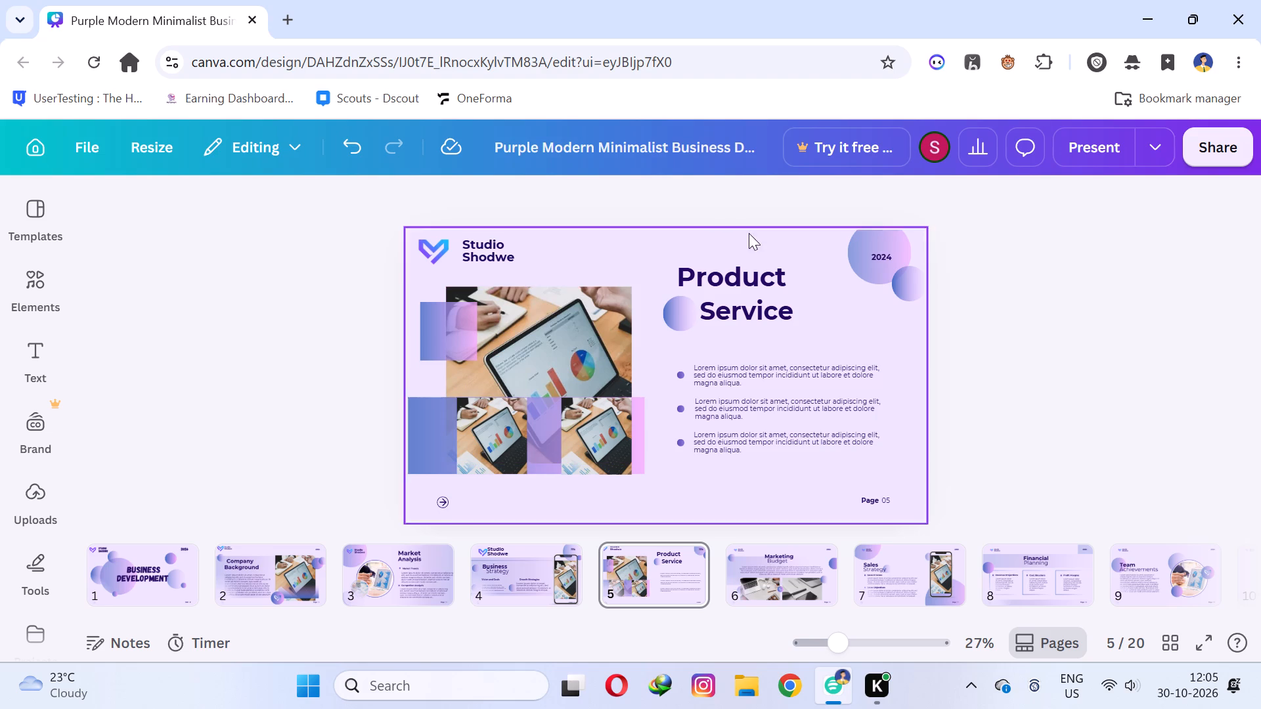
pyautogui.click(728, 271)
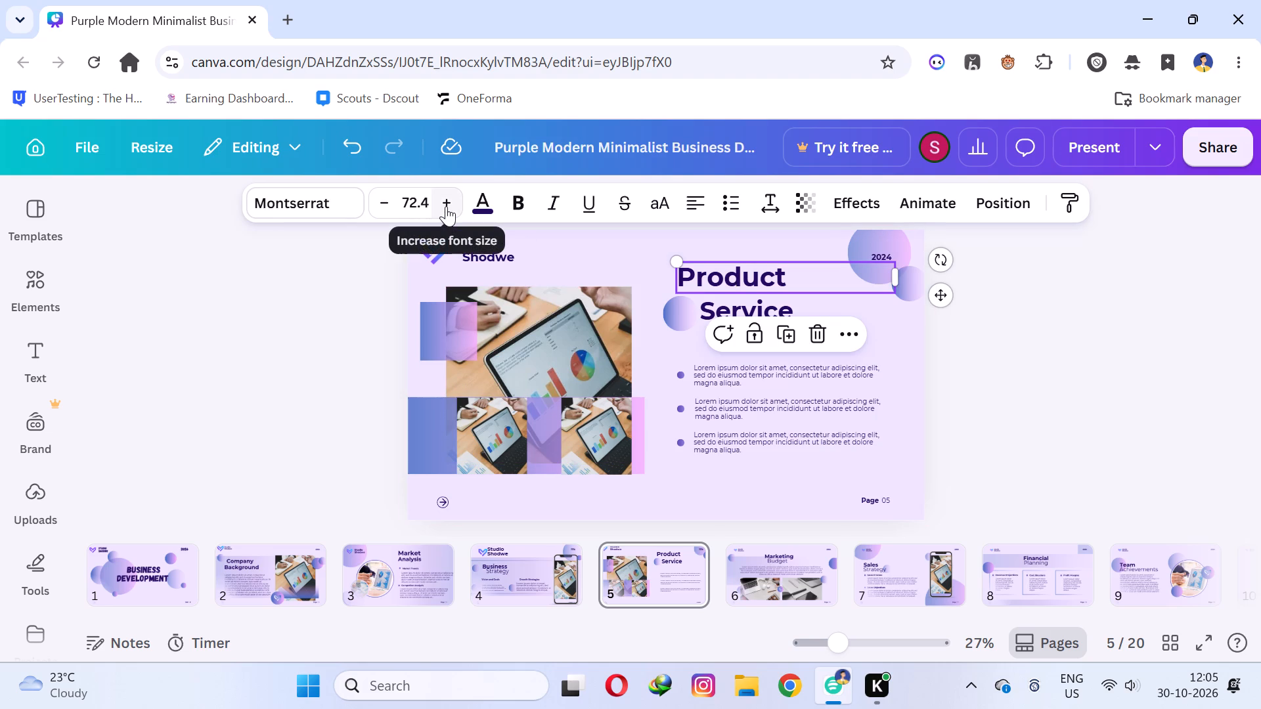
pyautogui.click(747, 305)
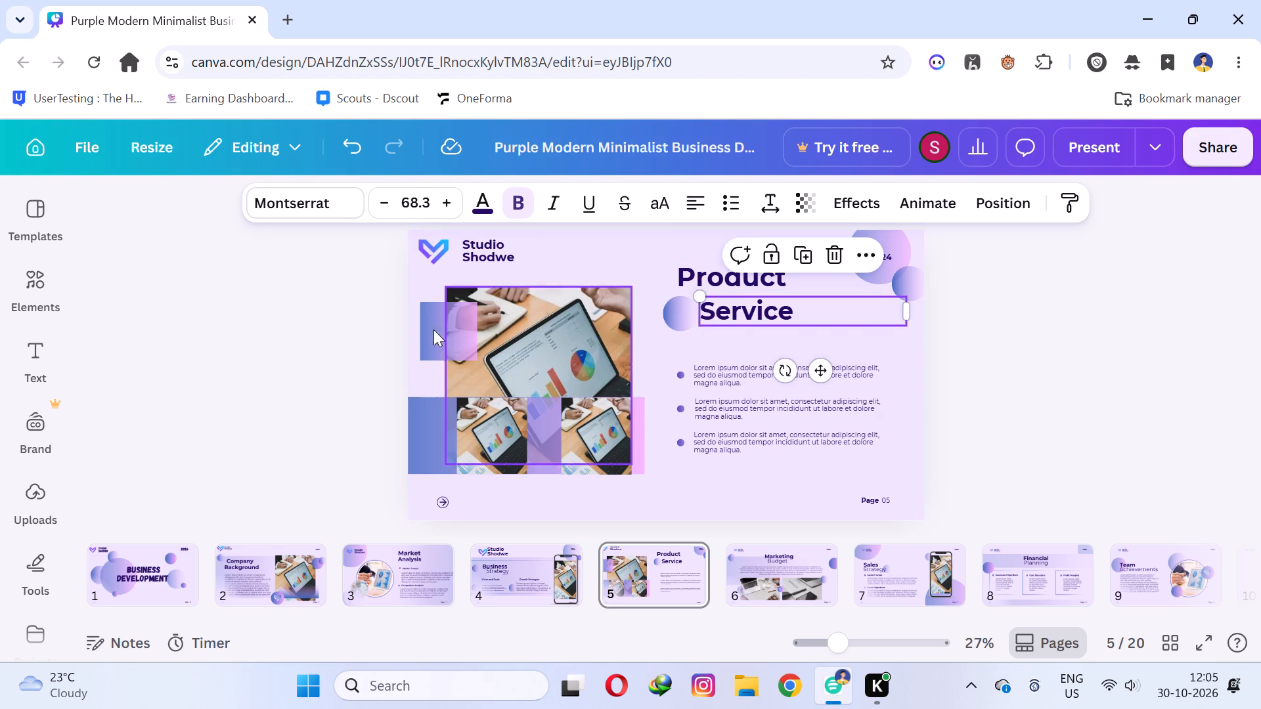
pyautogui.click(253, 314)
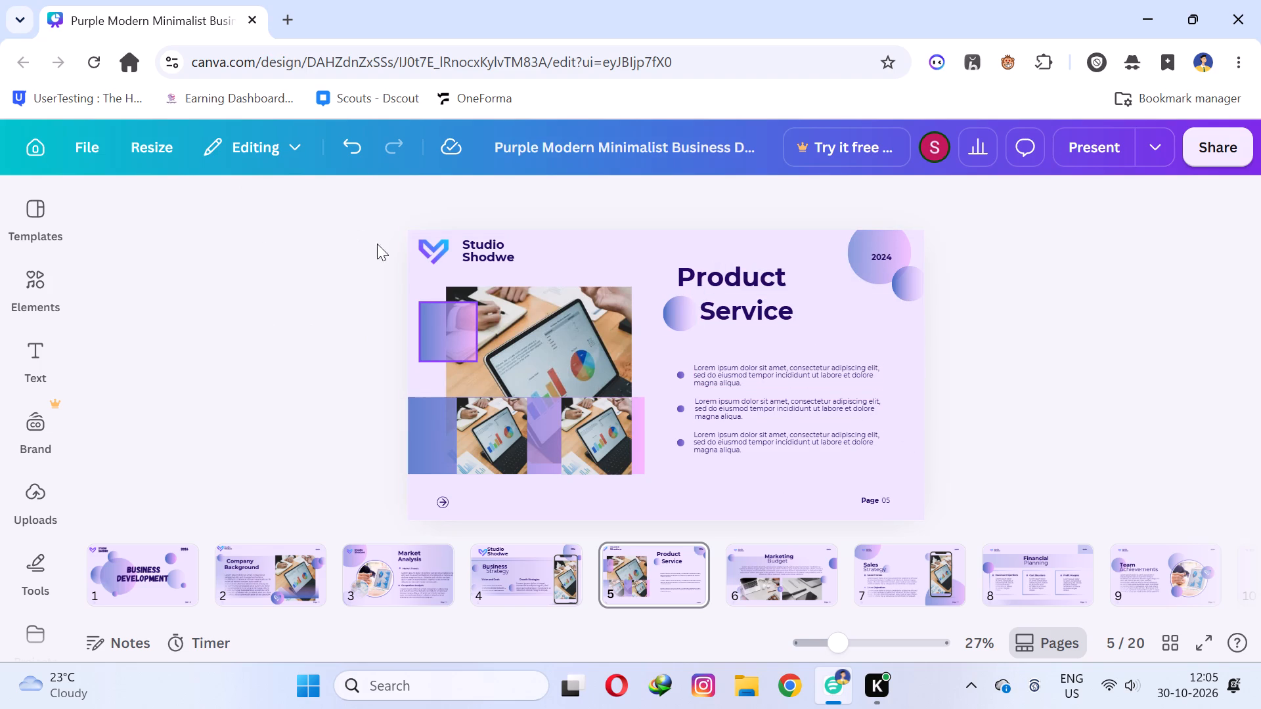
# Enlarge the heart logo further until it reaches the page's left edge.
pyautogui.click(426, 256)
pyautogui.moveTo(426, 256); pyautogui.dragTo(426, 257)
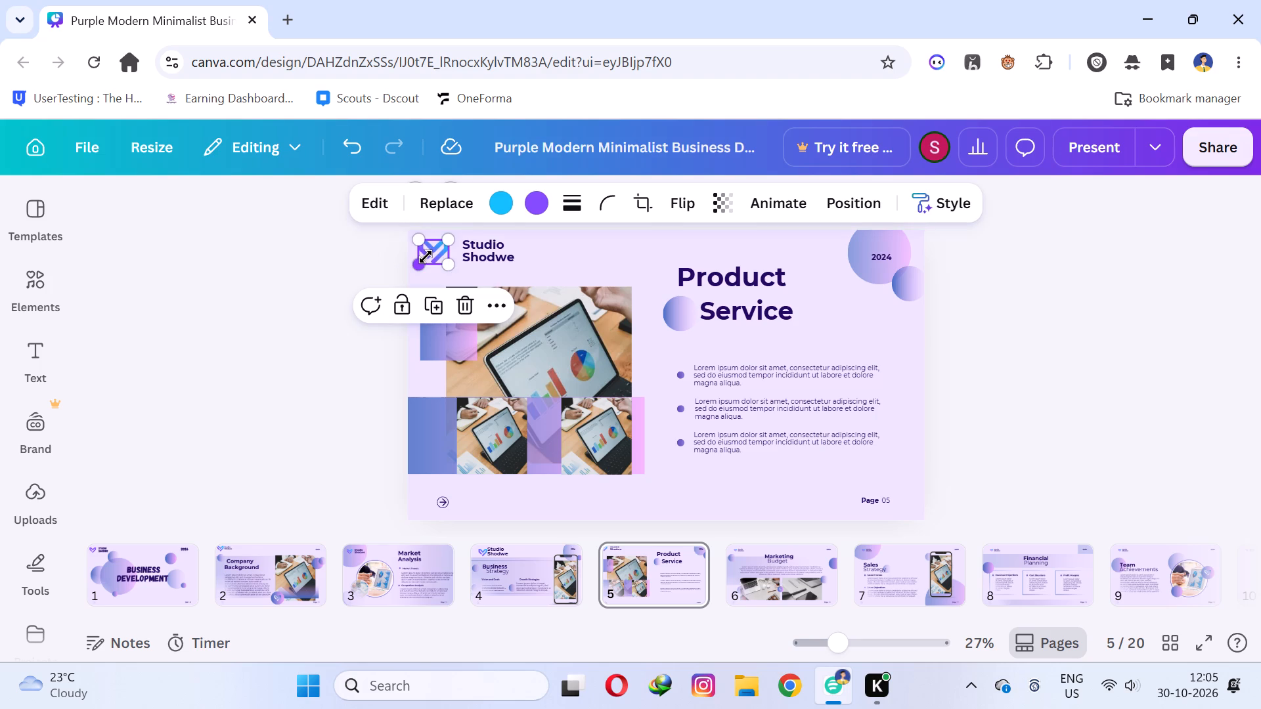
pyautogui.moveTo(426, 257); pyautogui.dragTo(416, 267)
pyautogui.click(580, 257)
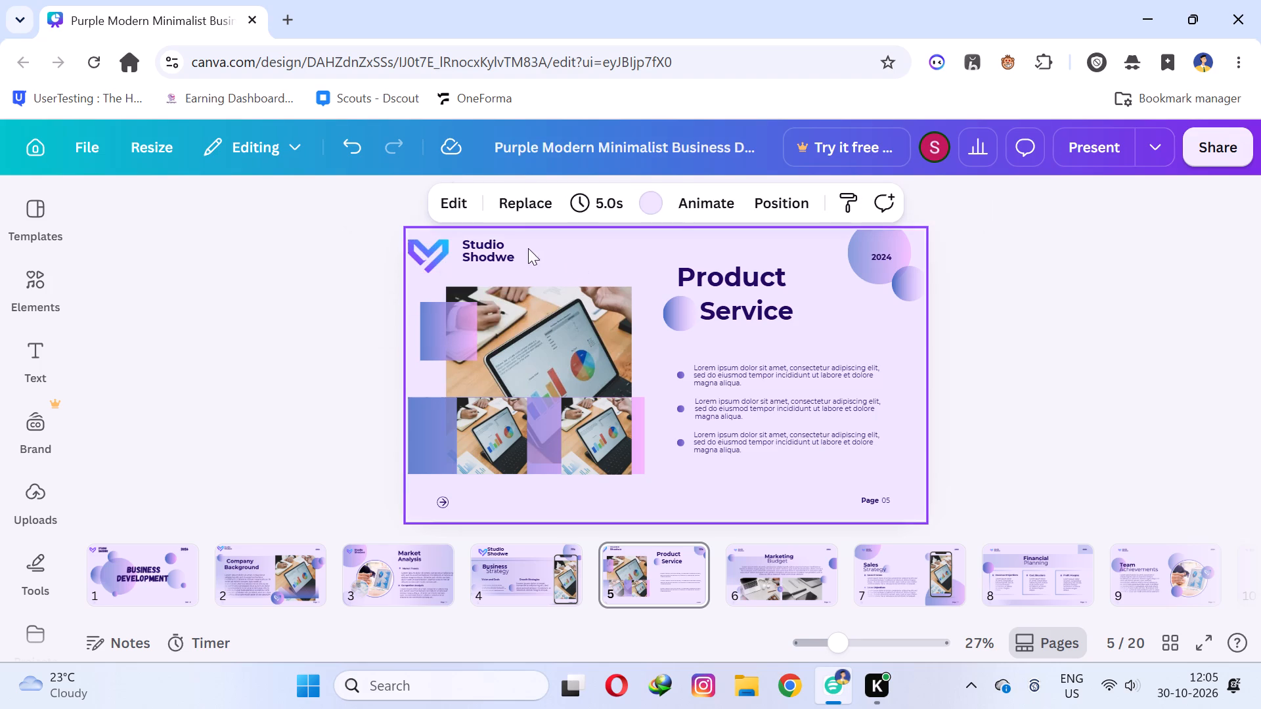
# Open the text animation options for the Product heading.
pyautogui.click(758, 277)
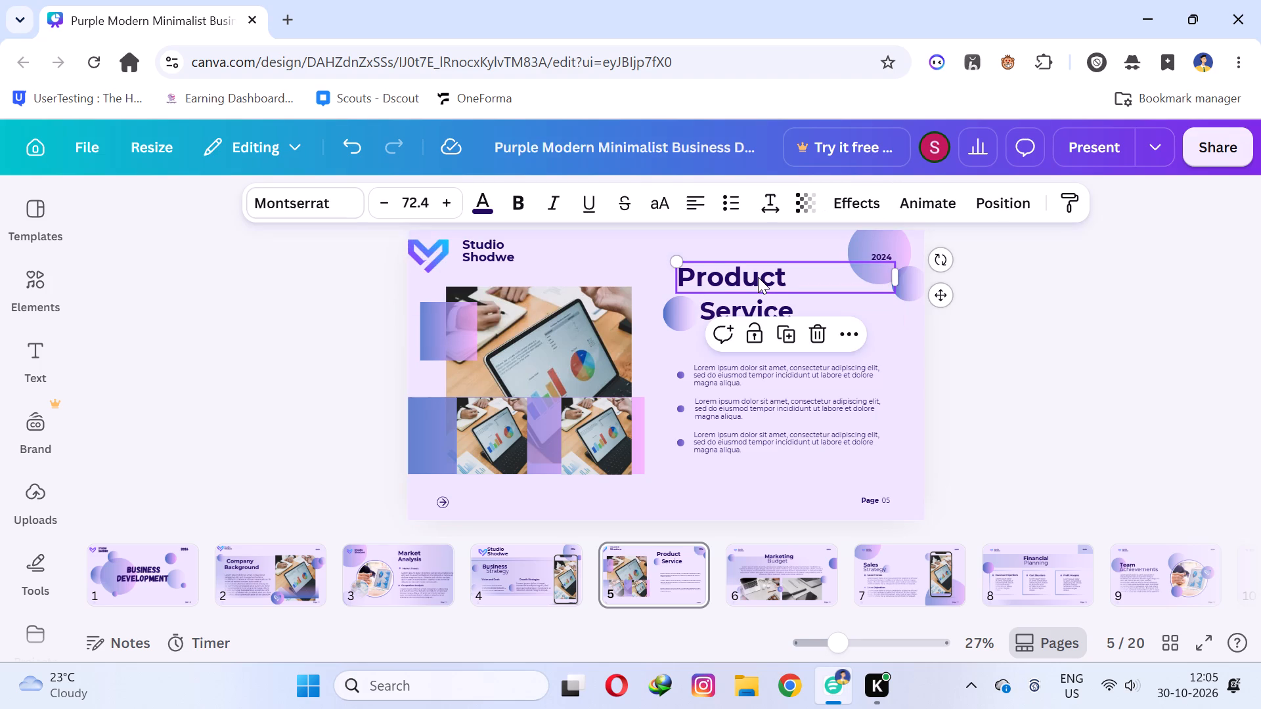
pyautogui.click(910, 212)
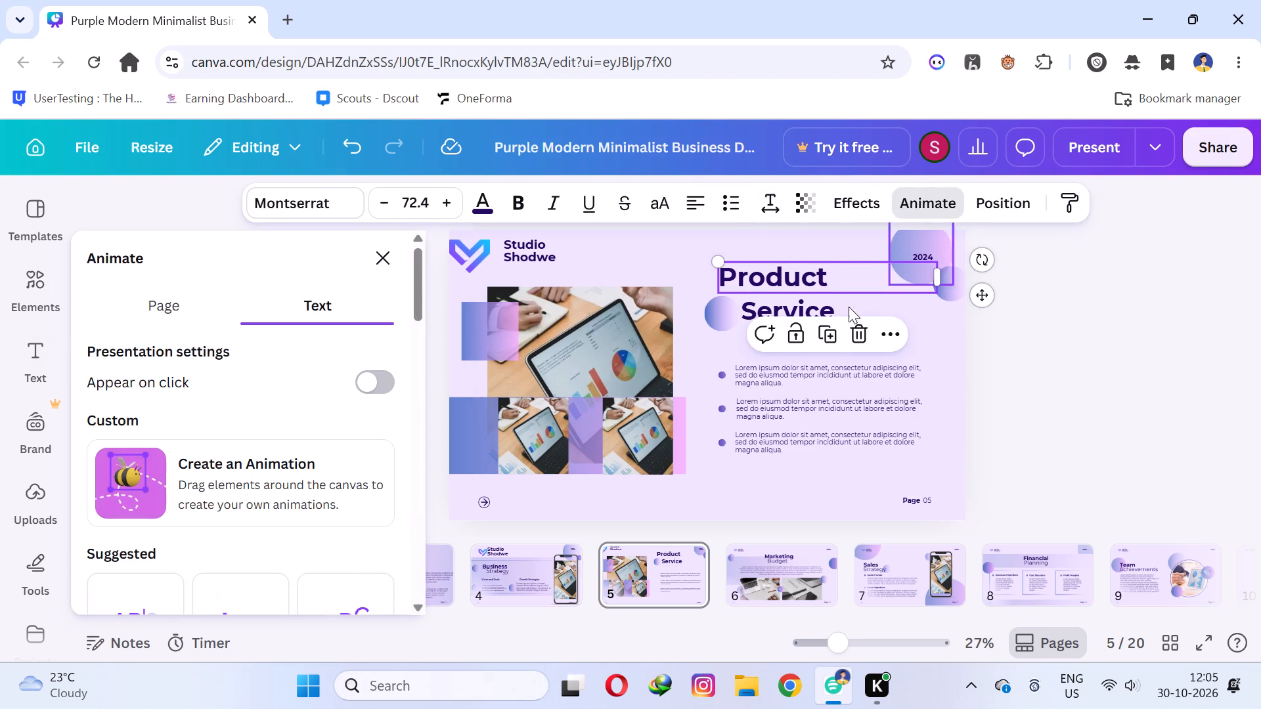
# Move the Product and Service headings up, placing Service directly beneath Product.
pyautogui.moveTo(785, 282); pyautogui.dragTo(785, 265)
pyautogui.moveTo(783, 301); pyautogui.dragTo(784, 290)
pyautogui.click(784, 290)
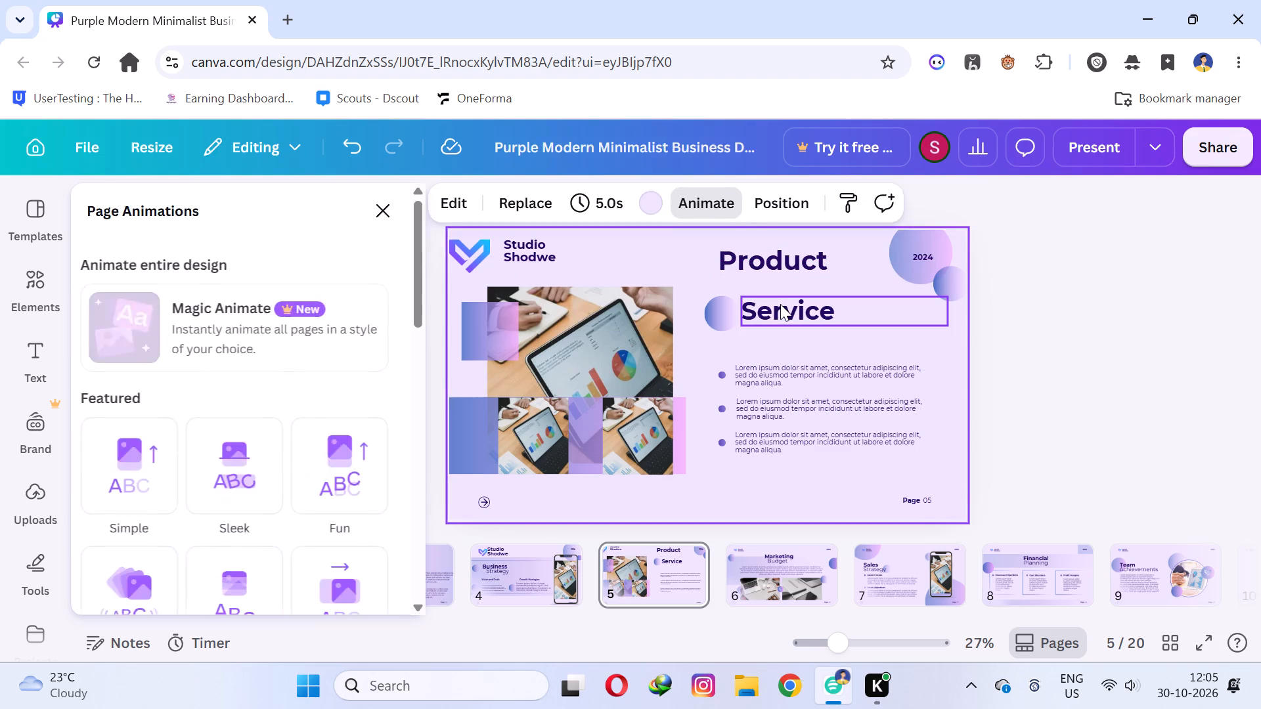
pyautogui.moveTo(780, 304); pyautogui.dragTo(779, 284)
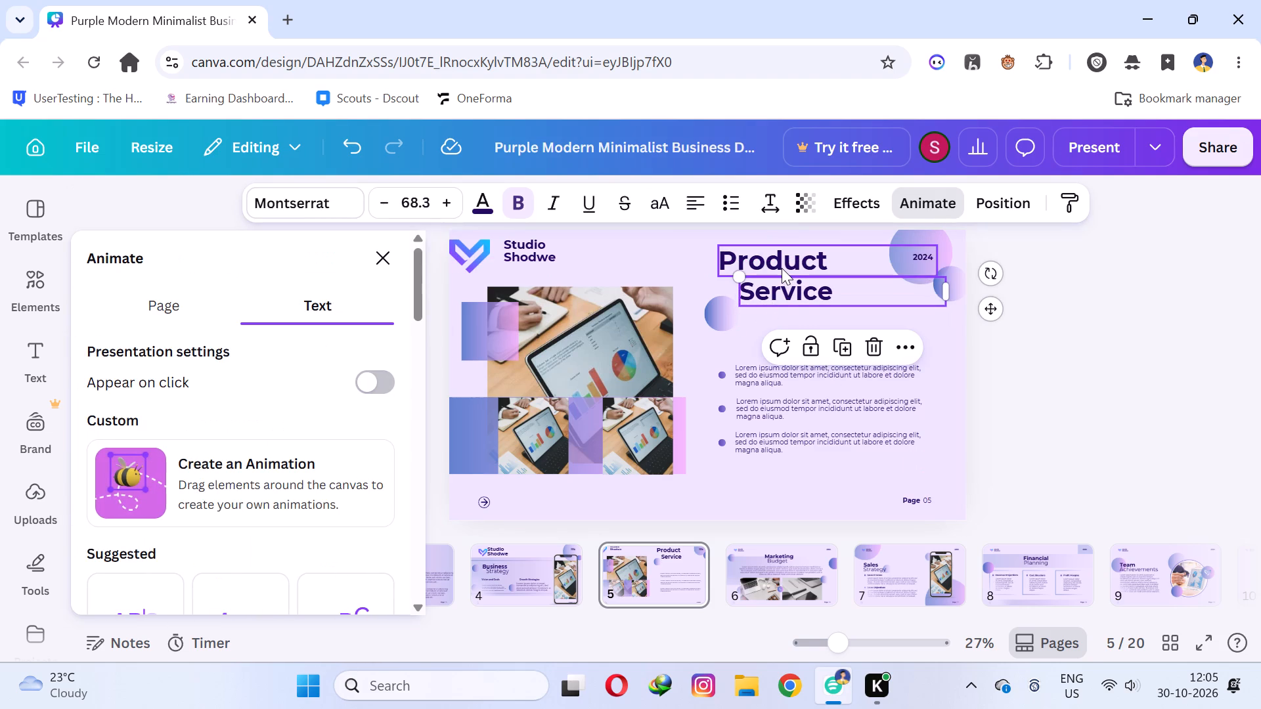
# Apply the Burst text animation to the Product heading.
pyautogui.click(782, 268)
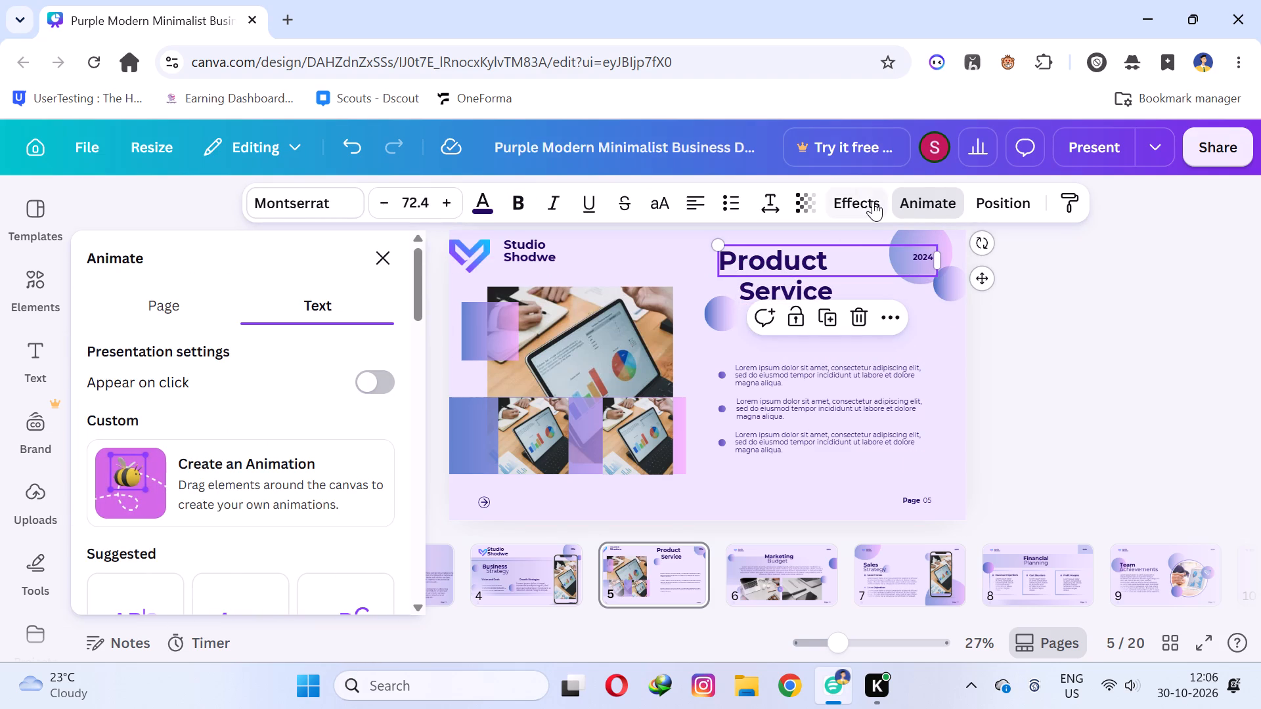
pyautogui.click(910, 201)
pyautogui.click(743, 259)
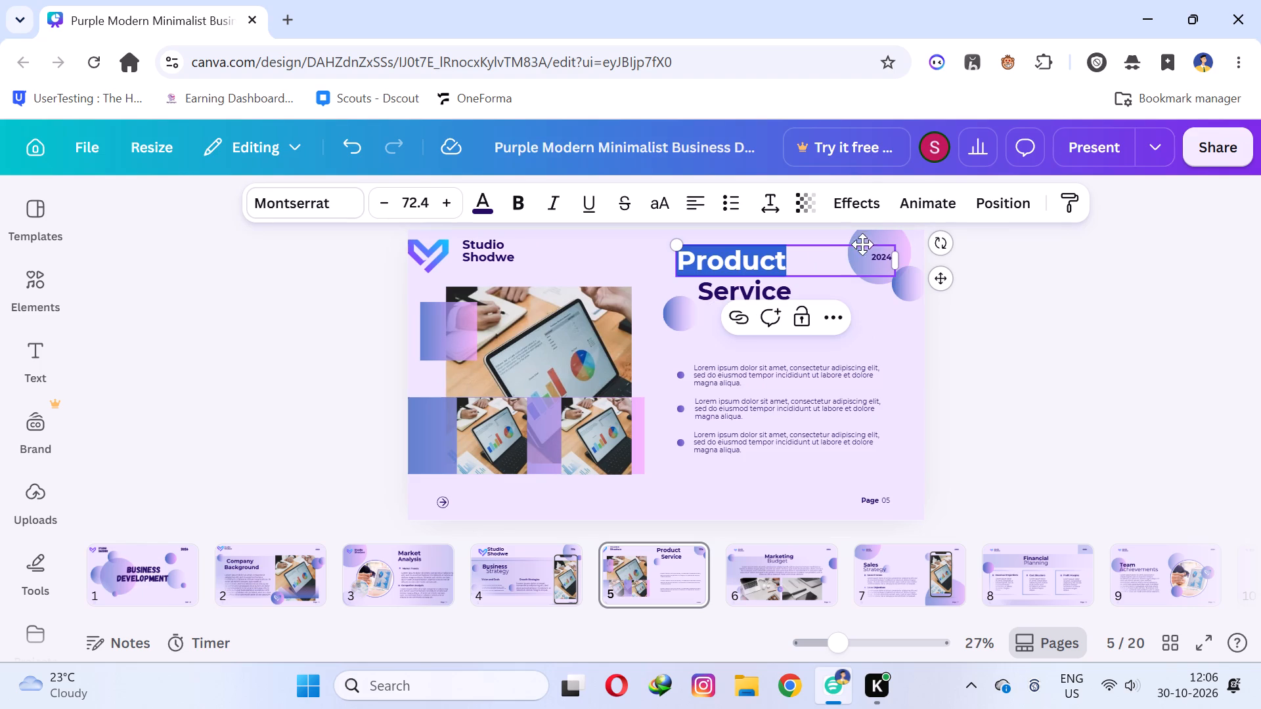
pyautogui.click(906, 209)
pyautogui.scroll(-3, 347, 507)
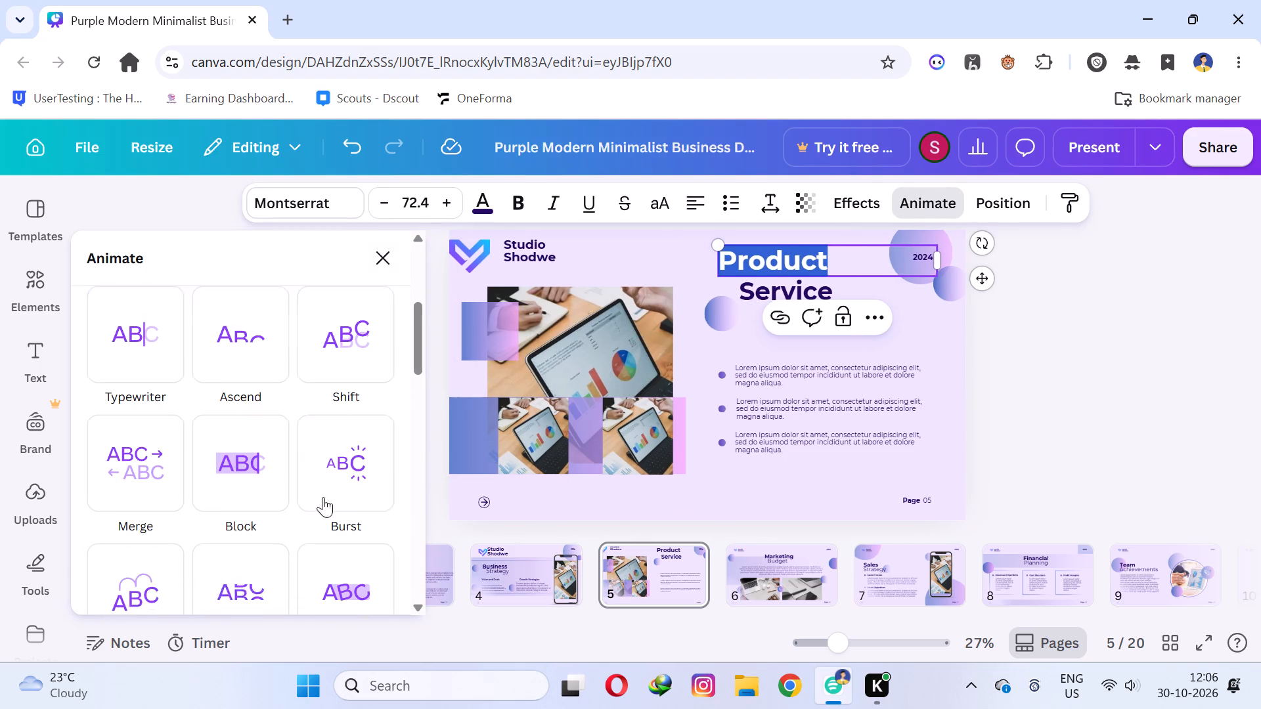
pyautogui.click(346, 458)
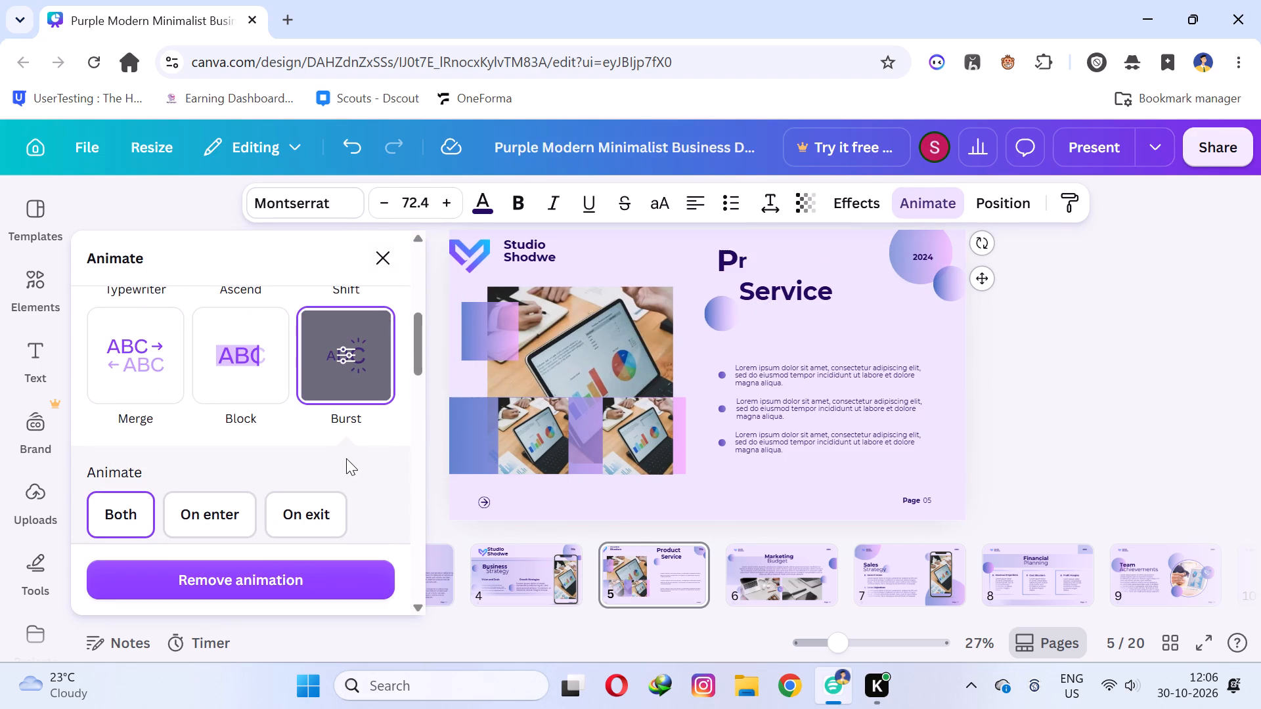
# Apply the Roll text animation to the Service heading.
pyautogui.click(784, 294)
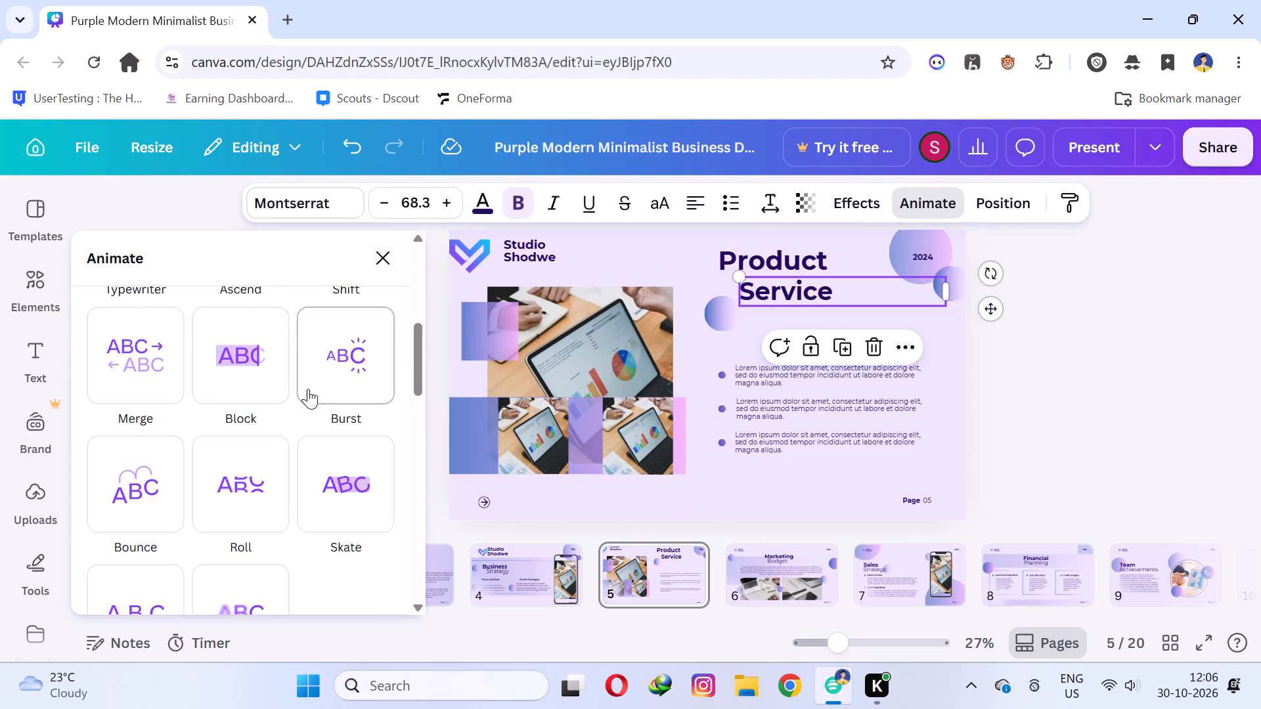
pyautogui.click(214, 494)
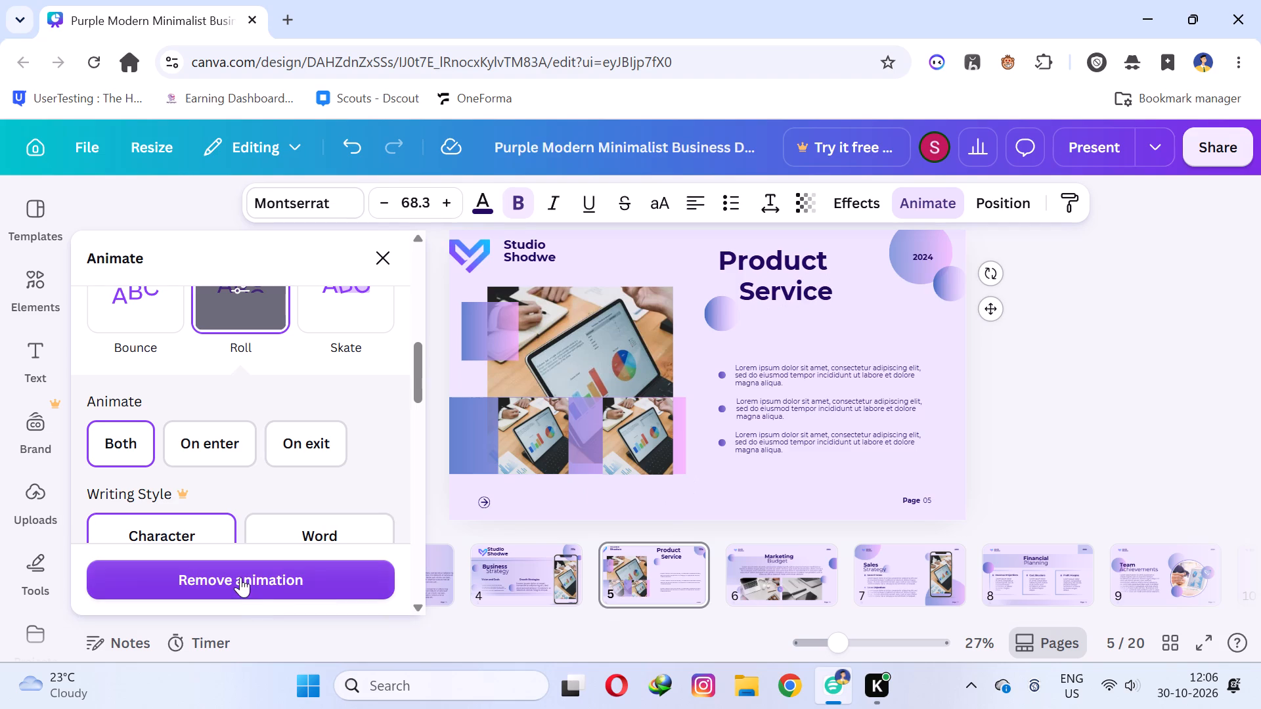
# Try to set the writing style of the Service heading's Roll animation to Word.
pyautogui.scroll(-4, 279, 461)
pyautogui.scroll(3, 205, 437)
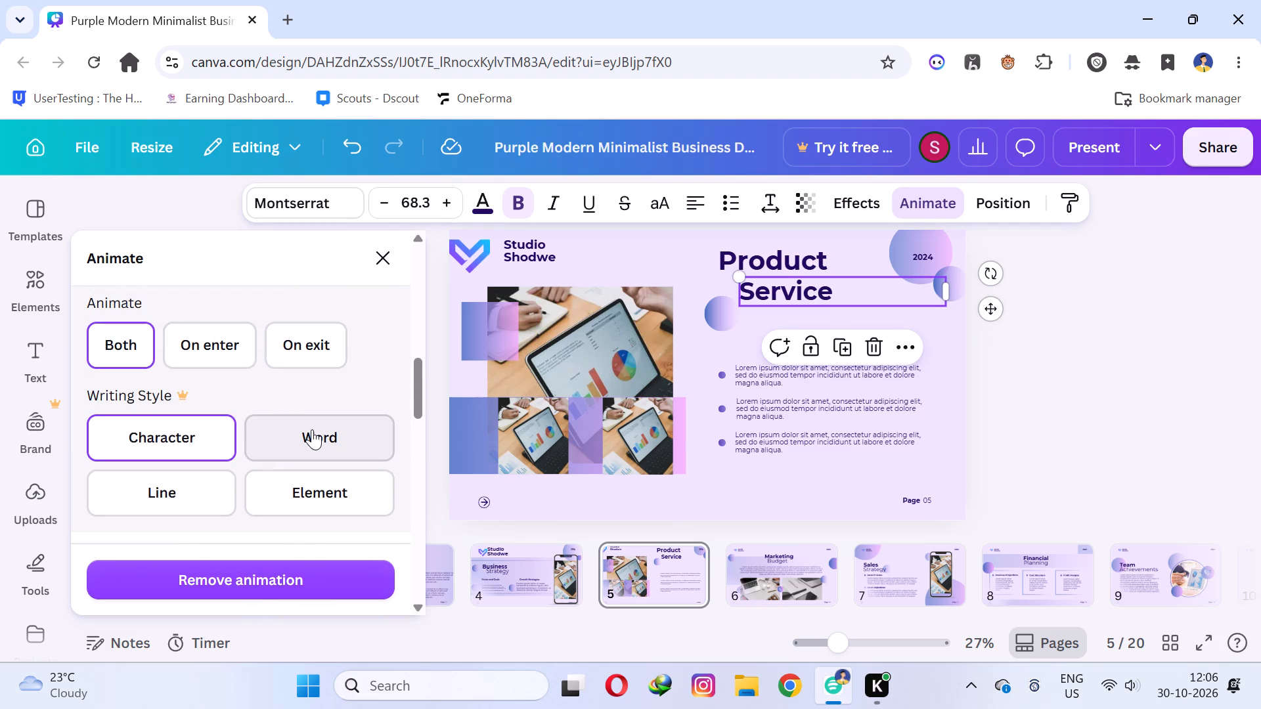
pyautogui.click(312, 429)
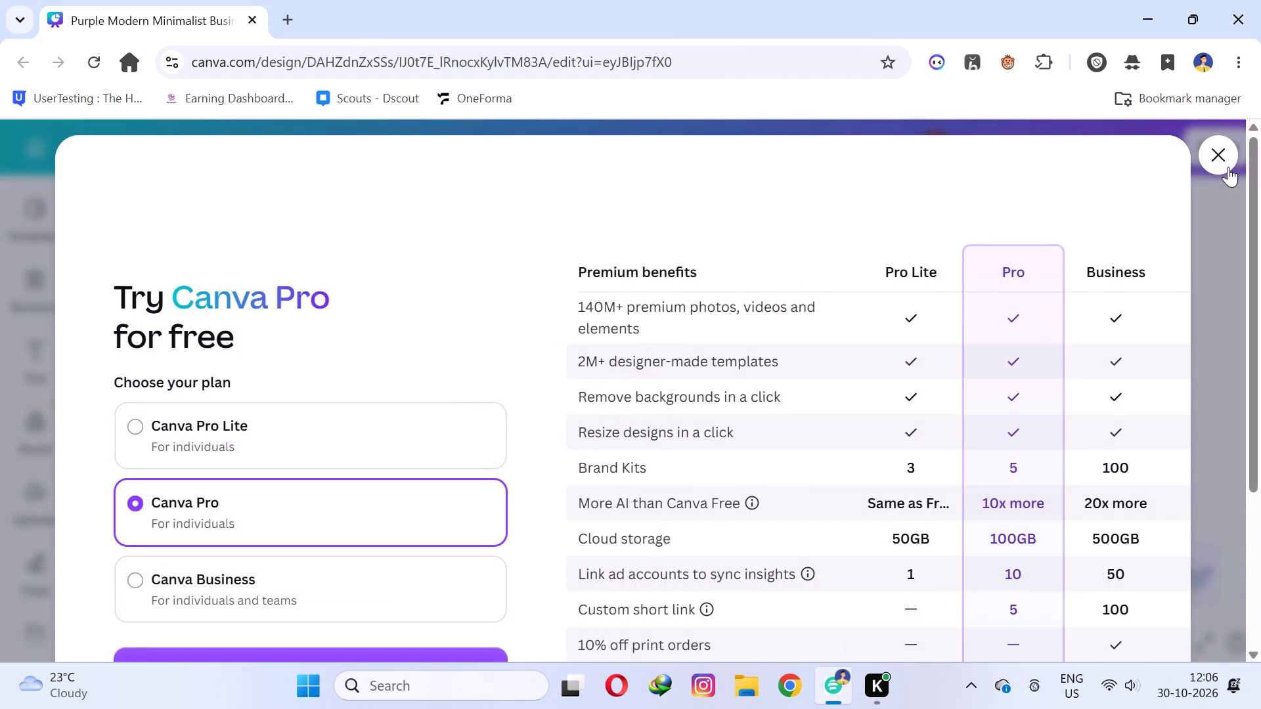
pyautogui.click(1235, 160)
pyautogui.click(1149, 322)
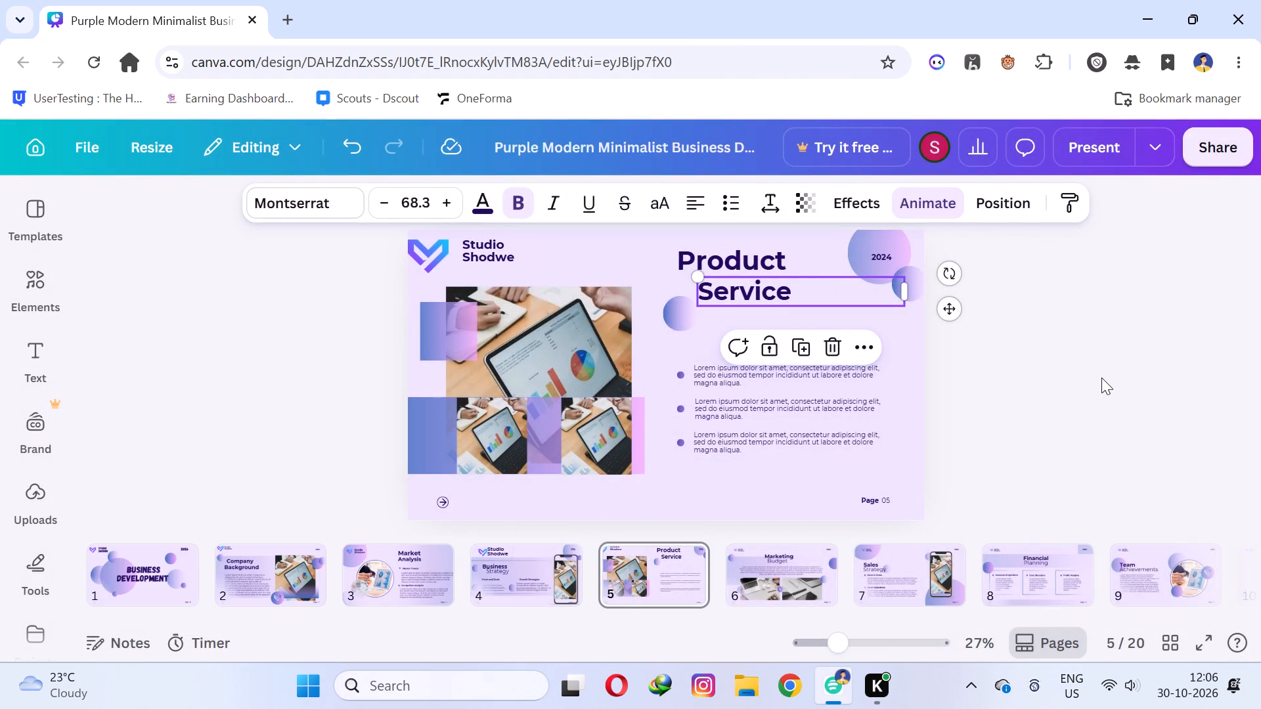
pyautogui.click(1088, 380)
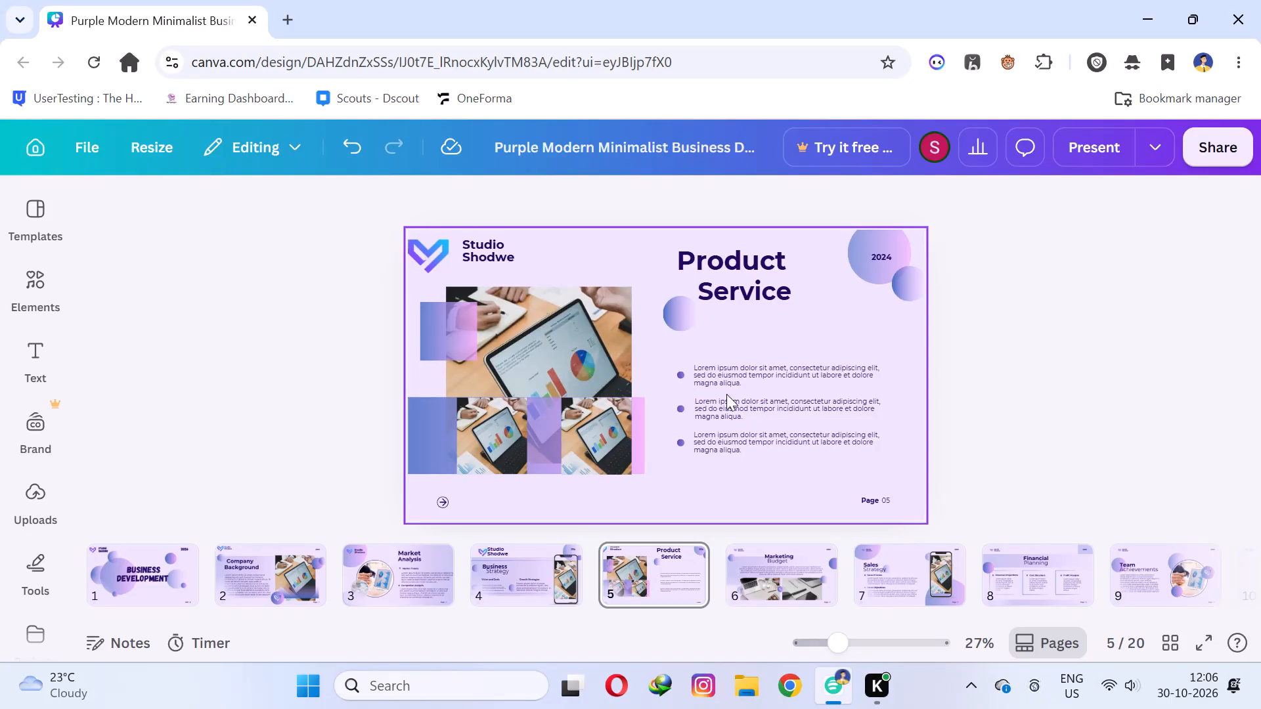
# Enlarge the first bullet paragraph on the Product Service page to text size 20.
pyautogui.click(697, 366)
pyautogui.moveTo(690, 366); pyautogui.dragTo(696, 334)
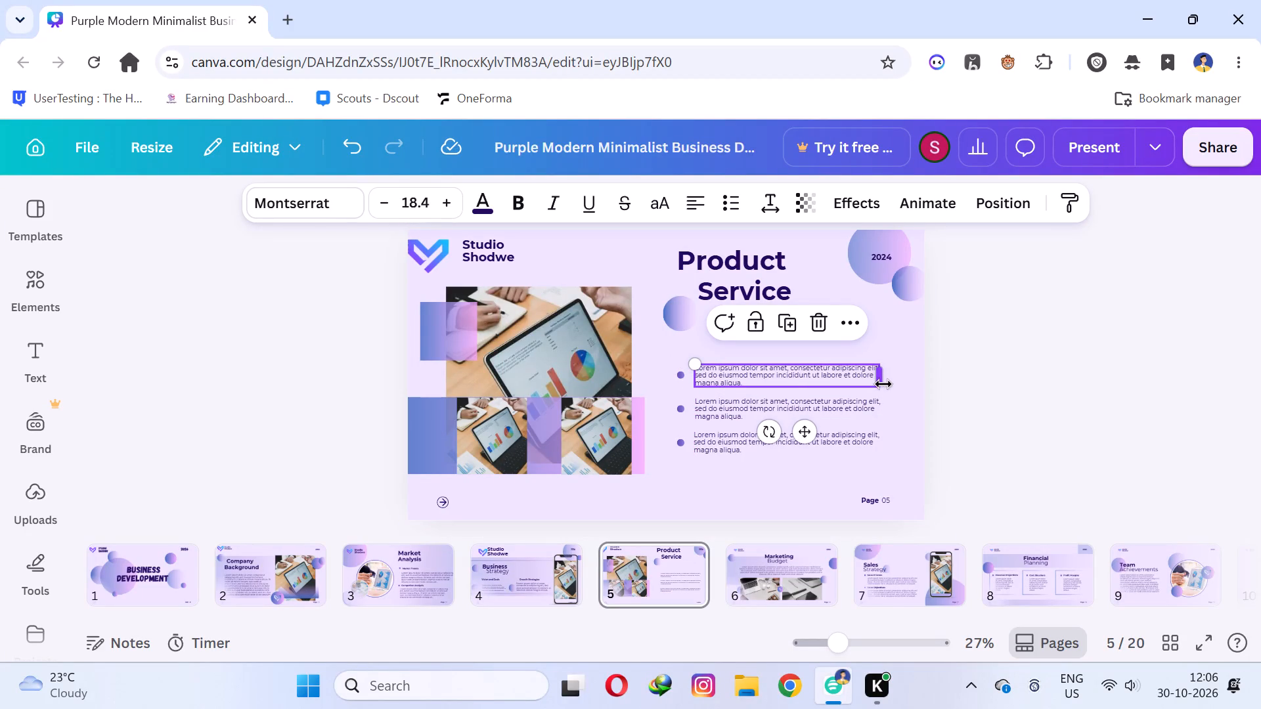
pyautogui.moveTo(879, 389); pyautogui.dragTo(893, 398)
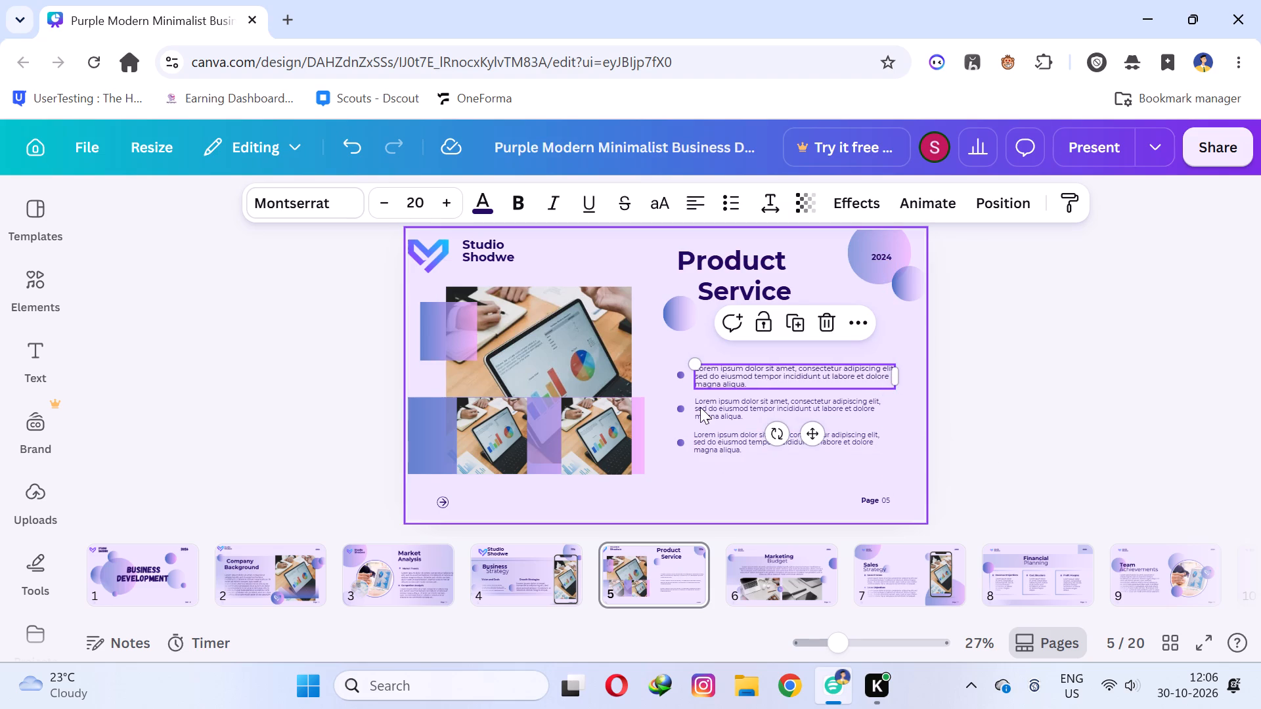
# Move the third bullet paragraph and its dot down towards the page number.
pyautogui.moveTo(713, 431); pyautogui.dragTo(713, 465)
pyautogui.moveTo(682, 445); pyautogui.dragTo(683, 476)
pyautogui.click(818, 439)
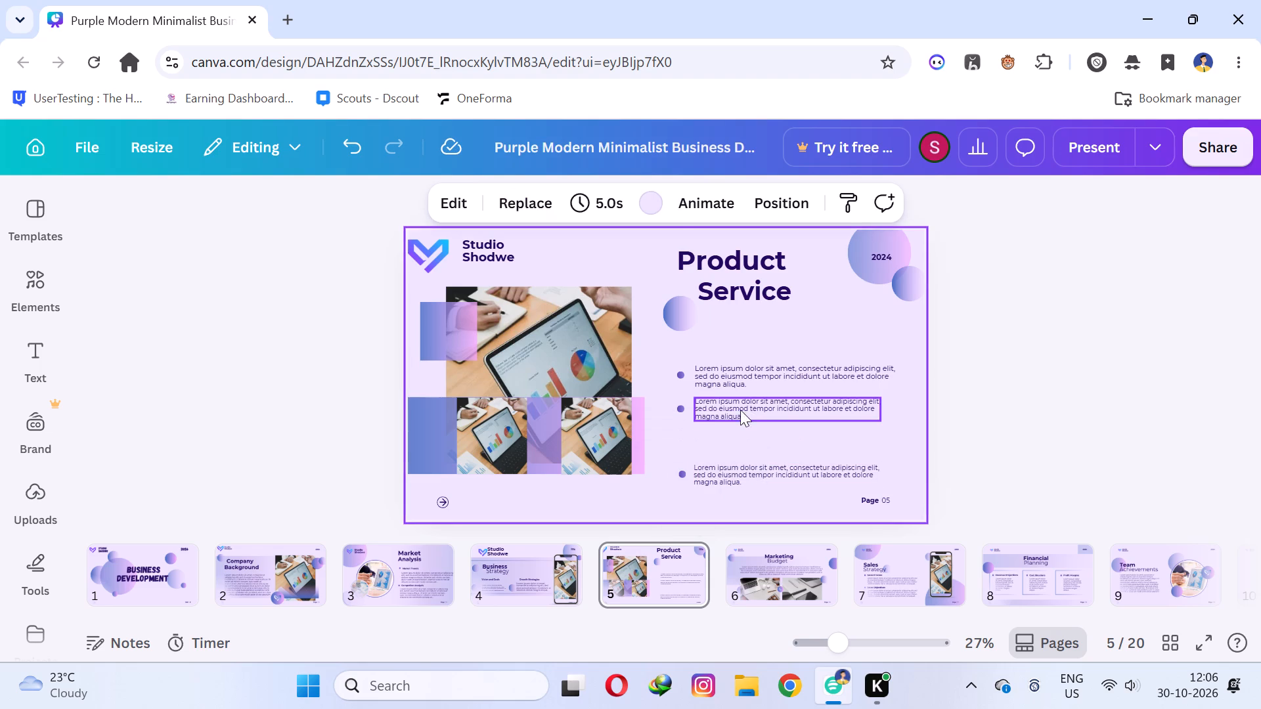
# Enlarge the second bullet paragraph to text size 21.4 and move it and its dot down, just above the third paragraph.
pyautogui.click(706, 404)
pyautogui.moveTo(887, 424); pyautogui.dragTo(907, 483)
pyautogui.moveTo(782, 411); pyautogui.dragTo(782, 433)
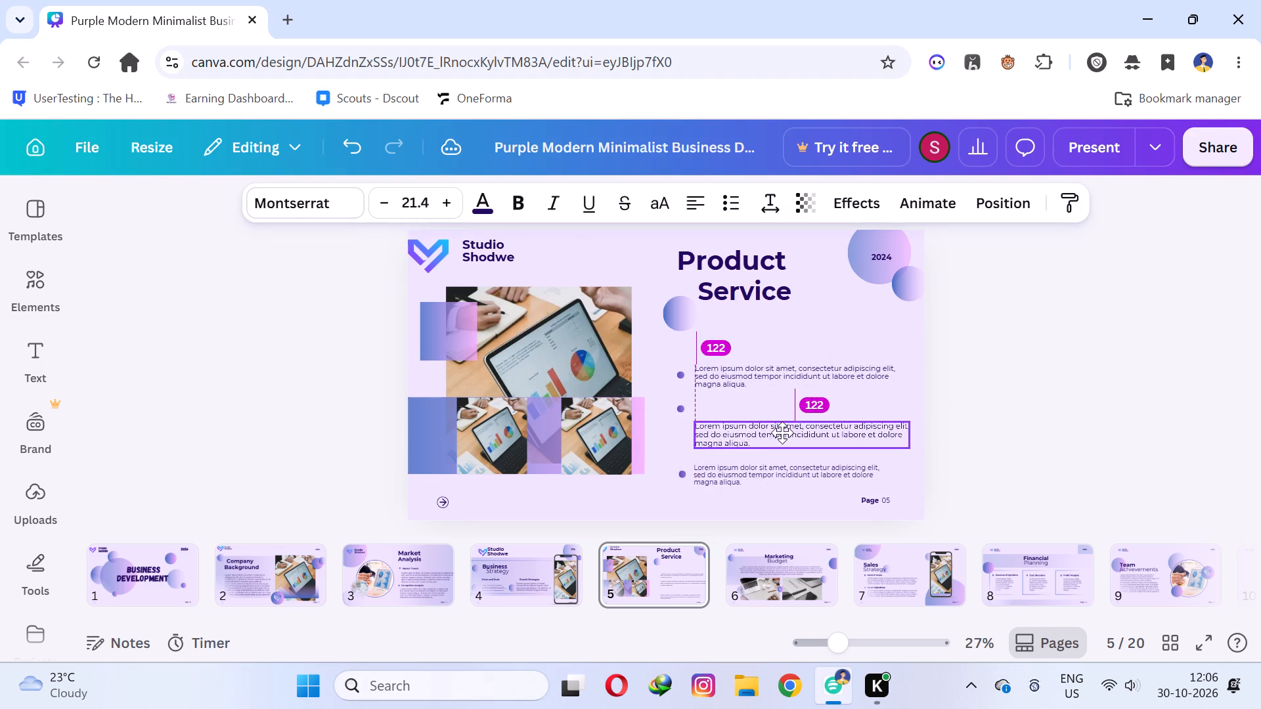
pyautogui.moveTo(782, 433); pyautogui.dragTo(782, 440)
pyautogui.moveTo(676, 406); pyautogui.dragTo(685, 442)
pyautogui.click(717, 410)
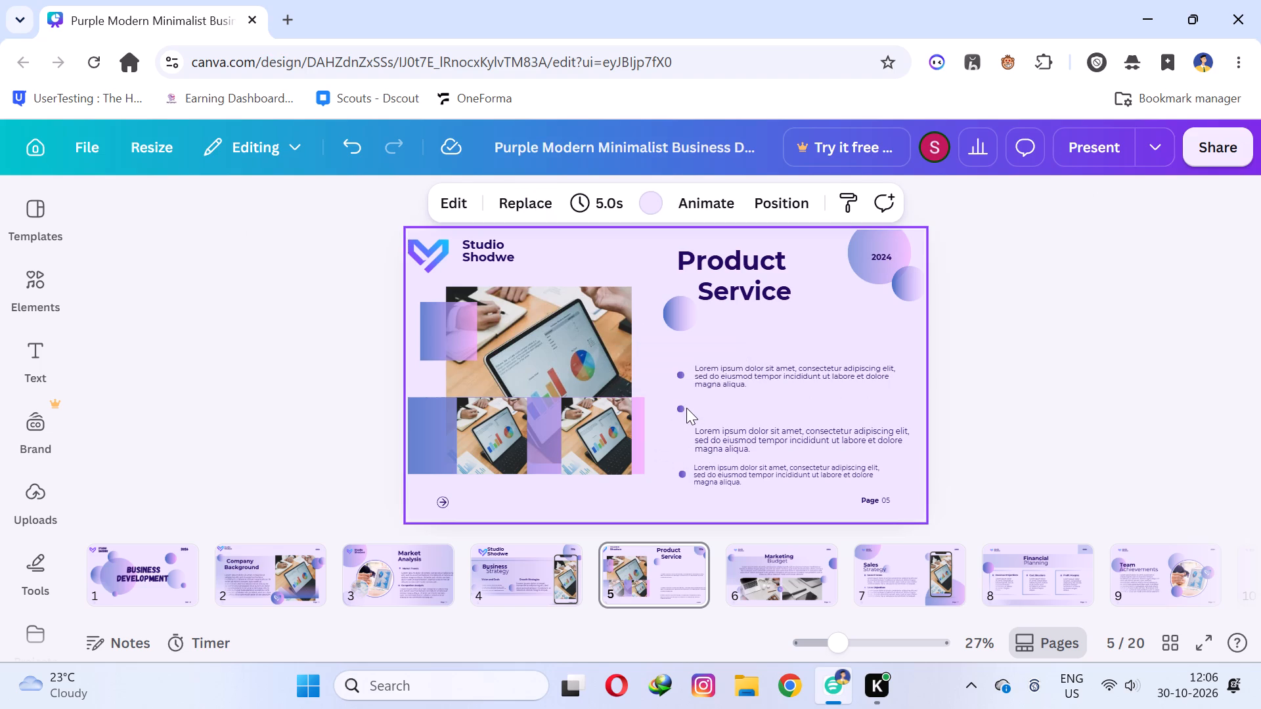
pyautogui.moveTo(683, 408); pyautogui.dragTo(683, 444)
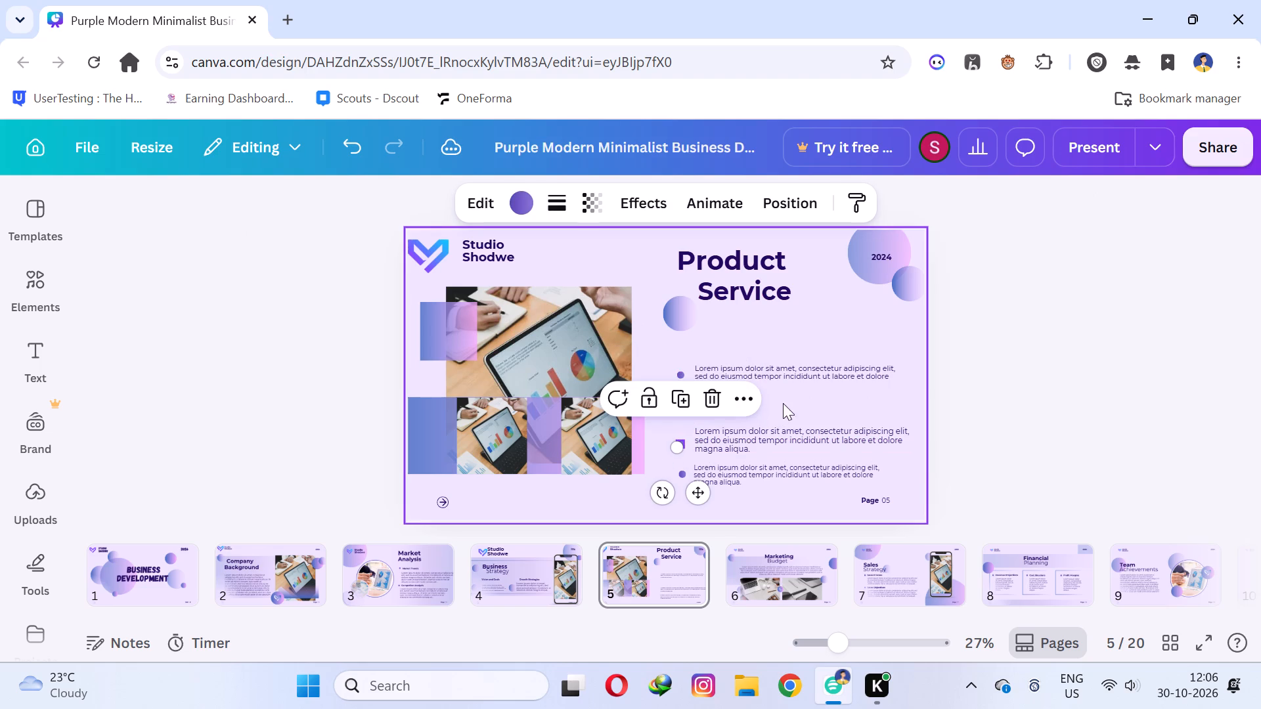
pyautogui.click(783, 403)
# Move the first bullet dot and its paragraph down, just above the second paragraph.
pyautogui.moveTo(679, 376); pyautogui.dragTo(680, 407)
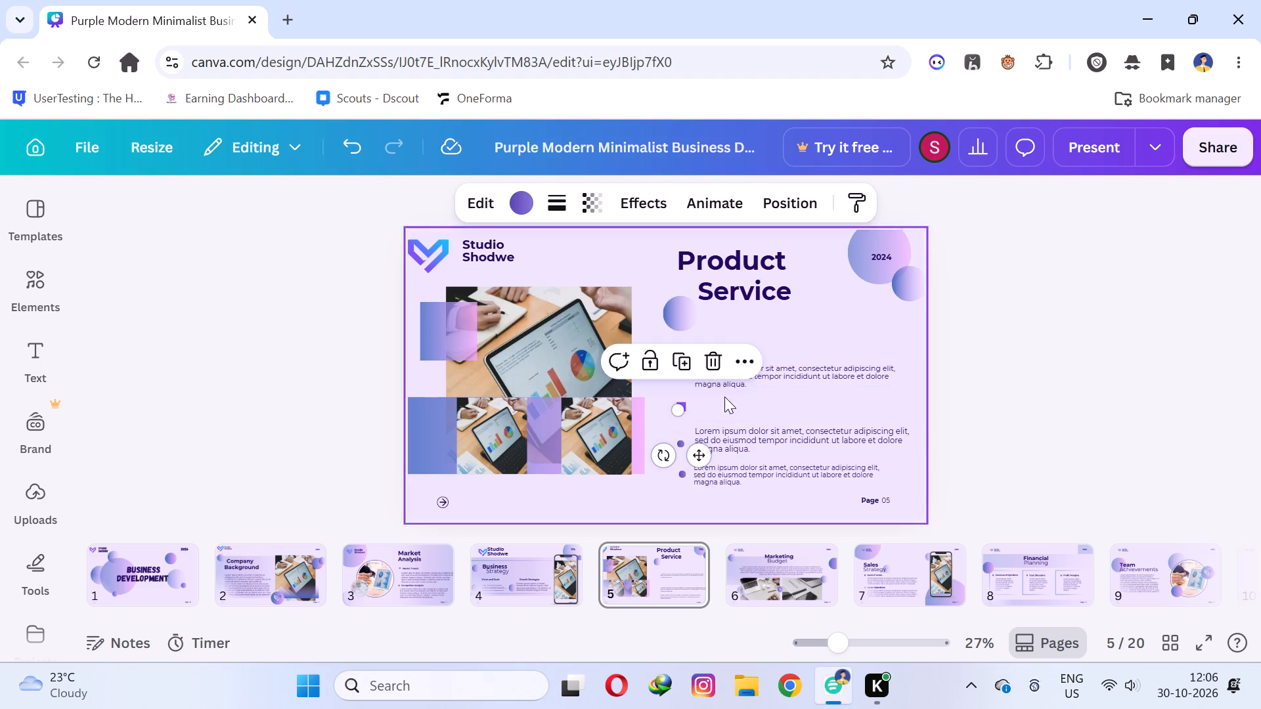
pyautogui.moveTo(736, 377); pyautogui.dragTo(740, 425)
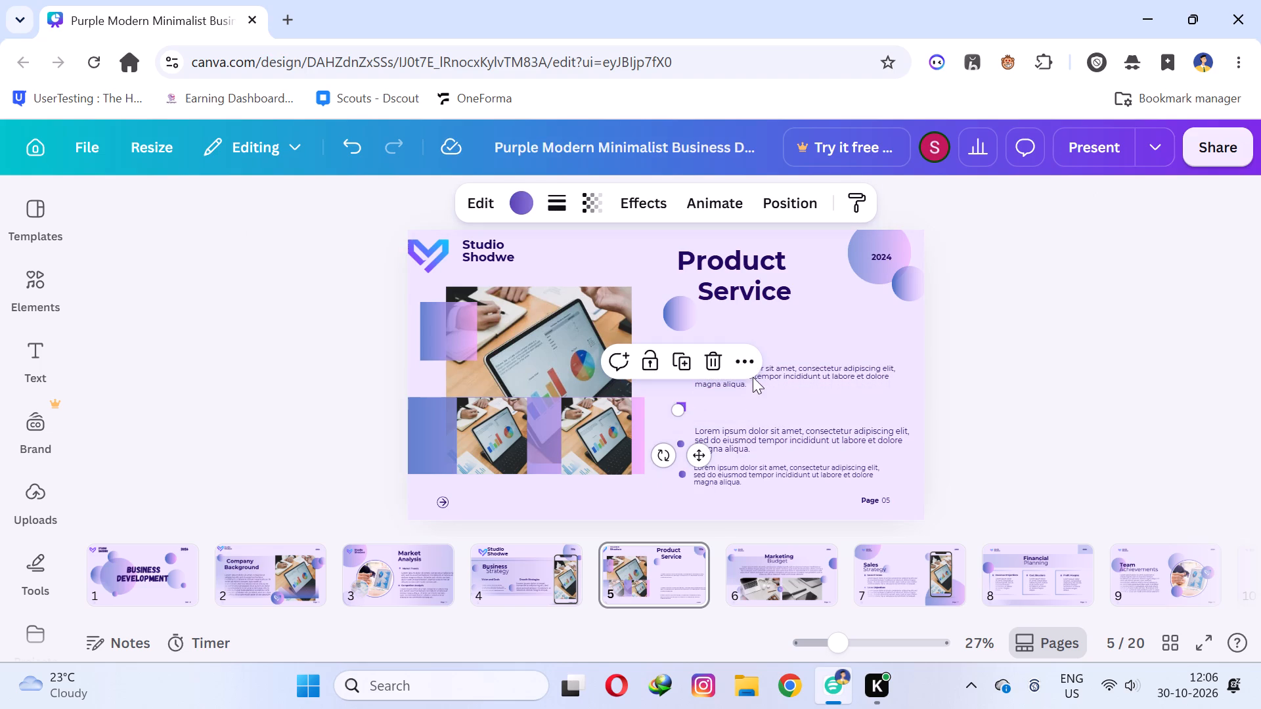
pyautogui.click(761, 375)
pyautogui.click(793, 375)
pyautogui.moveTo(793, 375); pyautogui.dragTo(792, 412)
pyautogui.moveTo(792, 412); pyautogui.dragTo(792, 407)
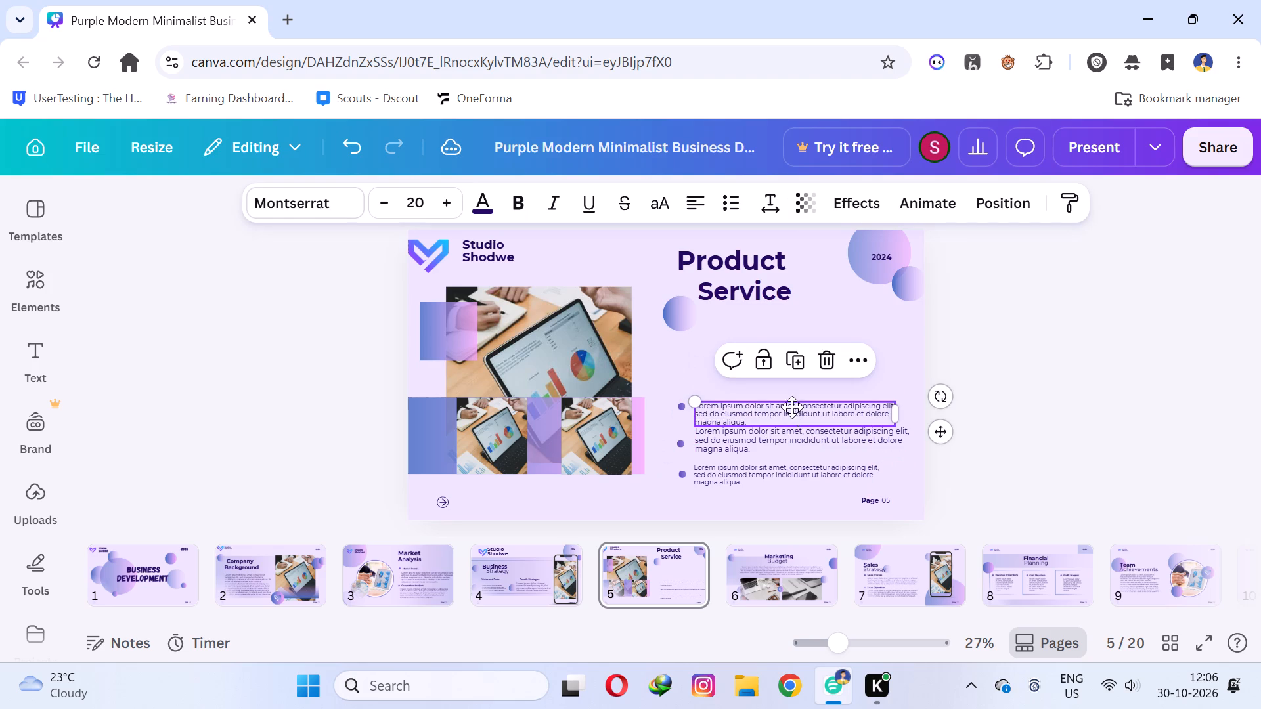
pyautogui.moveTo(792, 407); pyautogui.dragTo(792, 406)
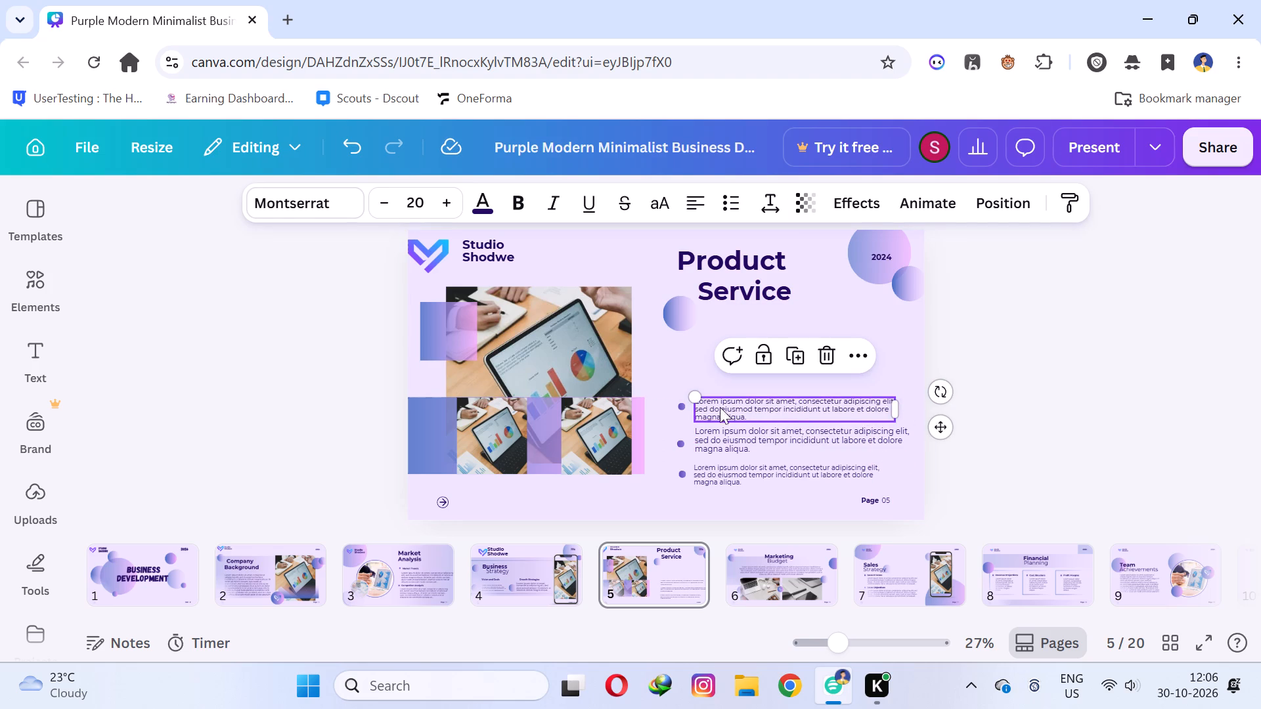
# Enlarge the third bullet paragraph to text size 19.3 and the first bullet paragraph to 21.6.
pyautogui.click(720, 468)
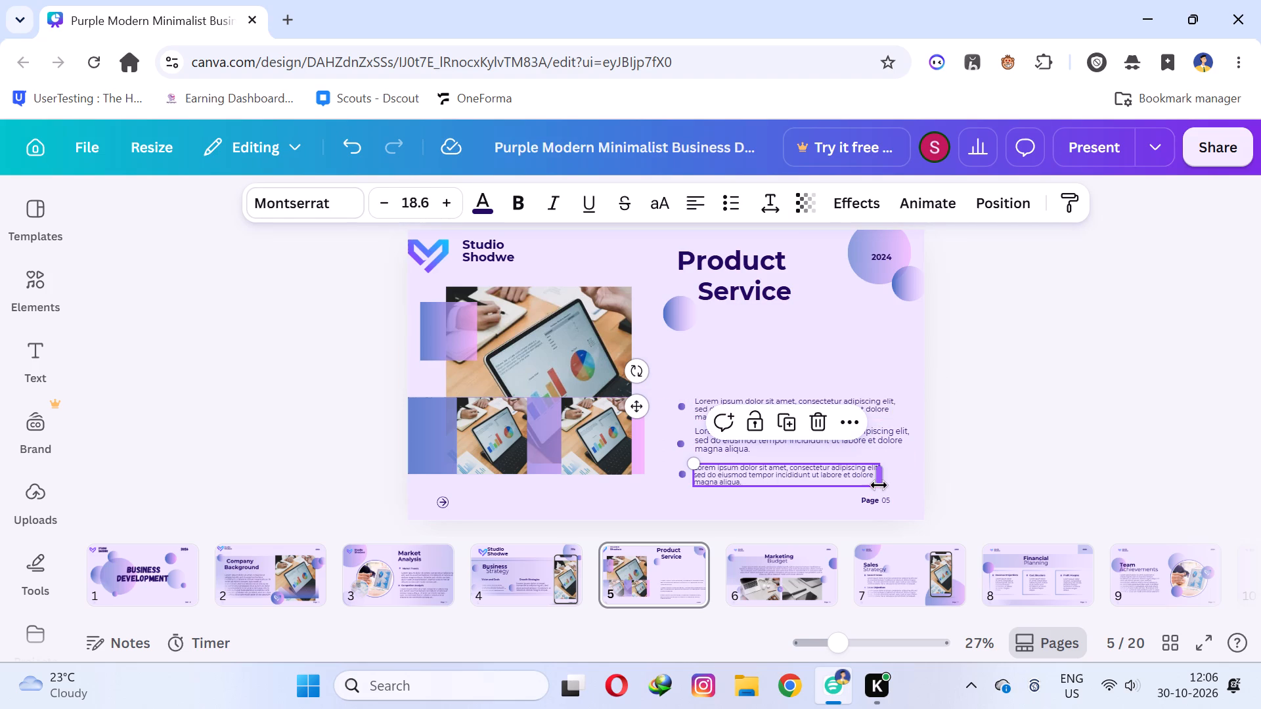
pyautogui.moveTo(884, 491); pyautogui.dragTo(891, 500)
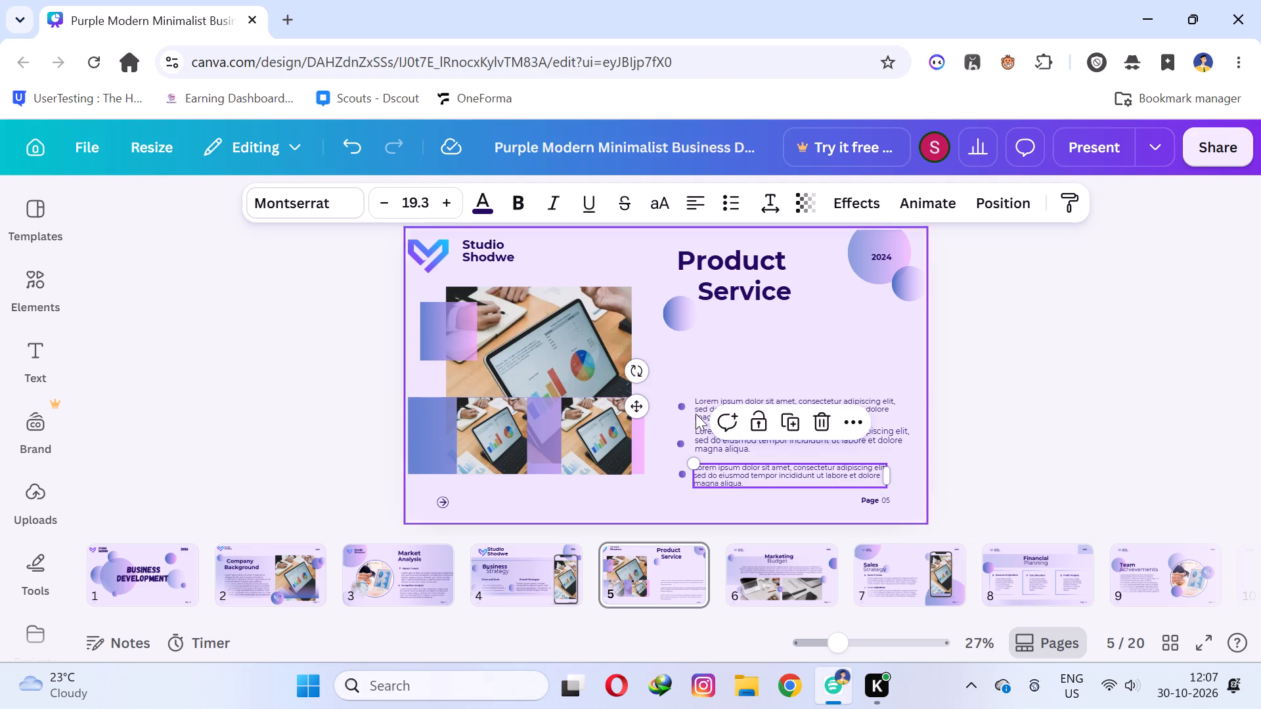
pyautogui.click(705, 402)
pyautogui.moveTo(897, 395); pyautogui.dragTo(916, 375)
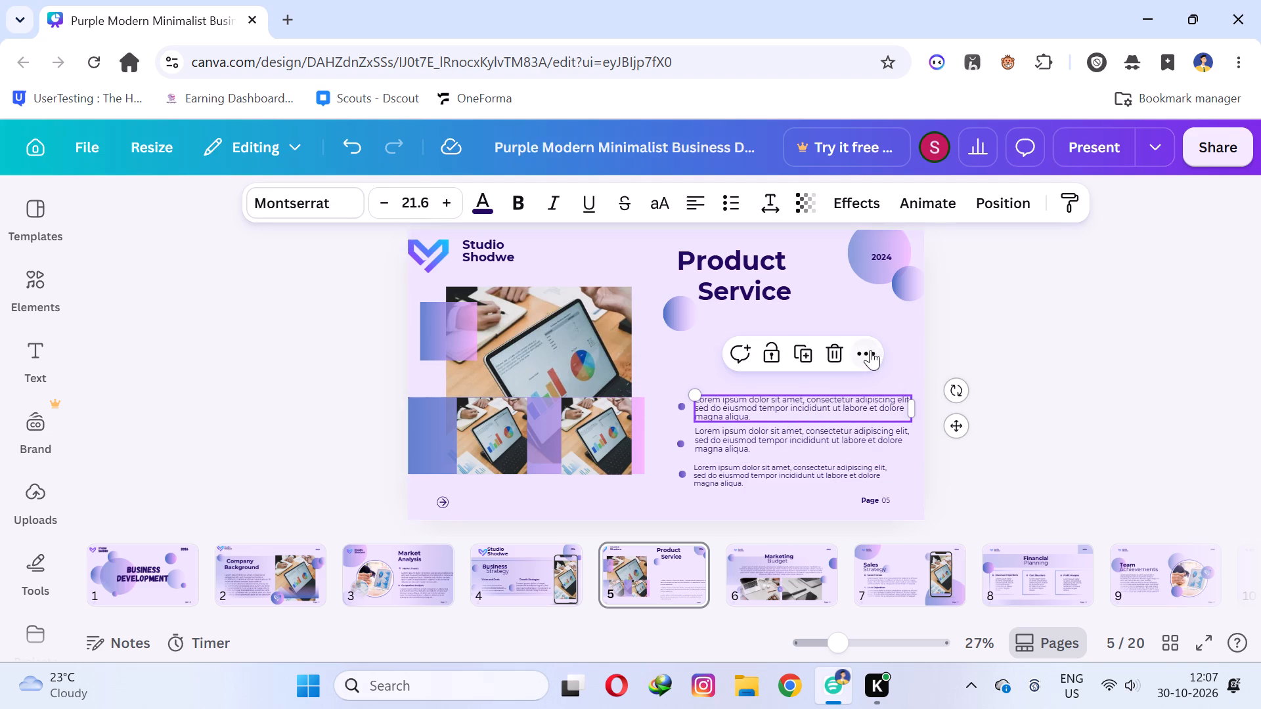
pyautogui.click(896, 318)
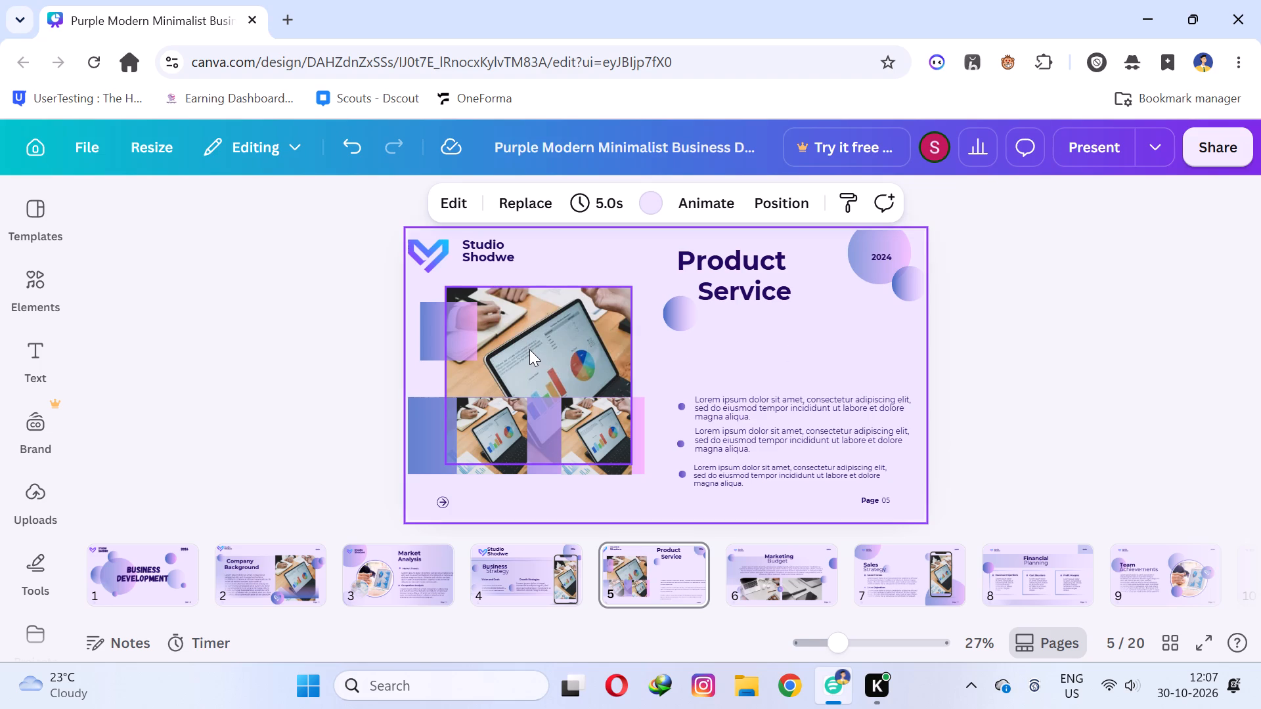
# Move the large tablet photo up and slightly right, so its top reaches the Studio Shodwe text.
pyautogui.moveTo(529, 349); pyautogui.dragTo(538, 326)
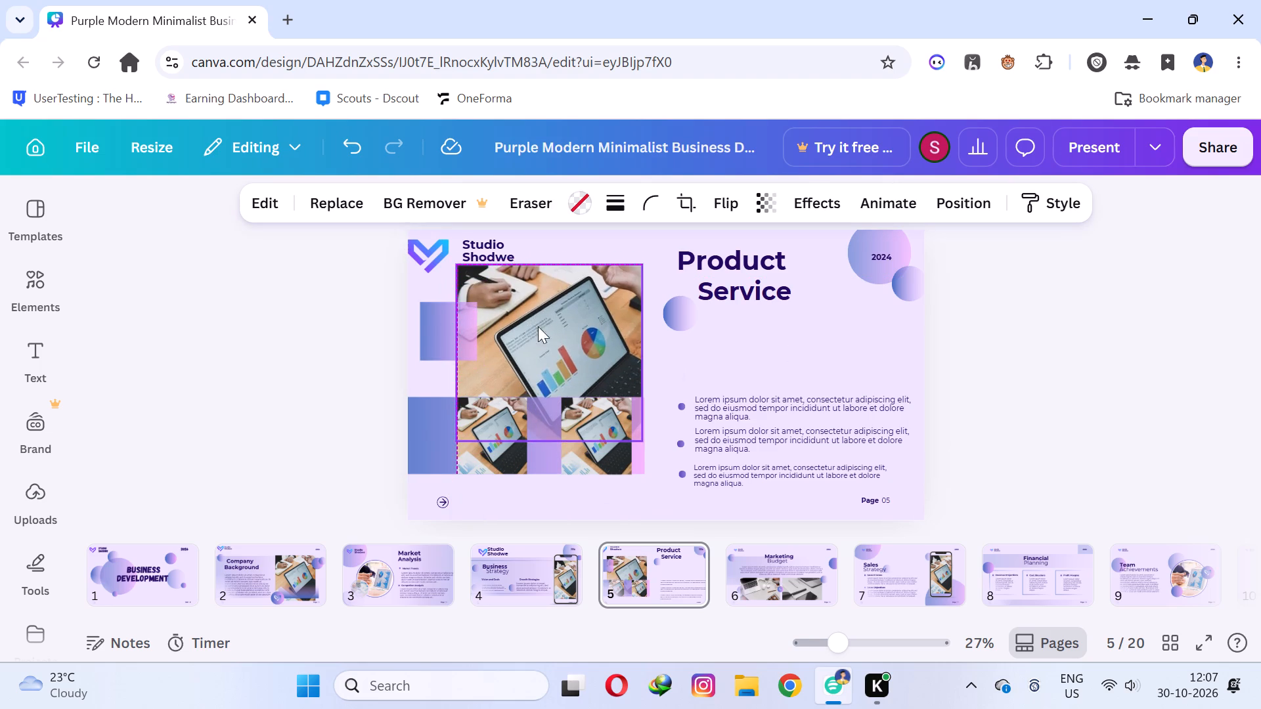
pyautogui.moveTo(564, 429); pyautogui.dragTo(572, 419)
# Duplicate the left small tablet photo and place the copy below it, shifted slightly right, at the page's bottom edge.
pyautogui.click(472, 450)
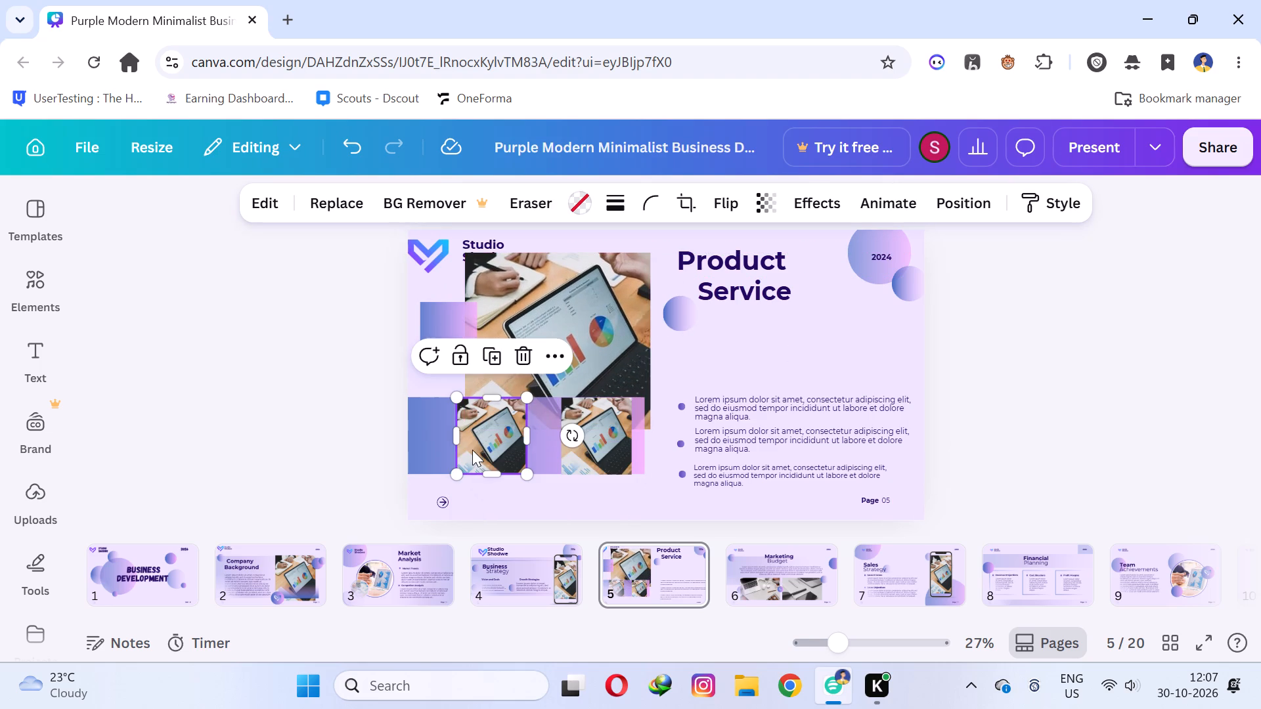
pyautogui.rightClick(472, 446)
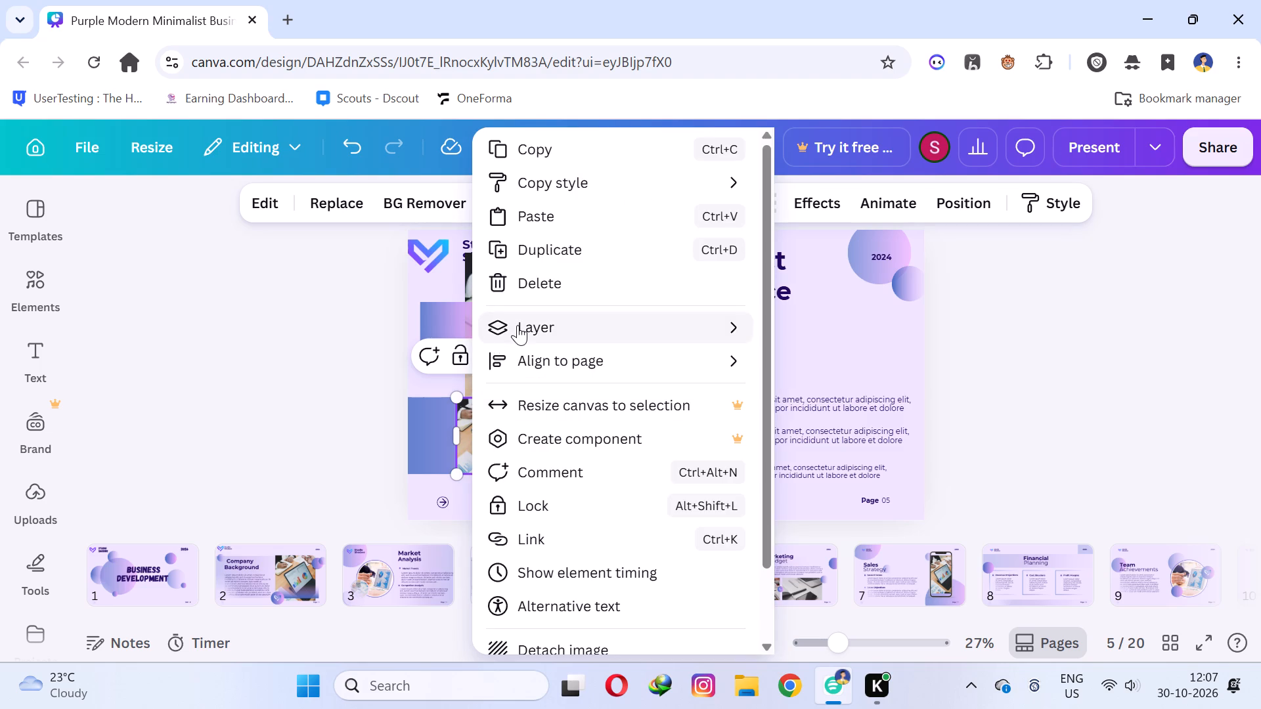
pyautogui.click(529, 255)
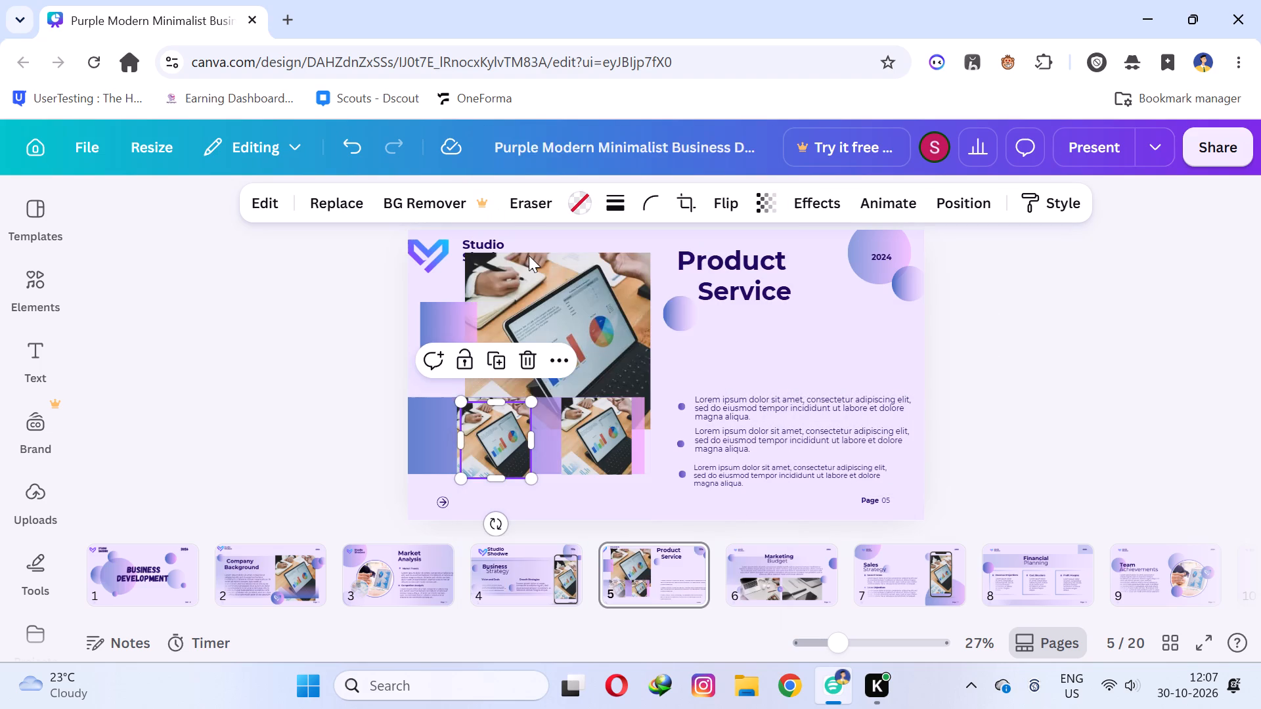
pyautogui.moveTo(495, 427); pyautogui.dragTo(491, 474)
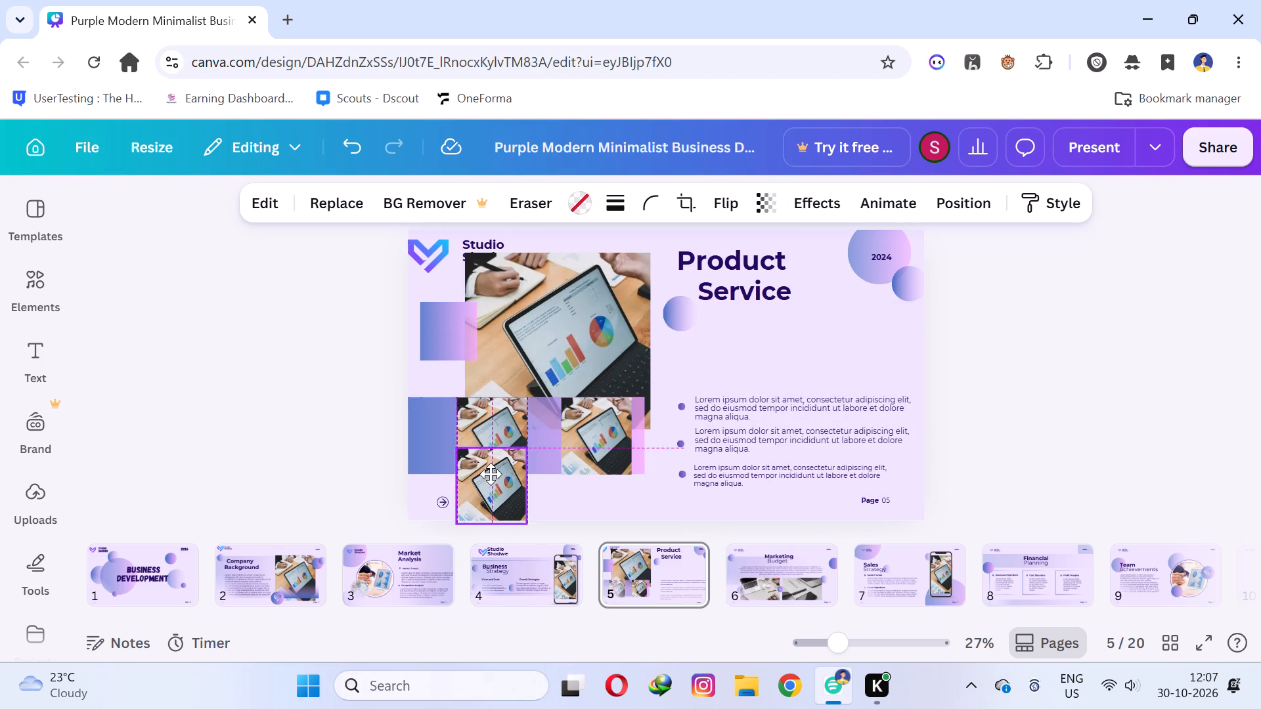
pyautogui.moveTo(491, 474); pyautogui.dragTo(502, 472)
pyautogui.click(611, 492)
# Duplicate the bottom small photo, place the copy level to its right, and widen it out to the large photo's right edge.
pyautogui.rightClick(505, 479)
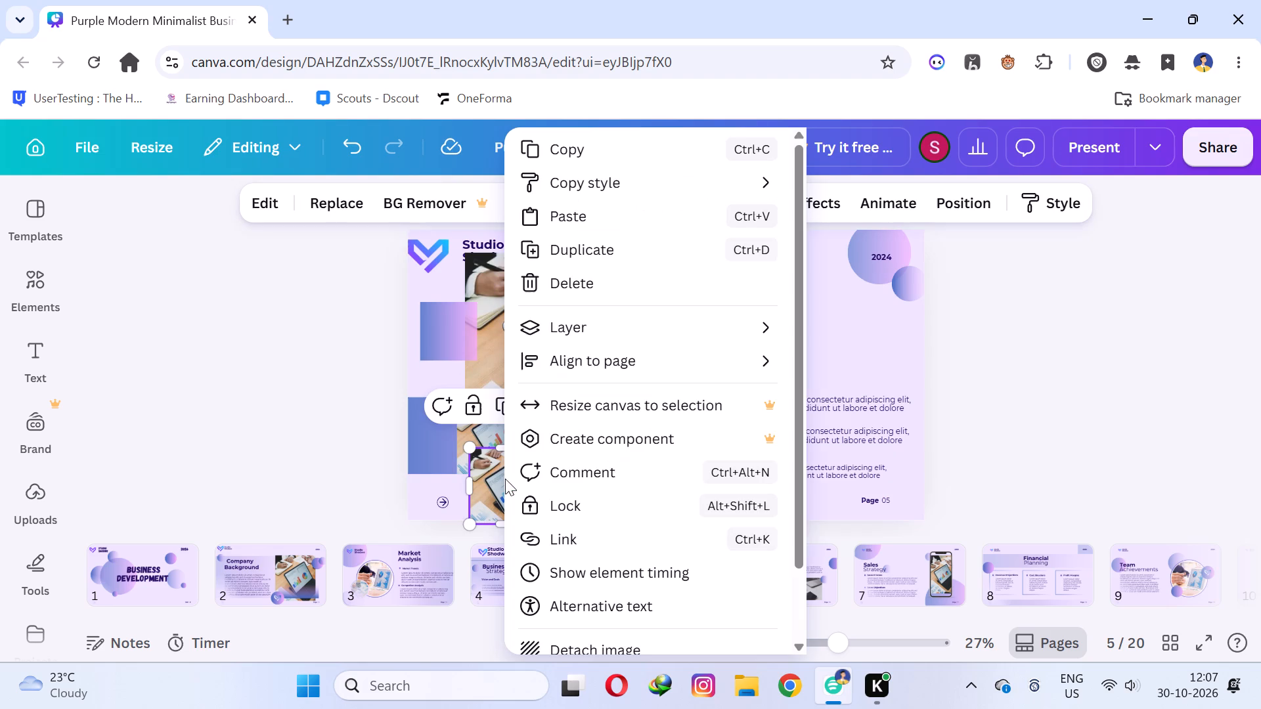
pyautogui.click(565, 258)
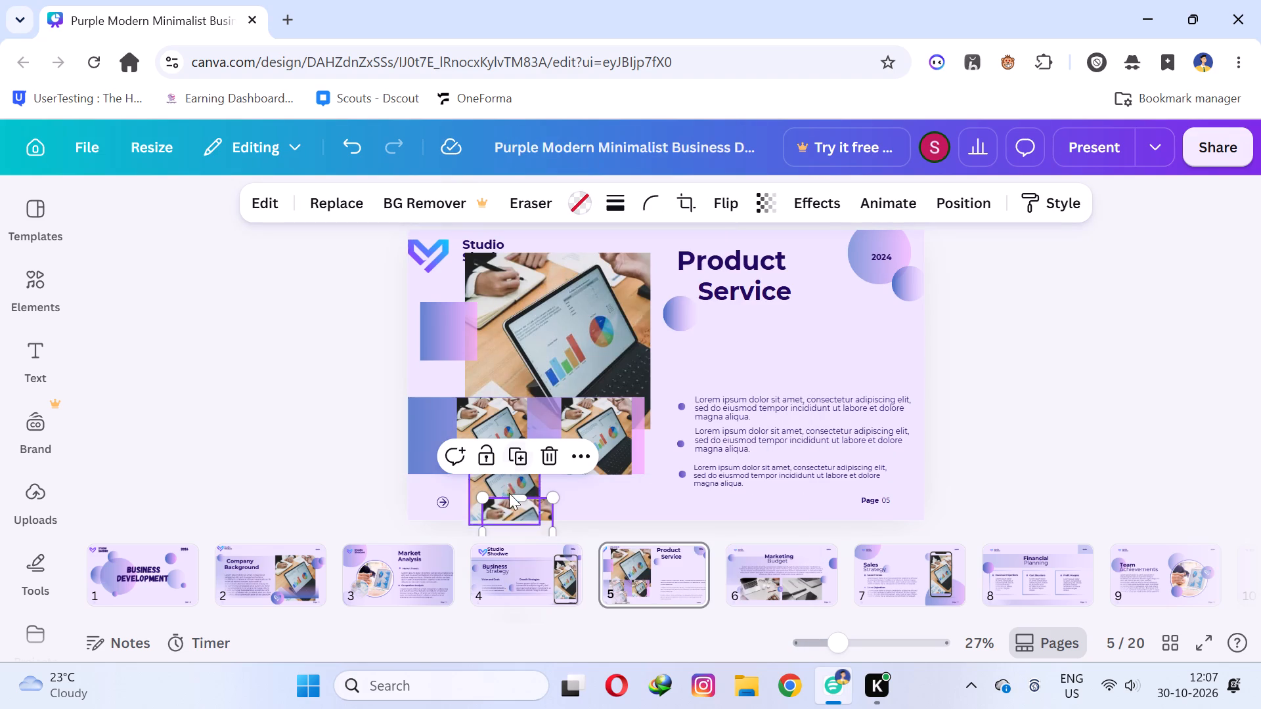
pyautogui.moveTo(513, 512); pyautogui.dragTo(579, 468)
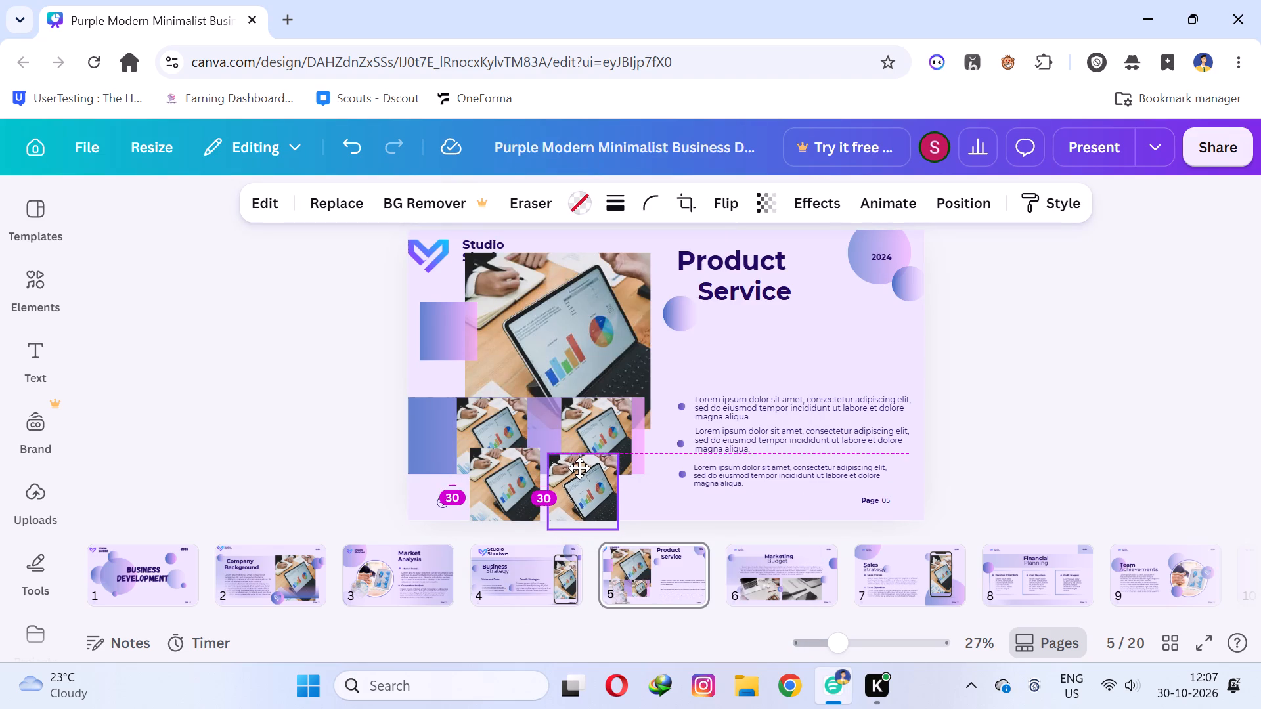
pyautogui.moveTo(579, 468); pyautogui.dragTo(580, 461)
pyautogui.moveTo(617, 485); pyautogui.dragTo(640, 488)
pyautogui.moveTo(606, 476); pyautogui.dragTo(617, 477)
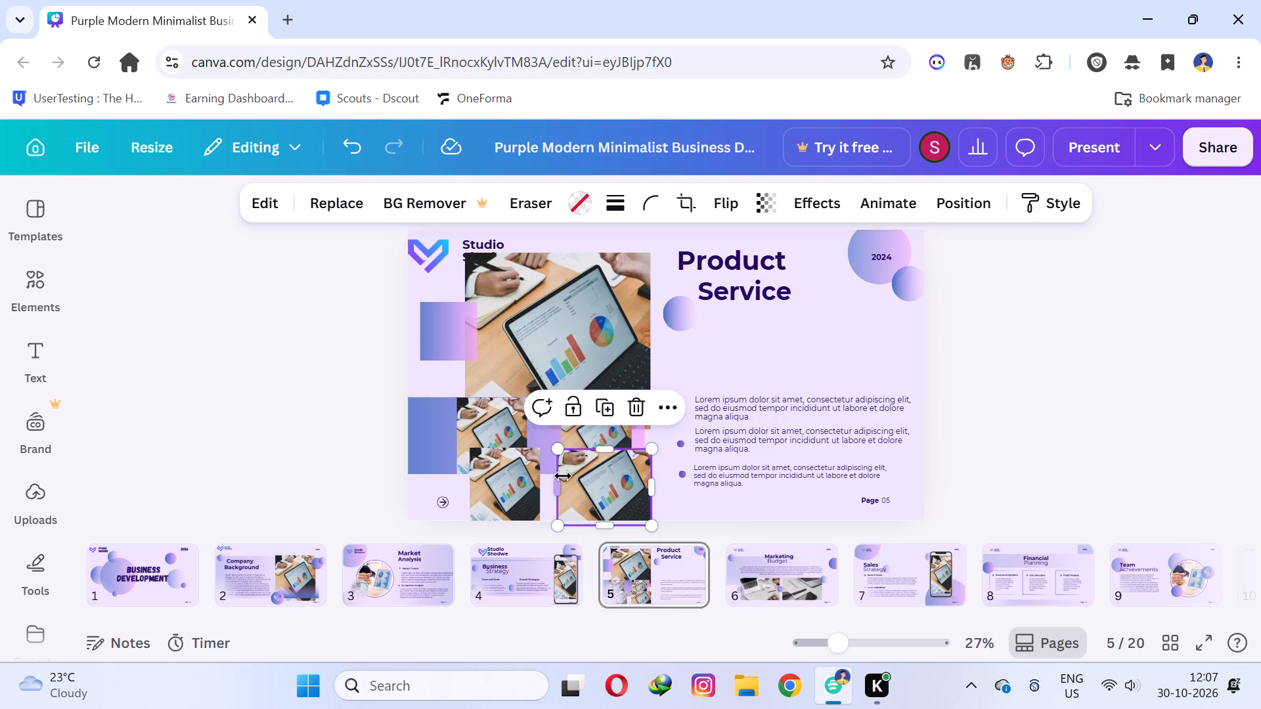
# Widen the bottom-left small photo until it meets the adjacent photo in the lowest row.
pyautogui.click(539, 478)
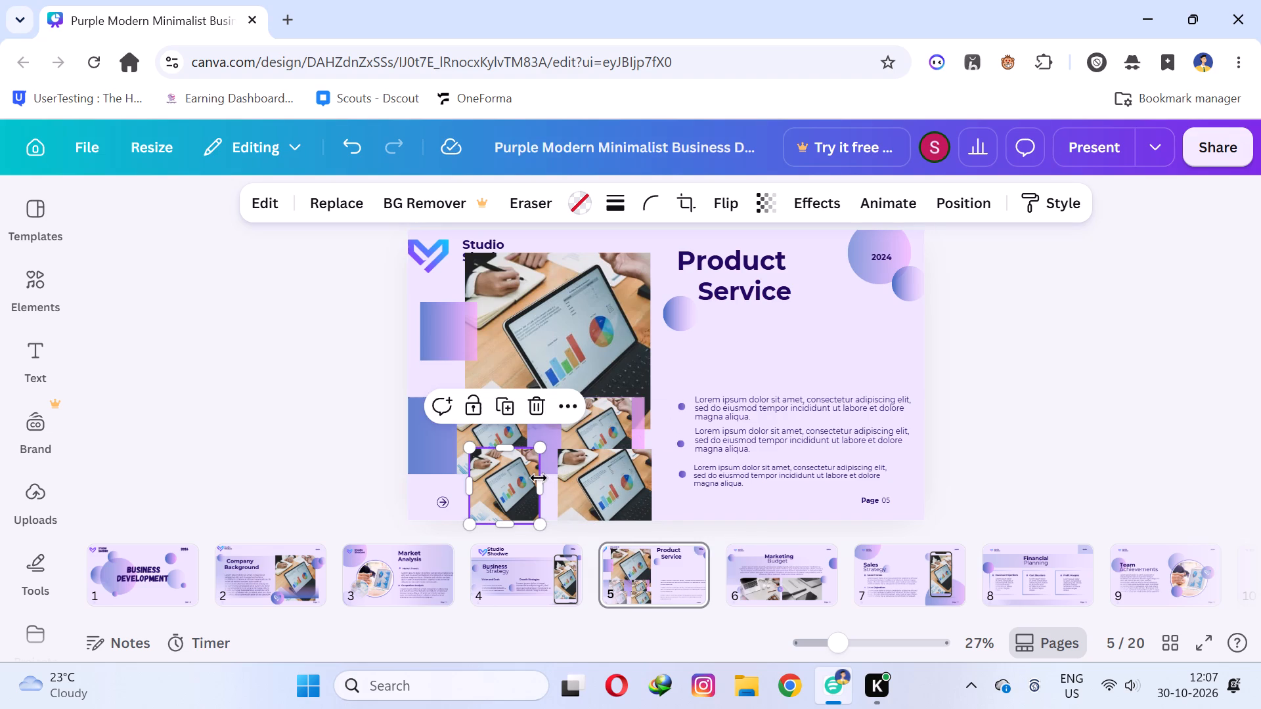
pyautogui.moveTo(539, 478); pyautogui.dragTo(562, 478)
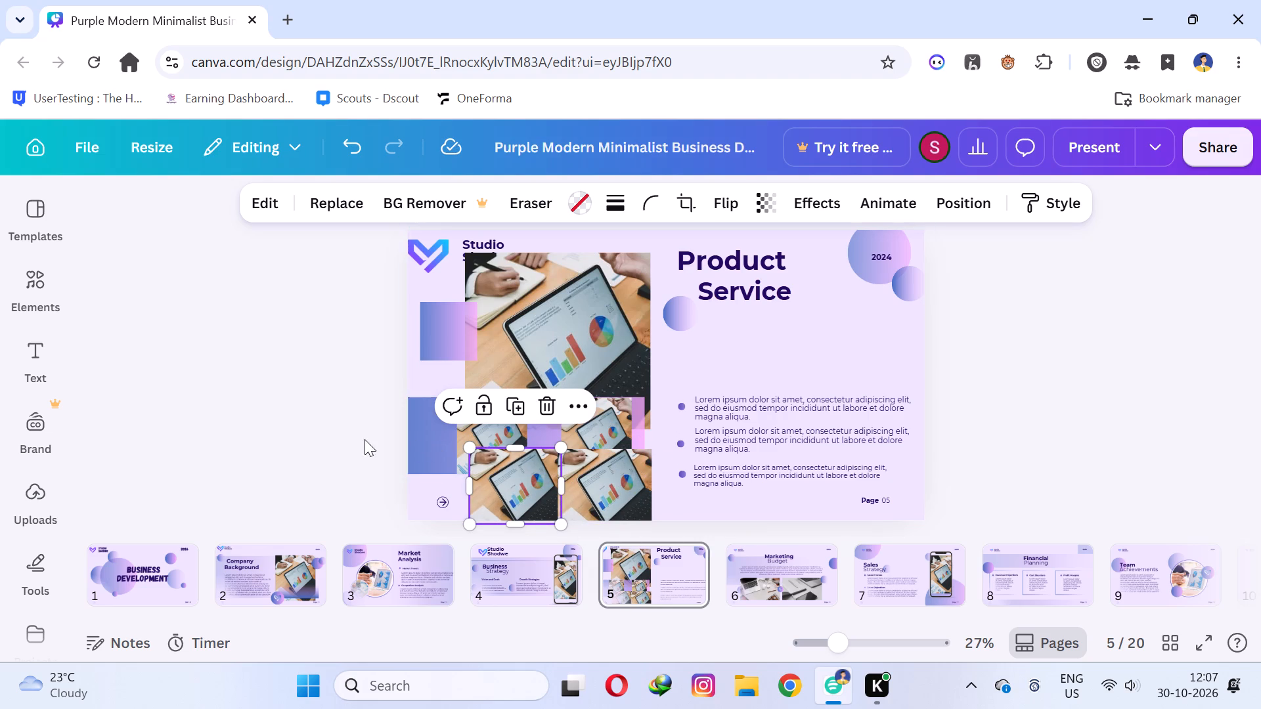
pyautogui.click(284, 410)
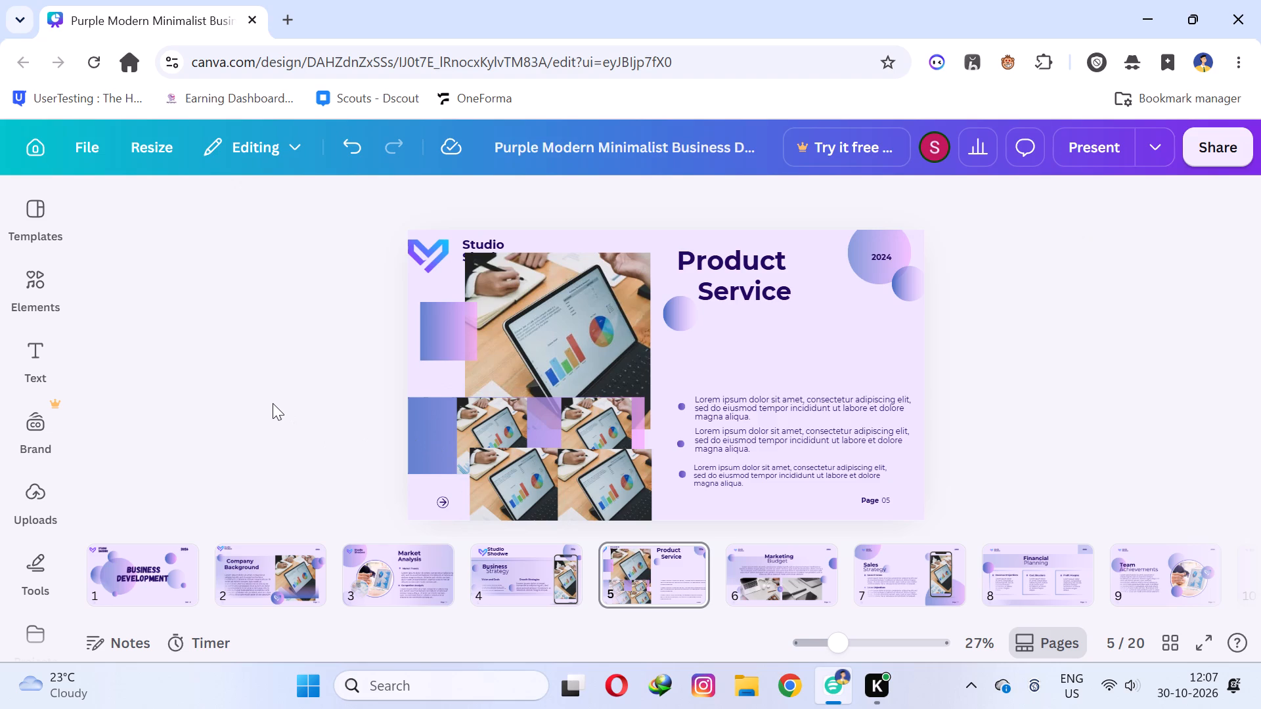
pyautogui.click(781, 319)
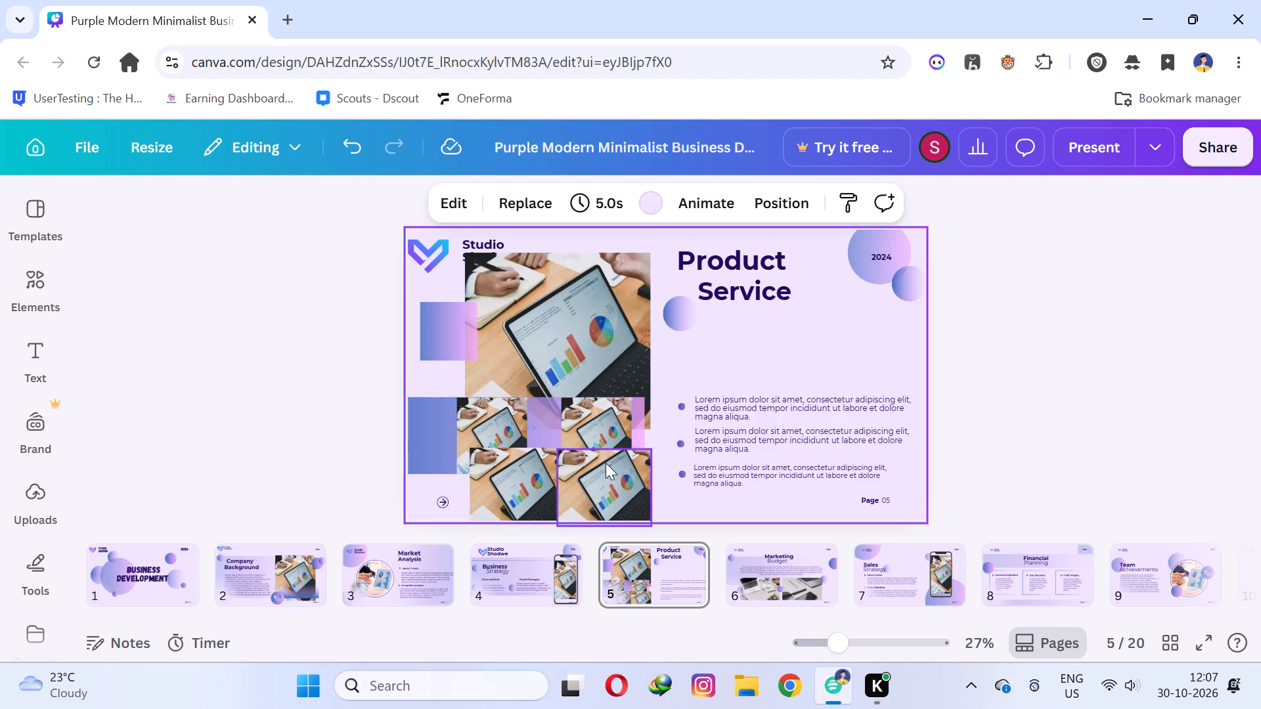
# Duplicate the bottom small photo nearest the page middle and place the copy between the Product Service heading and the first bullet.
pyautogui.click(579, 320)
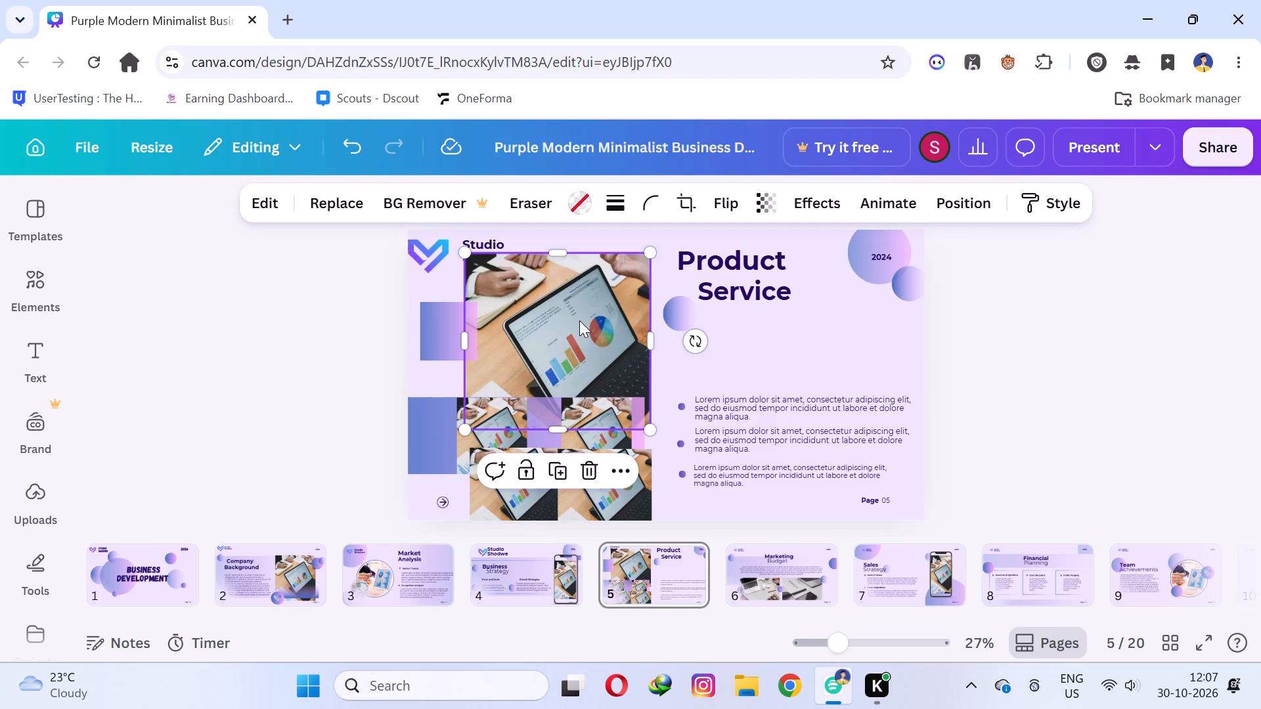
pyautogui.click(605, 509)
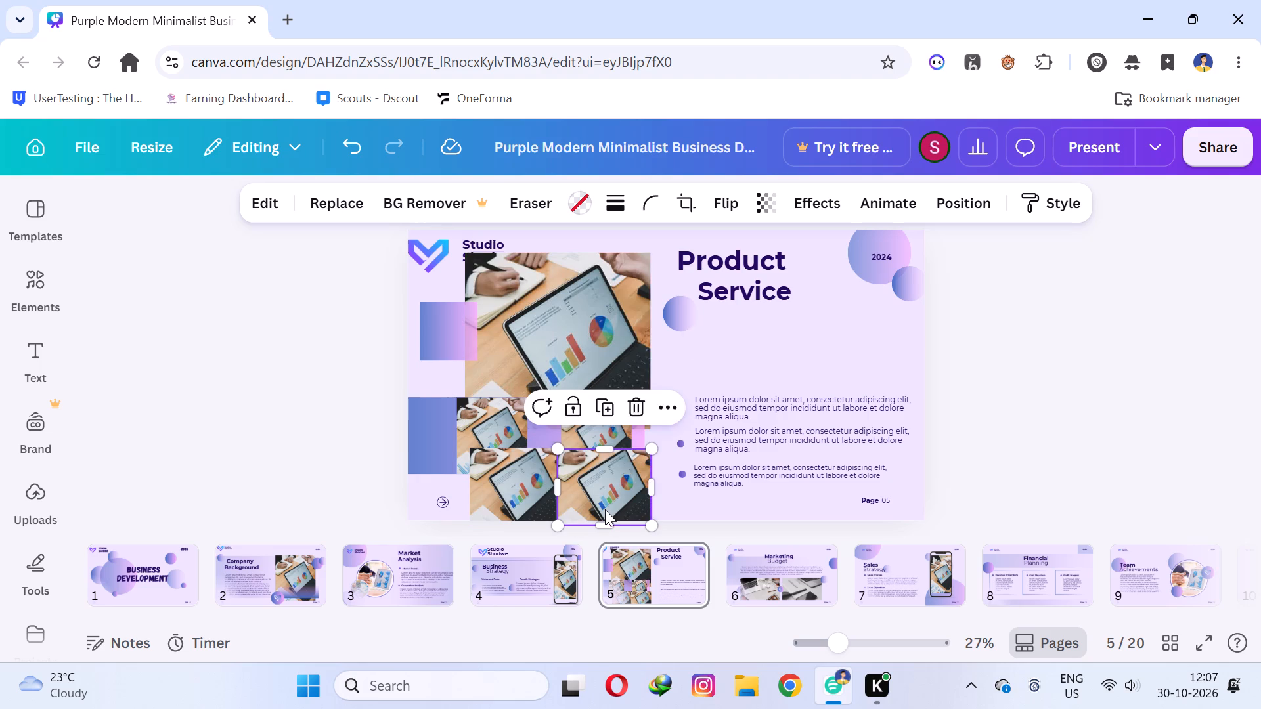
pyautogui.rightClick(605, 509)
pyautogui.click(687, 248)
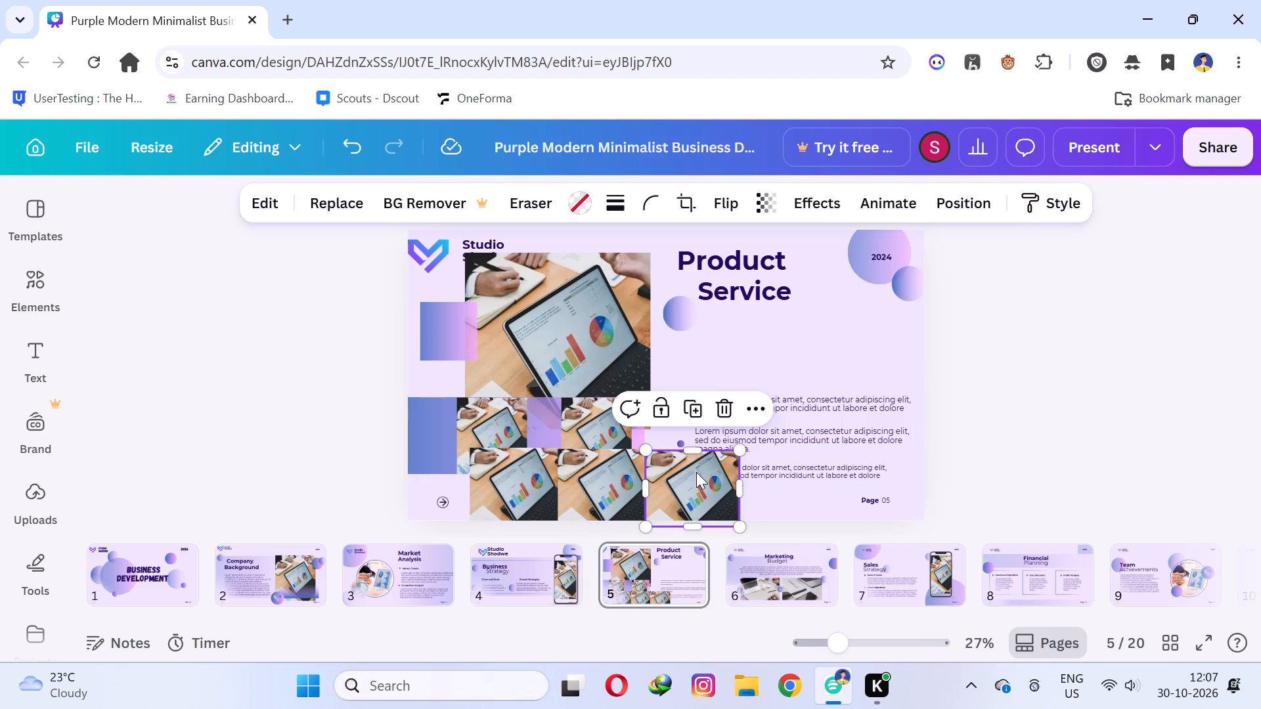
pyautogui.moveTo(696, 489); pyautogui.dragTo(746, 351)
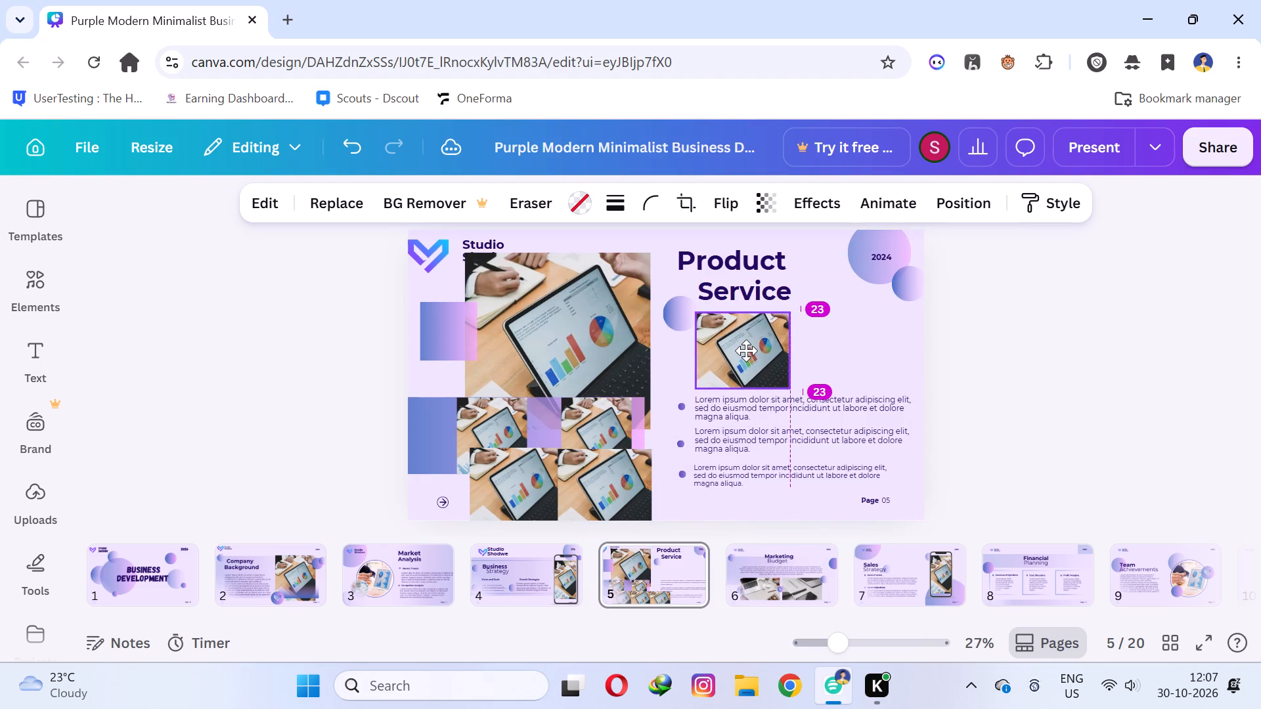
# Duplicate the small photo under the heading twice, leaving one copy above the 2024 label and placing the other beside the original.
pyautogui.rightClick(731, 351)
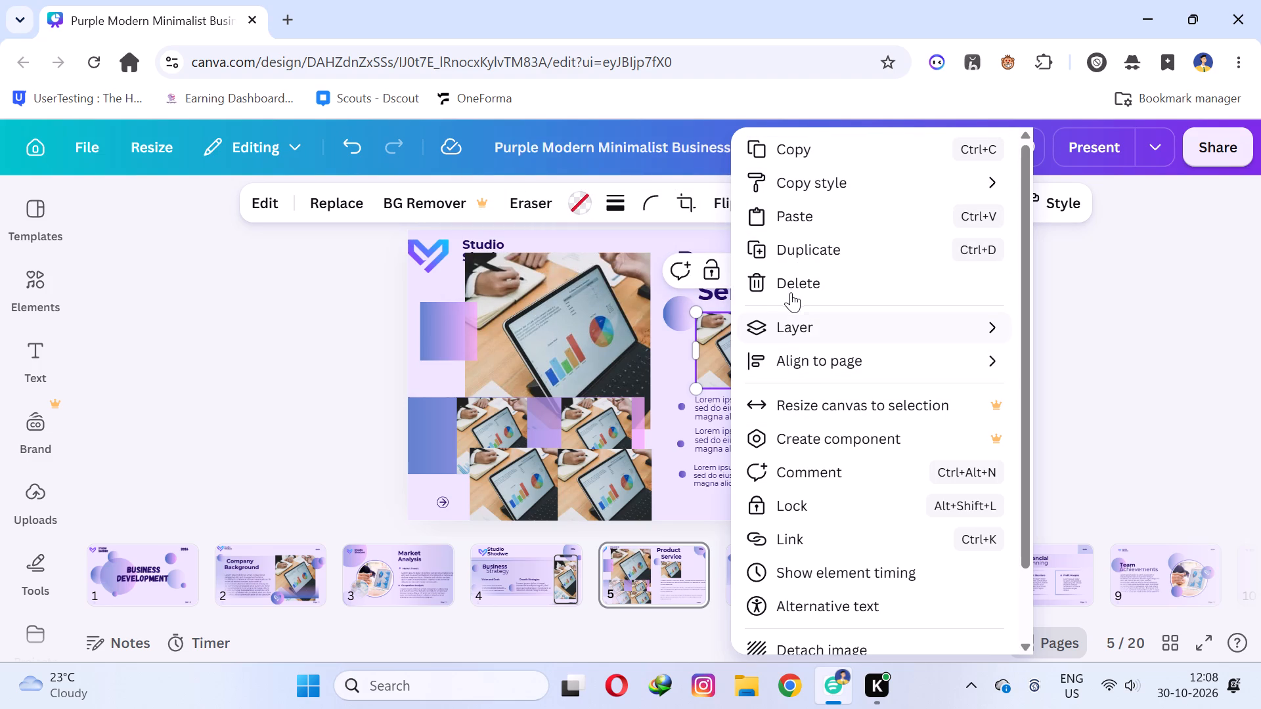
pyautogui.click(801, 249)
pyautogui.click(741, 351)
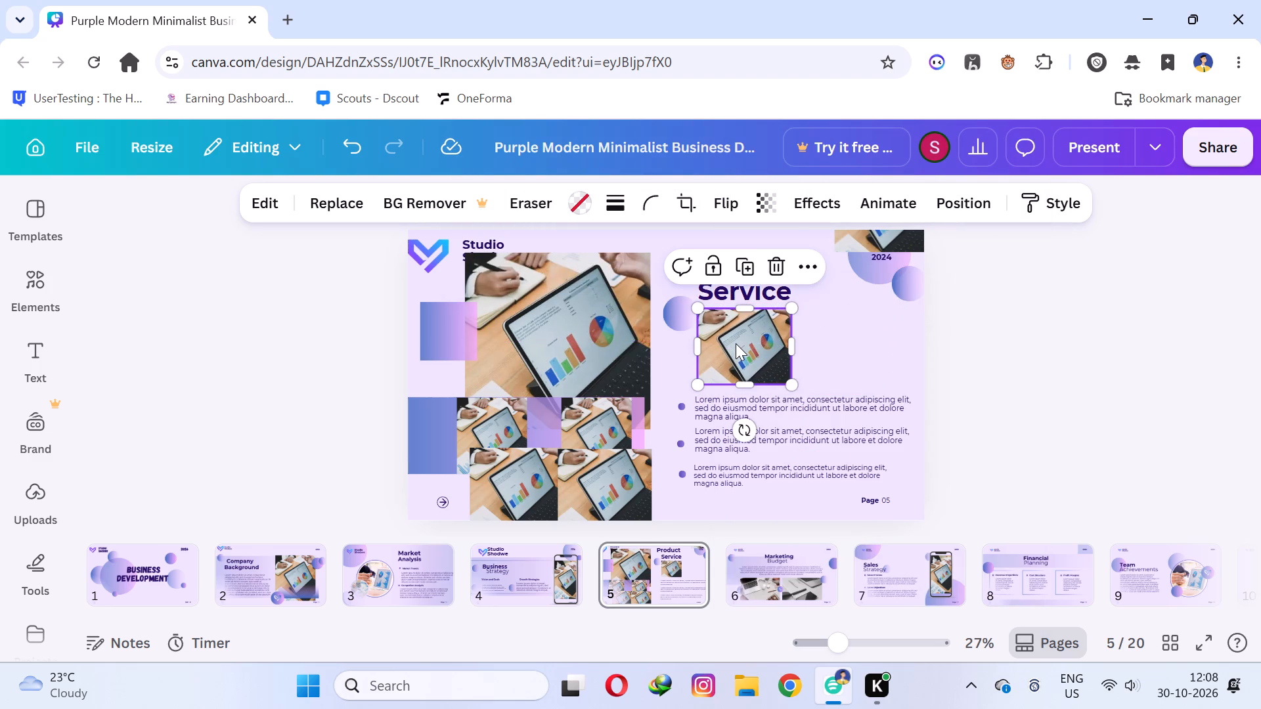
pyautogui.rightClick(736, 343)
pyautogui.click(821, 259)
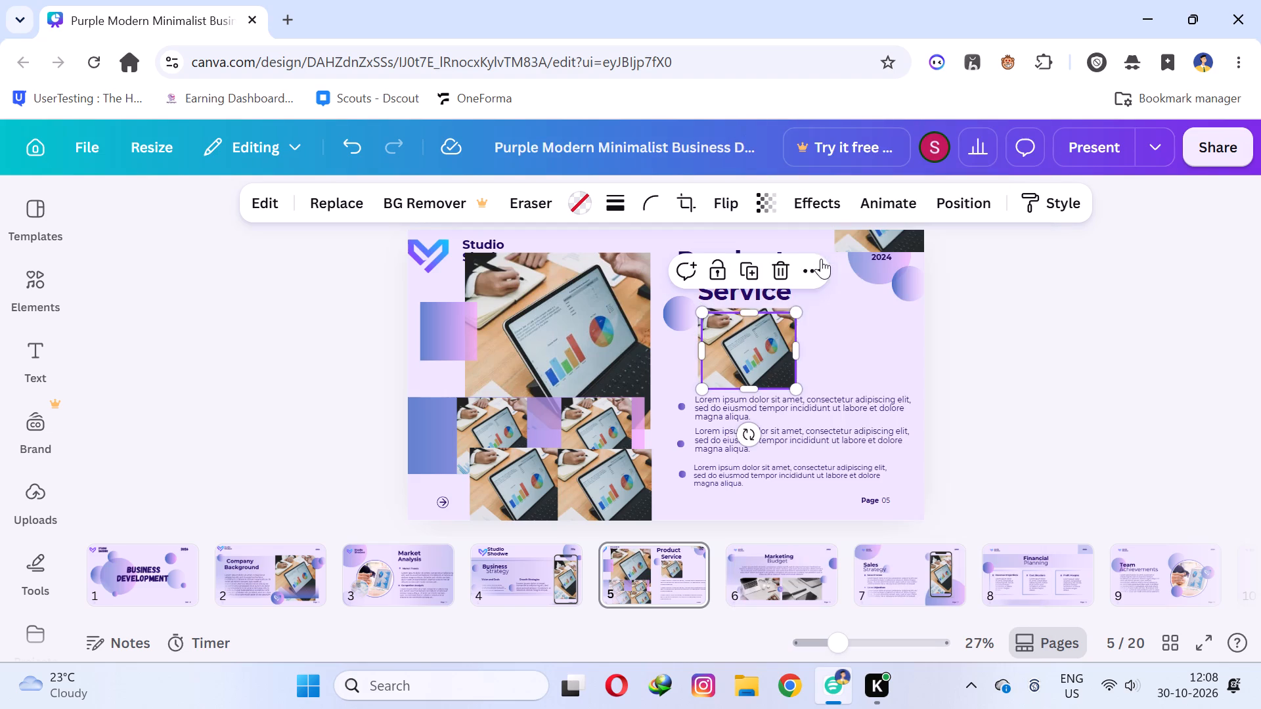
pyautogui.moveTo(753, 333); pyautogui.dragTo(862, 330)
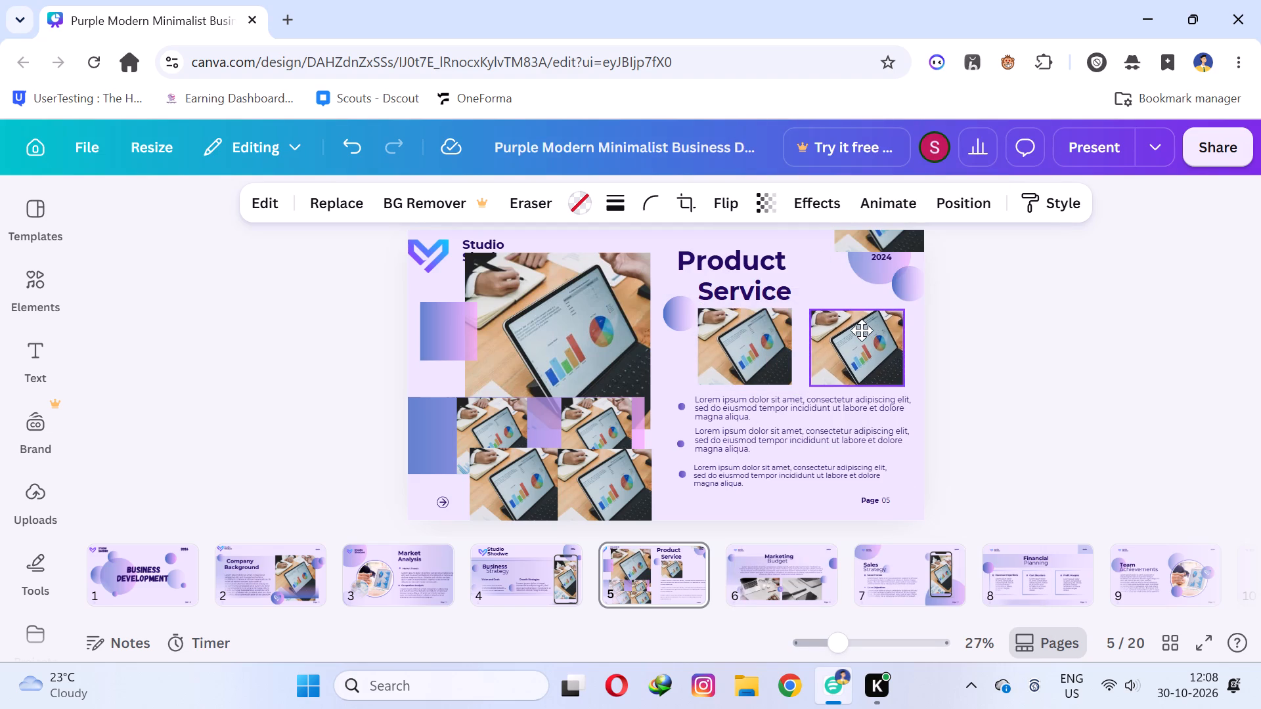
pyautogui.moveTo(862, 330); pyautogui.dragTo(865, 324)
pyautogui.click(864, 324)
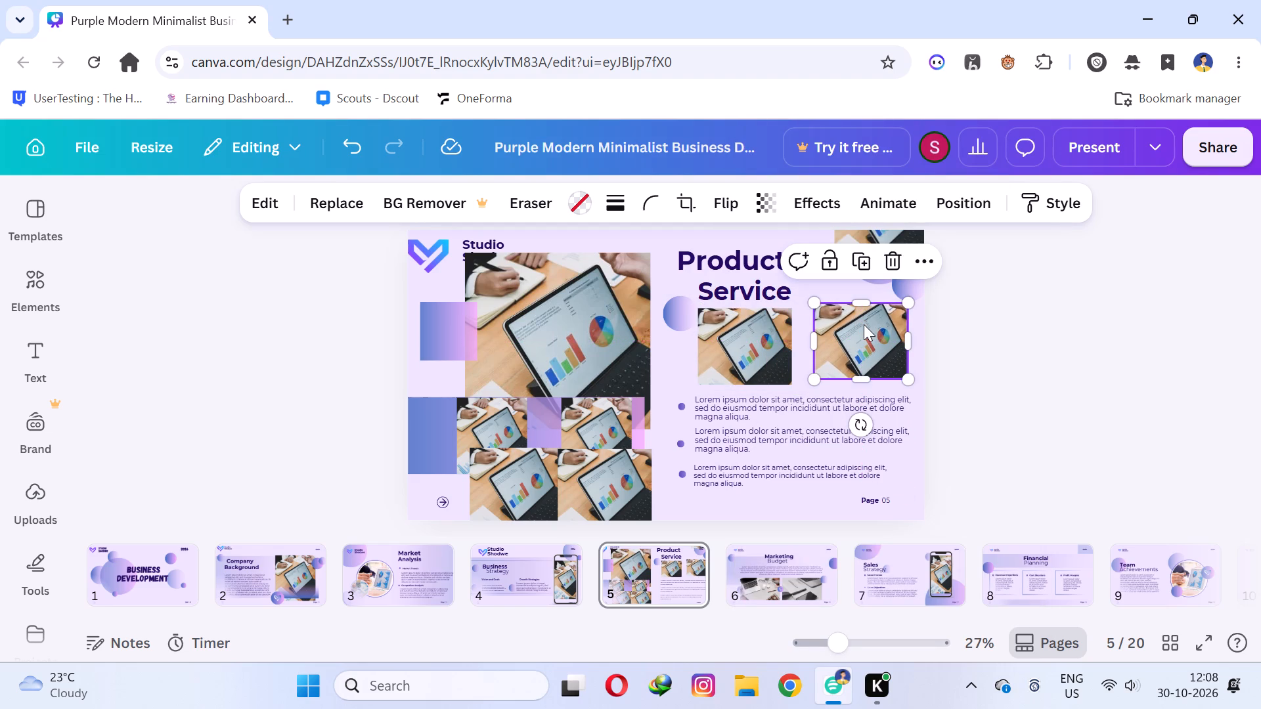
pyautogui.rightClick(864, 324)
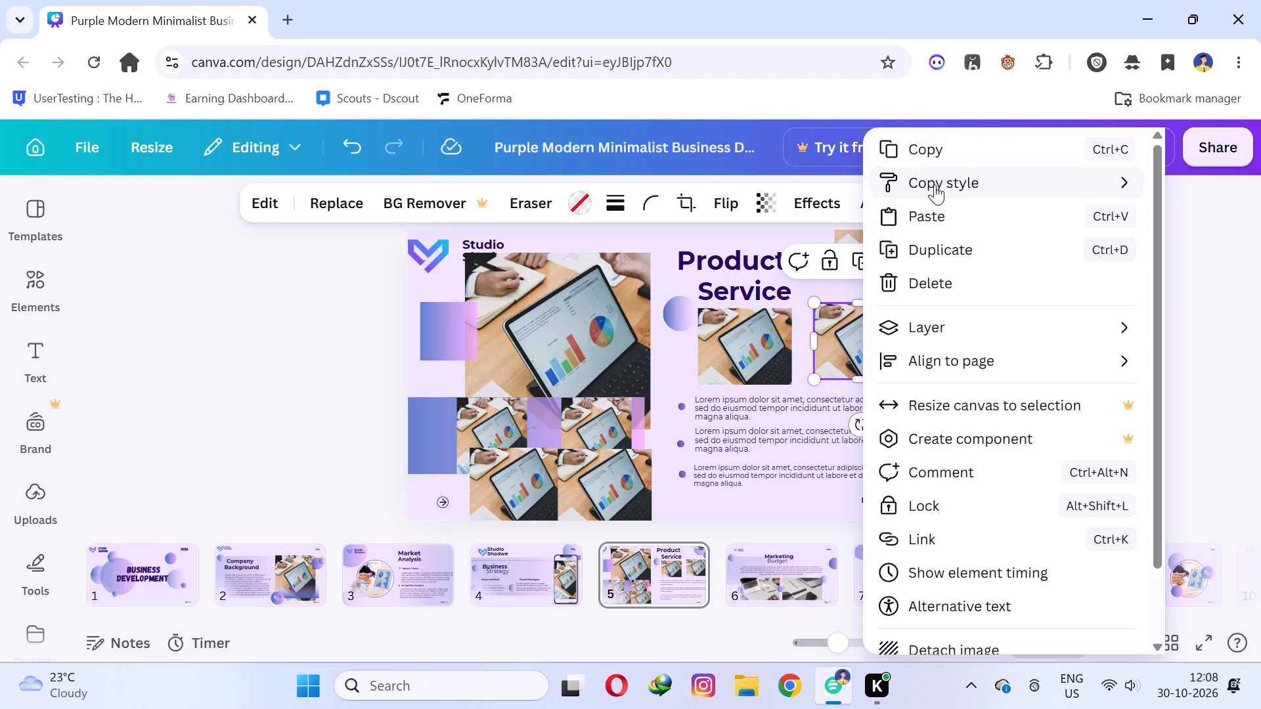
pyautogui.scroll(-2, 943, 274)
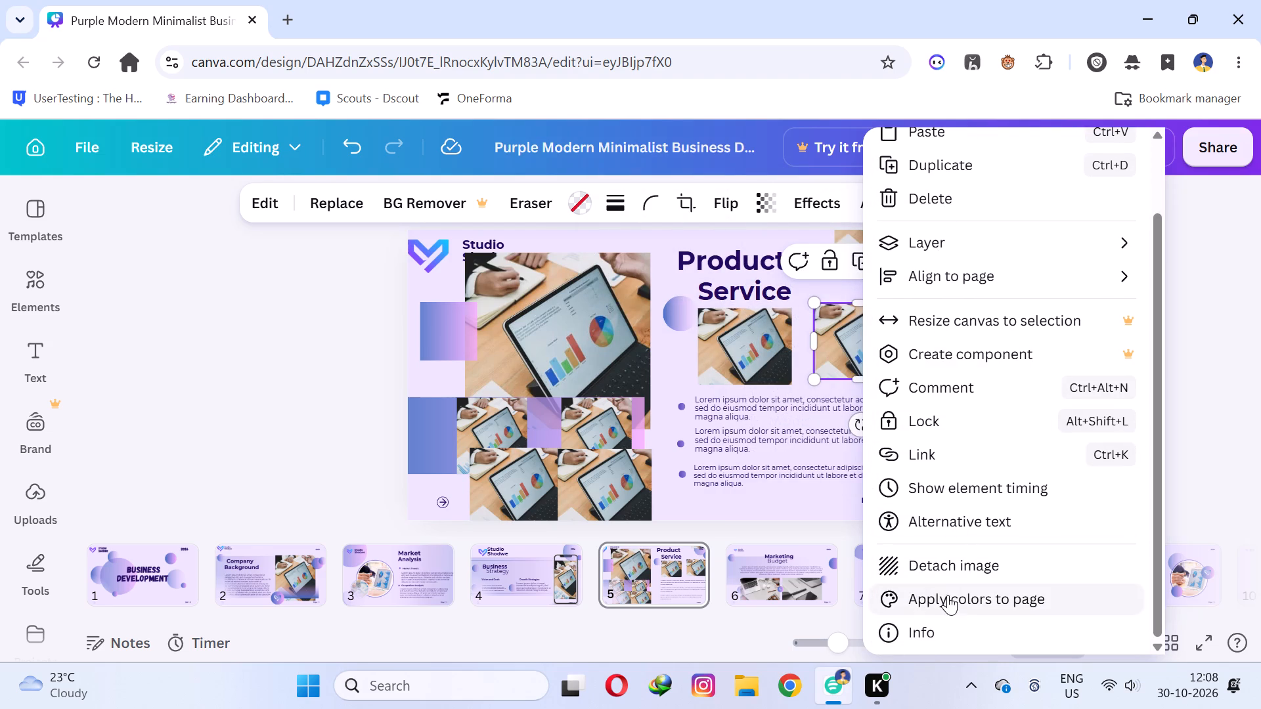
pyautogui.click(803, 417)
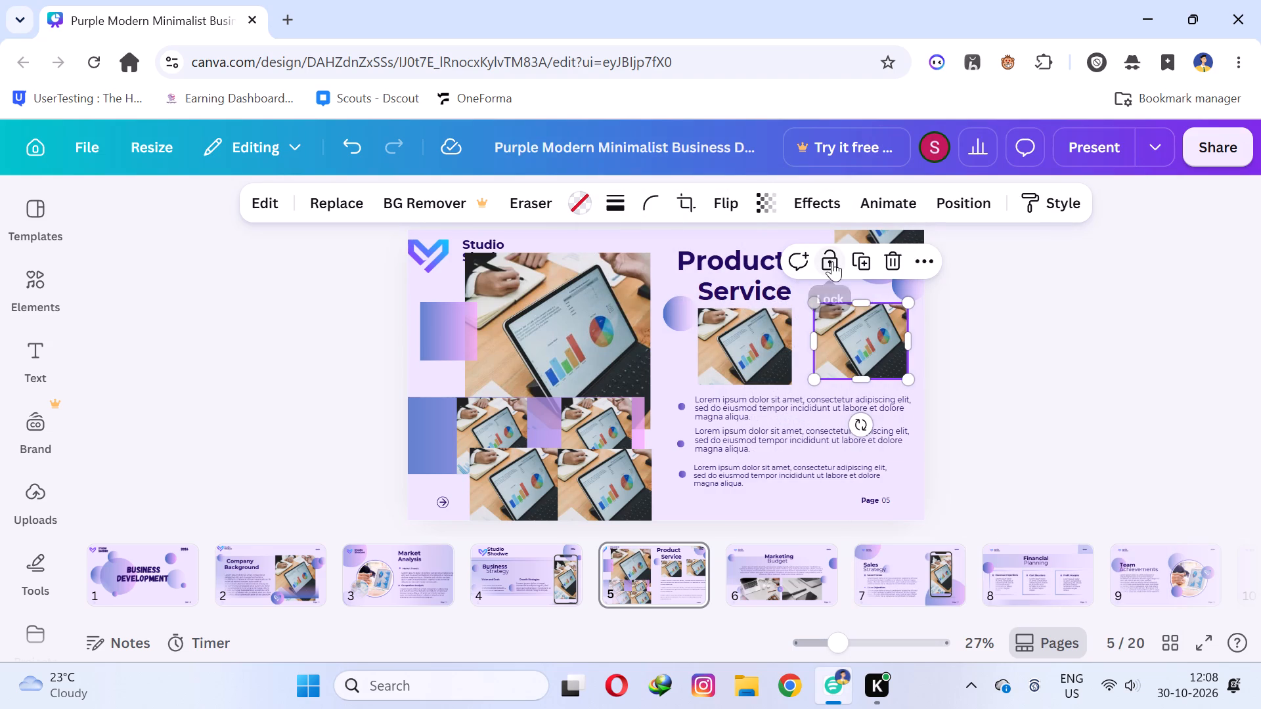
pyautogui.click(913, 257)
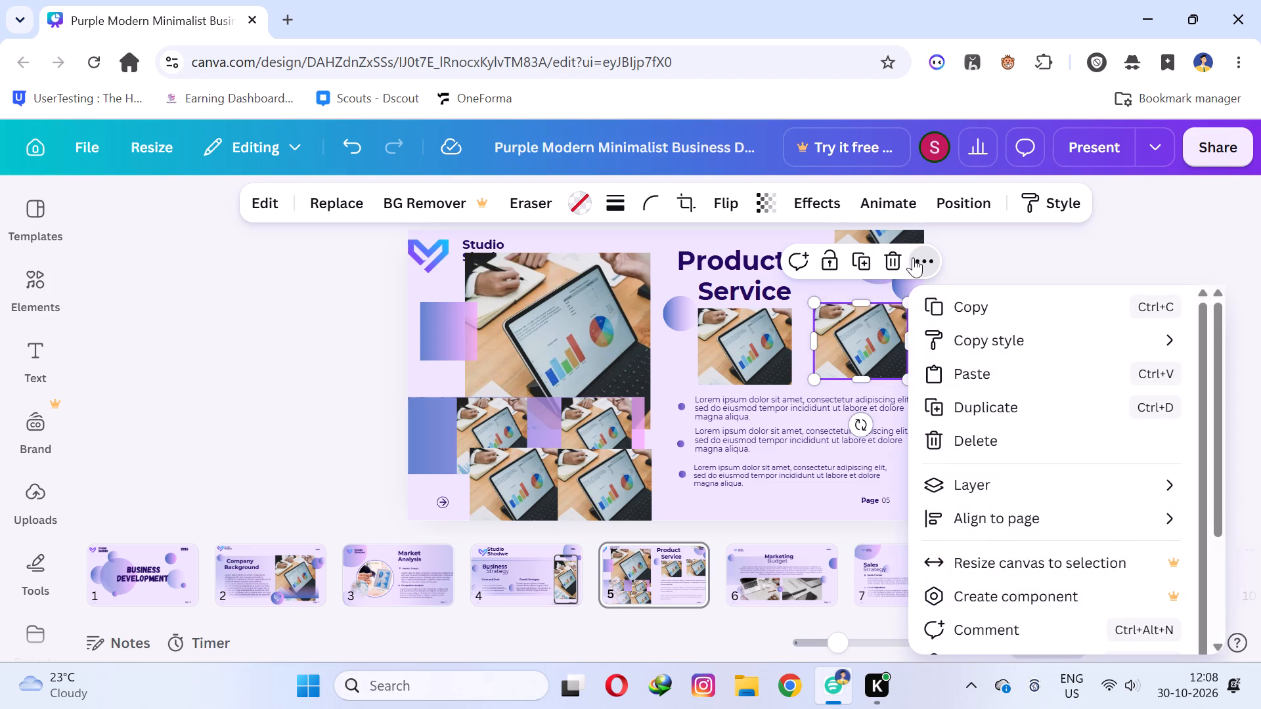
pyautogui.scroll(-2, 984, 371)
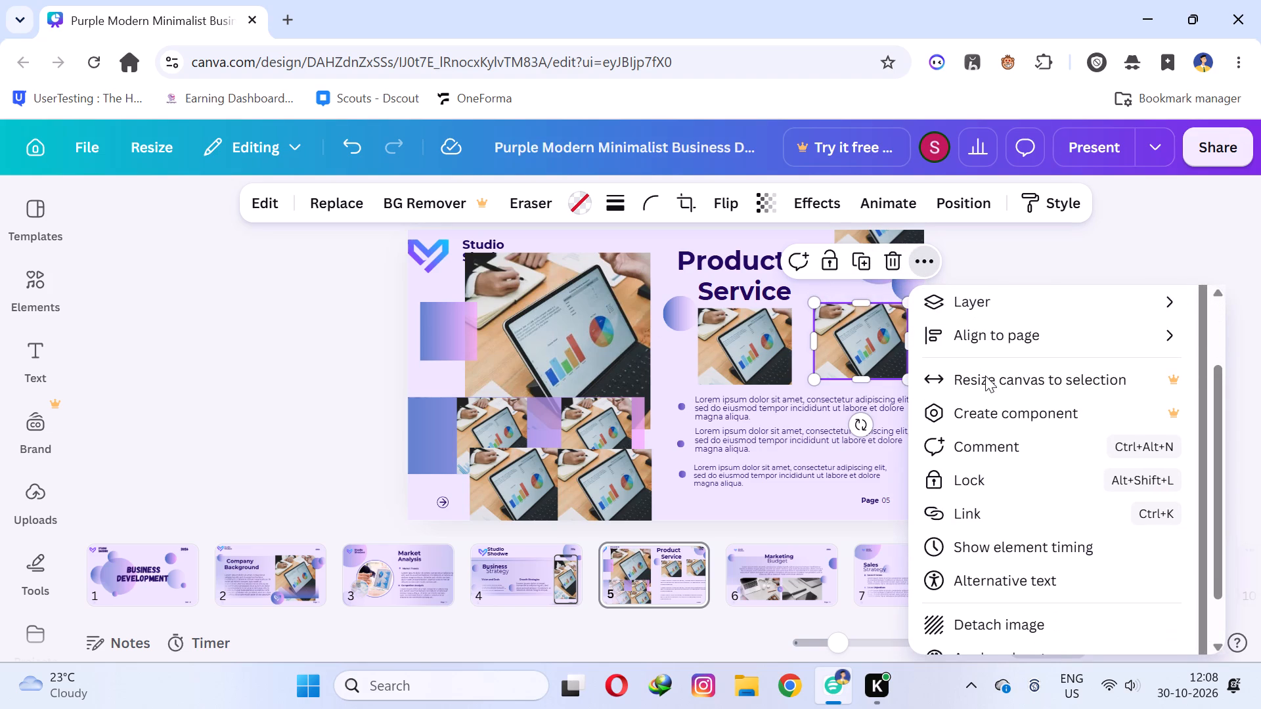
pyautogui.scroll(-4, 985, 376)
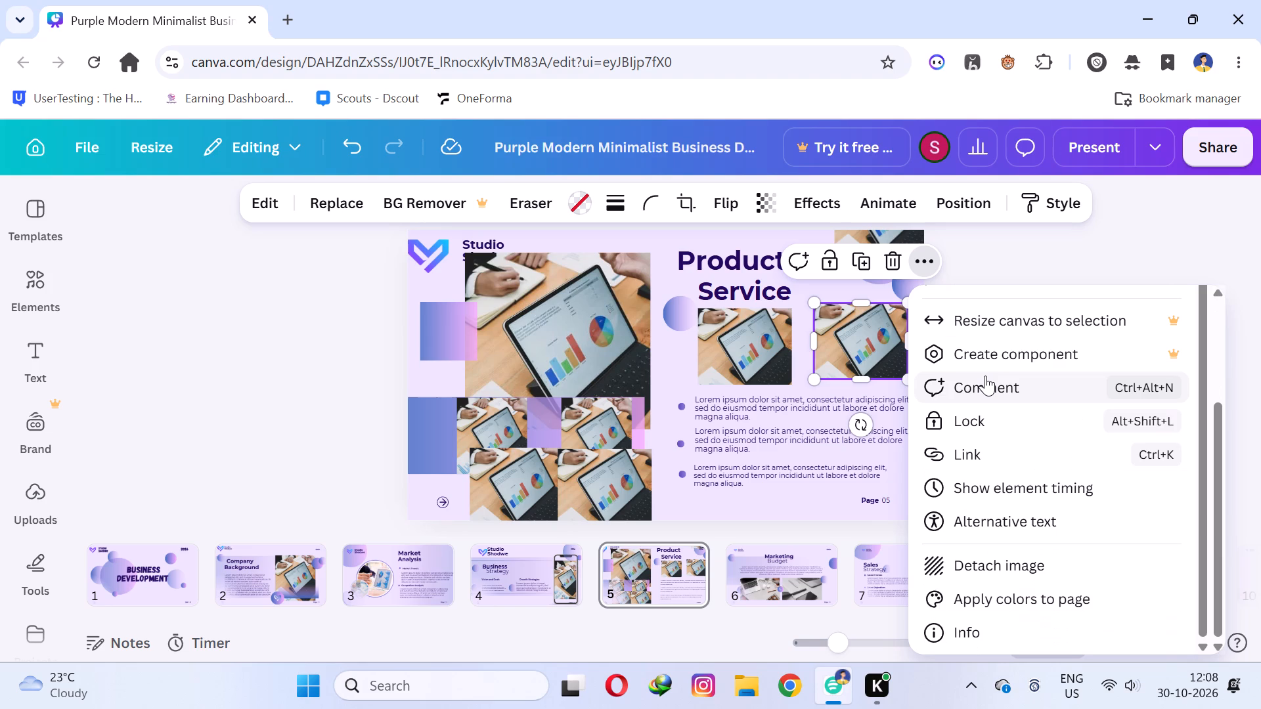
# Align the rightmost small photo below the heading to the page's right edge.
pyautogui.click(965, 195)
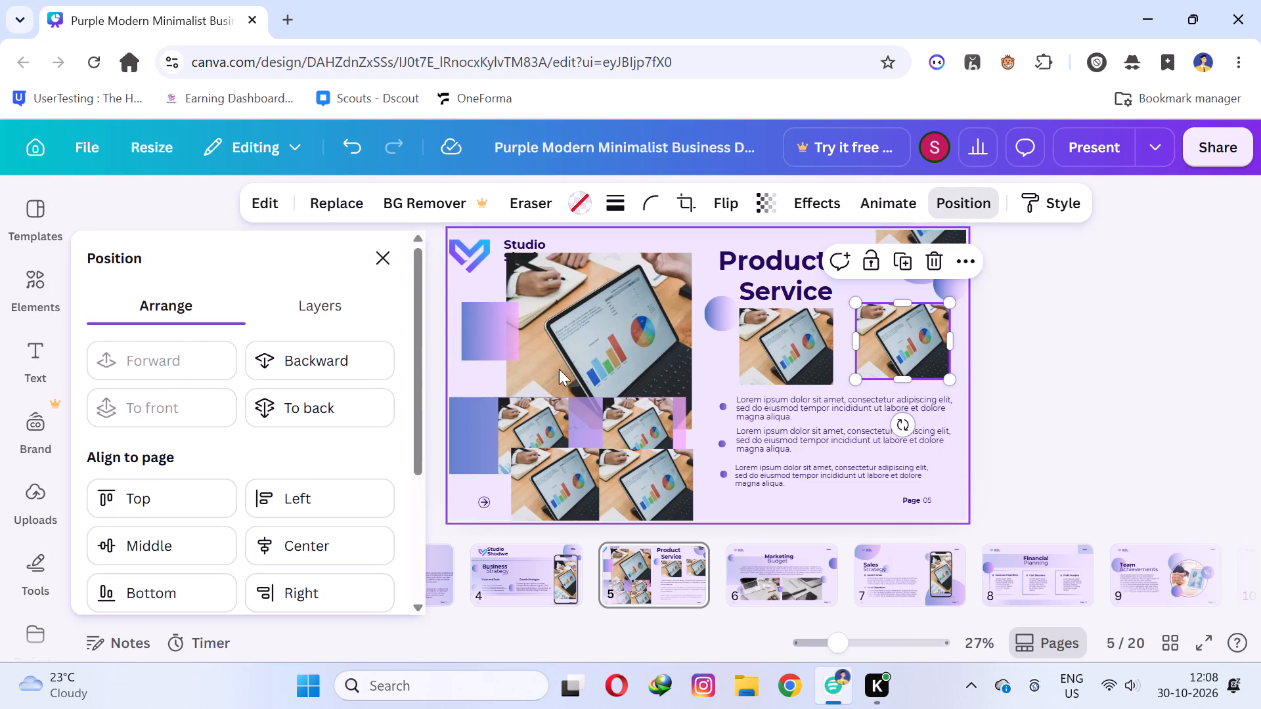
pyautogui.click(319, 489)
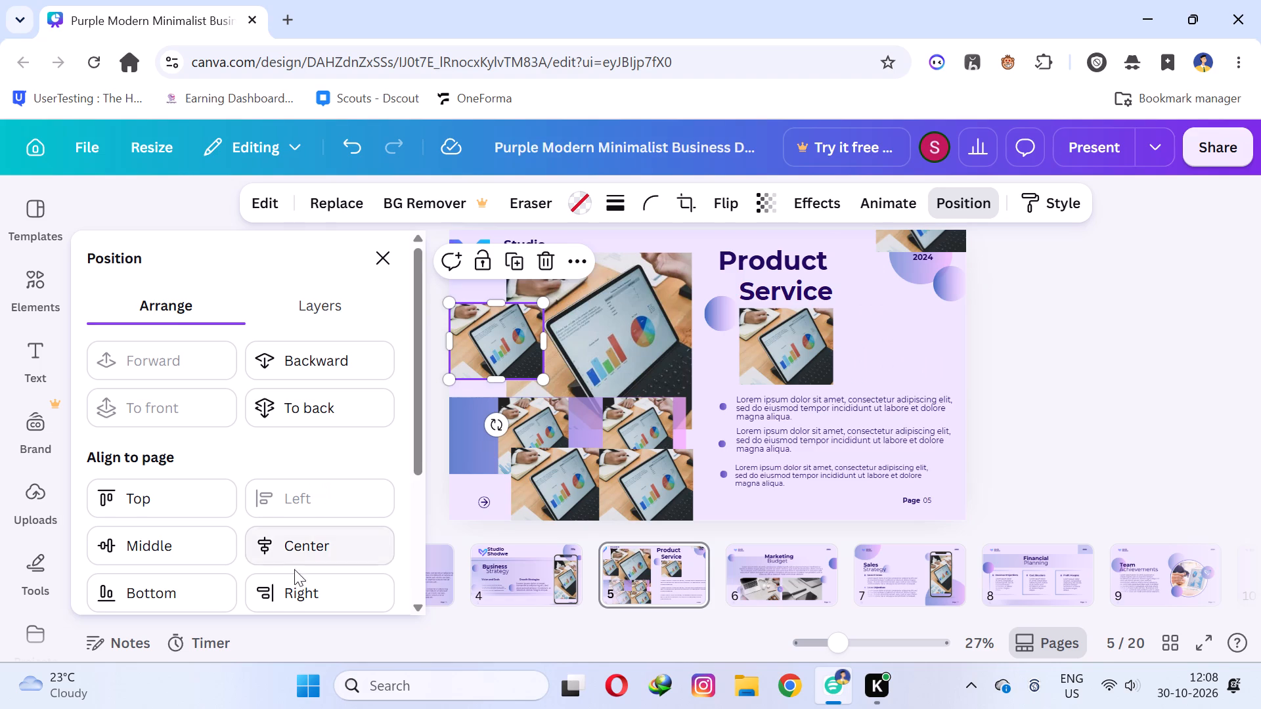
pyautogui.click(304, 584)
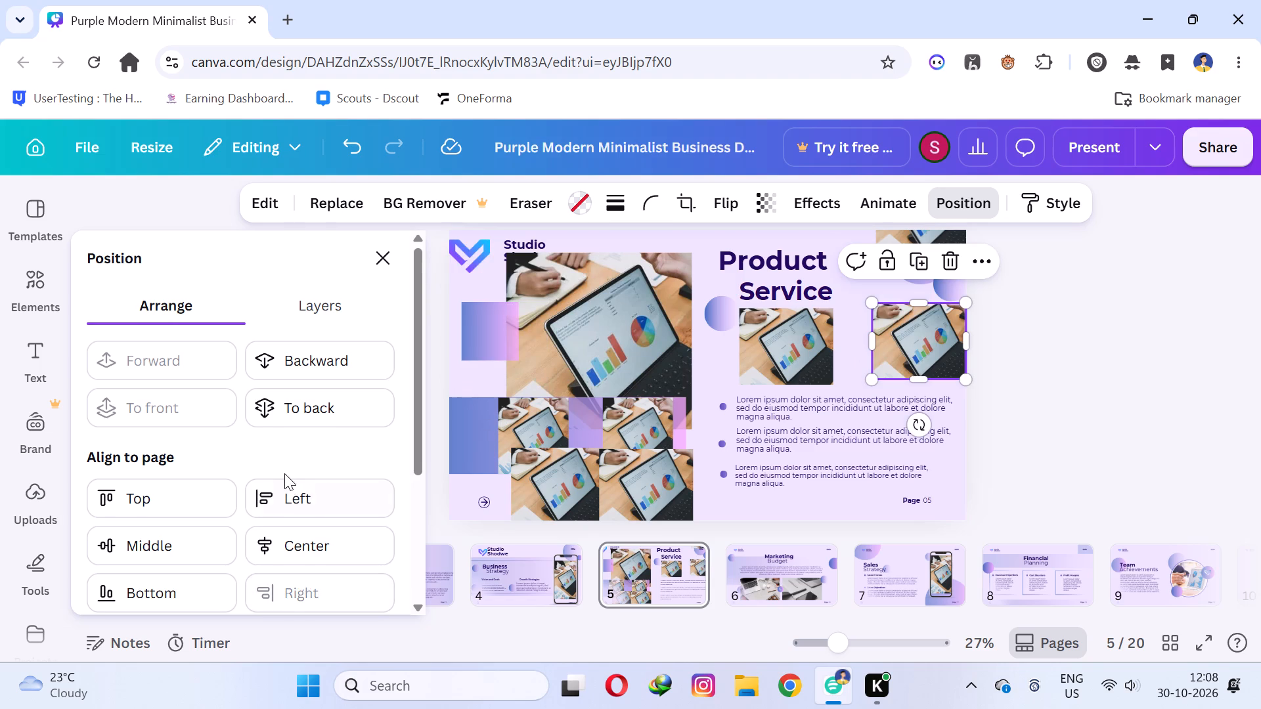
# Look through the selected photo's arrange and size settings and the page's layer list.
pyautogui.scroll(-4, 284, 473)
pyautogui.scroll(1, 284, 471)
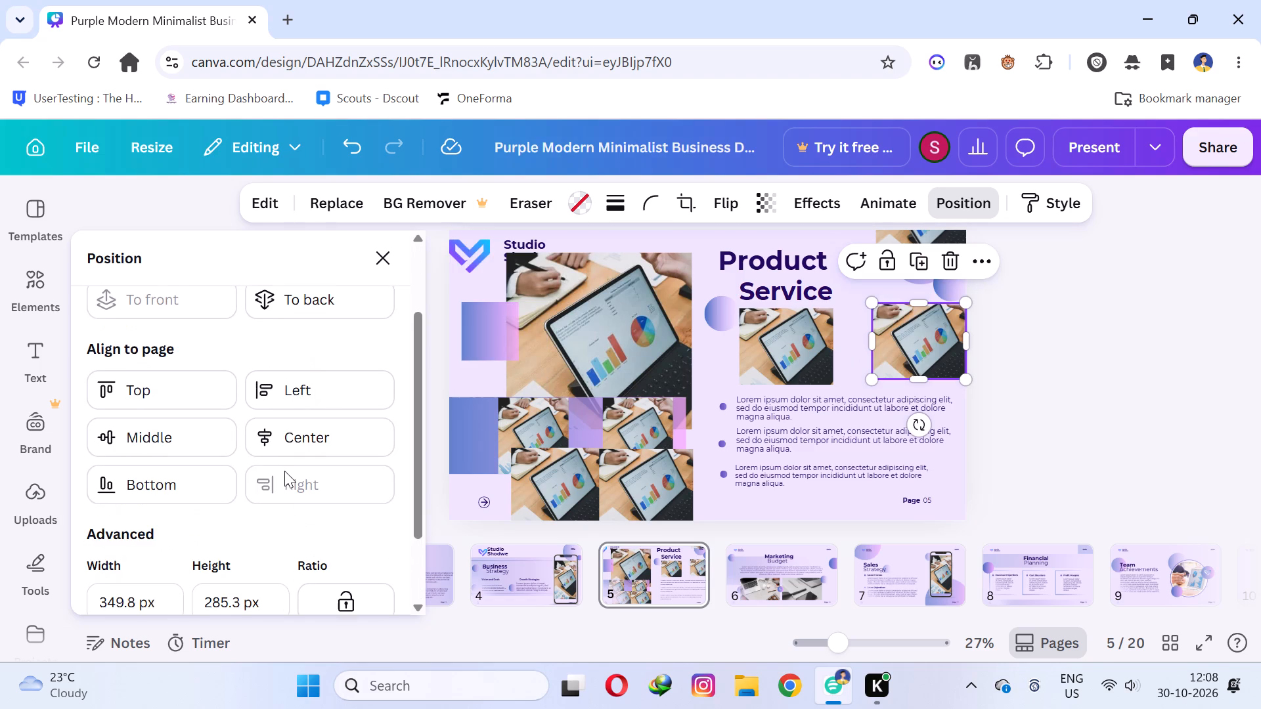
pyautogui.scroll(3, 284, 471)
pyautogui.click(324, 304)
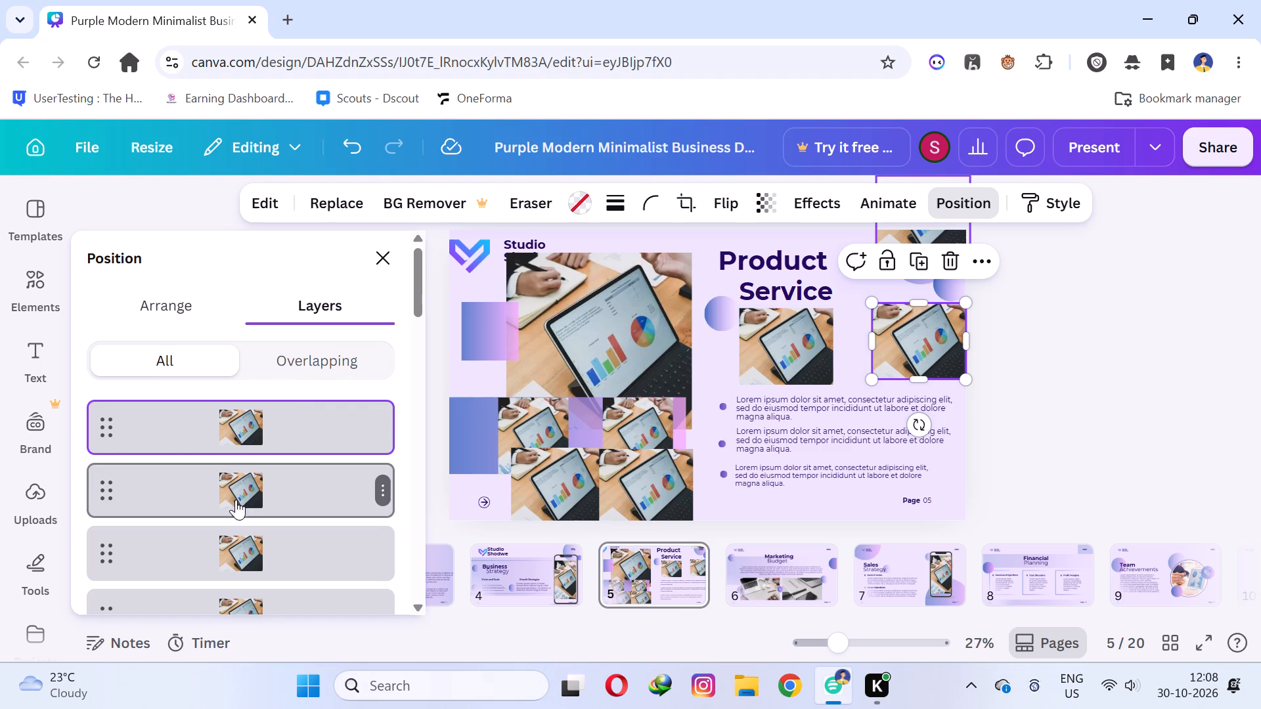
pyautogui.click(232, 465)
pyautogui.click(1076, 358)
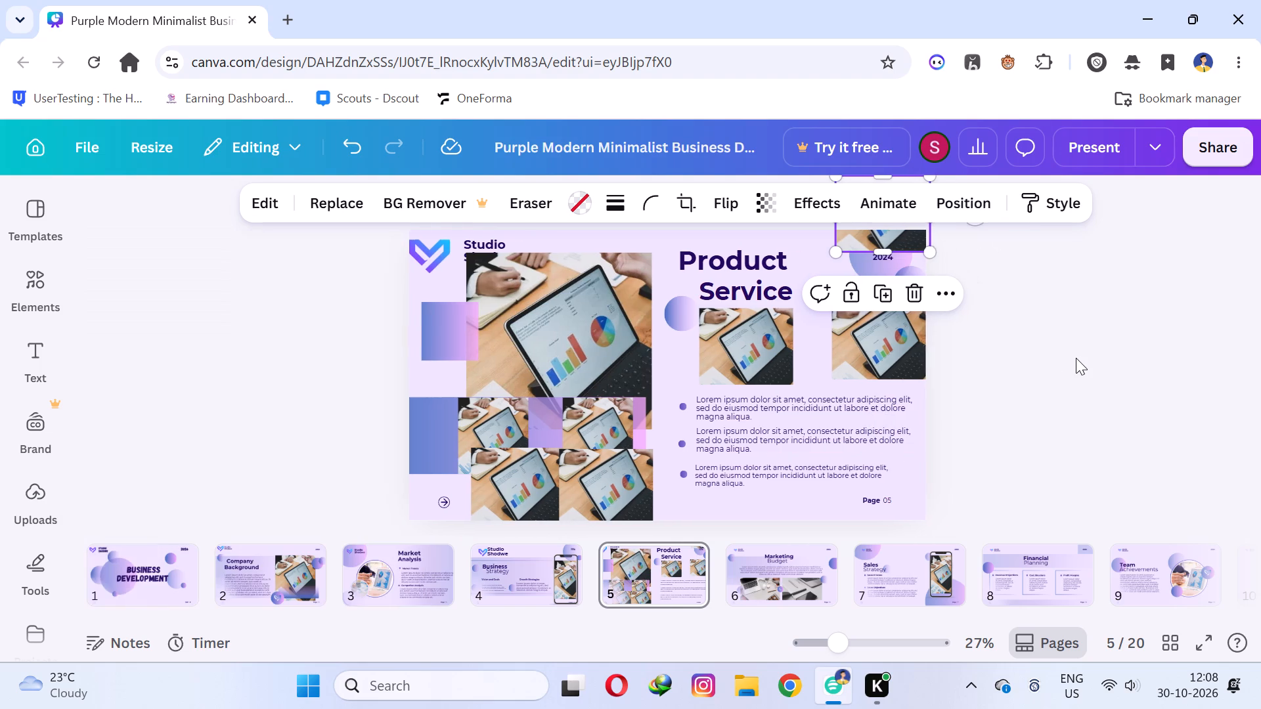
pyautogui.click(1017, 370)
pyautogui.scroll(5, 1017, 370)
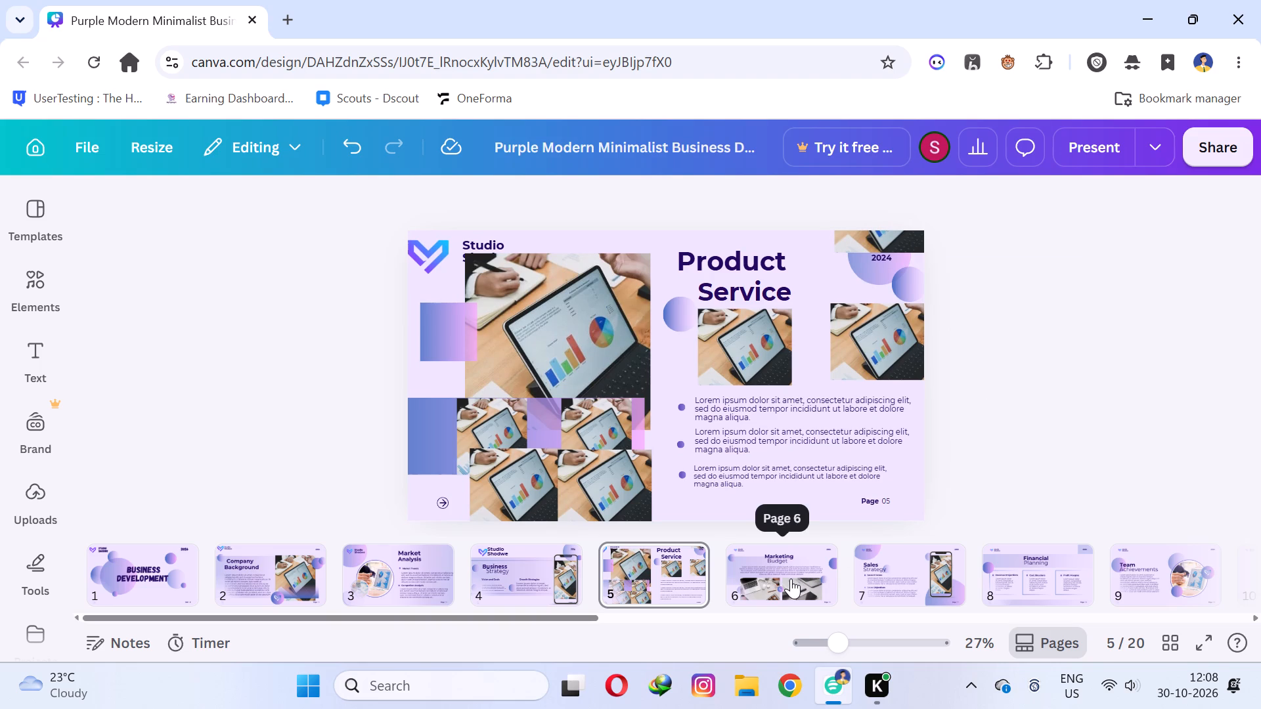
# On the Marketing Budget page, move the Studio Shodwe logo symbol into the page's upper-left corner and enlarge it.
pyautogui.click(740, 581)
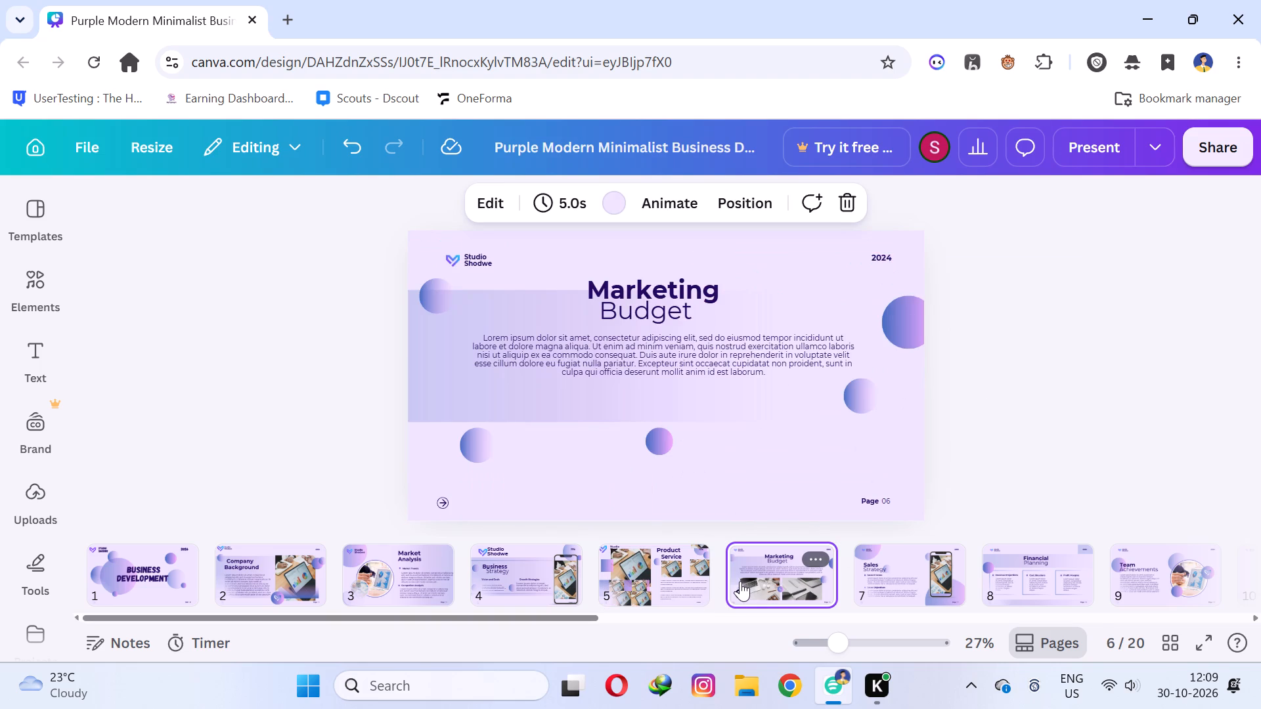
pyautogui.scroll(-2, 707, 527)
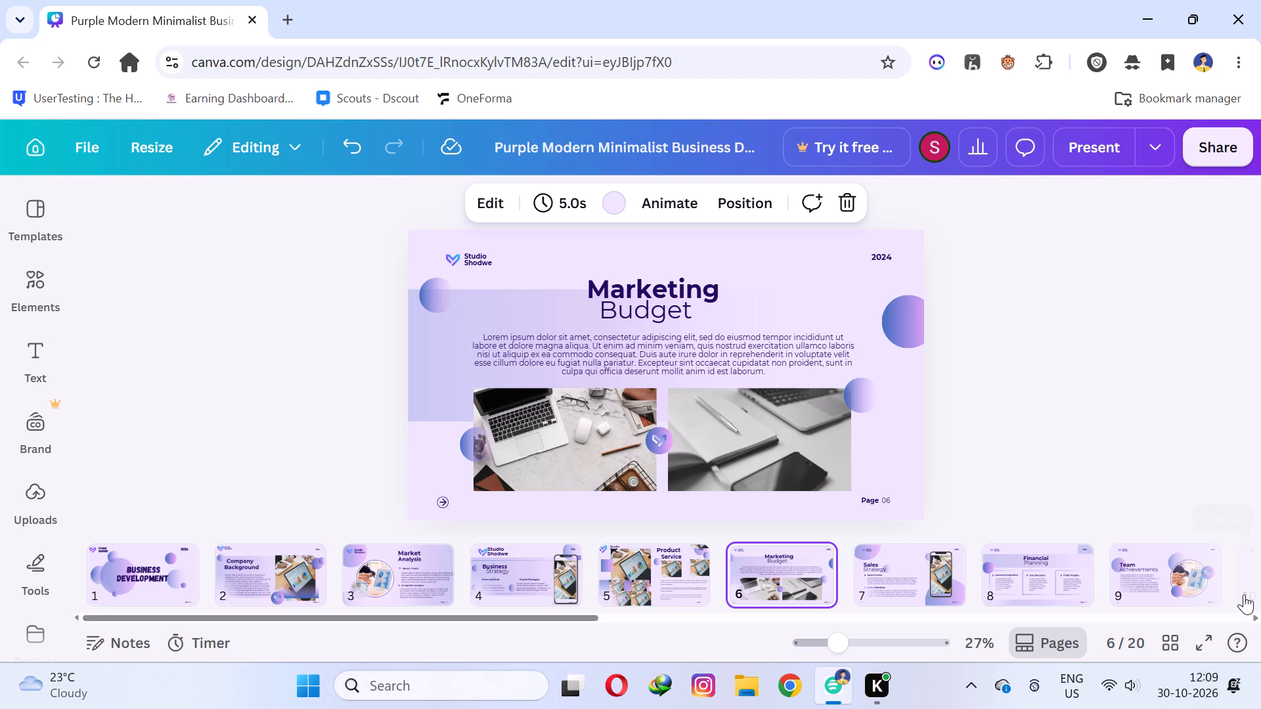
pyautogui.scroll(-3, 673, 334)
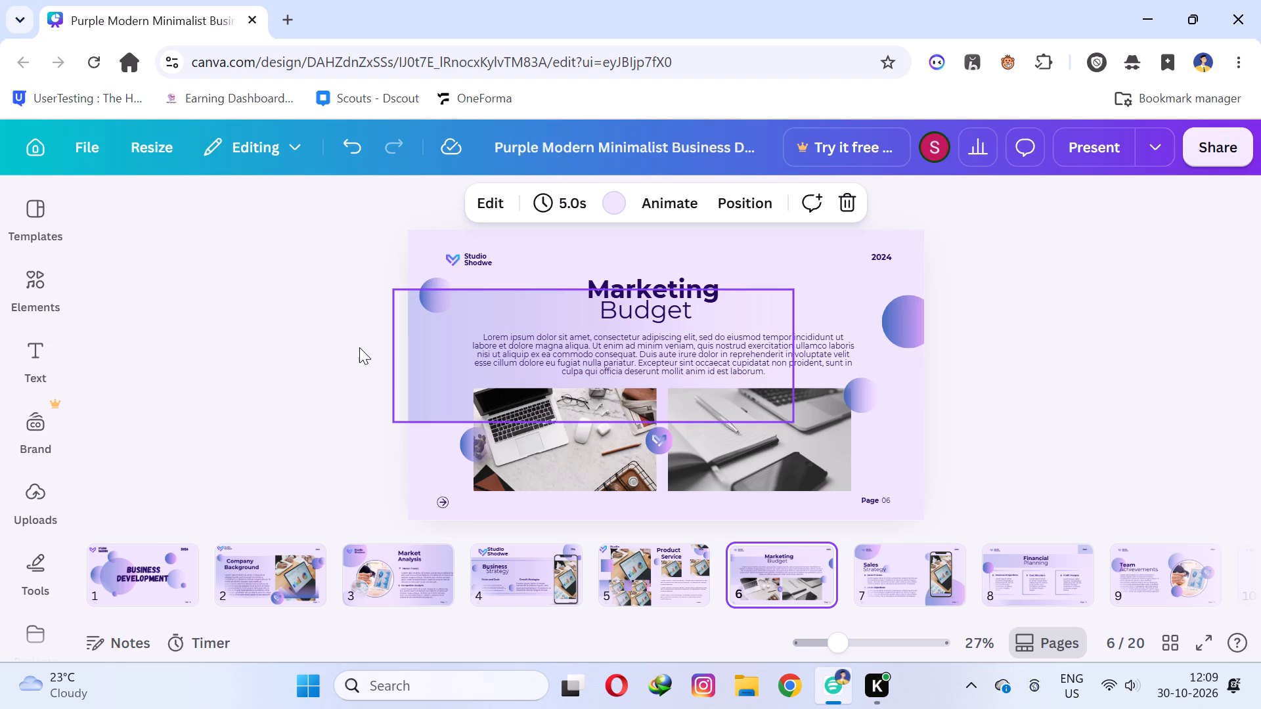
pyautogui.scroll(-1, 359, 347)
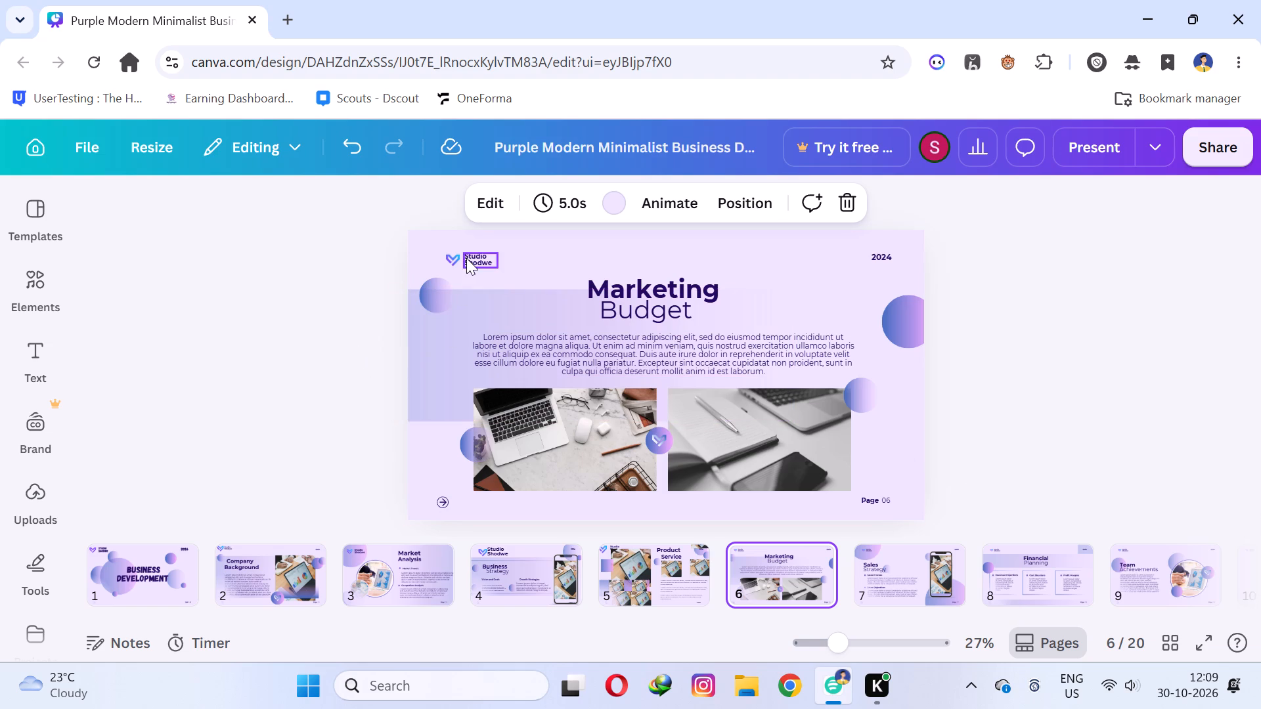
pyautogui.click(470, 258)
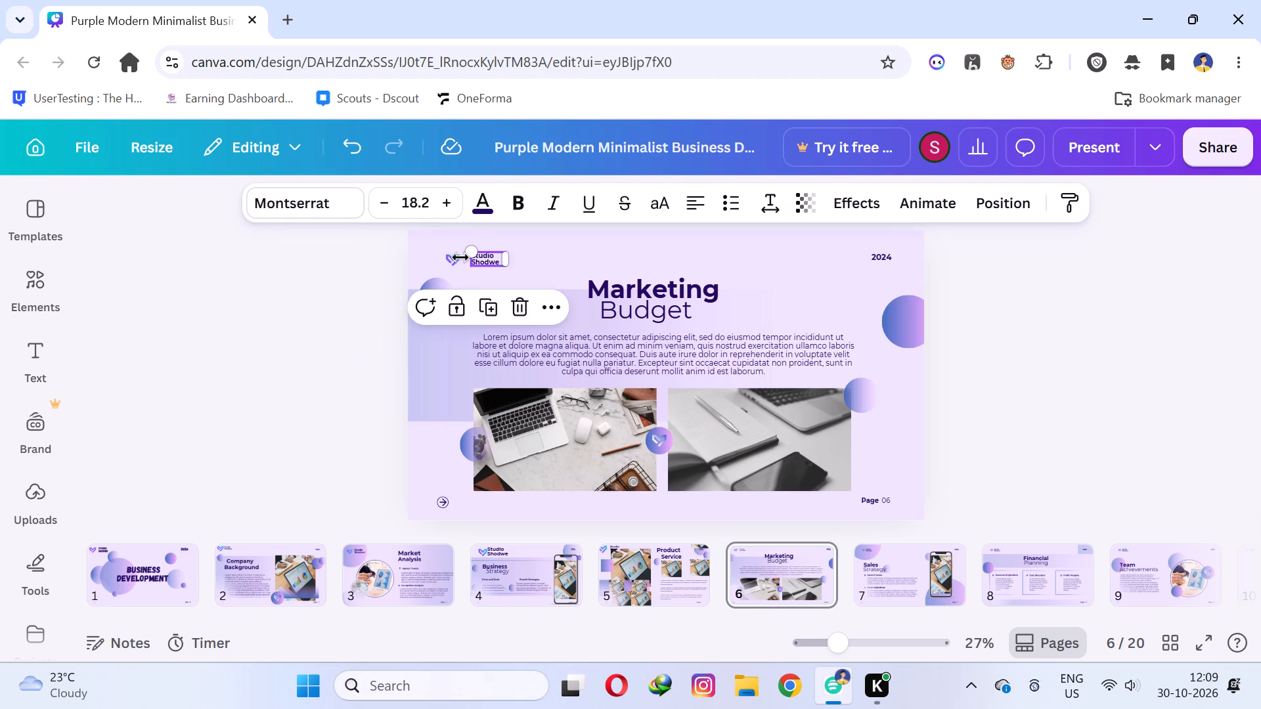
pyautogui.moveTo(451, 257); pyautogui.dragTo(422, 244)
pyautogui.moveTo(432, 253); pyautogui.dragTo(460, 279)
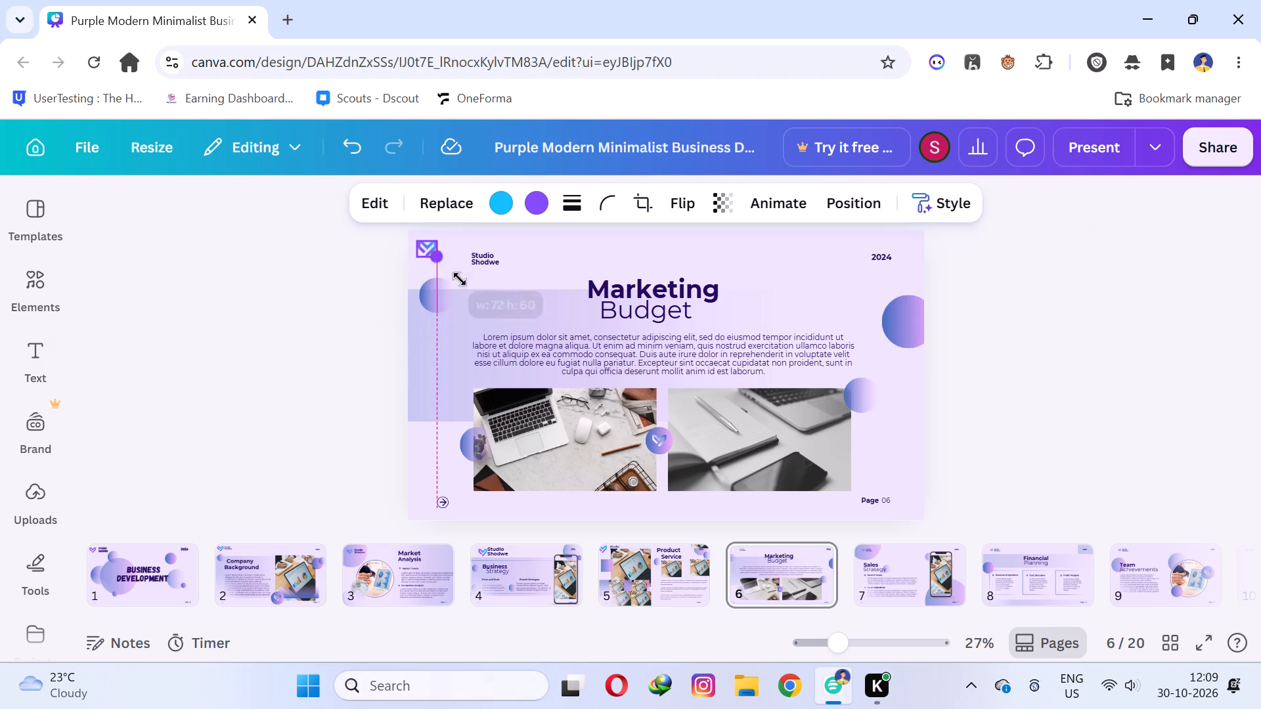
pyautogui.moveTo(460, 279); pyautogui.dragTo(466, 290)
# Move the Studio Shodwe text up beside the enlarged logo and enlarge it to size 44.2.
pyautogui.moveTo(484, 259); pyautogui.dragTo(493, 260)
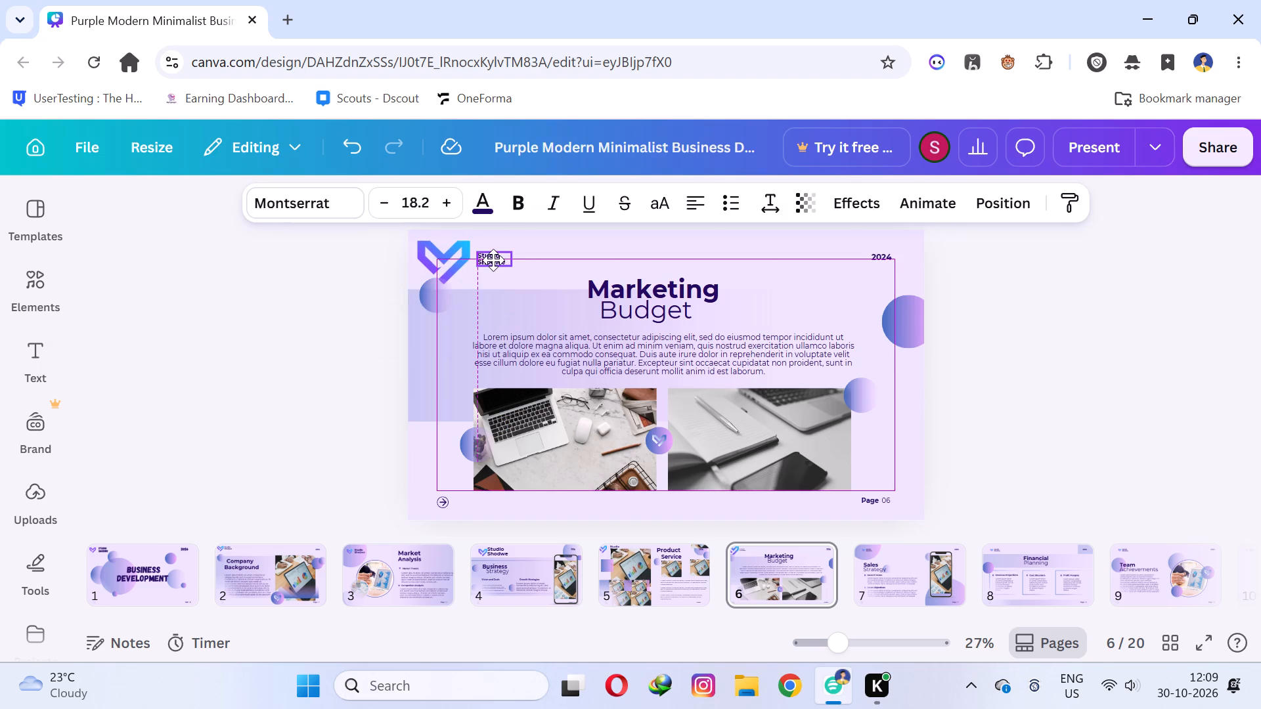
pyautogui.moveTo(493, 260); pyautogui.dragTo(491, 250)
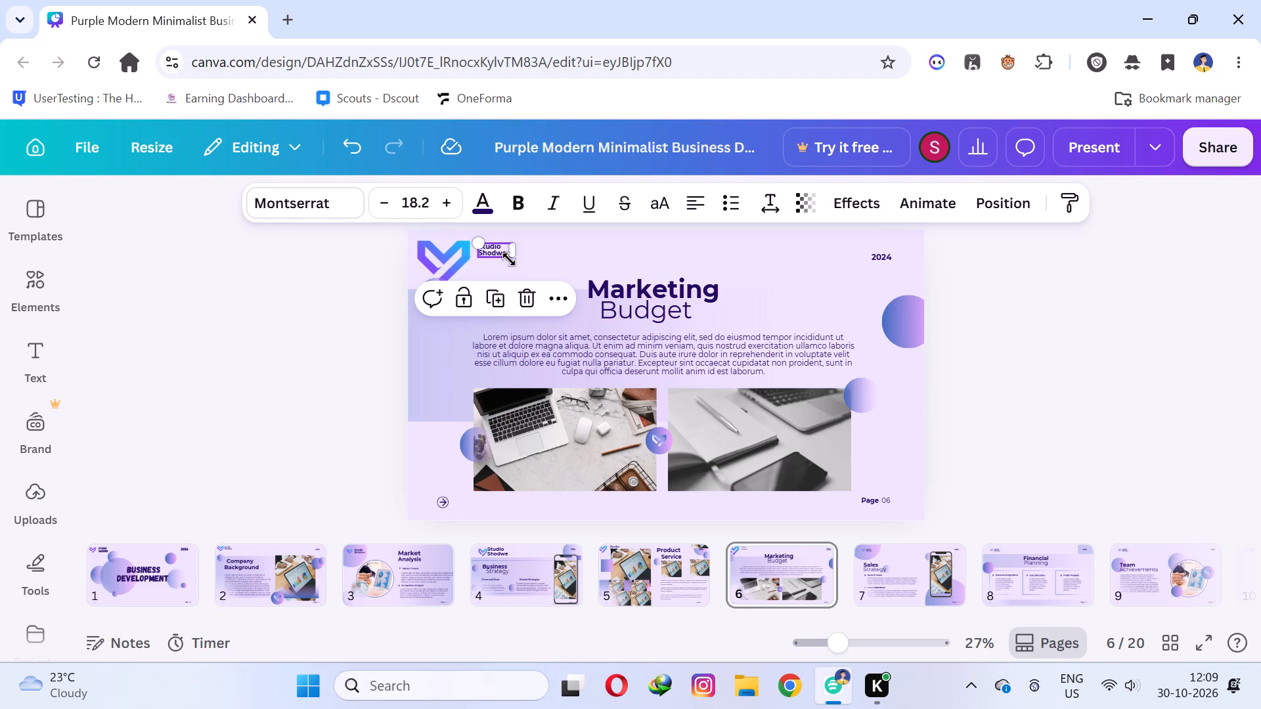
pyautogui.moveTo(509, 259); pyautogui.dragTo(537, 321)
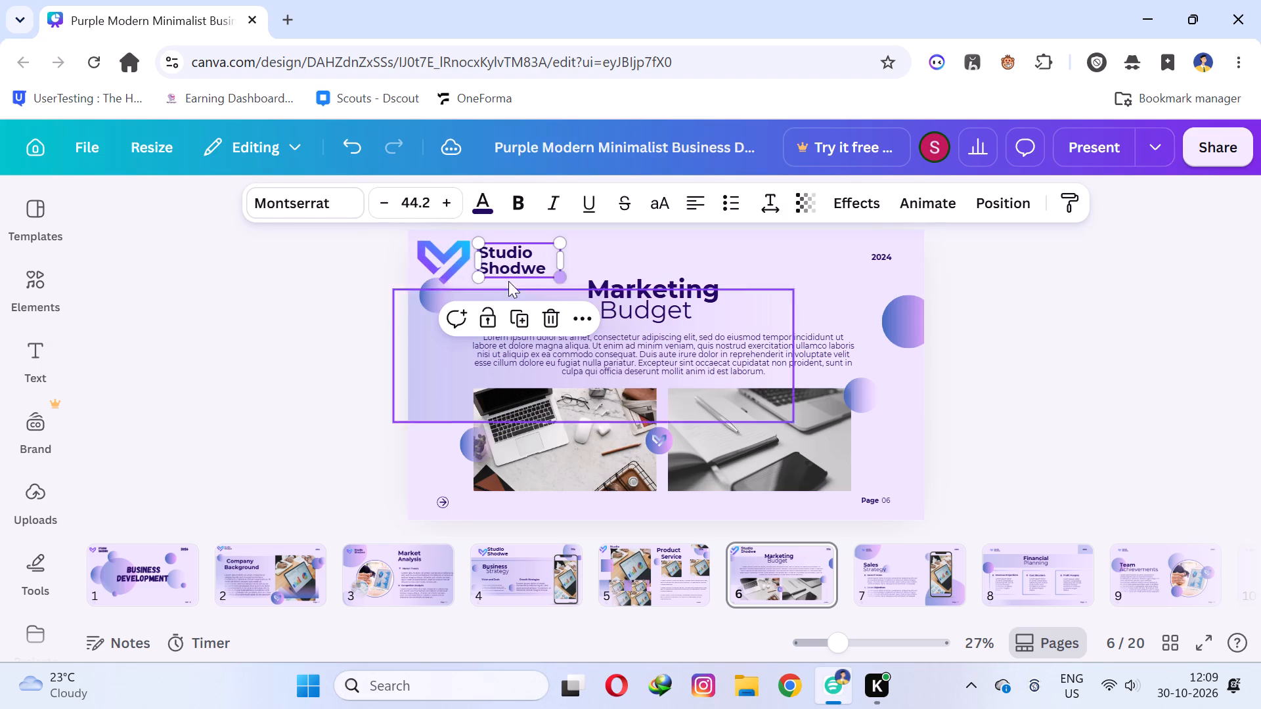
# Recolour the light-blue part of the logo symbol in the page's upper-left corner to the medium blue from the graphic colours.
pyautogui.click(445, 253)
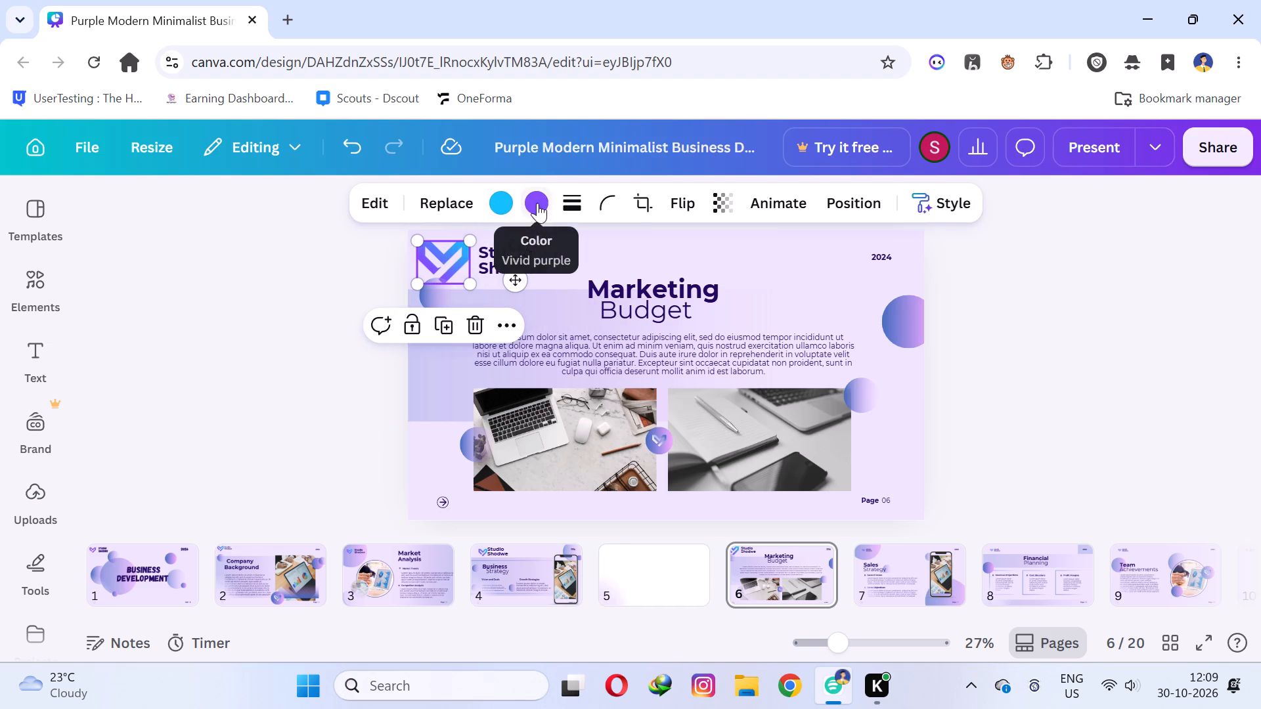
pyautogui.click(500, 201)
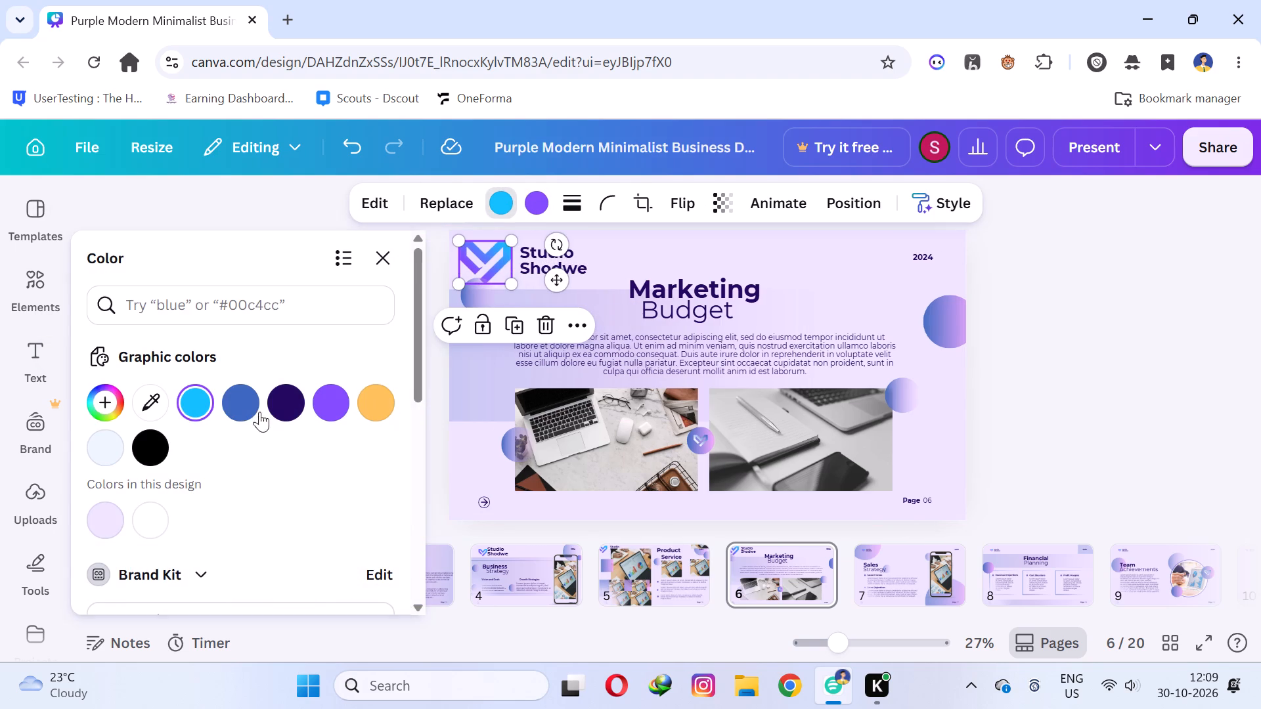
pyautogui.click(253, 405)
pyautogui.click(263, 213)
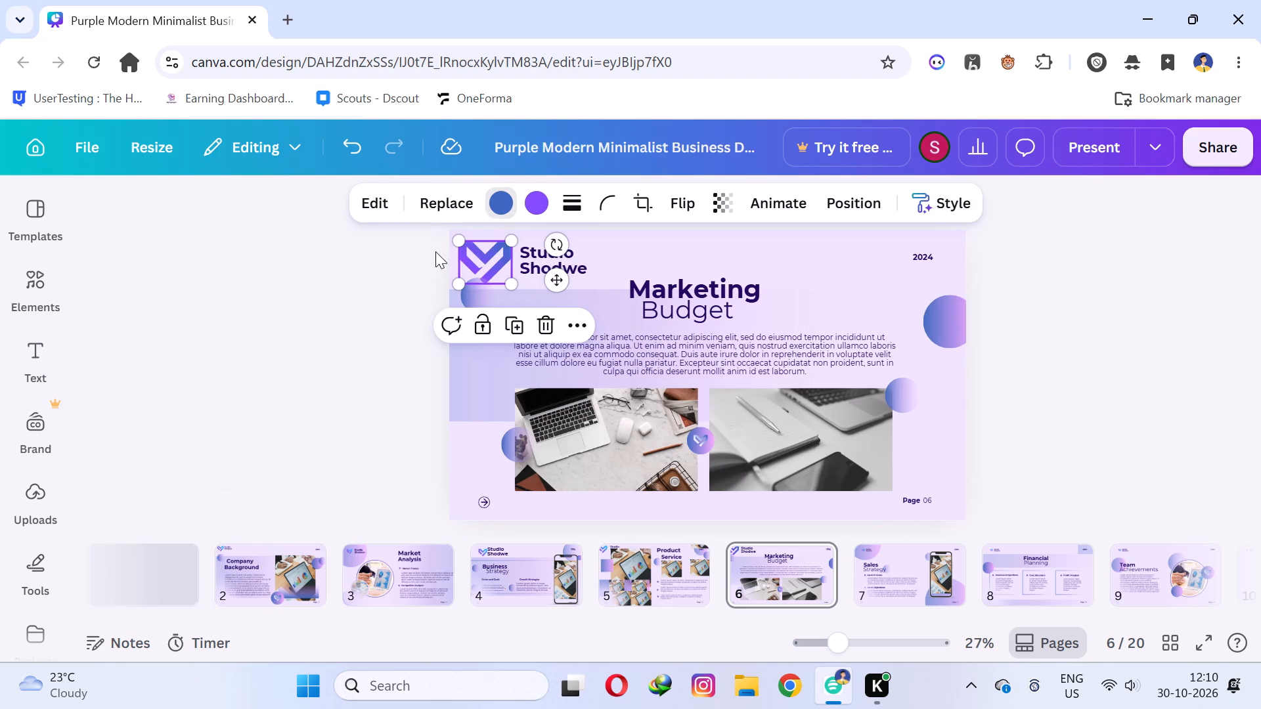
# Apply bold to the Studio Shodwe text and to the heading word Budget.
pyautogui.click(490, 258)
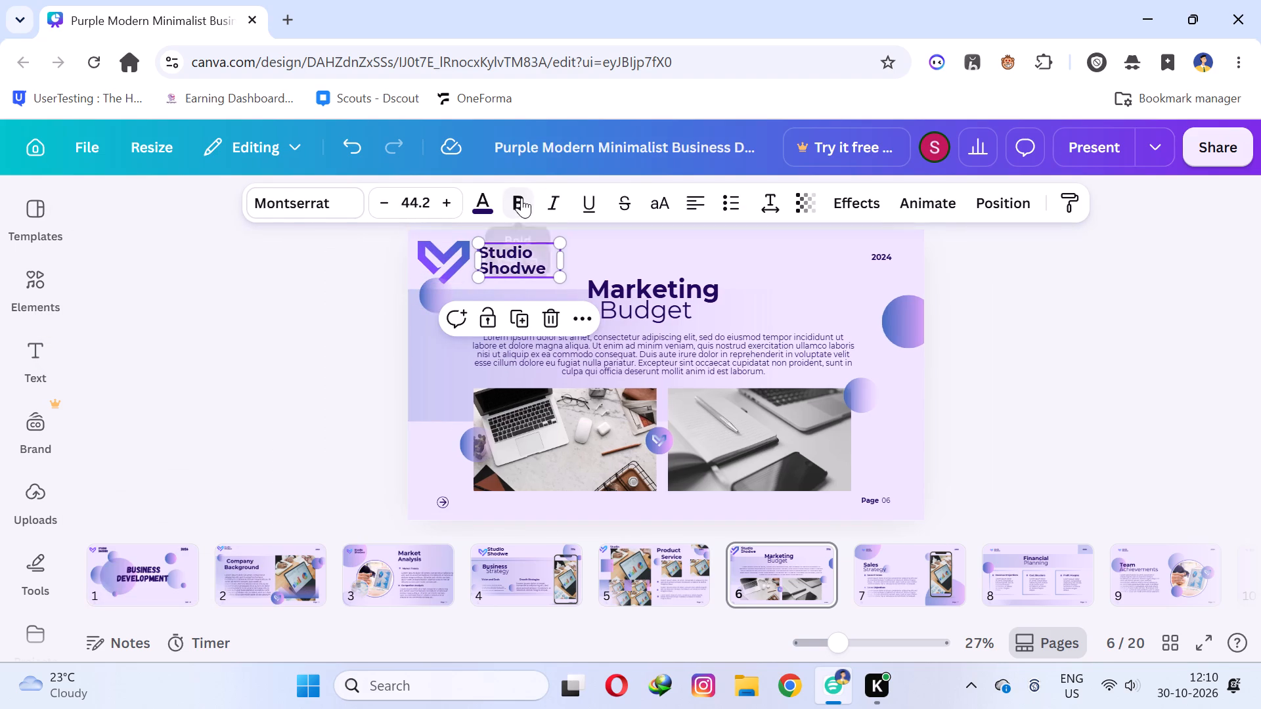
pyautogui.click(521, 198)
pyautogui.click(634, 297)
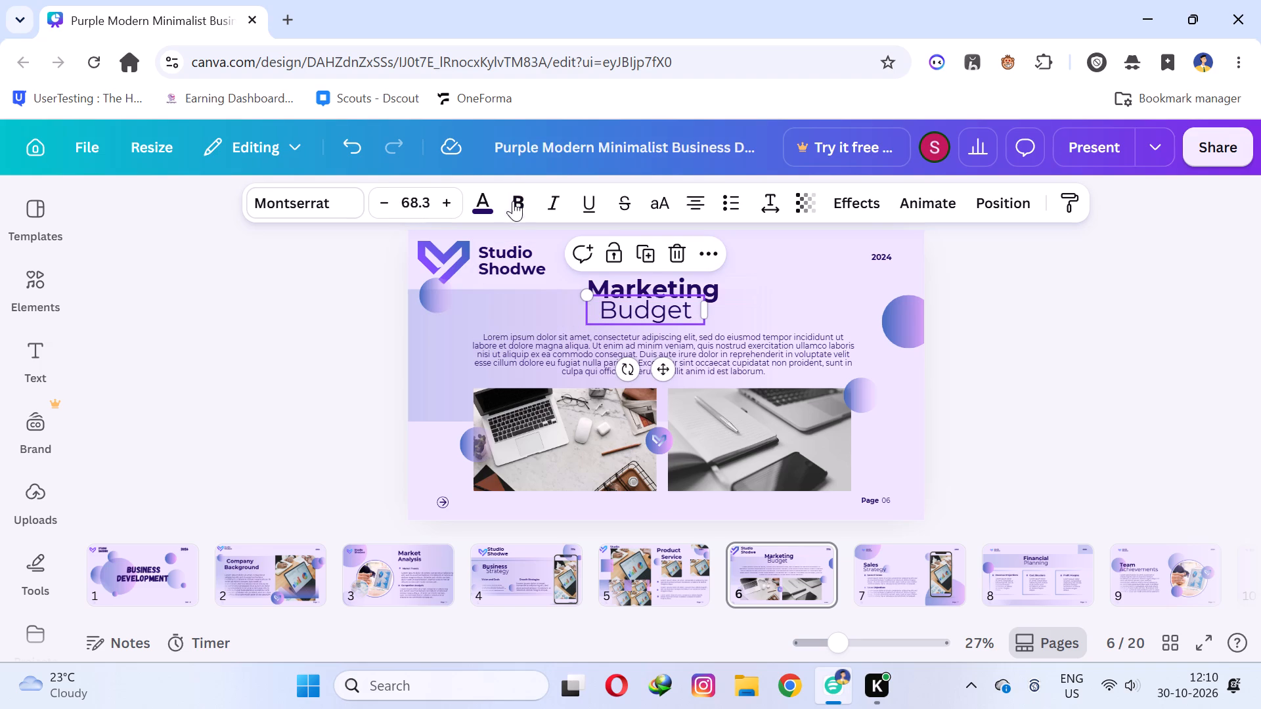
pyautogui.click(514, 202)
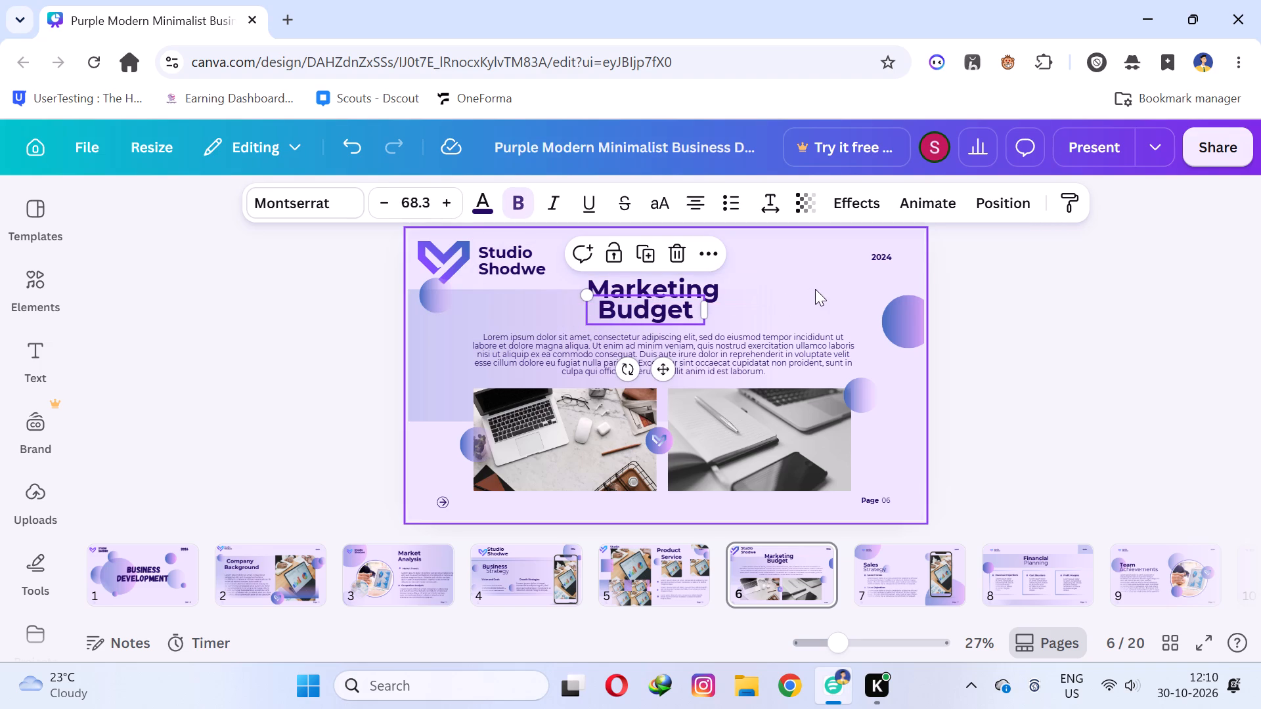
pyautogui.click(792, 262)
# Apply the Clarify text animation to the heading word Marketing.
pyautogui.click(647, 282)
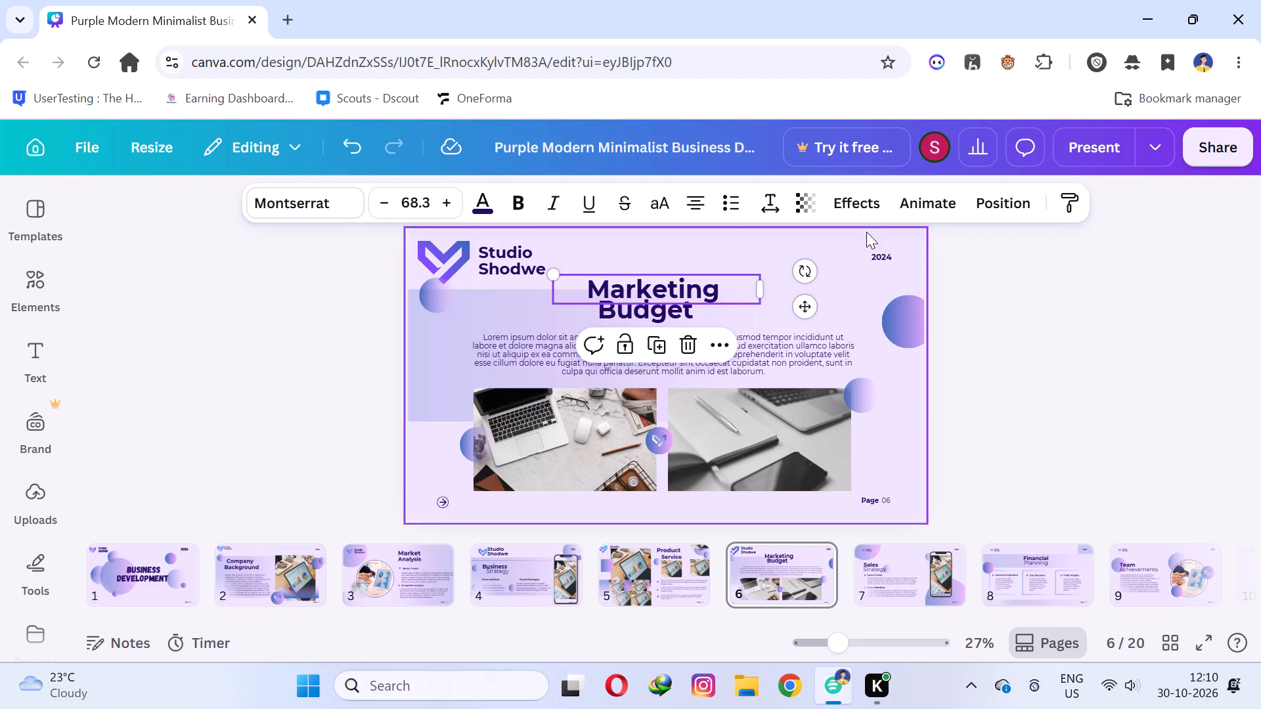
pyautogui.click(906, 215)
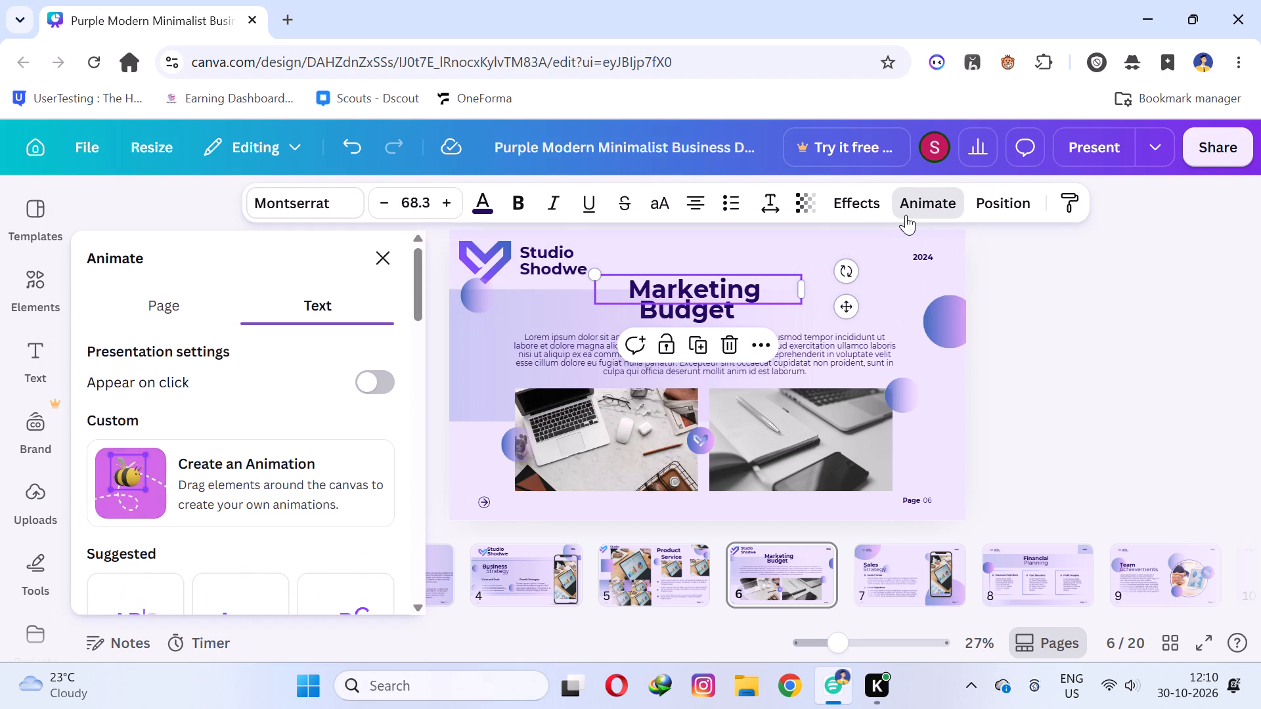
pyautogui.scroll(-6, 299, 396)
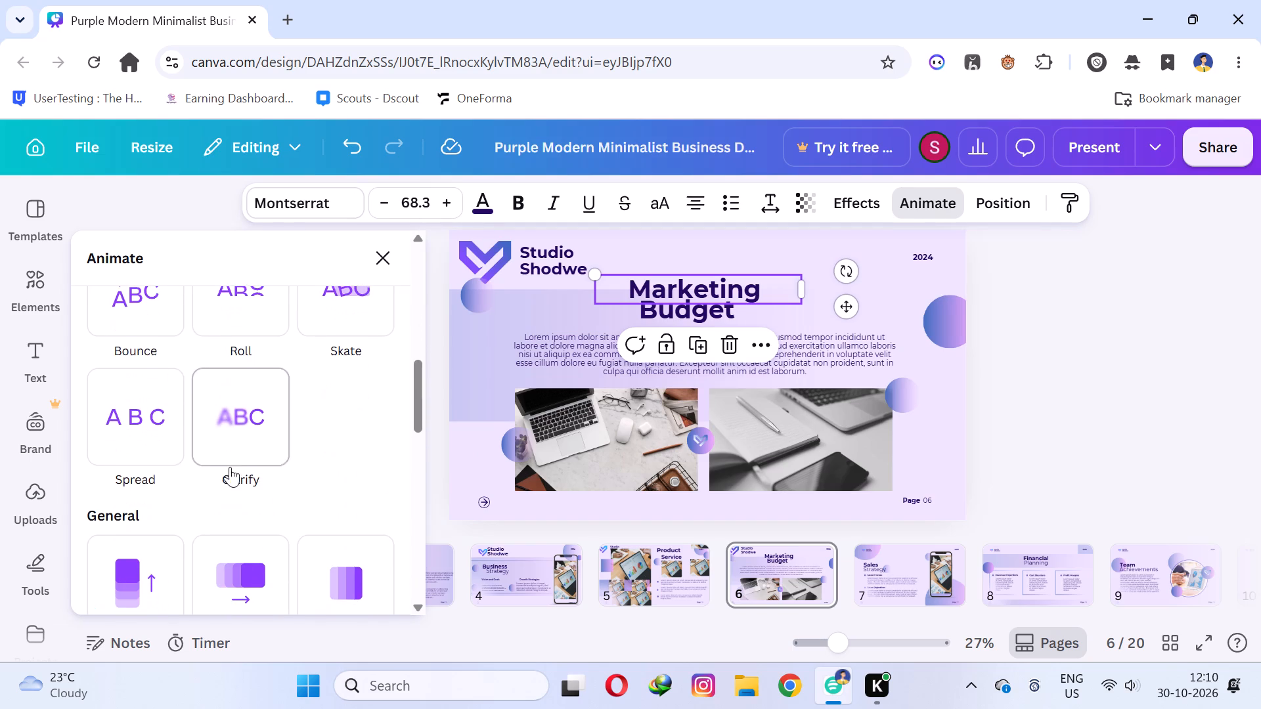
pyautogui.click(238, 420)
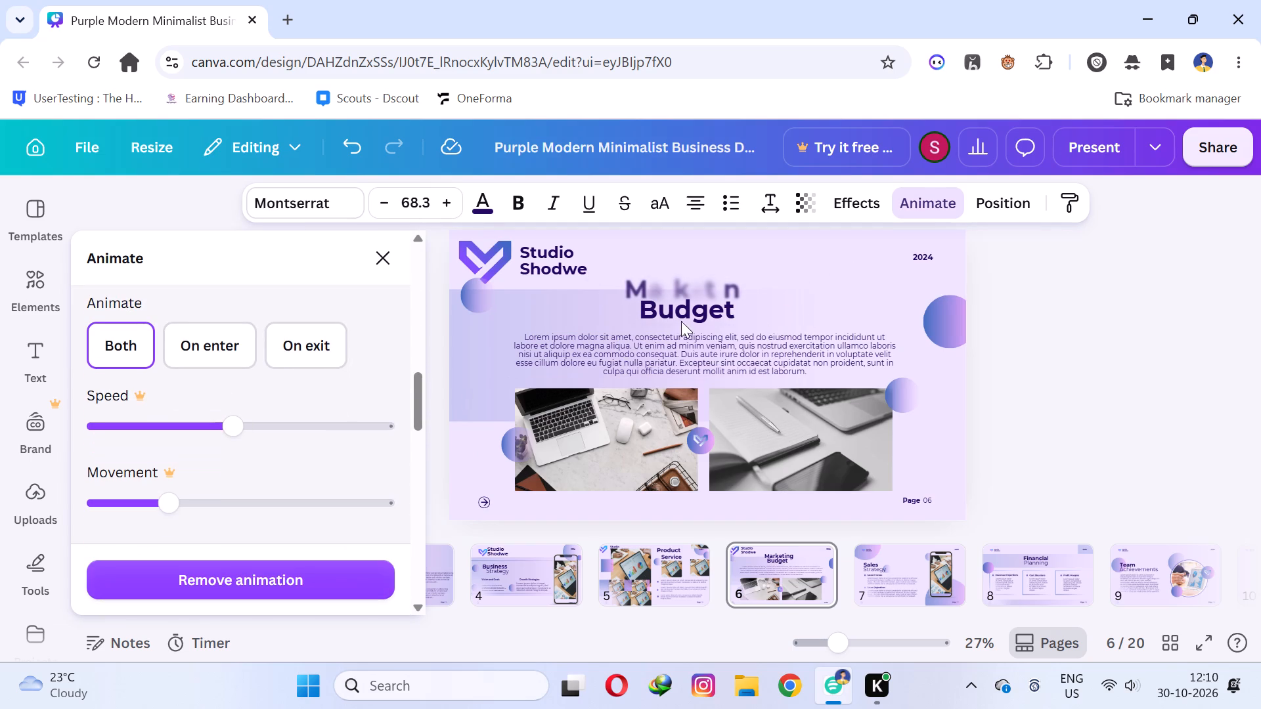
# Apply the Spread text animation to the heading word Budget, set to play on enter only.
pyautogui.click(659, 309)
pyautogui.scroll(-2, 297, 489)
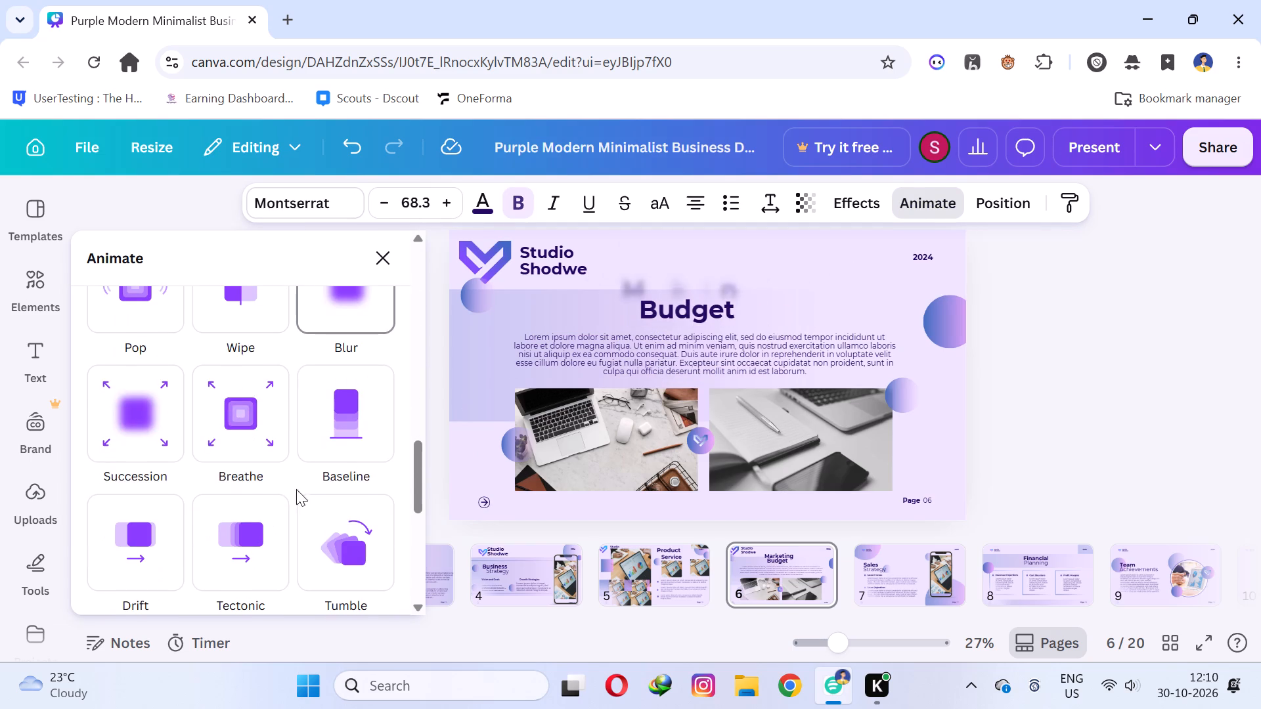
pyautogui.scroll(4, 468, 467)
pyautogui.scroll(3, 453, 391)
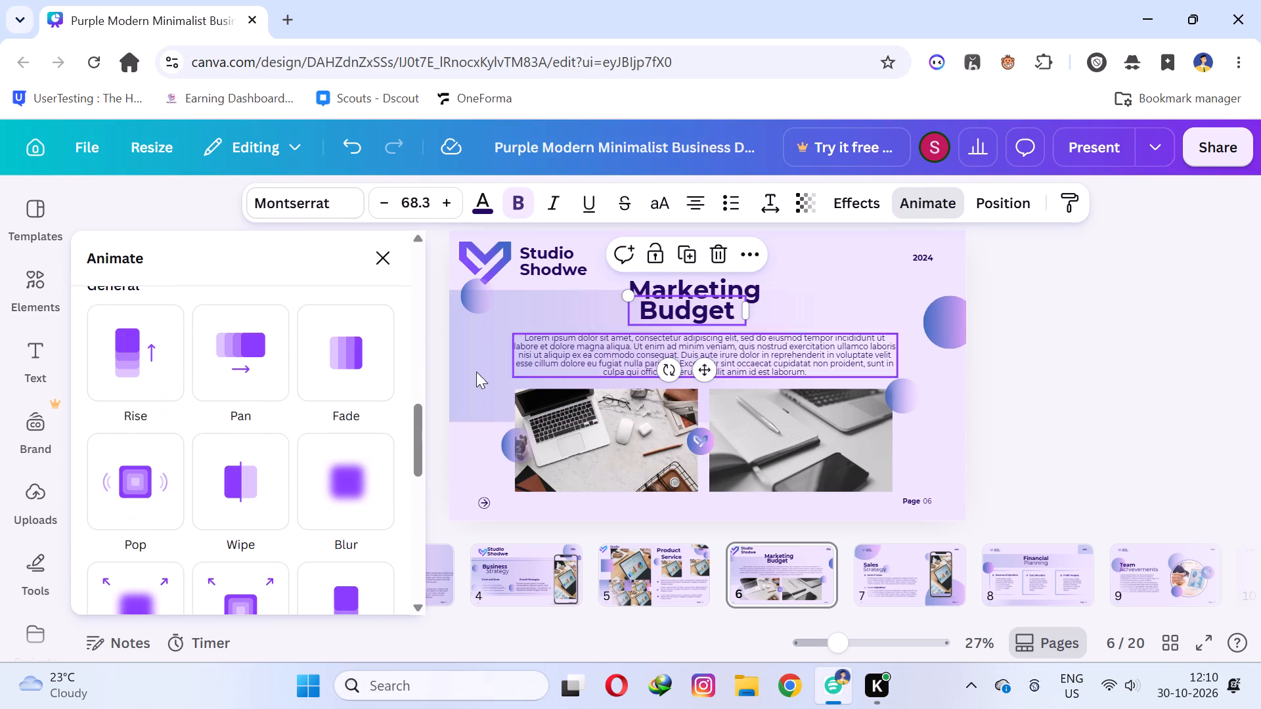
pyautogui.scroll(4, 171, 363)
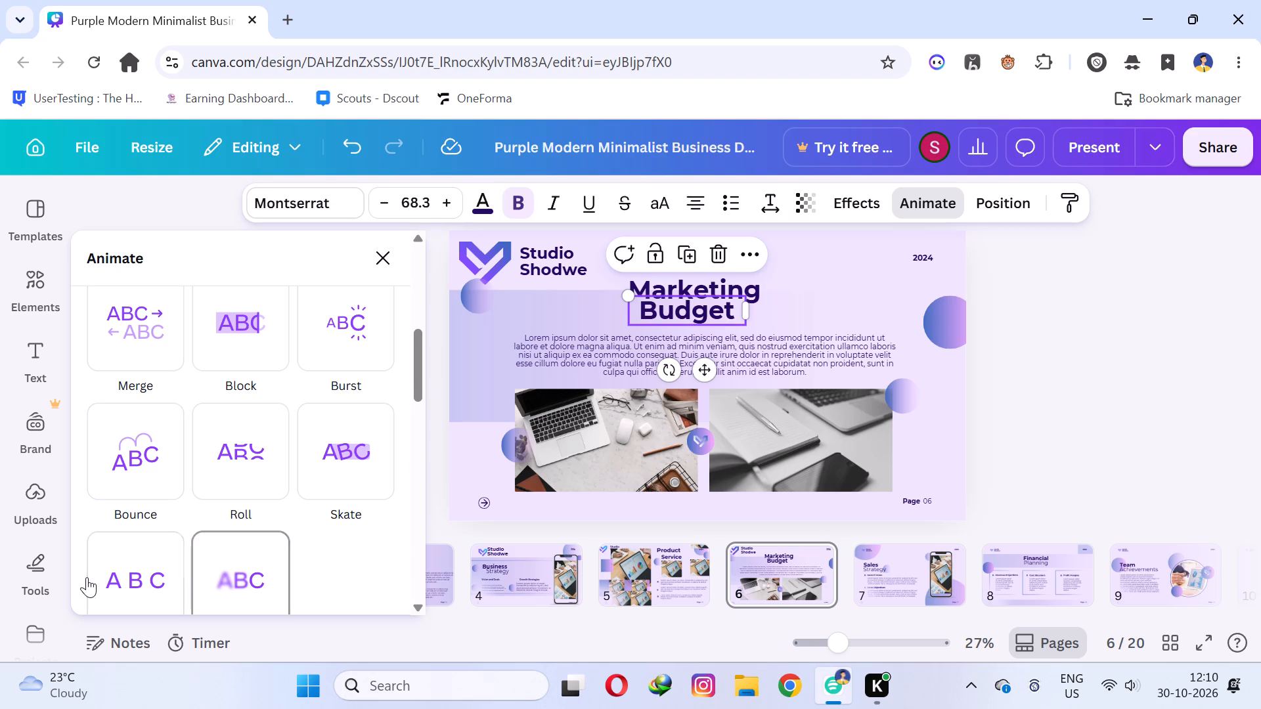
pyautogui.click(87, 577)
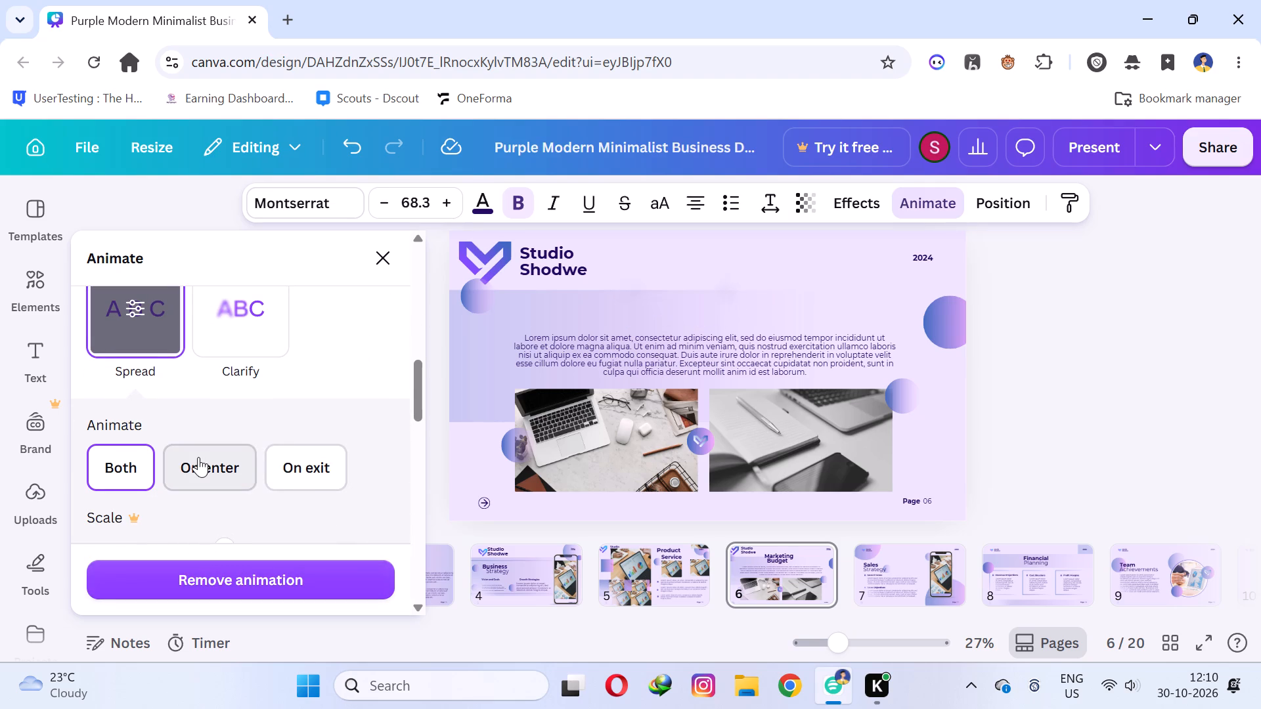
pyautogui.click(198, 457)
pyautogui.click(849, 278)
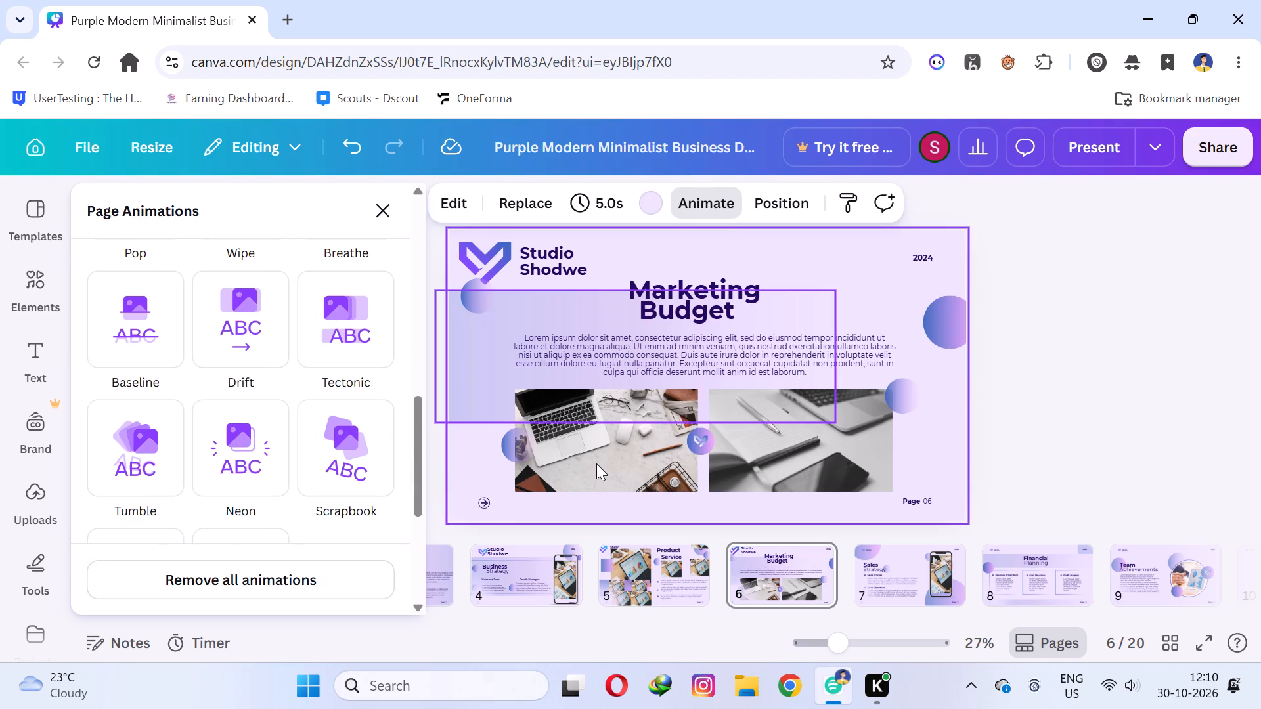
# Move the laptop photo and the notebook photo down to the page's bottom edge, level with each other.
pyautogui.moveTo(596, 462); pyautogui.dragTo(590, 494)
pyautogui.moveTo(795, 428); pyautogui.dragTo(808, 475)
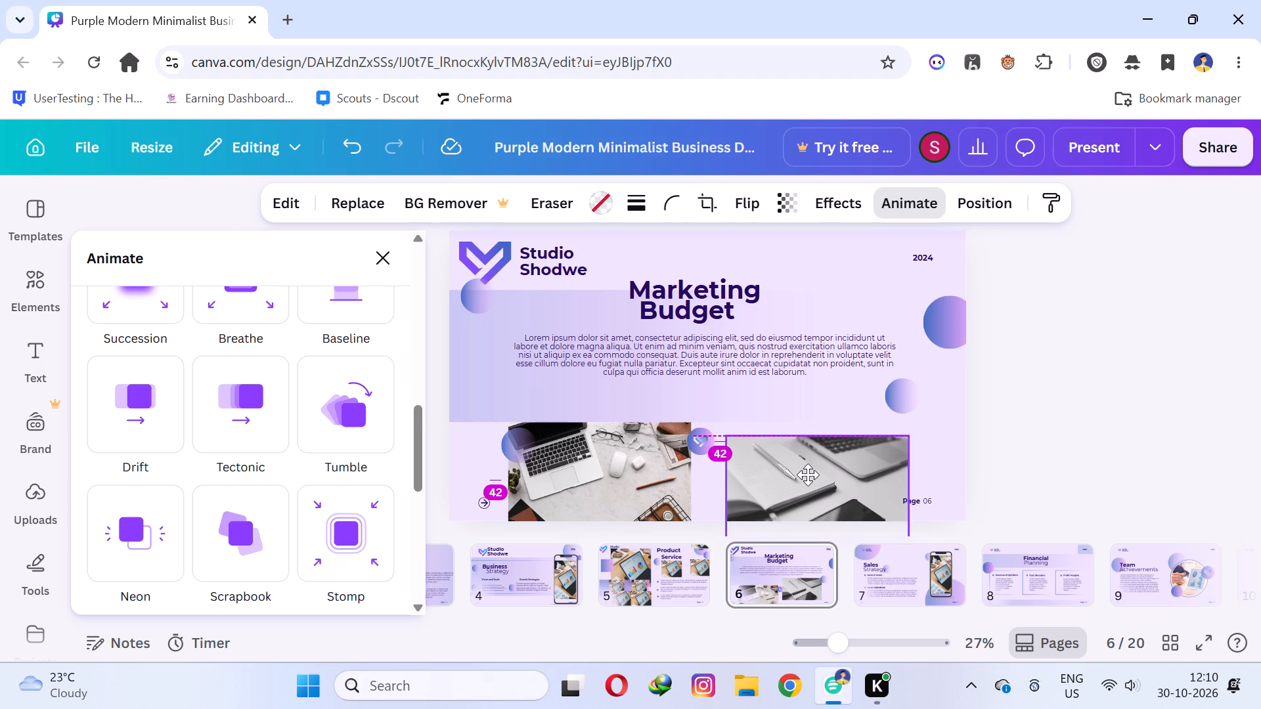
pyautogui.moveTo(808, 475); pyautogui.dragTo(804, 462)
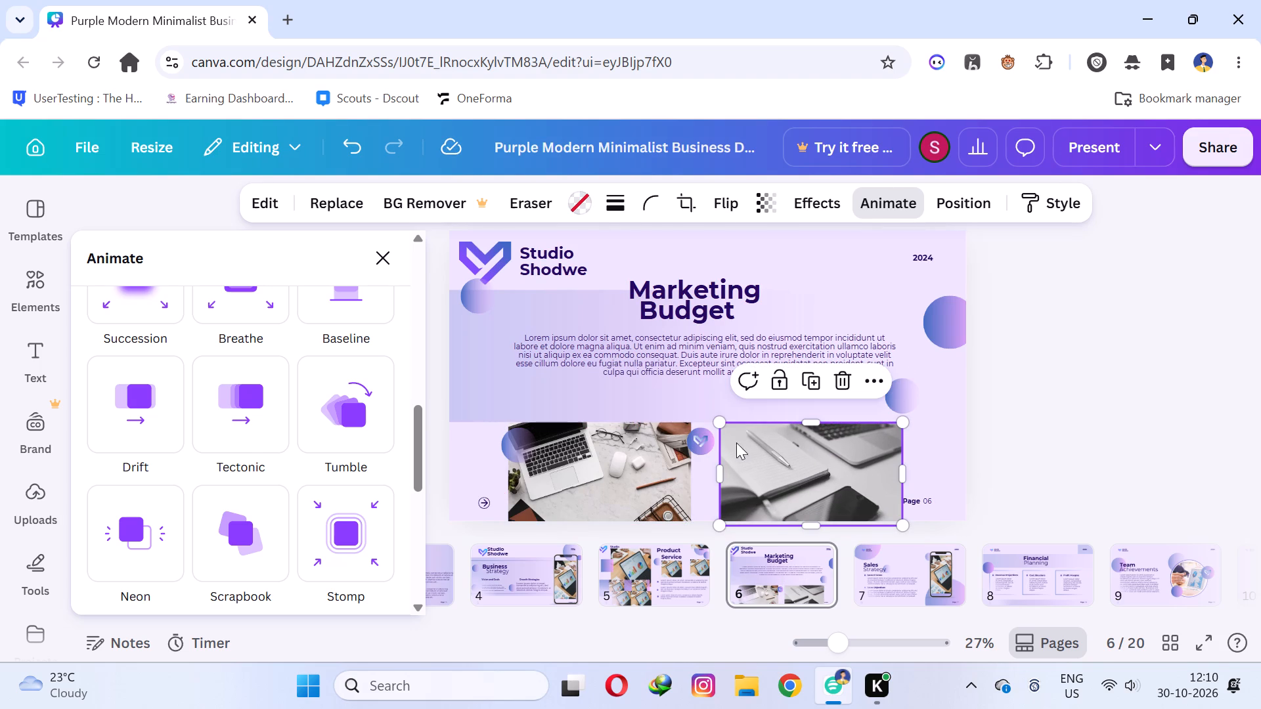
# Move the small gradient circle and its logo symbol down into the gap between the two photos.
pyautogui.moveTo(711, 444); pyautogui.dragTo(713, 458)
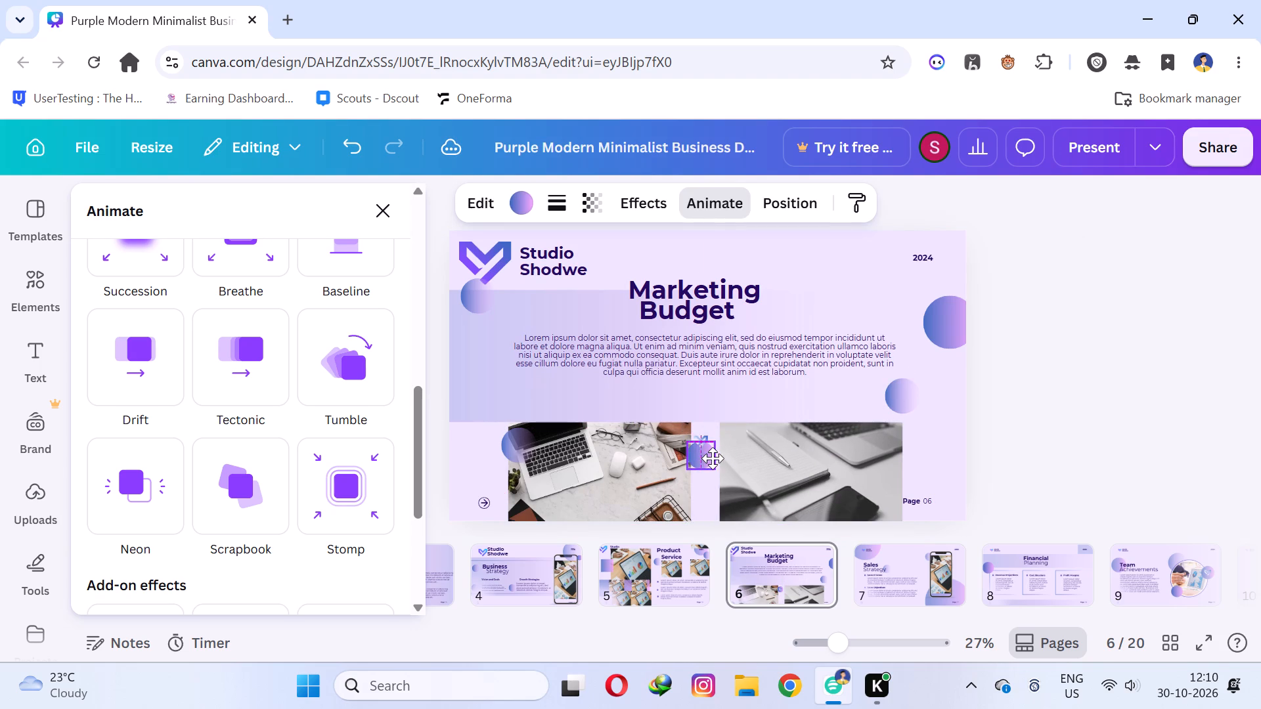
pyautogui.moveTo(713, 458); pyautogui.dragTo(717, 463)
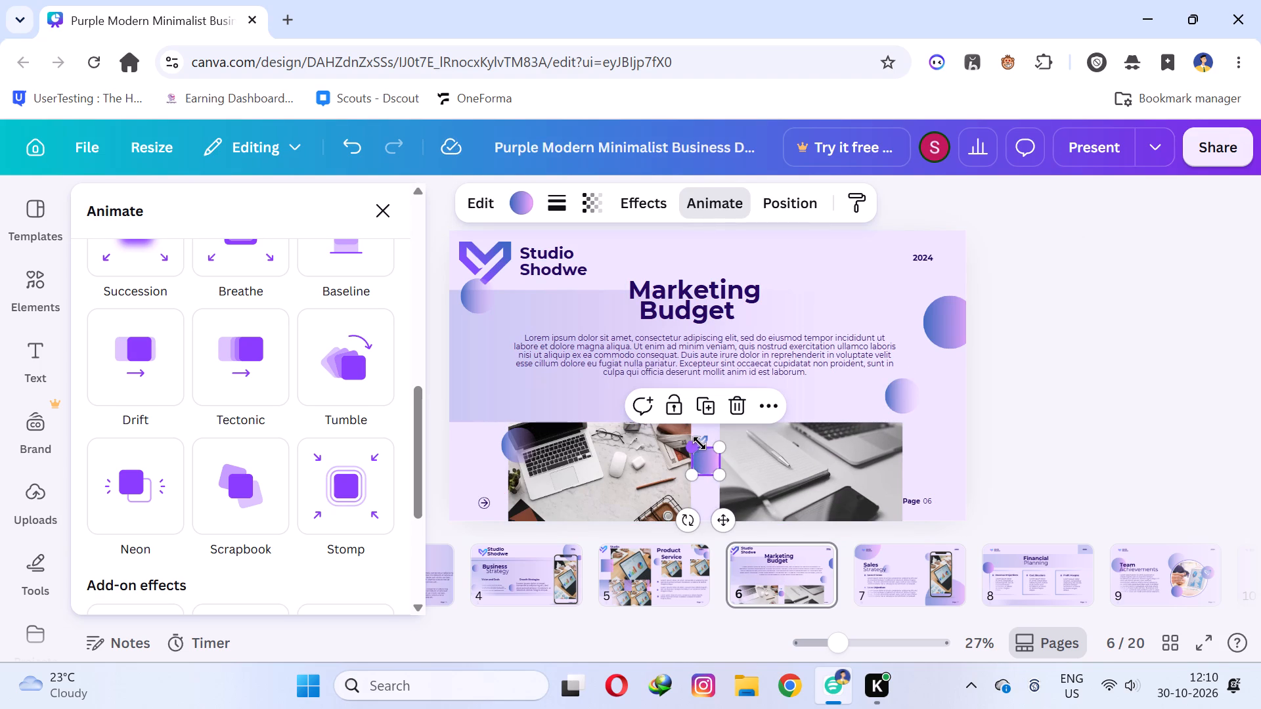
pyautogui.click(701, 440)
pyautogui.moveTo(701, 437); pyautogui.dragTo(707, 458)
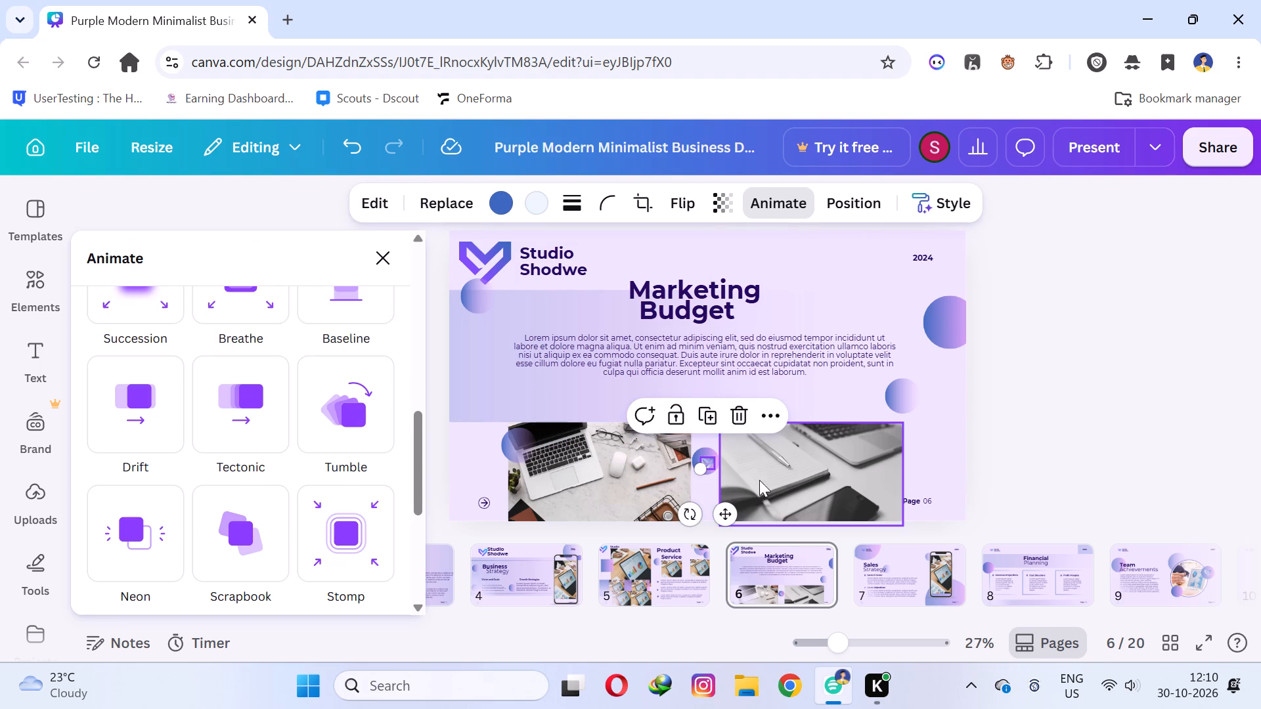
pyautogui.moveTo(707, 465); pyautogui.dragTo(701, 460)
# Enlarge the body paragraph to size 23 and shift the gradient rectangle behind it slightly down and to the right.
pyautogui.click(698, 376)
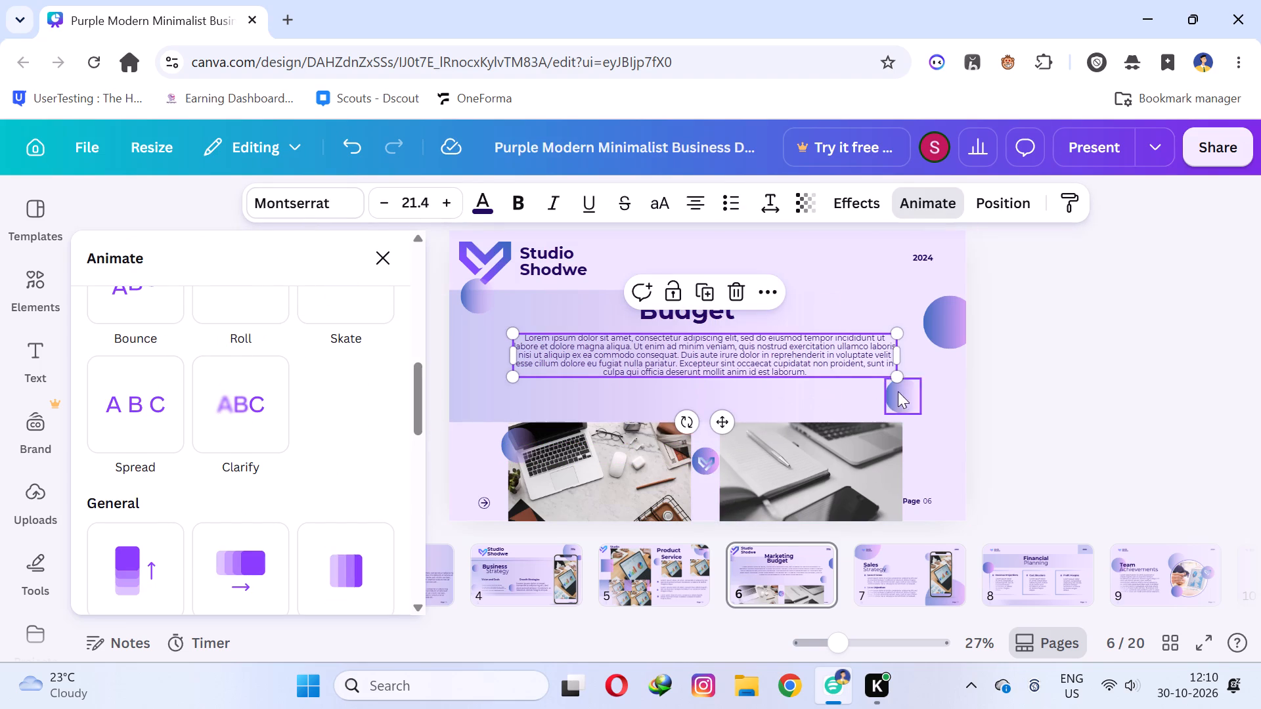
pyautogui.moveTo(898, 376); pyautogui.dragTo(921, 440)
pyautogui.moveTo(655, 327); pyautogui.dragTo(652, 333)
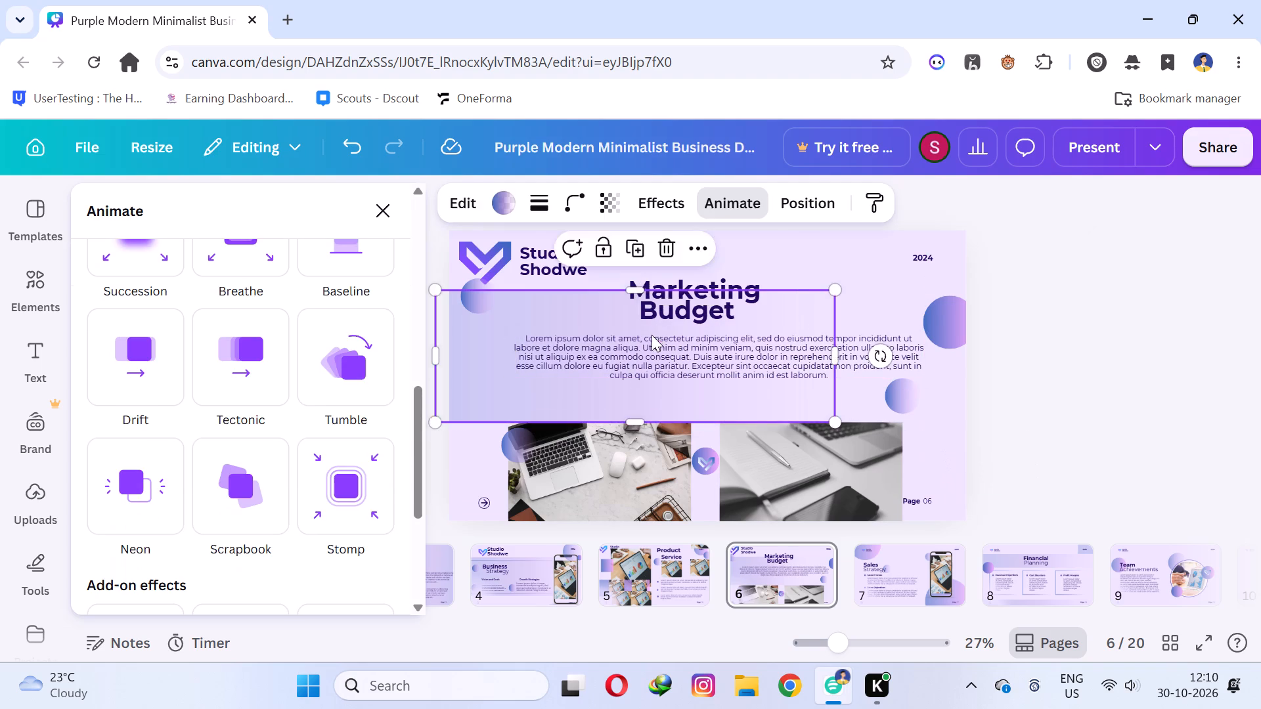
pyautogui.moveTo(659, 346); pyautogui.dragTo(684, 368)
# Move the body paragraph down to just above the photos and enlarge it to size 25.2.
pyautogui.moveTo(703, 363); pyautogui.dragTo(711, 349)
pyautogui.click(703, 349)
pyautogui.moveTo(703, 349); pyautogui.dragTo(693, 380)
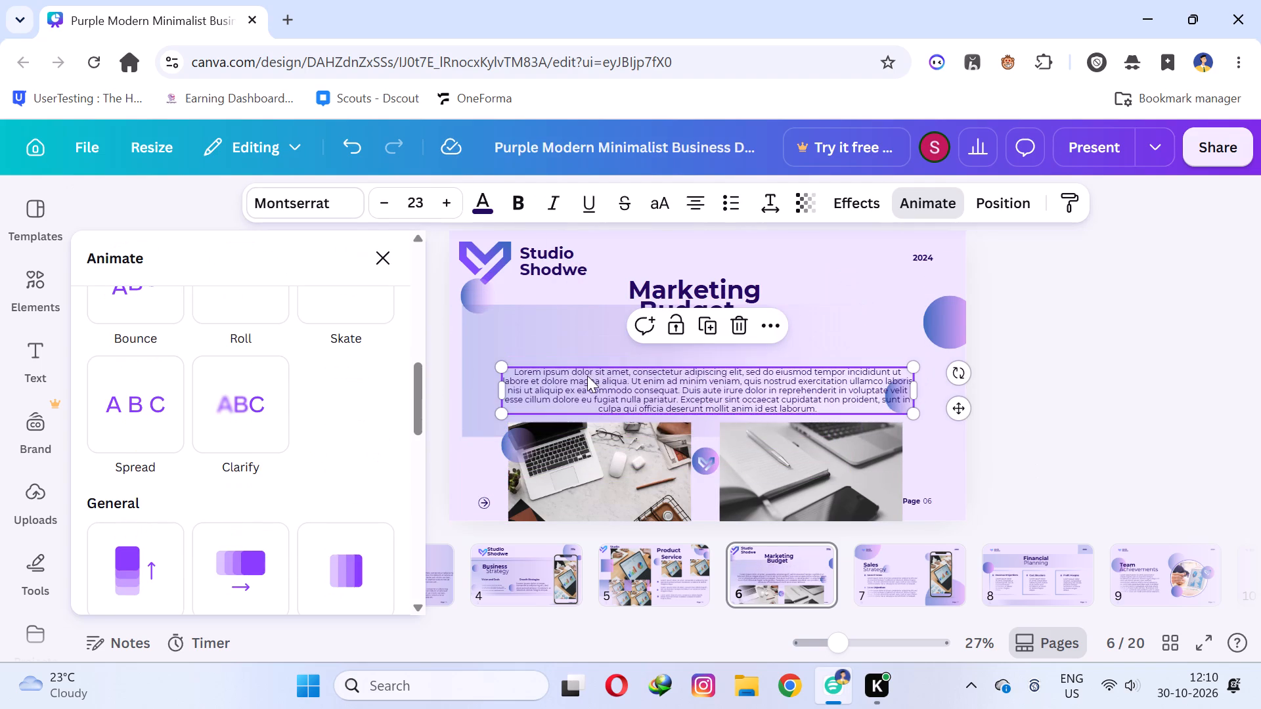
pyautogui.moveTo(495, 362); pyautogui.dragTo(460, 341)
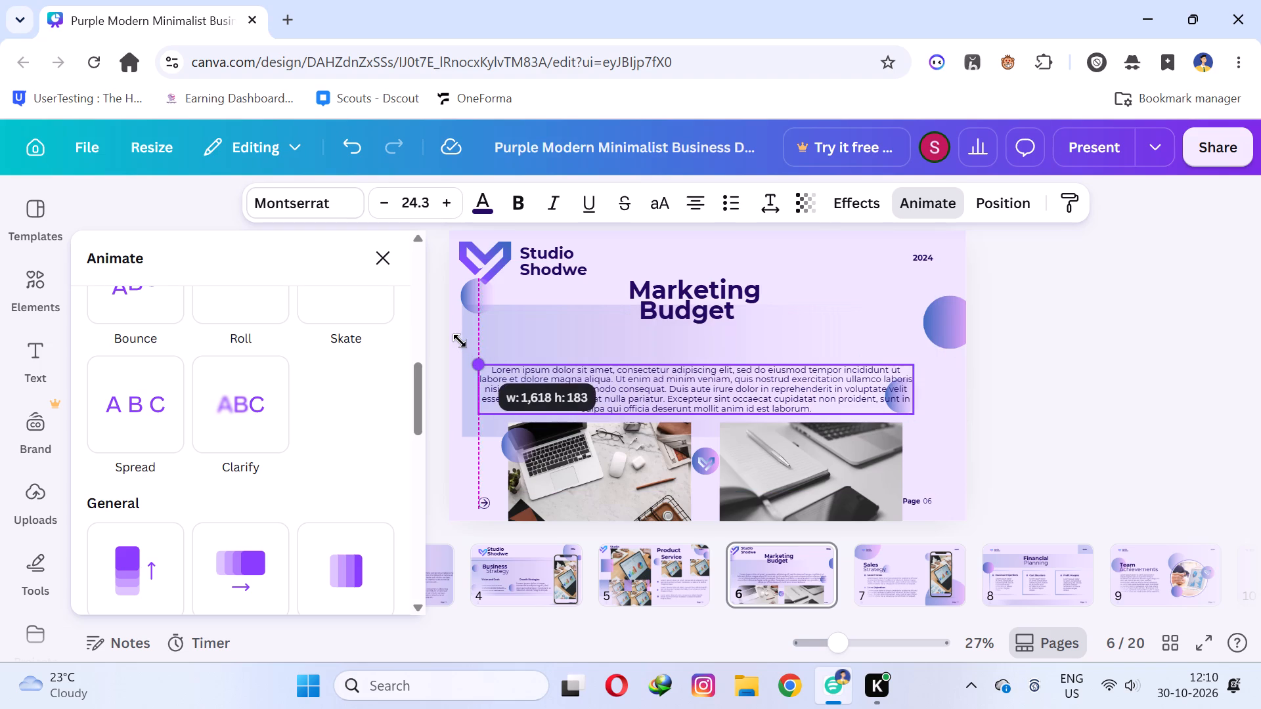
pyautogui.moveTo(460, 341); pyautogui.dragTo(457, 335)
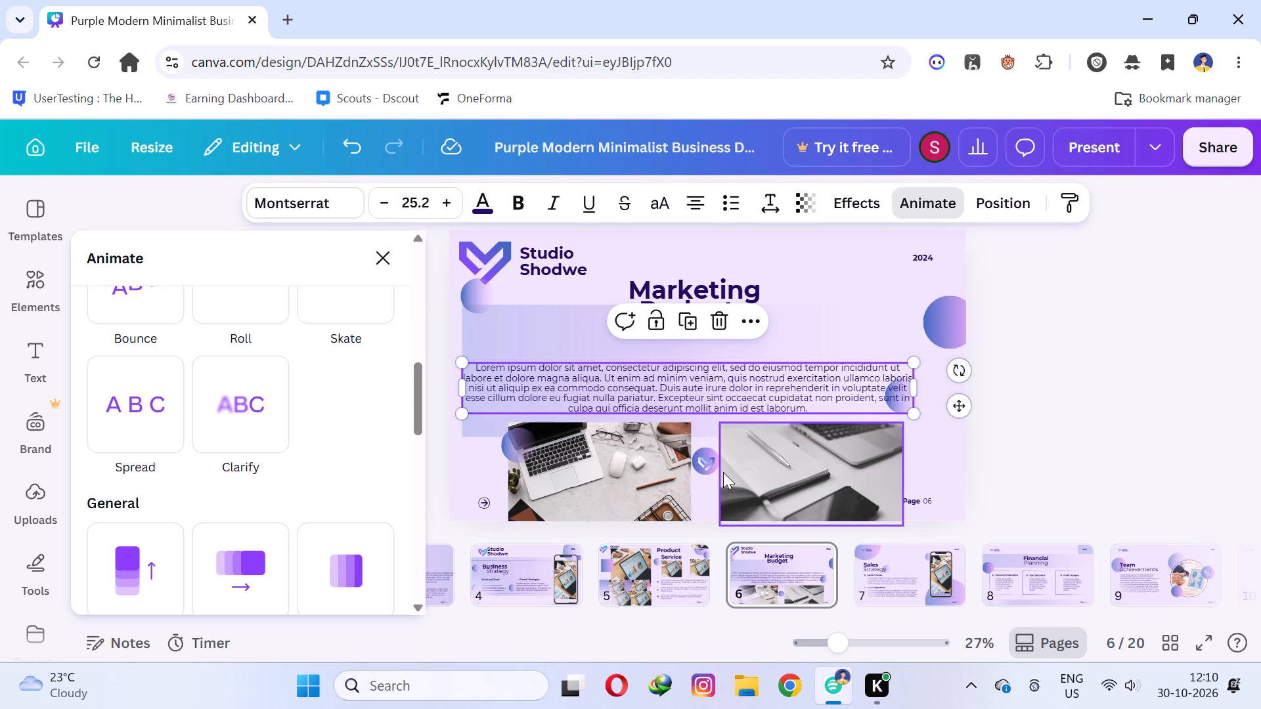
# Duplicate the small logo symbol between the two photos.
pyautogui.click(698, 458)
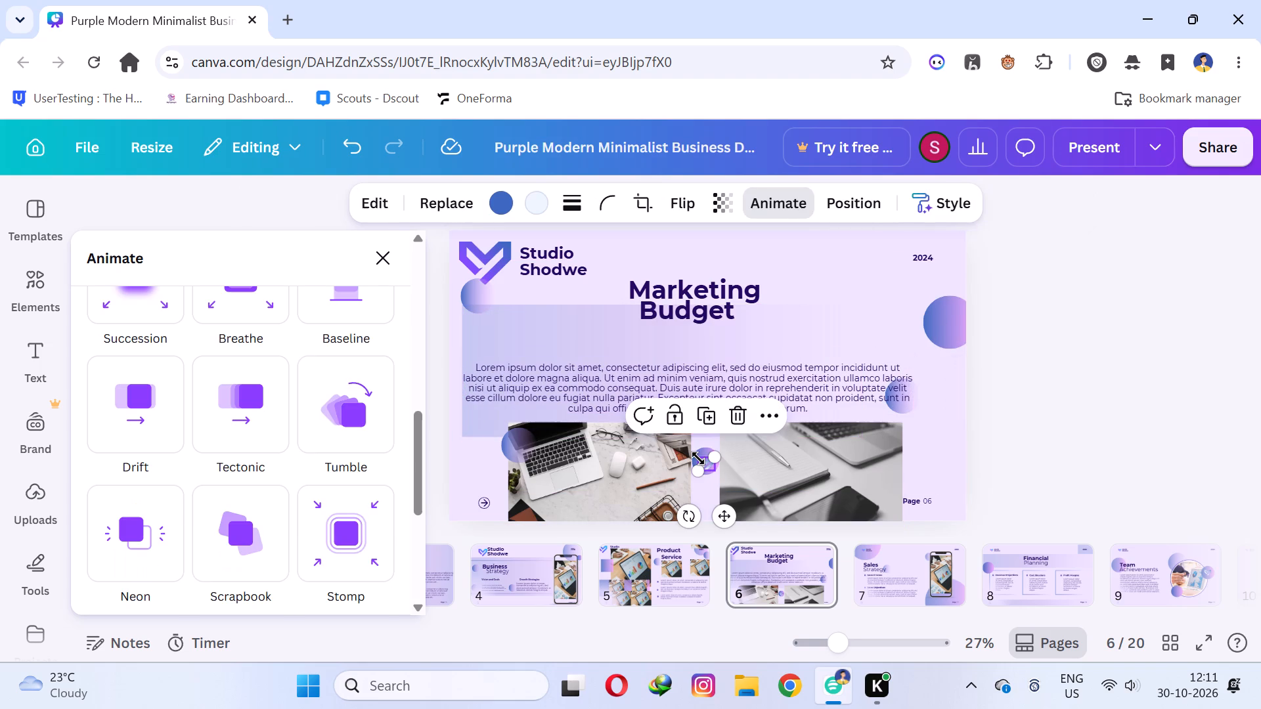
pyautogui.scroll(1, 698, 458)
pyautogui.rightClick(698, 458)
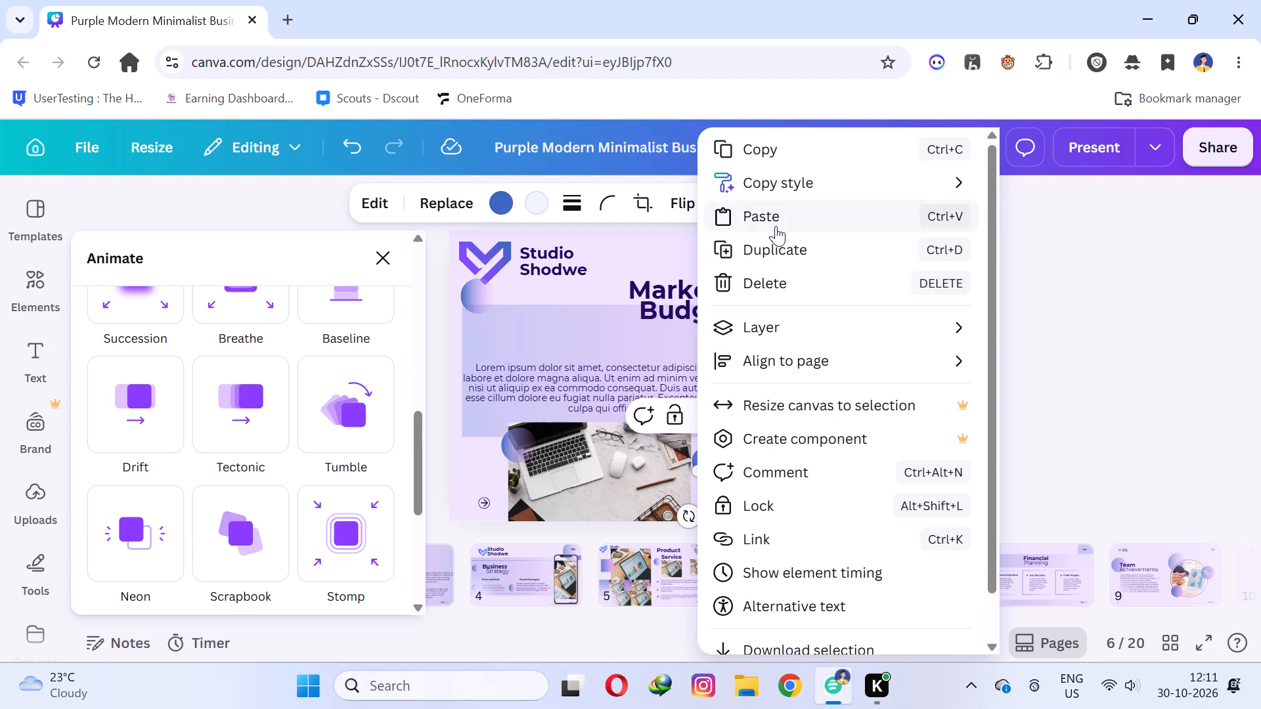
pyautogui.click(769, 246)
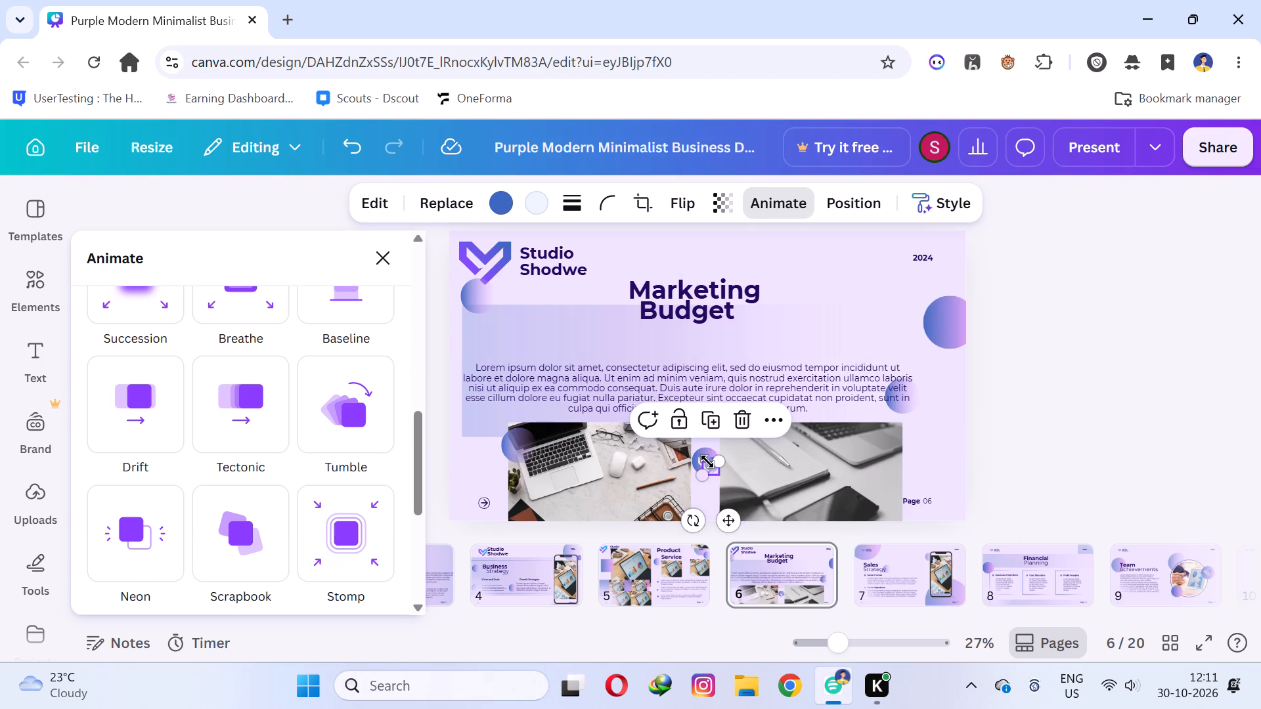
# Delete the small gradient circle and both small logo symbols between the two photos.
pyautogui.click(701, 452)
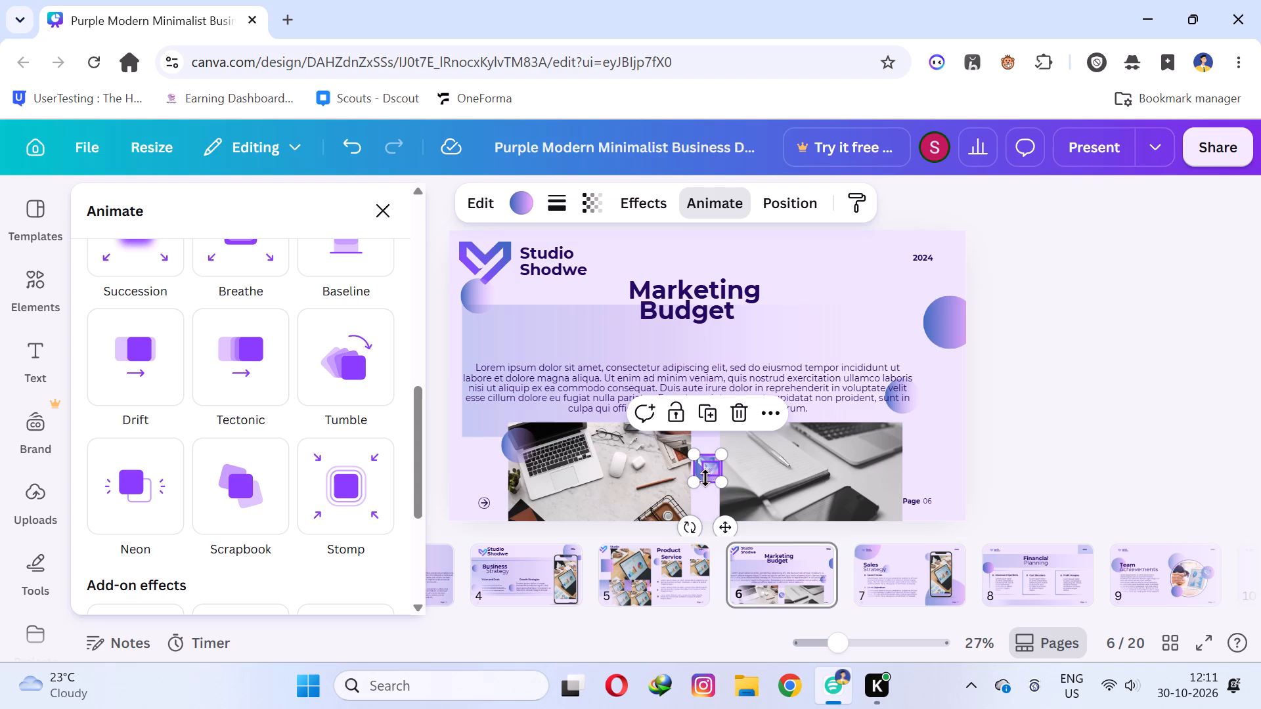
pyautogui.click(737, 406)
pyautogui.click(661, 465)
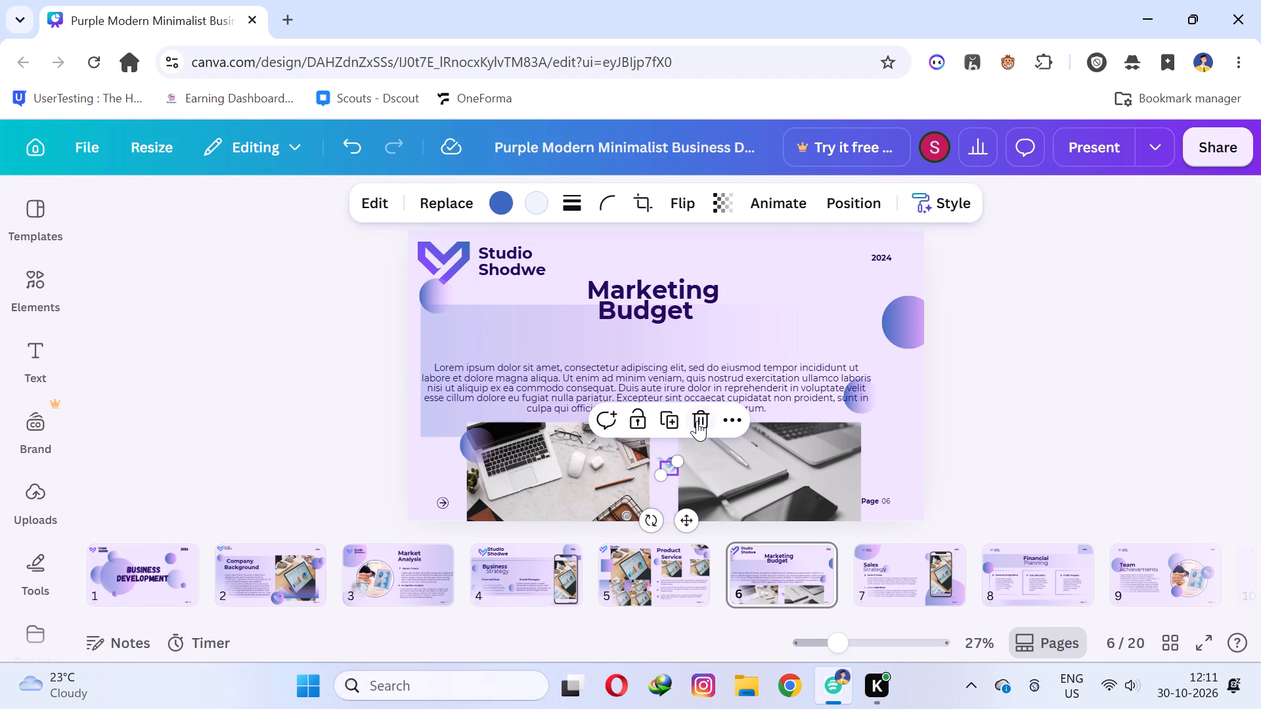
pyautogui.click(697, 421)
pyautogui.click(667, 464)
pyautogui.click(694, 418)
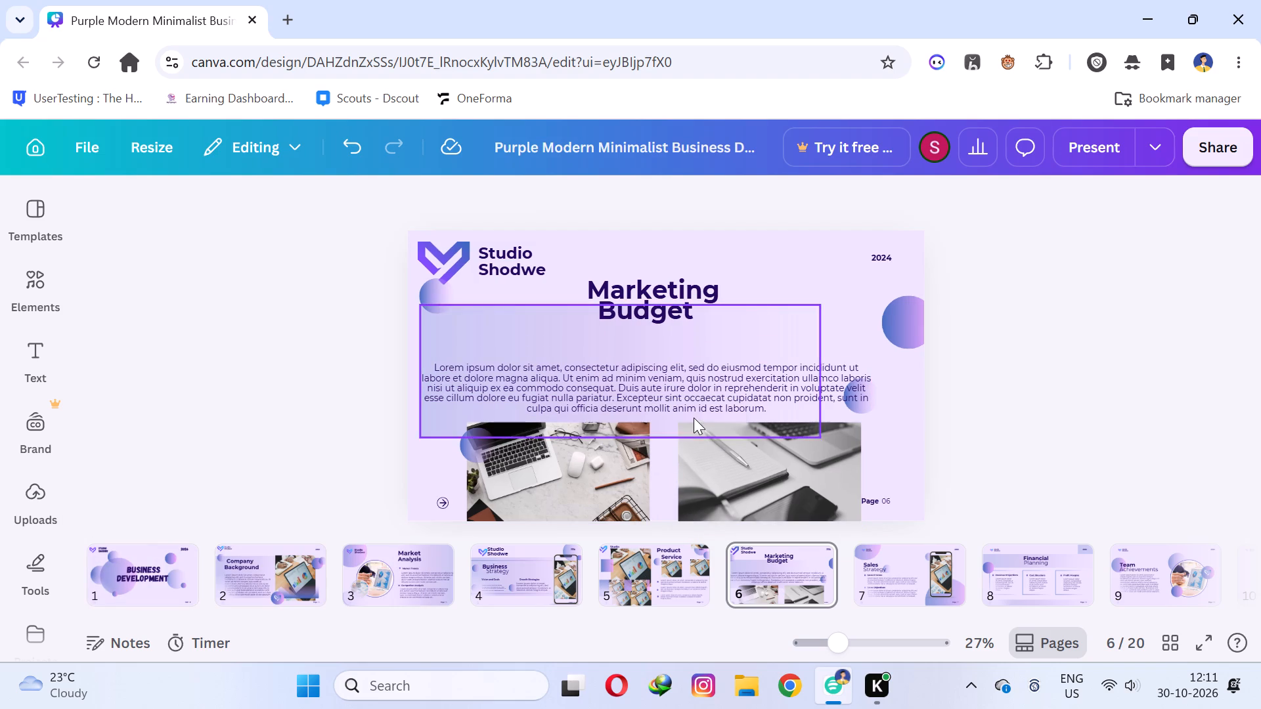
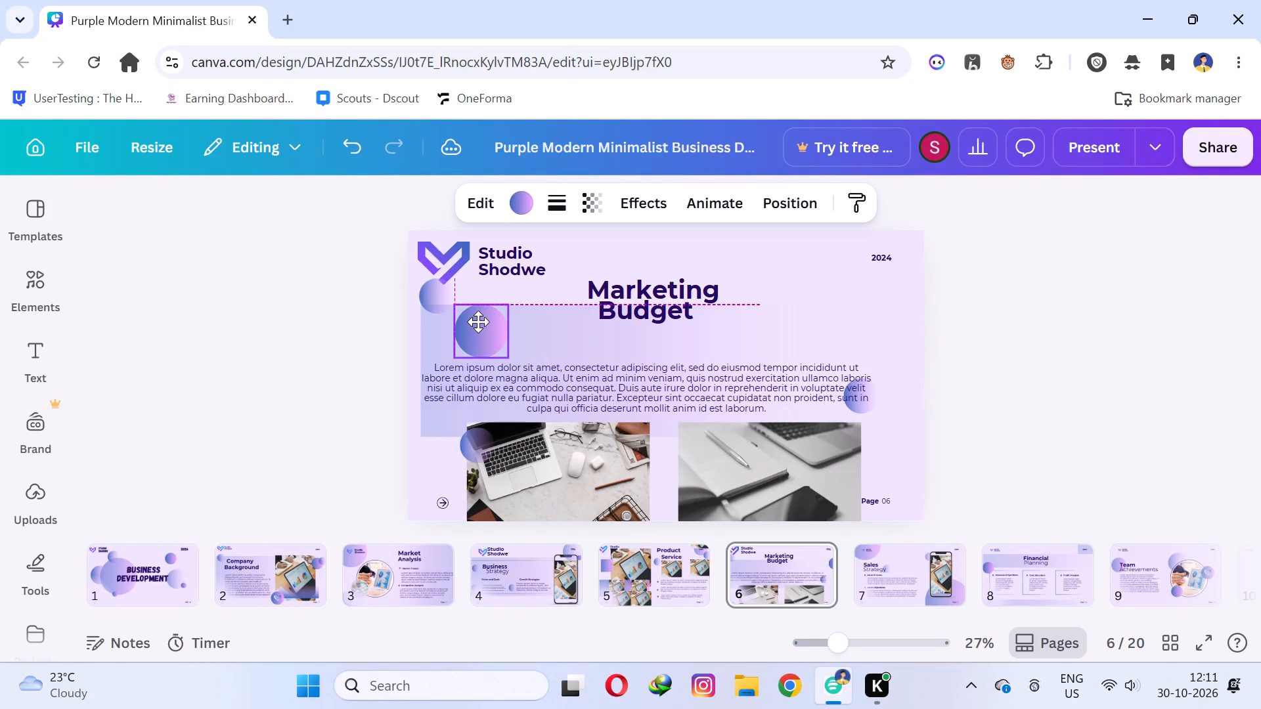
# Duplicate the large gradient circle above the paragraph and place the copy level with it near the page's right side.
pyautogui.rightClick(483, 330)
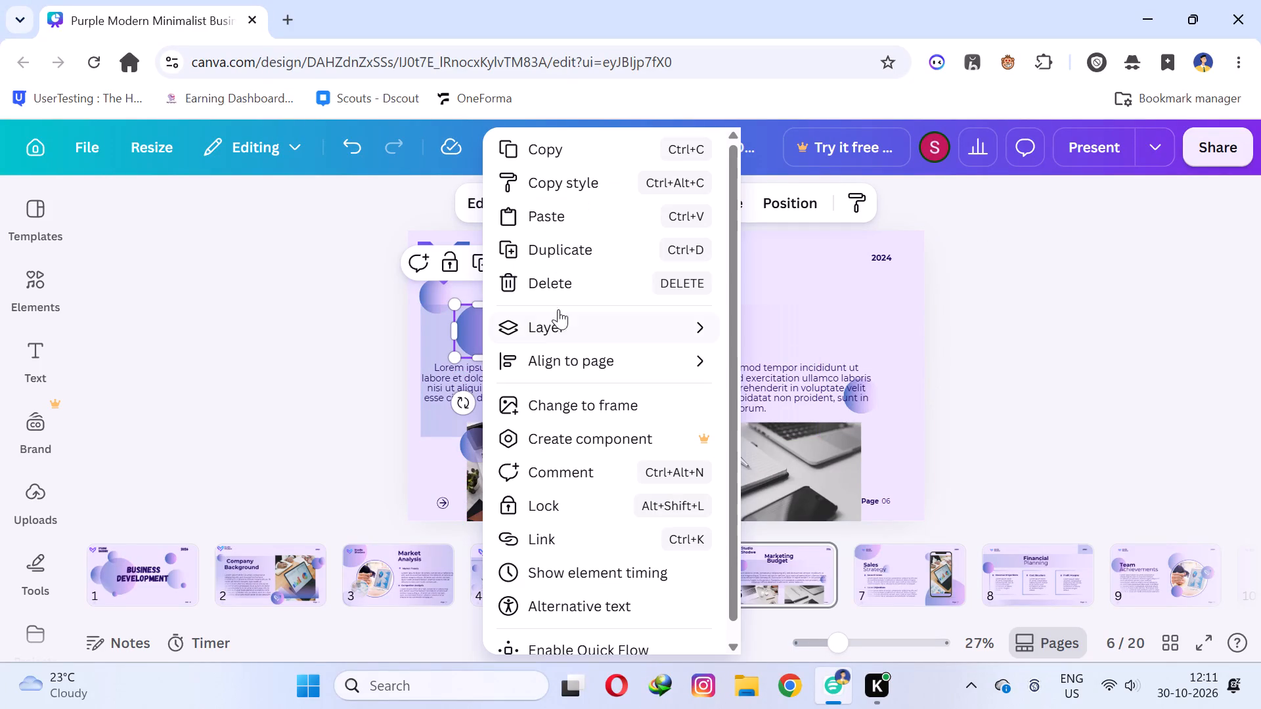
pyautogui.click(566, 254)
pyautogui.moveTo(485, 339); pyautogui.dragTo(771, 345)
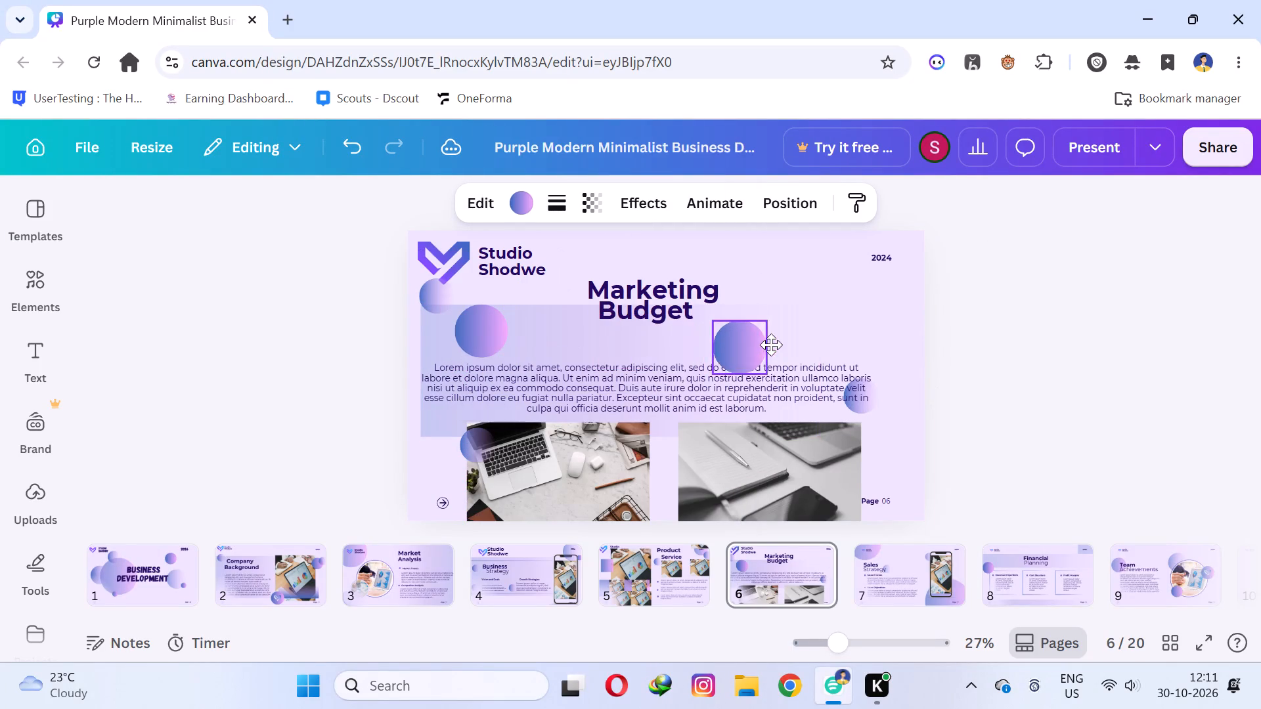
pyautogui.moveTo(771, 345); pyautogui.dragTo(849, 336)
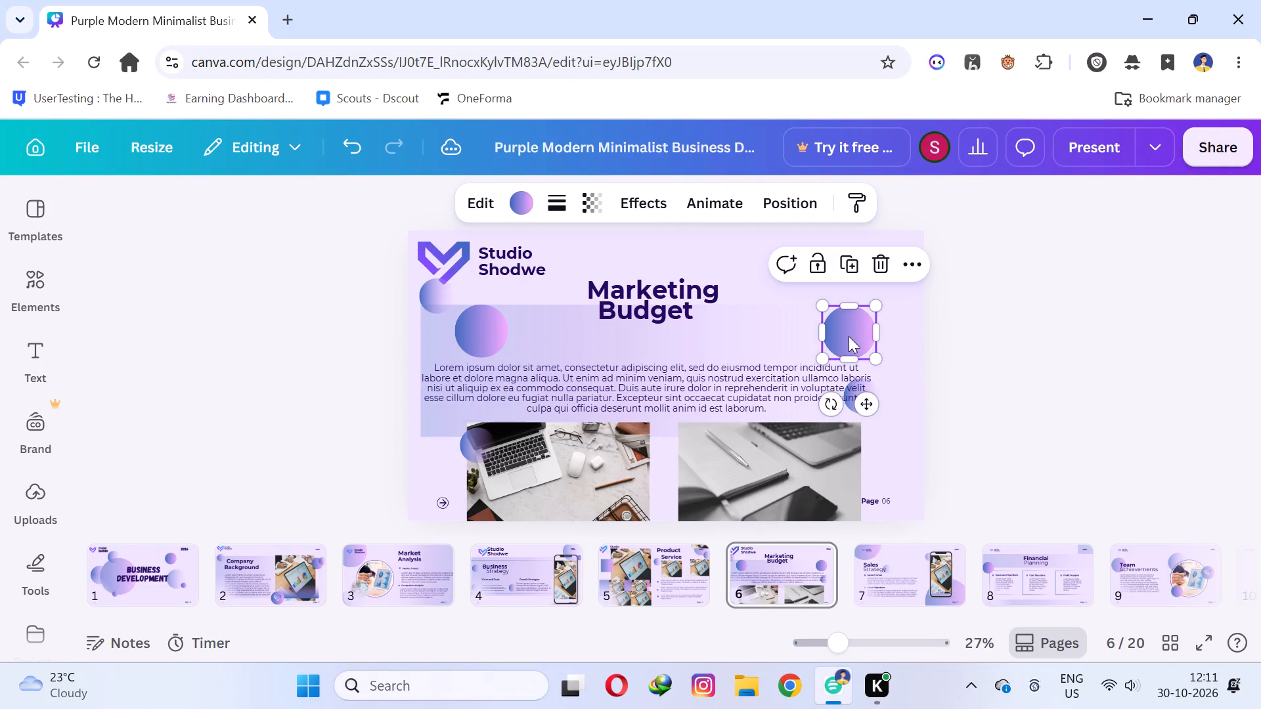
pyautogui.click(903, 393)
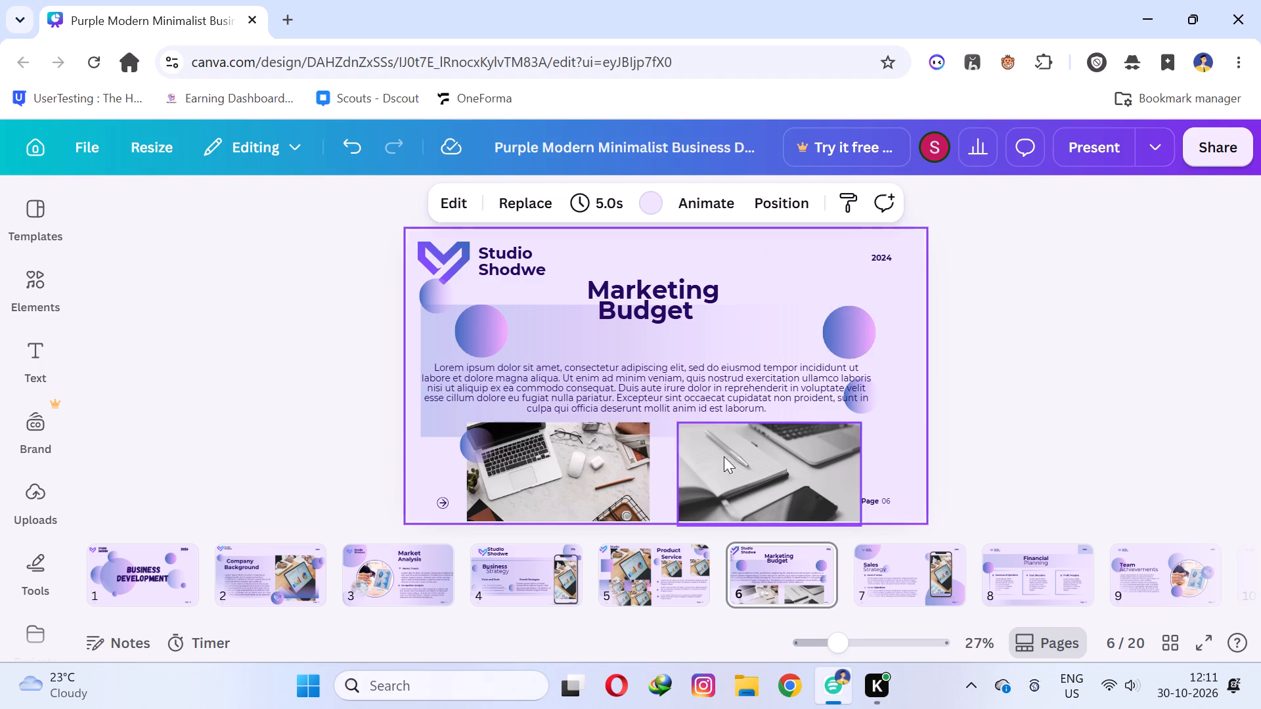
# Move the laptop desk photo over to the left edge of the page.
pyautogui.moveTo(521, 461); pyautogui.dragTo(507, 460)
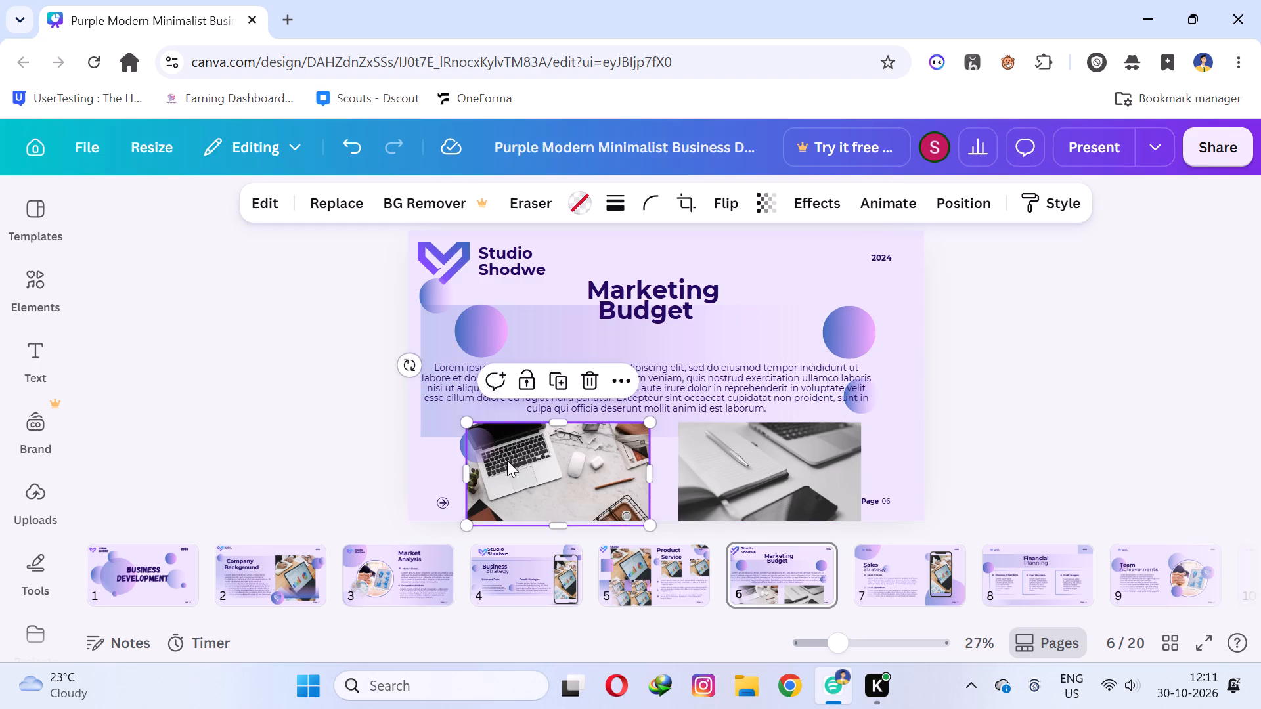
pyautogui.moveTo(507, 460); pyautogui.dragTo(470, 456)
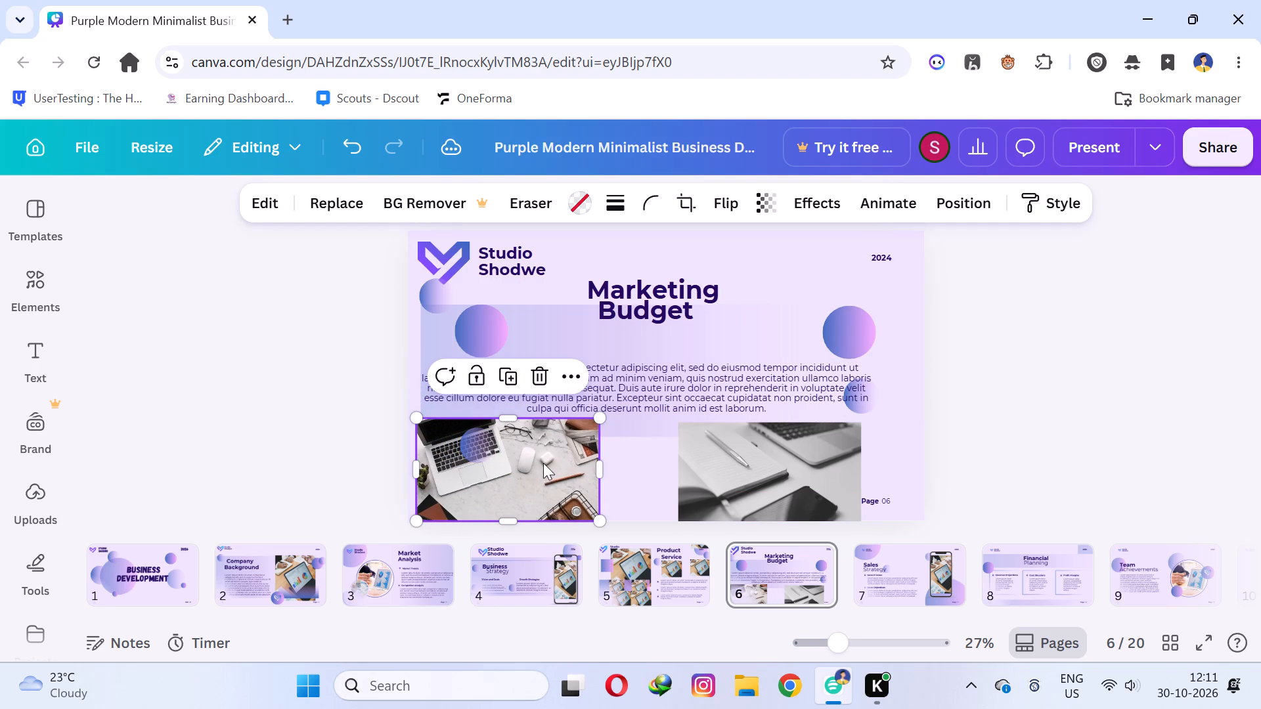
# Duplicate the laptop desk photo and crop the copy's width to fill the gap before the notebook photo.
pyautogui.rightClick(550, 460)
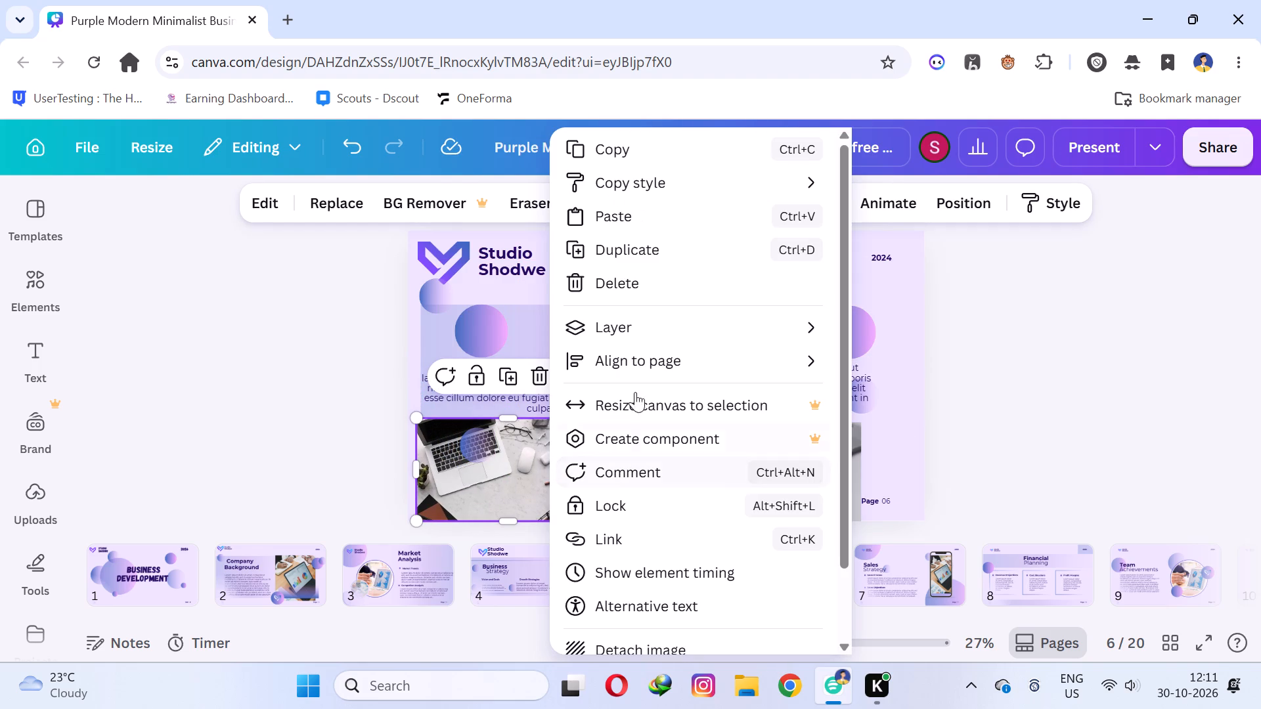
pyautogui.click(625, 260)
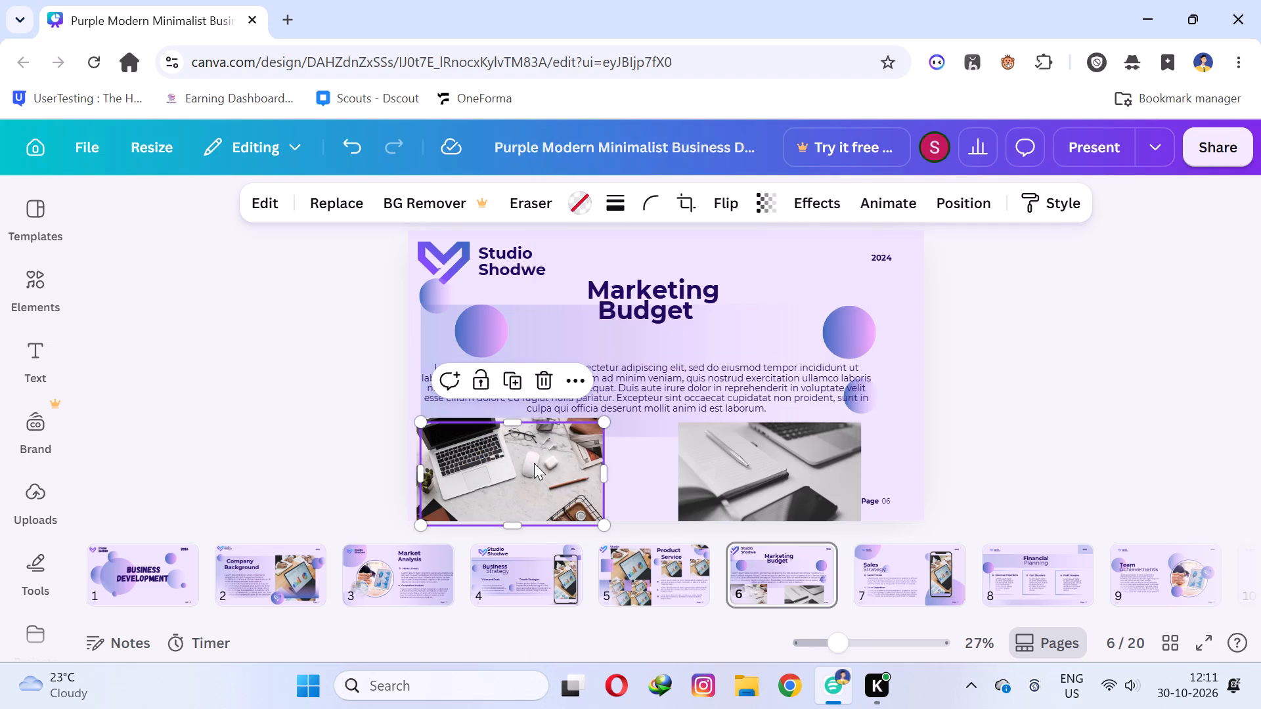
pyautogui.moveTo(534, 463); pyautogui.dragTo(725, 460)
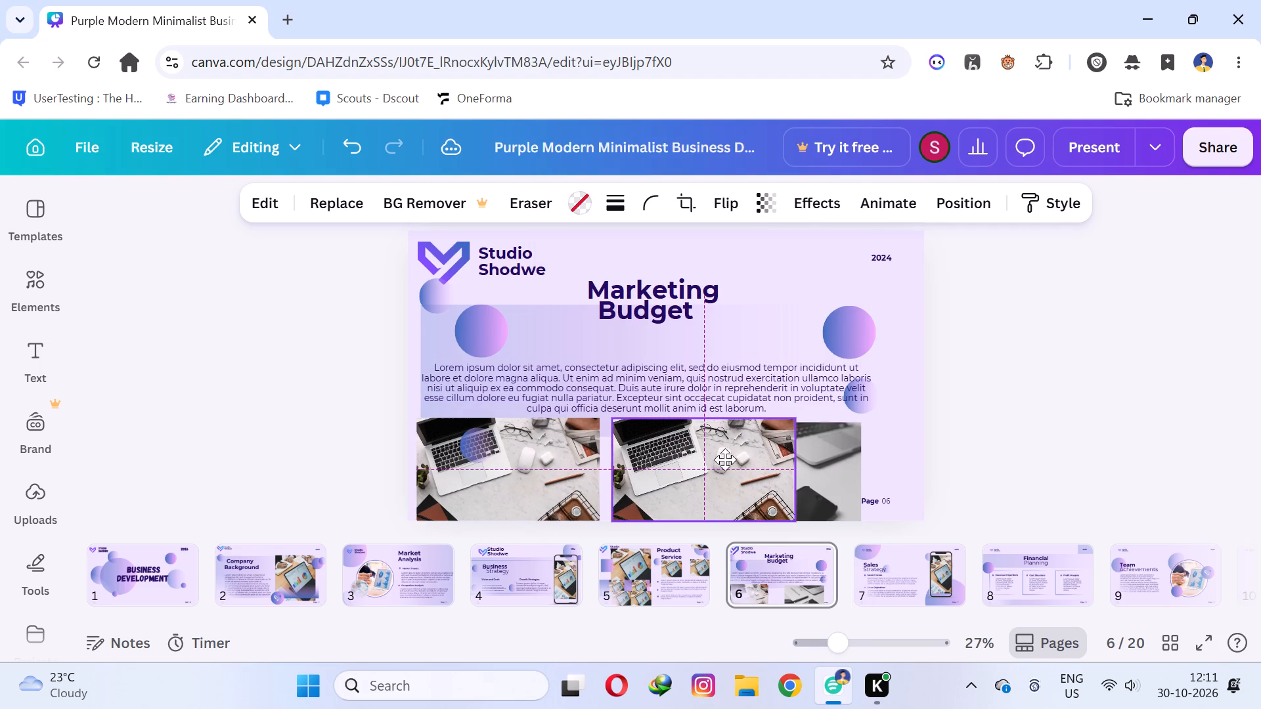
pyautogui.moveTo(725, 460); pyautogui.dragTo(707, 454)
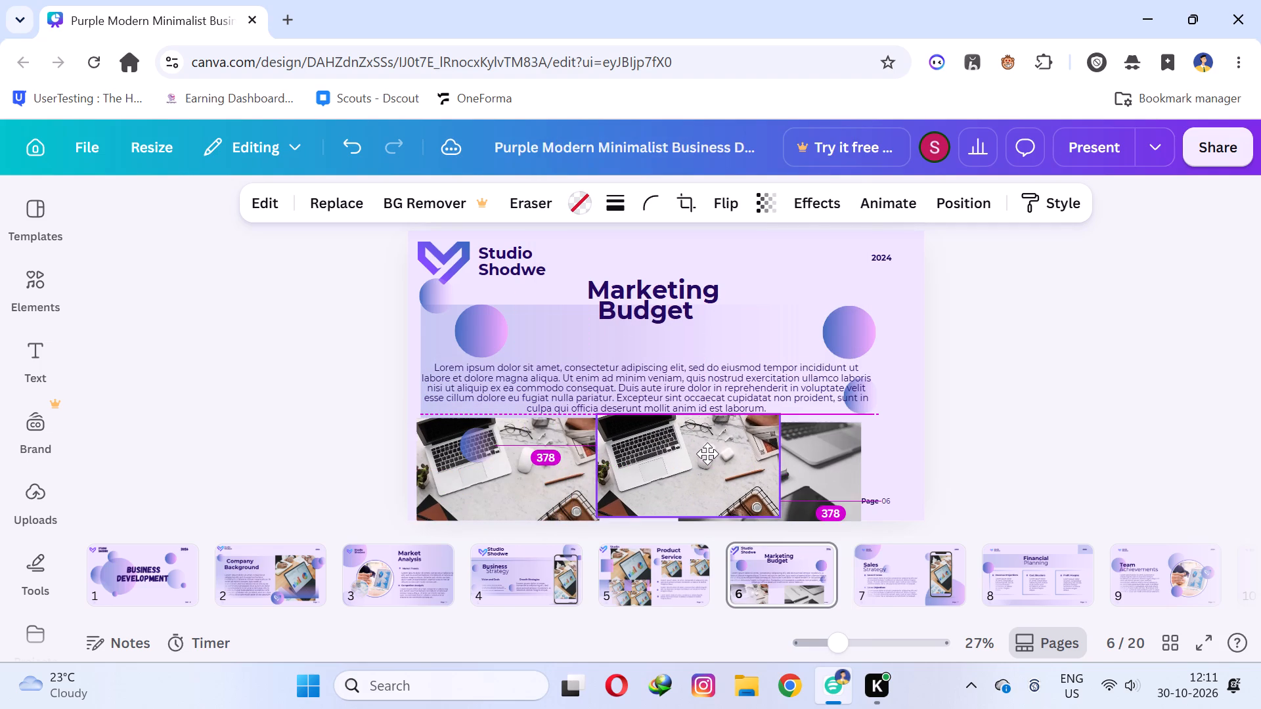
pyautogui.moveTo(707, 454); pyautogui.dragTo(707, 456)
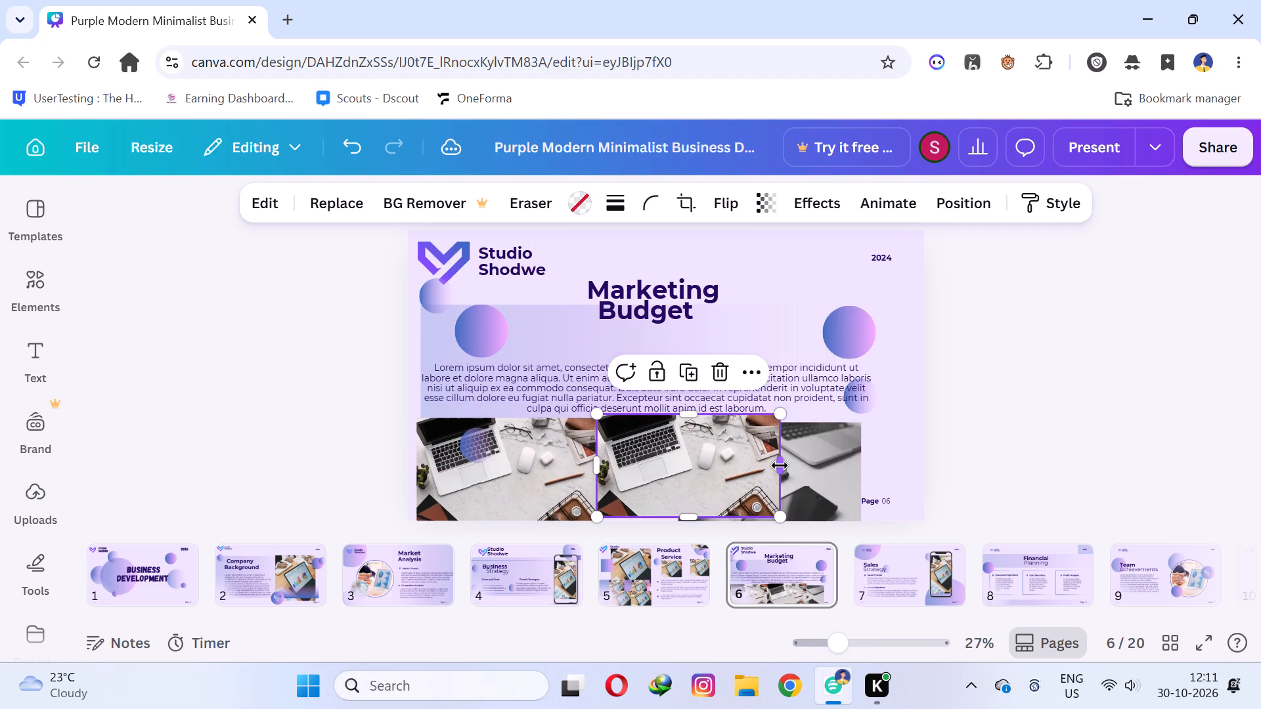
pyautogui.moveTo(780, 465); pyautogui.dragTo(694, 465)
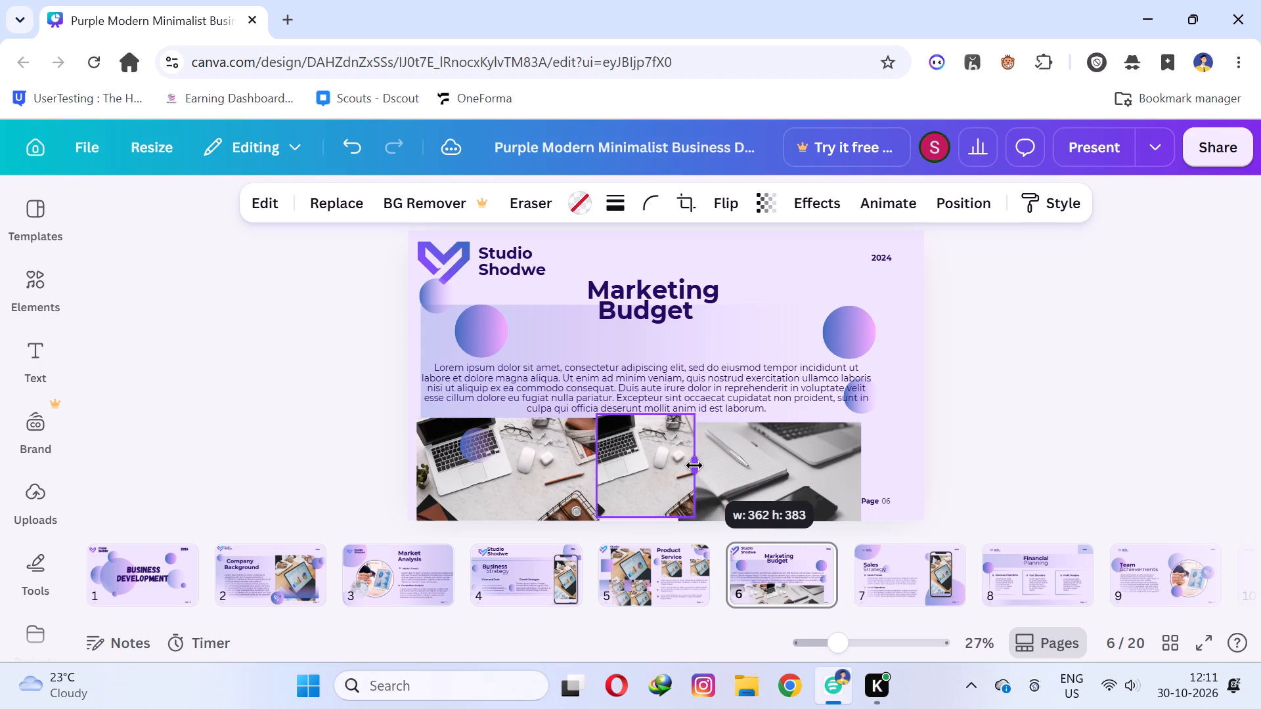
pyautogui.moveTo(694, 465); pyautogui.dragTo(673, 465)
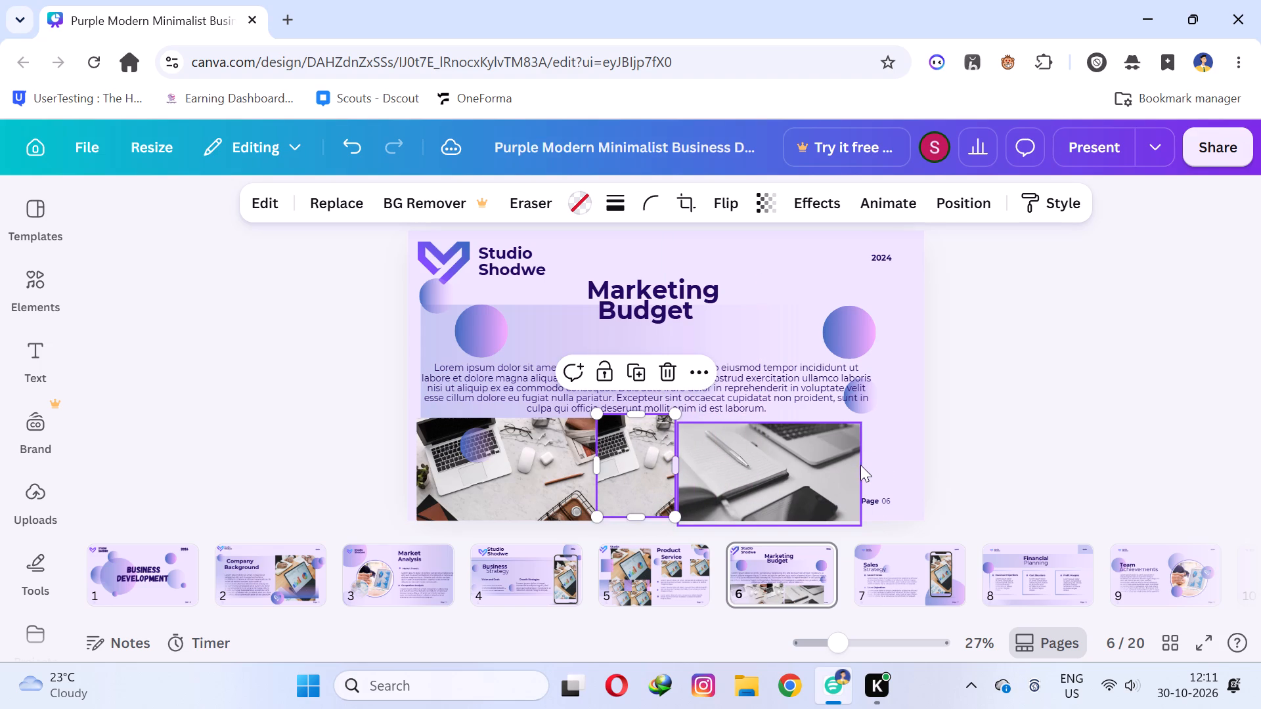
# Narrow the black-and-white notebook photo and place a duplicate beside it, reaching the page's right edge.
pyautogui.click(844, 469)
pyautogui.moveTo(863, 471); pyautogui.dragTo(812, 473)
pyautogui.click(812, 473)
pyautogui.rightClick(749, 463)
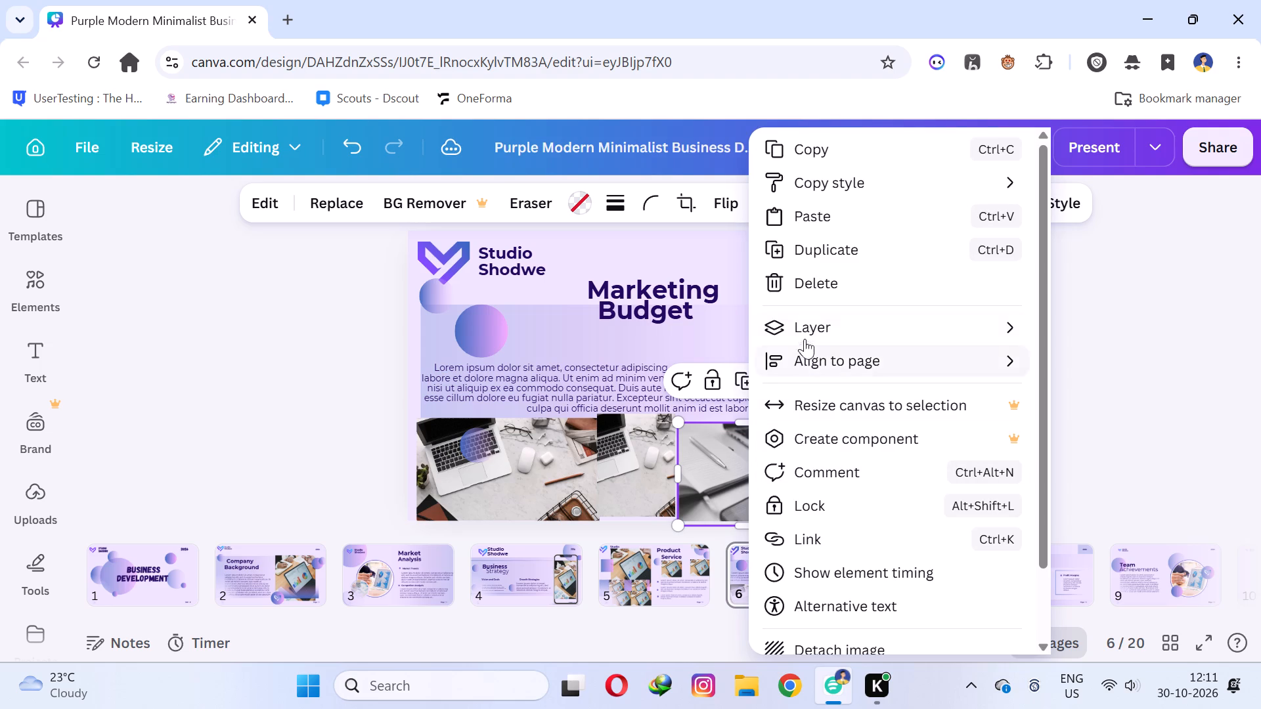
pyautogui.click(812, 255)
pyautogui.moveTo(757, 450); pyautogui.dragTo(774, 453)
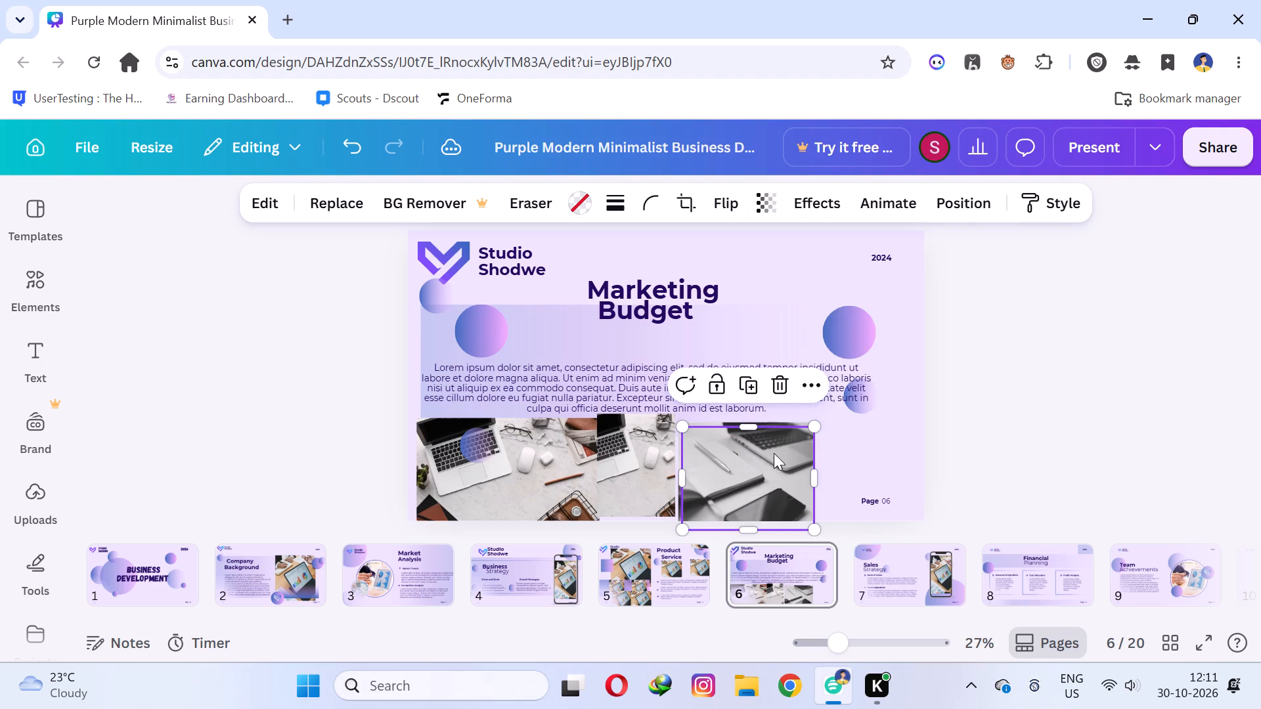
pyautogui.moveTo(774, 453); pyautogui.dragTo(887, 446)
pyautogui.click(1071, 452)
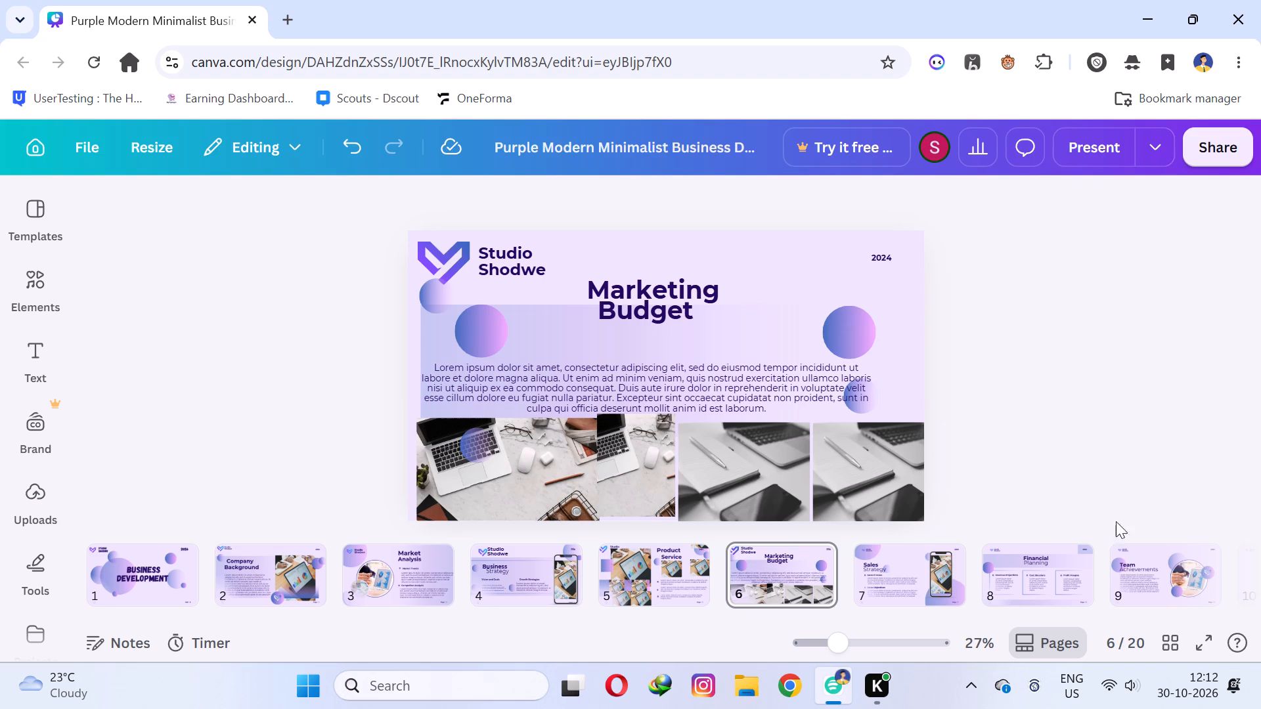
# Go to page 7, Sales Strategy.
pyautogui.click(925, 562)
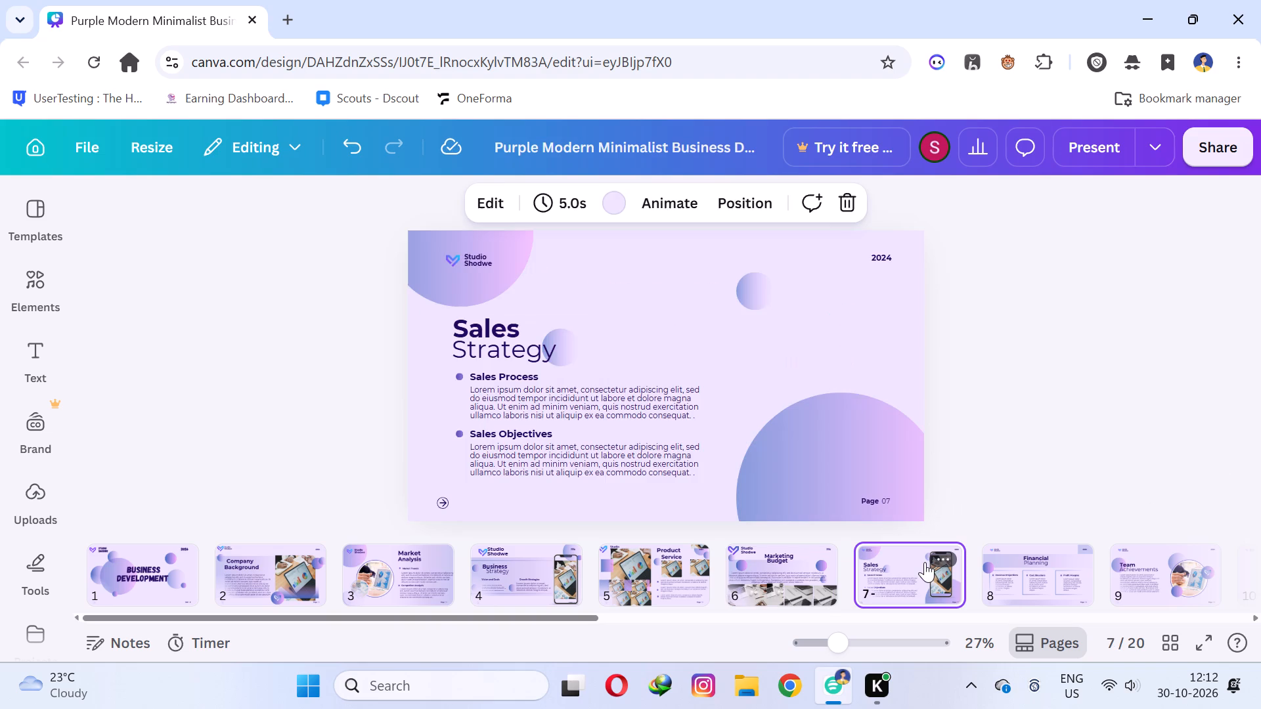
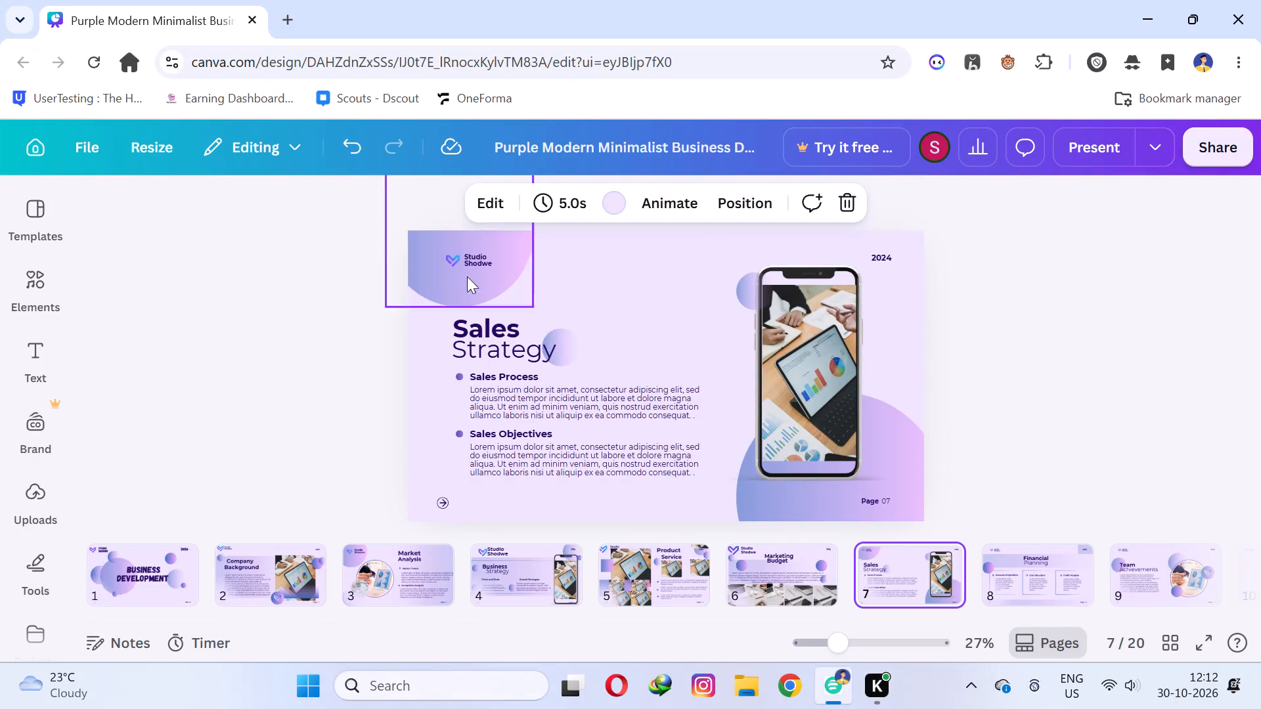
# Move the heart logo and "Studio Shodwe" text toward the page's top-left corner and enlarge both to fill the corner circle.
pyautogui.moveTo(451, 261); pyautogui.dragTo(428, 253)
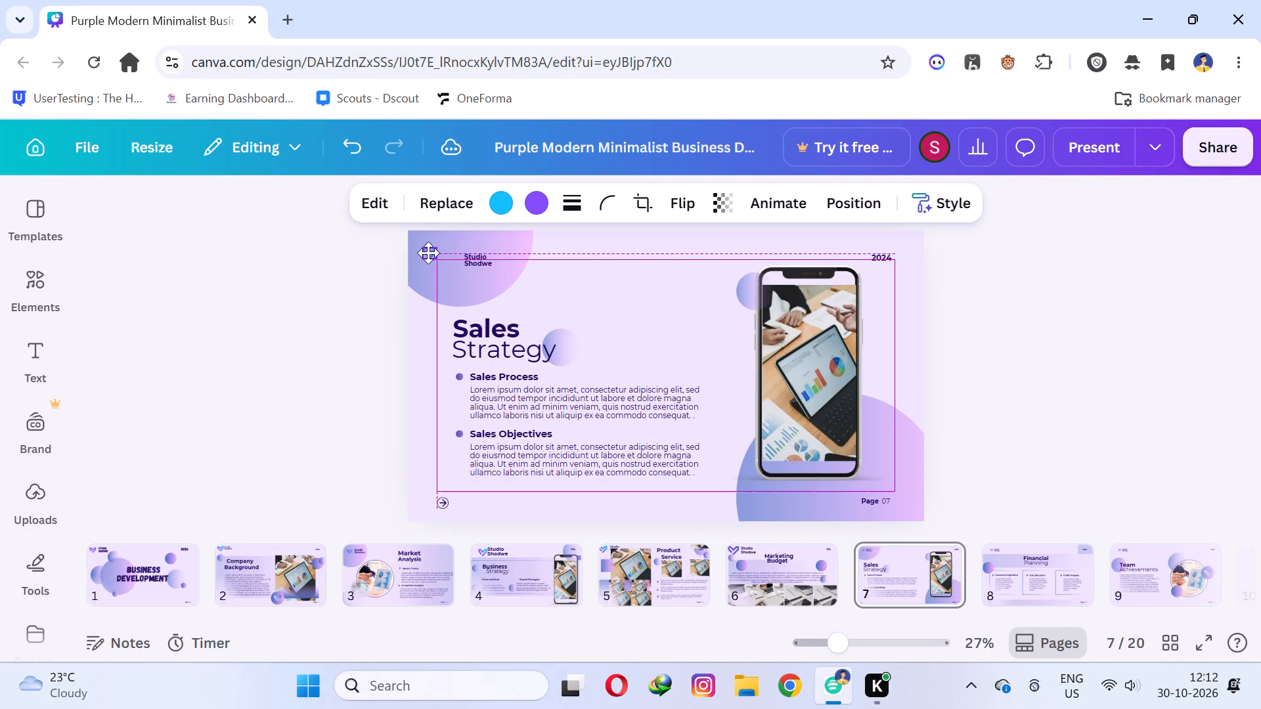
pyautogui.moveTo(428, 253); pyautogui.dragTo(420, 245)
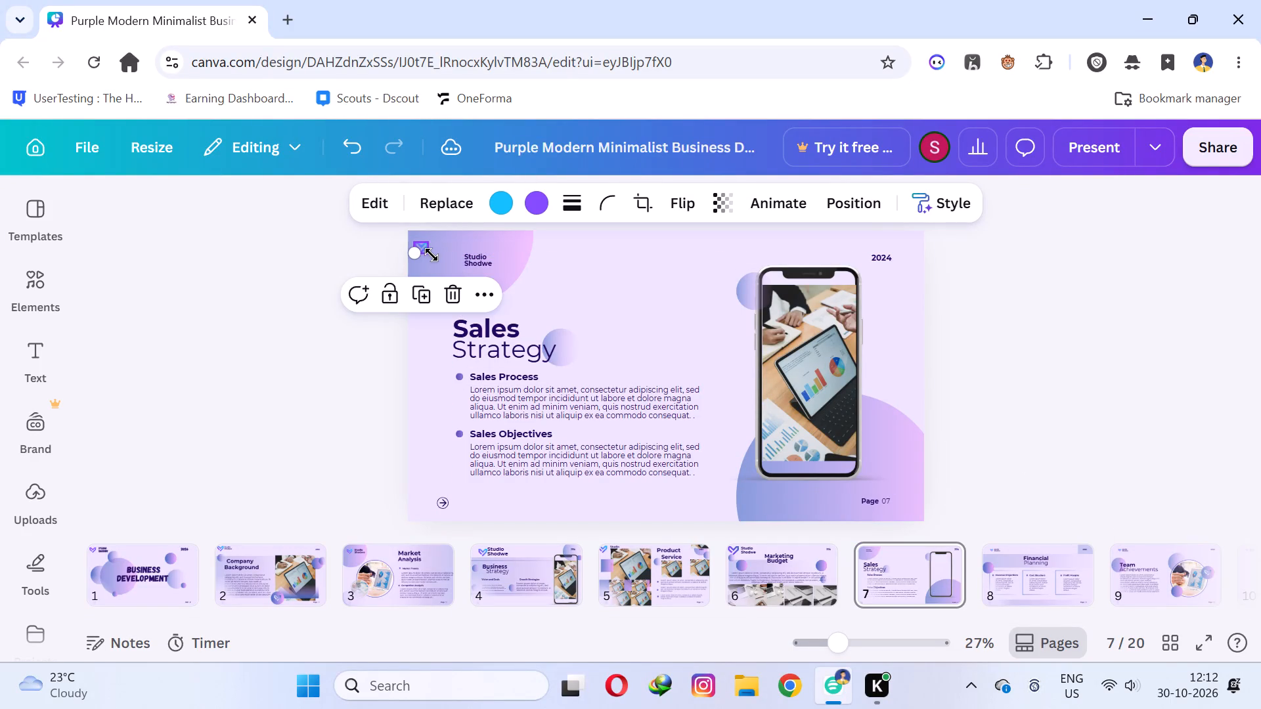
pyautogui.moveTo(431, 255); pyautogui.dragTo(453, 294)
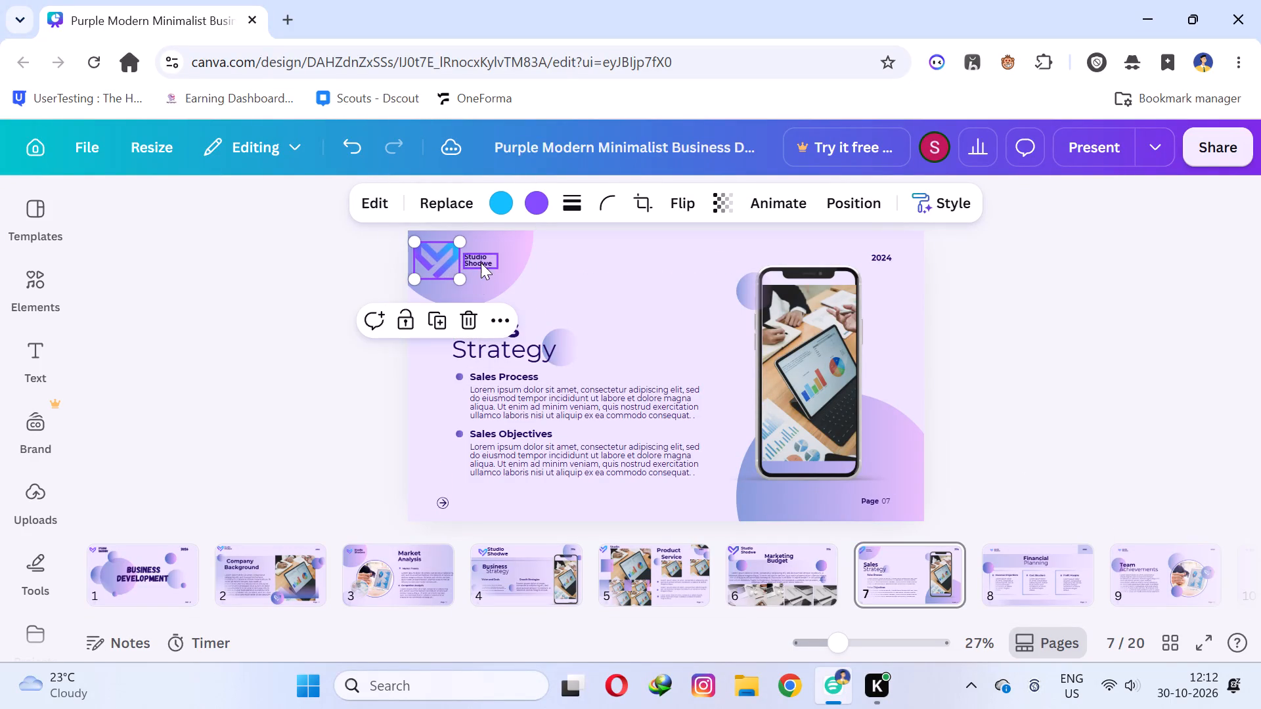
pyautogui.moveTo(480, 260); pyautogui.dragTo(480, 251)
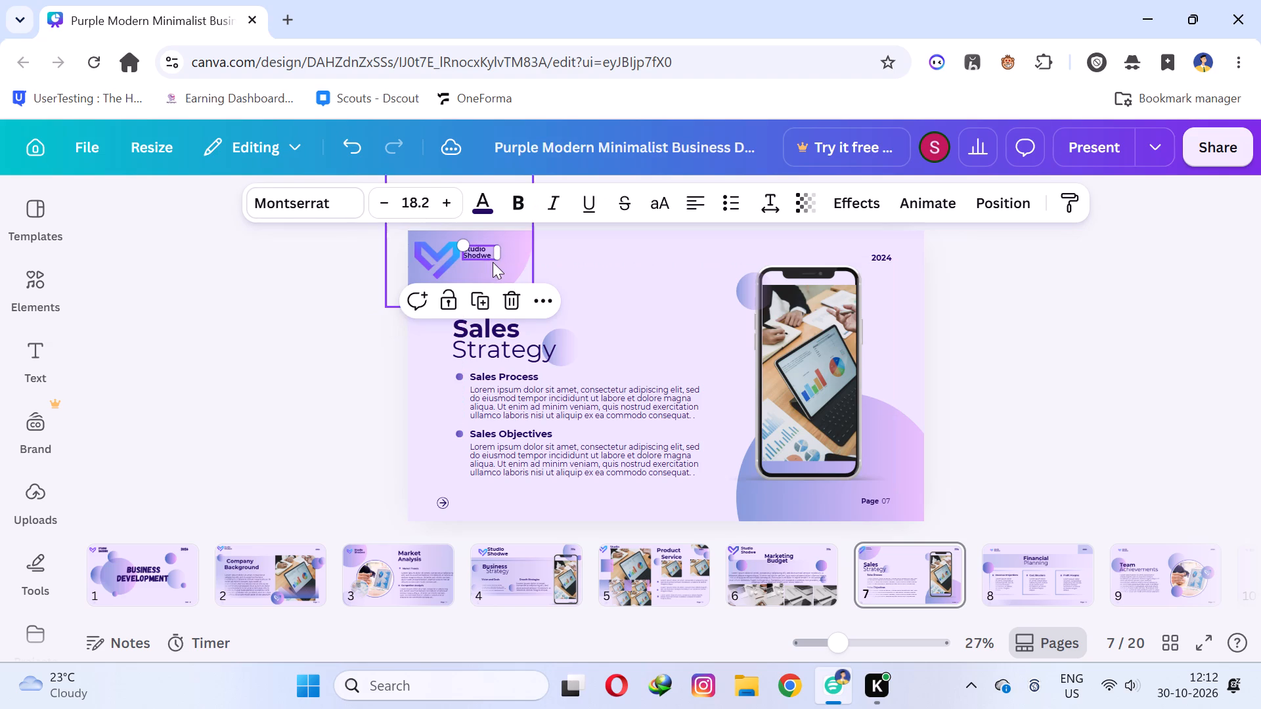
pyautogui.click(497, 259)
pyautogui.moveTo(497, 262); pyautogui.dragTo(510, 301)
pyautogui.click(638, 276)
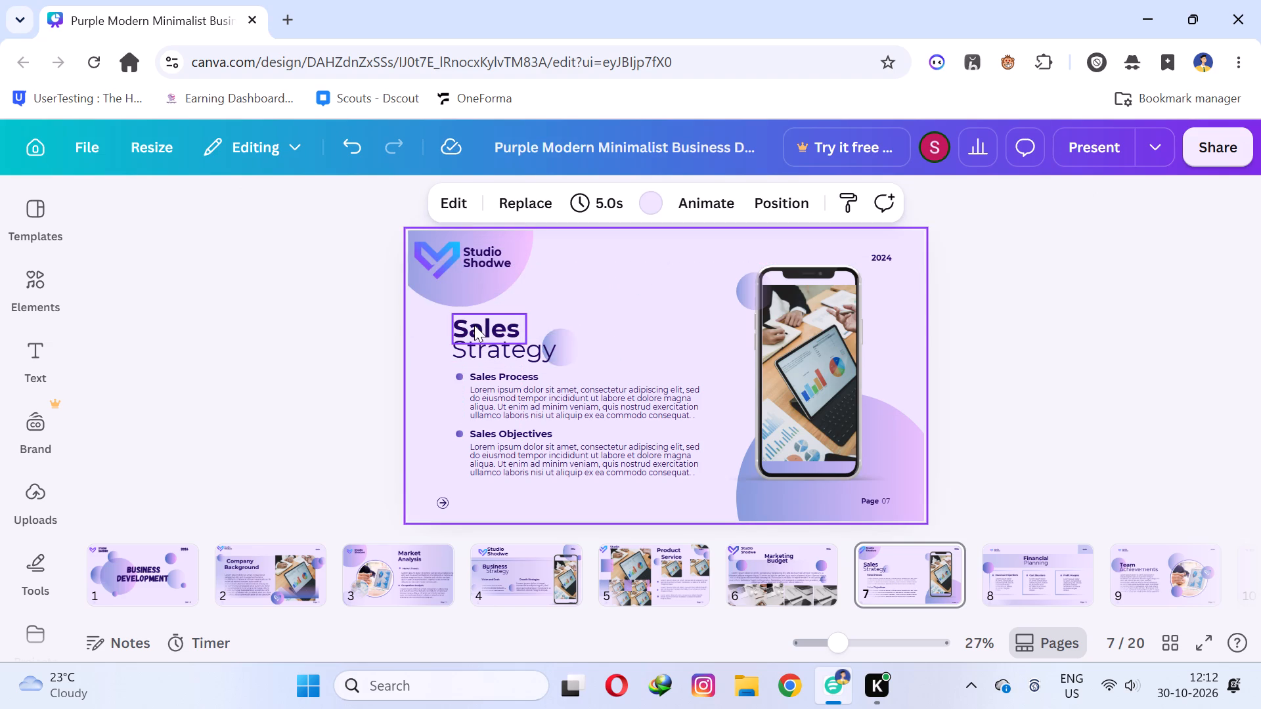
# Make the "Strategy" heading line bold to match "Sales".
pyautogui.click(474, 325)
pyautogui.click(484, 347)
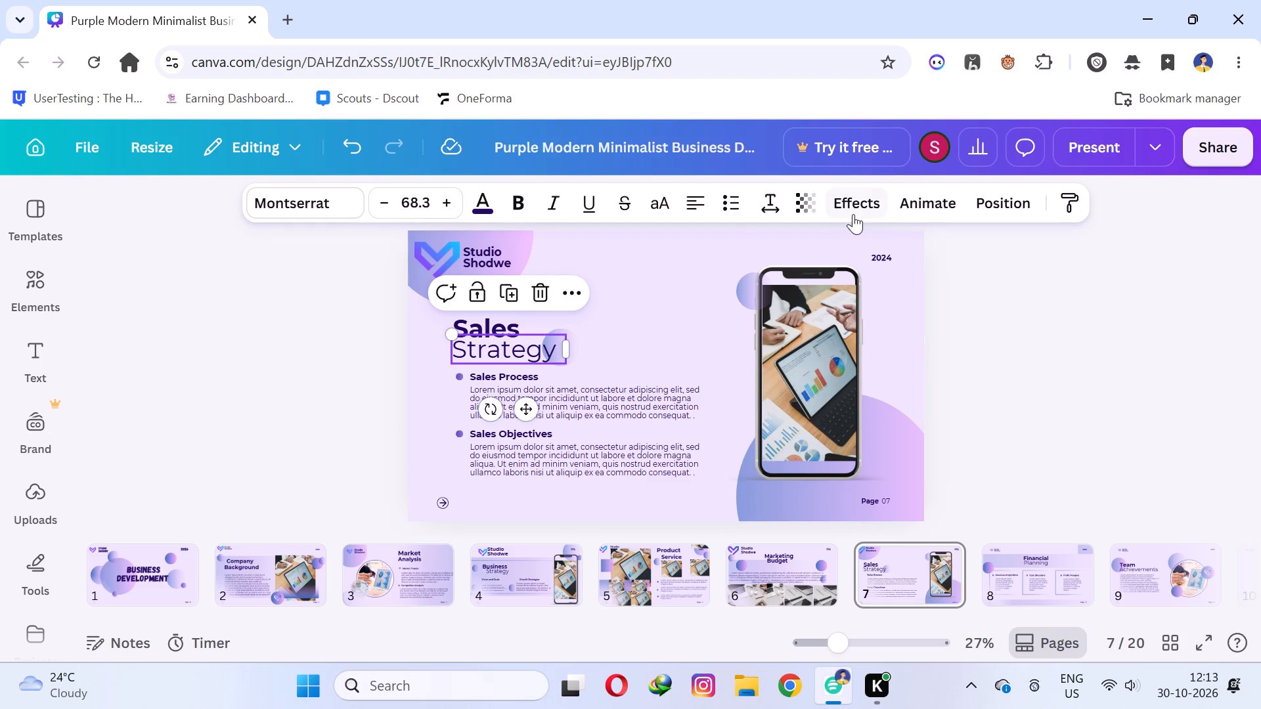
pyautogui.click(510, 210)
pyautogui.click(634, 250)
# Move "Sales" and "Strategy" to the top of the page between the logo and the phone, stacked and centred on each other.
pyautogui.moveTo(492, 329); pyautogui.dragTo(602, 281)
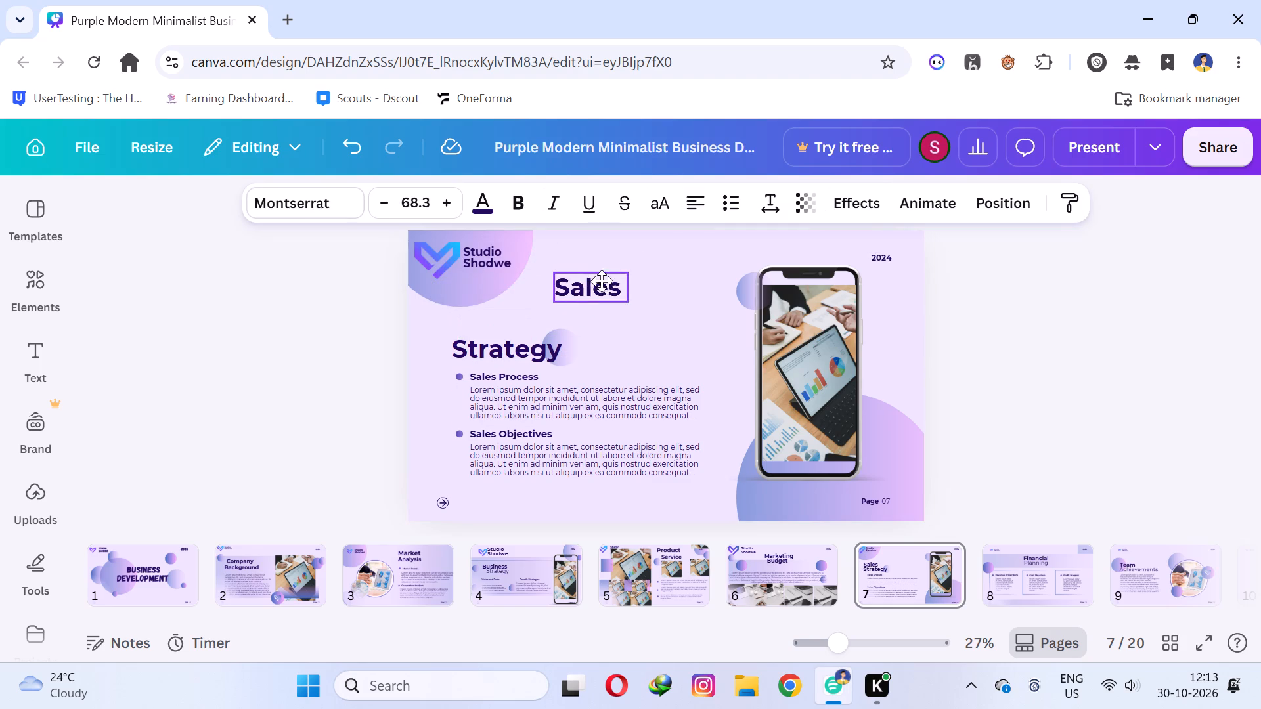
pyautogui.moveTo(602, 281); pyautogui.dragTo(614, 267)
pyautogui.moveTo(522, 342); pyautogui.dragTo(619, 302)
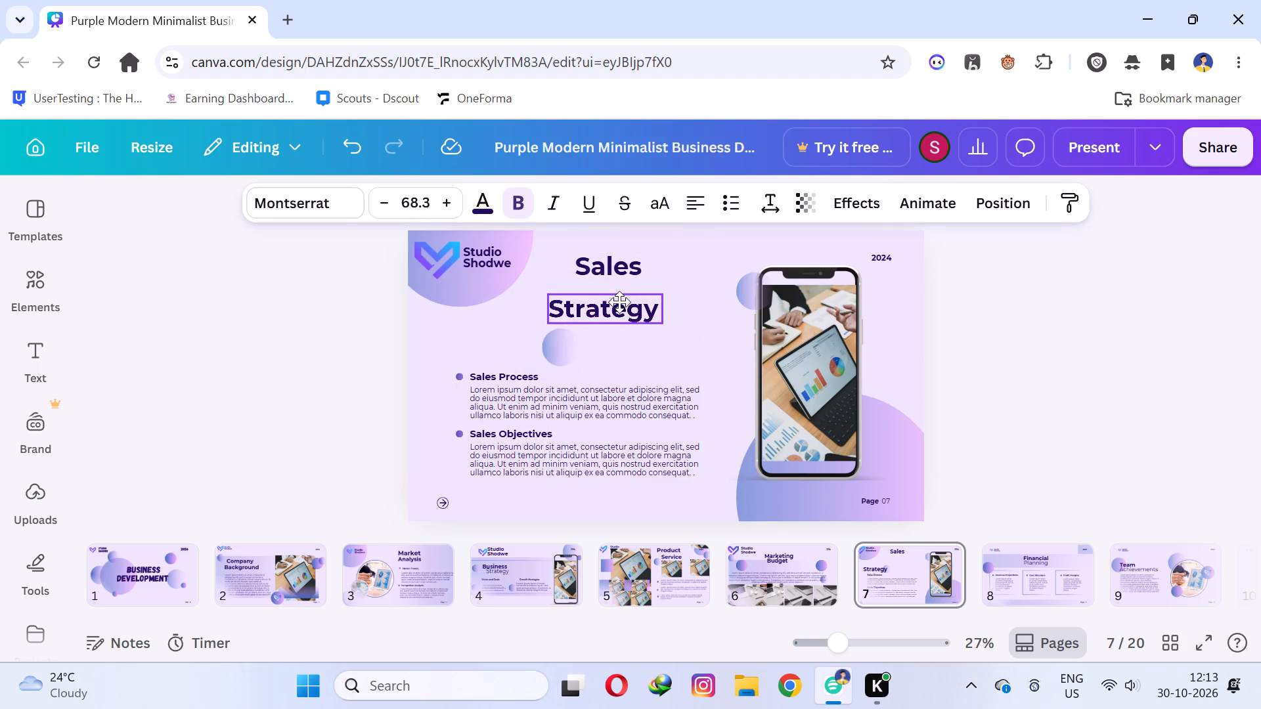
pyautogui.moveTo(619, 302); pyautogui.dragTo(619, 293)
pyautogui.click(619, 293)
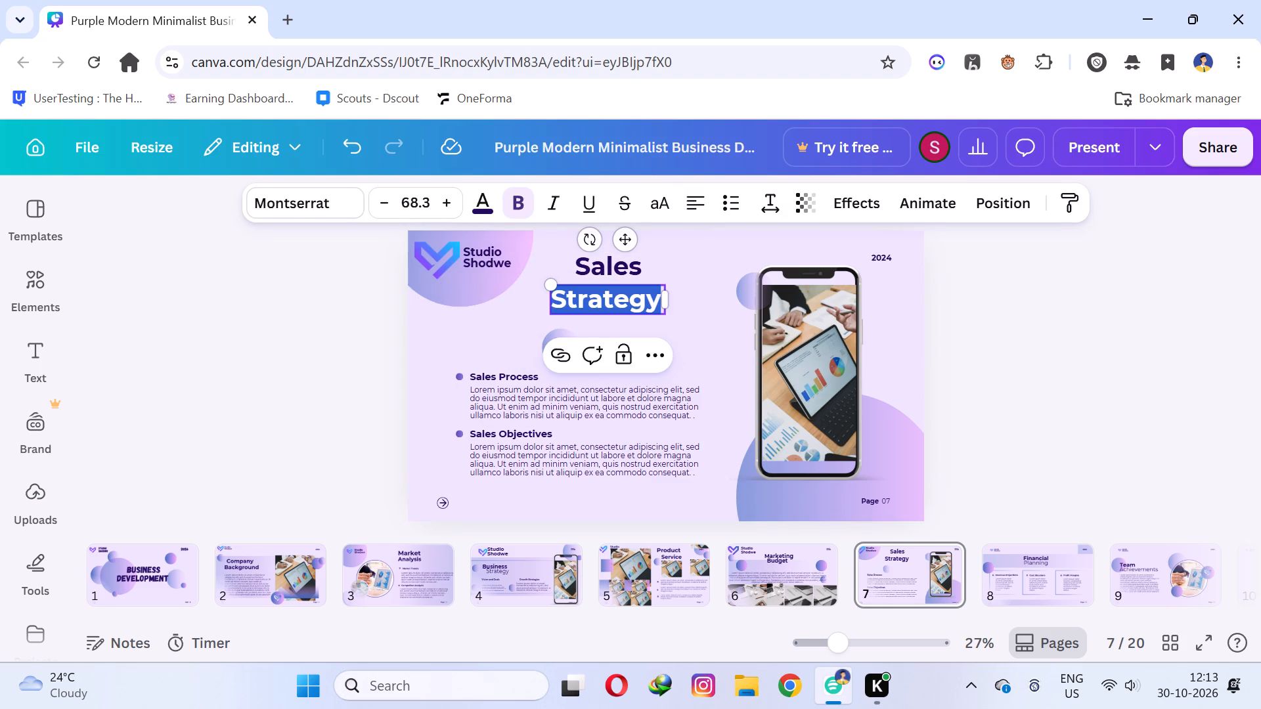
pyautogui.click(528, 307)
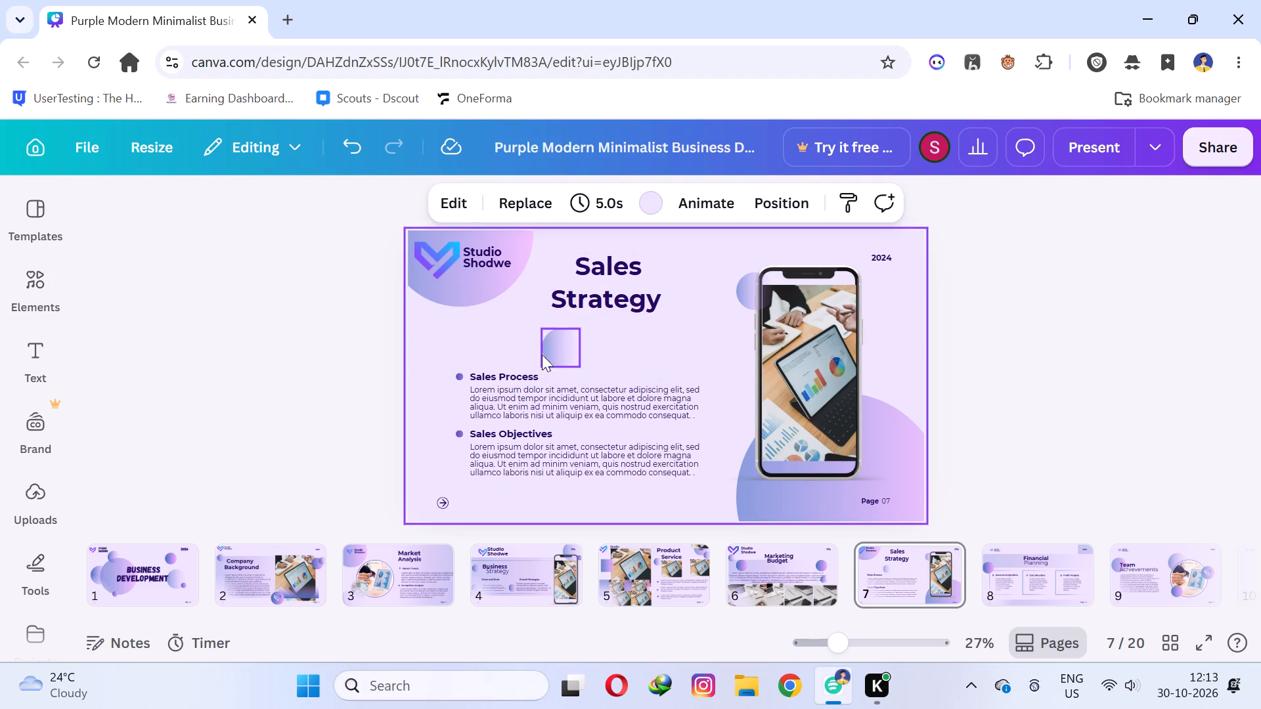
# Move the small gradient circle up beside the end of the Sales Strategy heading.
pyautogui.moveTo(546, 351); pyautogui.dragTo(663, 284)
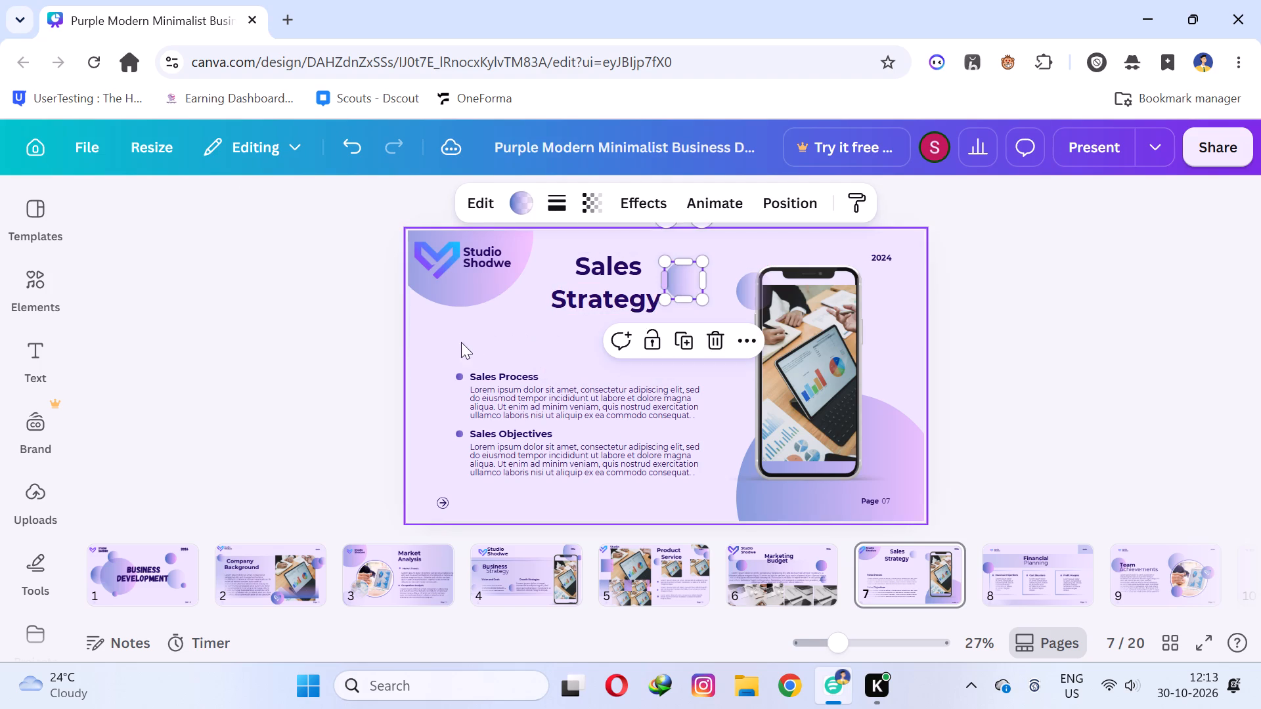
pyautogui.click(232, 332)
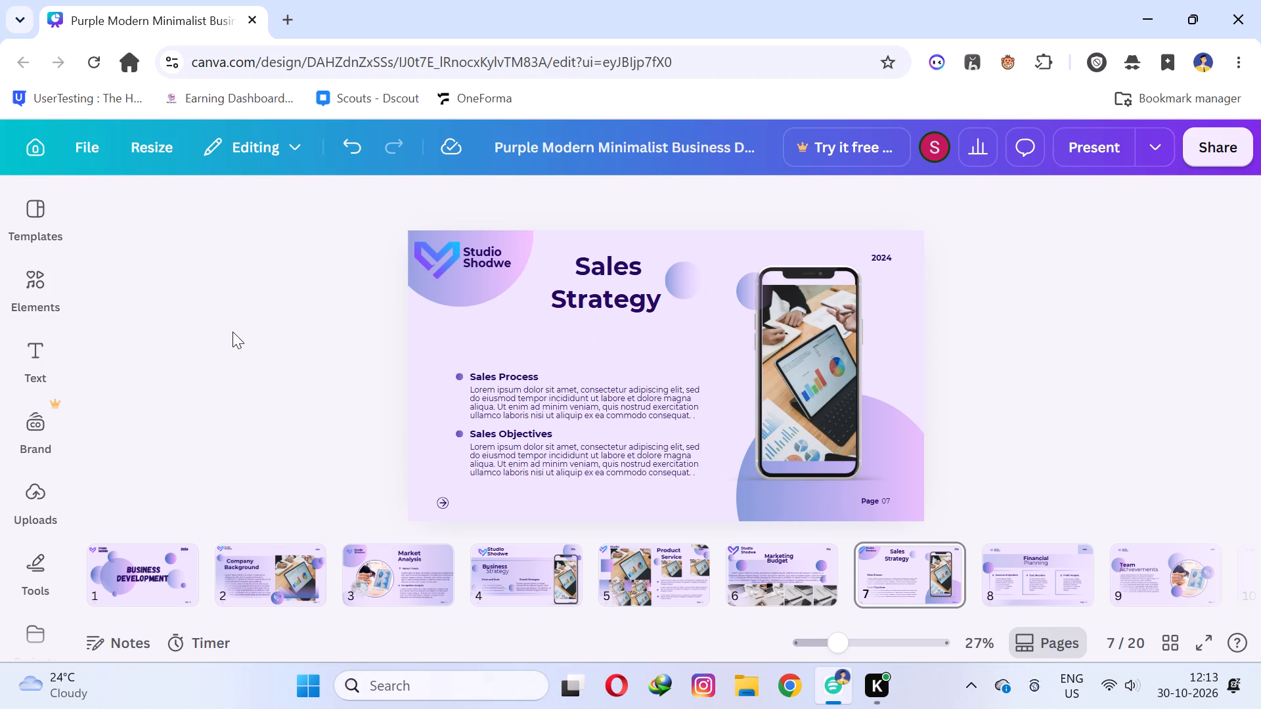
# Apply the Roll text animation to the "Sales" heading.
pyautogui.click(637, 276)
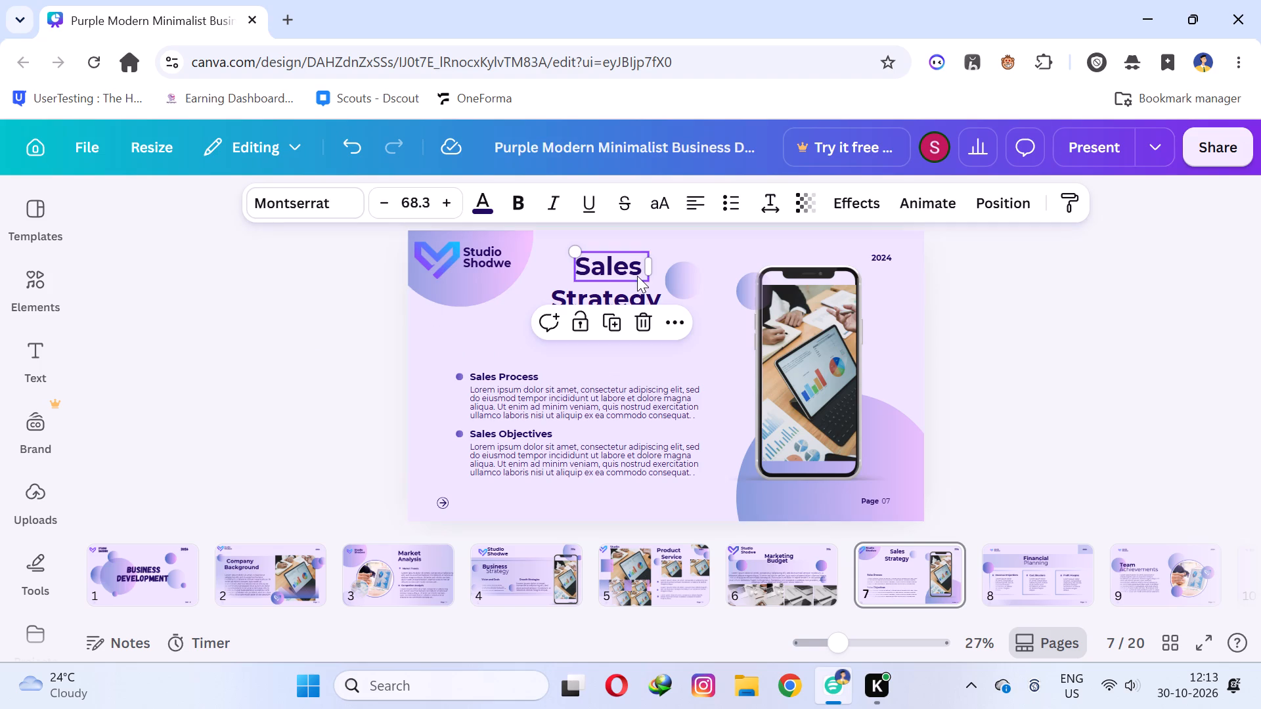
pyautogui.click(932, 194)
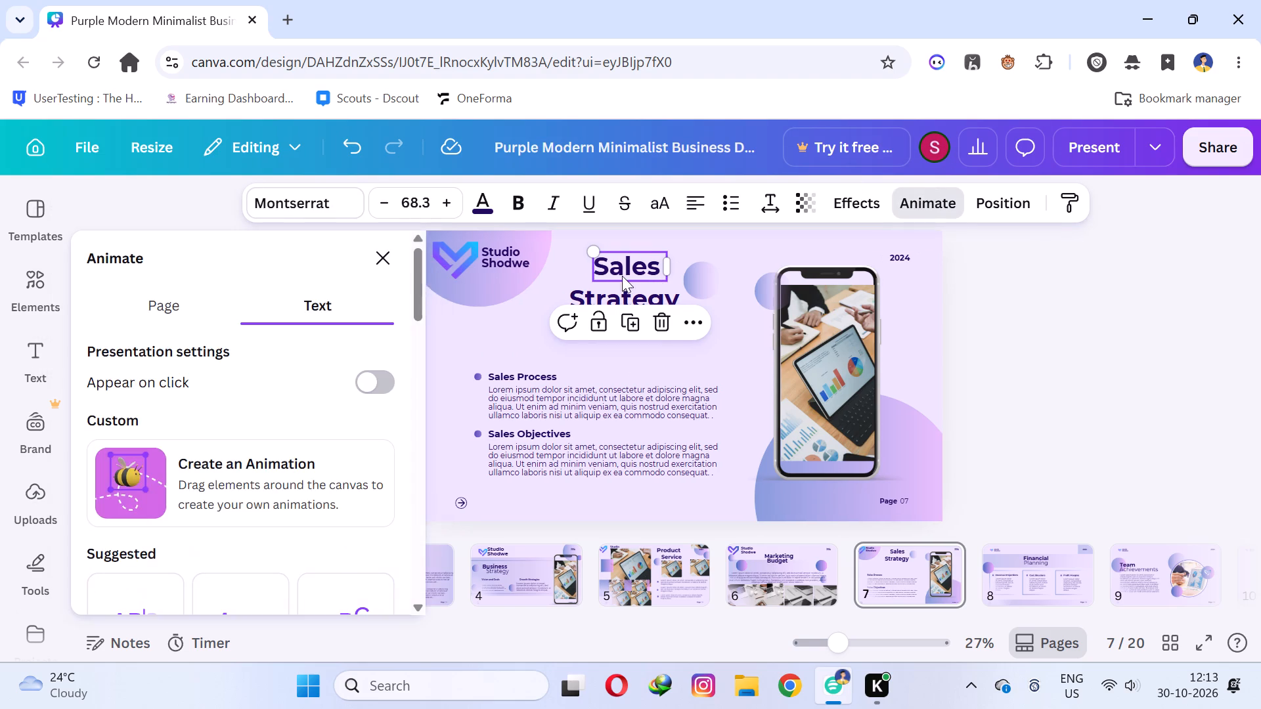
pyautogui.scroll(-4, 174, 435)
pyautogui.click(235, 473)
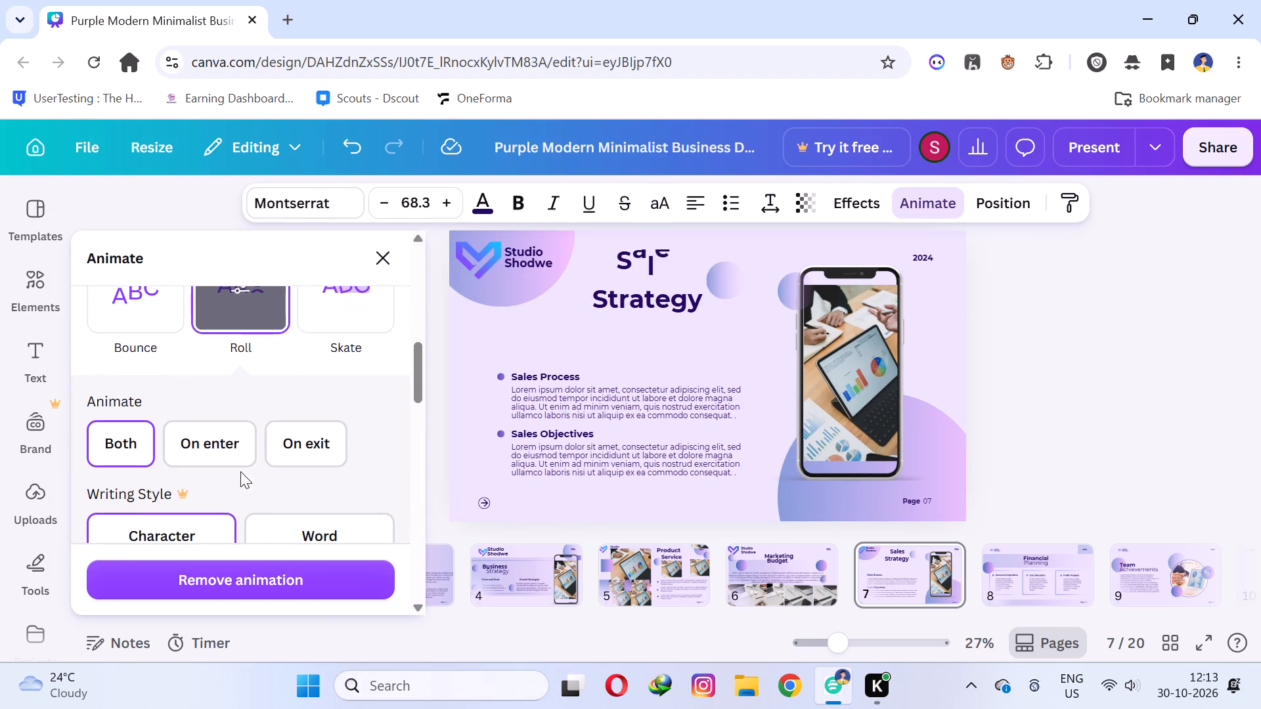
# Apply the Wipe animation to the "Strategy" heading.
pyautogui.click(678, 300)
pyautogui.scroll(-3, 411, 501)
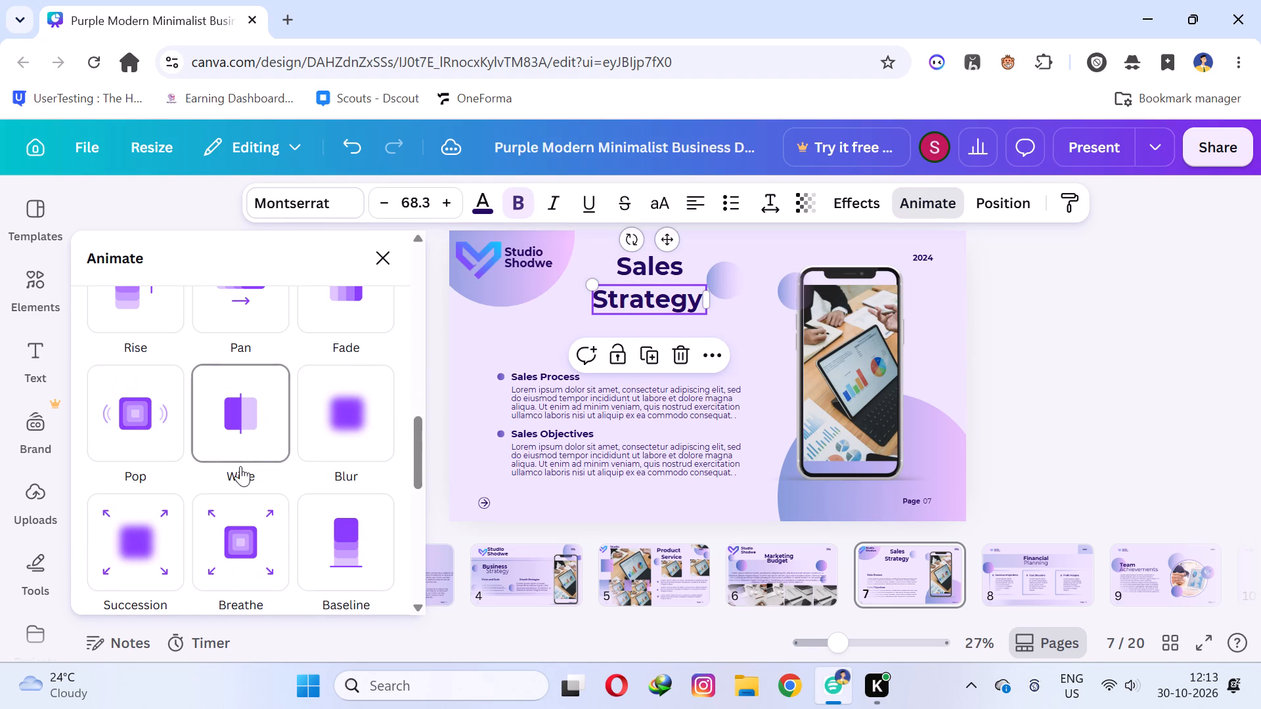
pyautogui.click(240, 446)
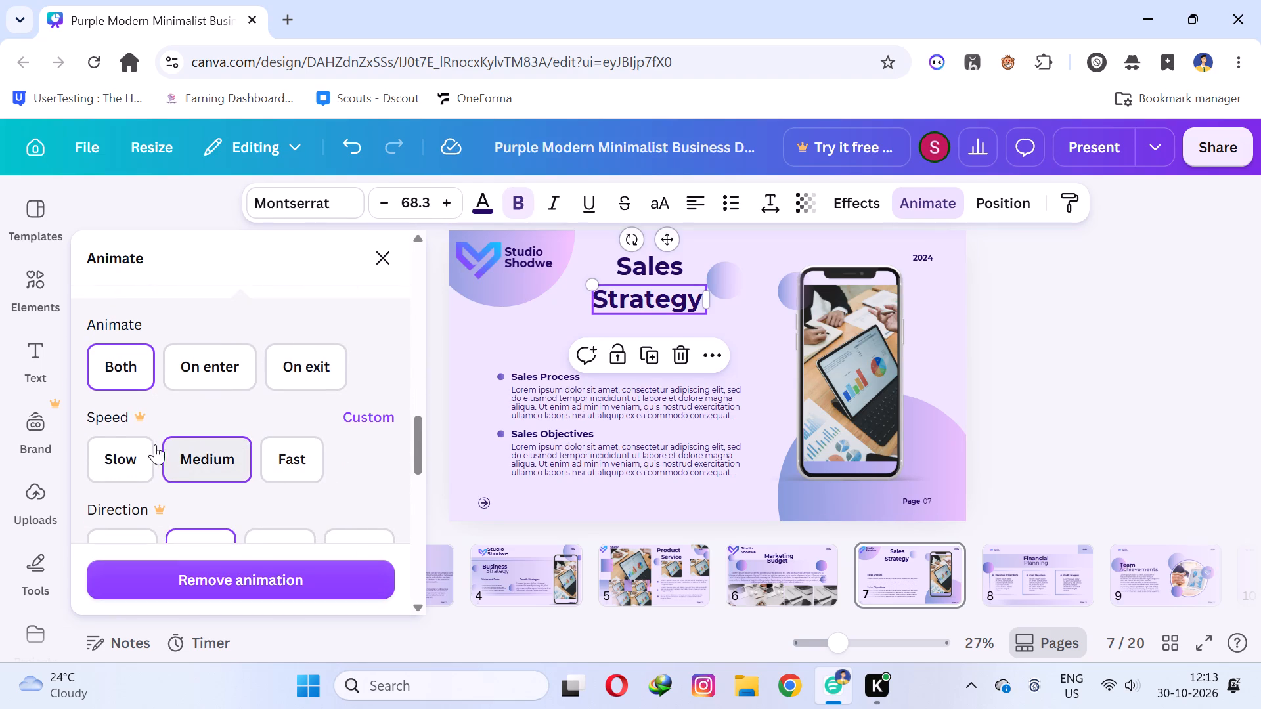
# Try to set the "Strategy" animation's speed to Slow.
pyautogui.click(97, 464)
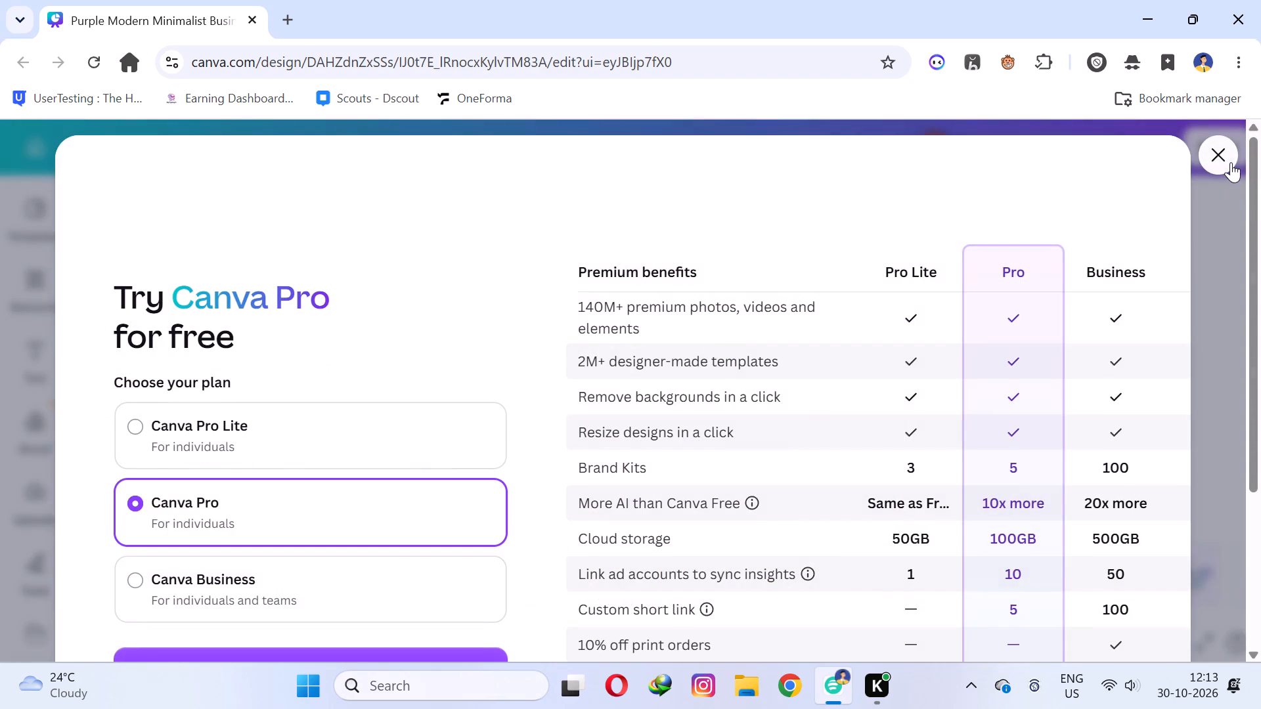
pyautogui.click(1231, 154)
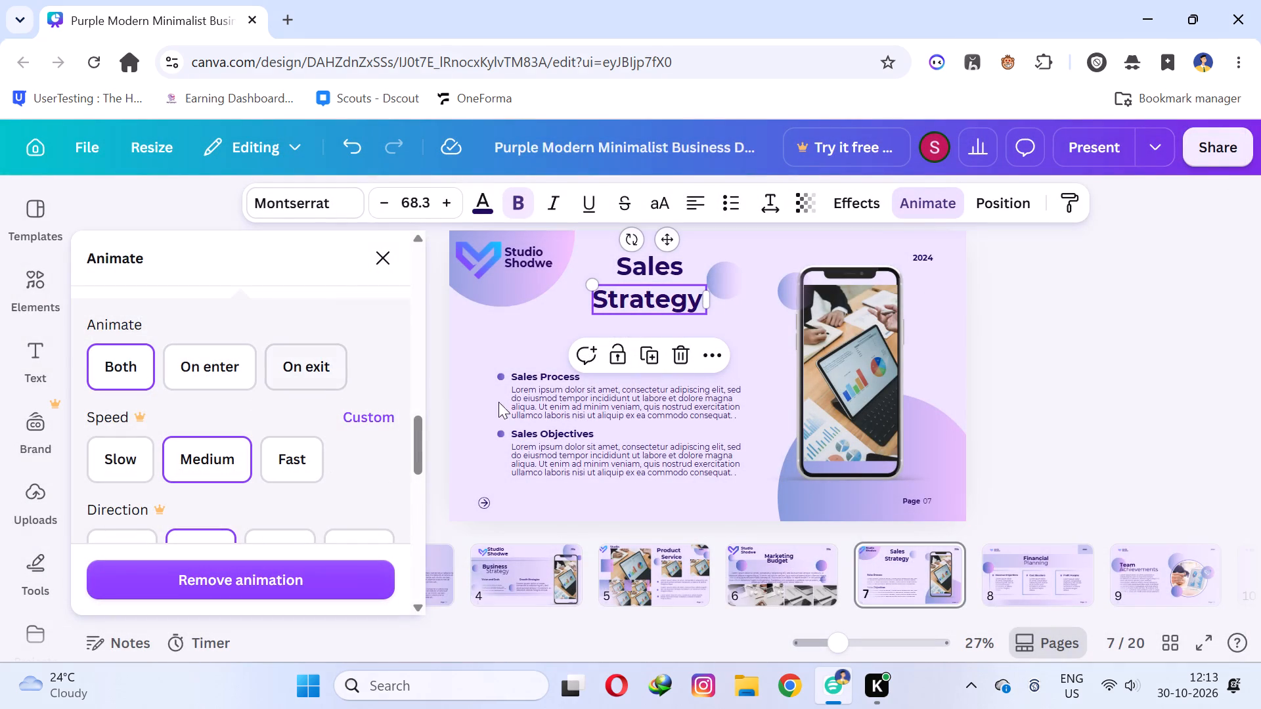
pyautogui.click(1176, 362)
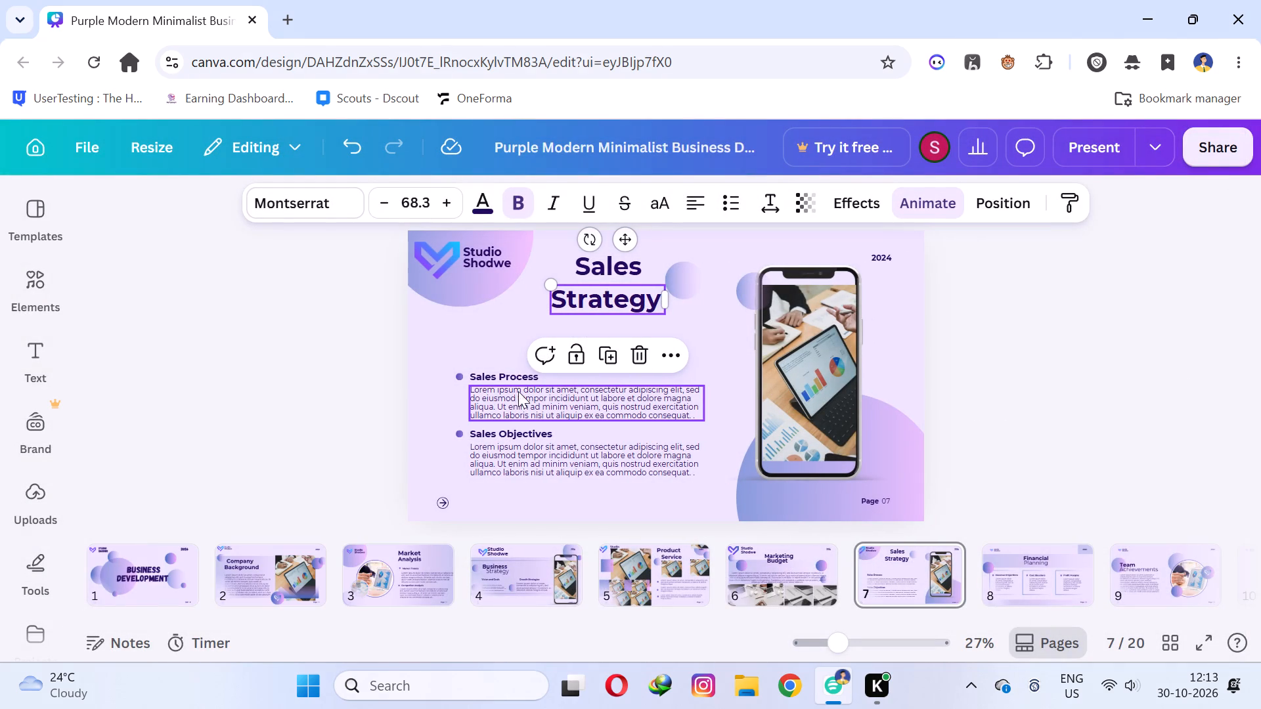
# Move the Sales Process bullet and heading up toward the page's left edge, below the logo.
pyautogui.click(495, 333)
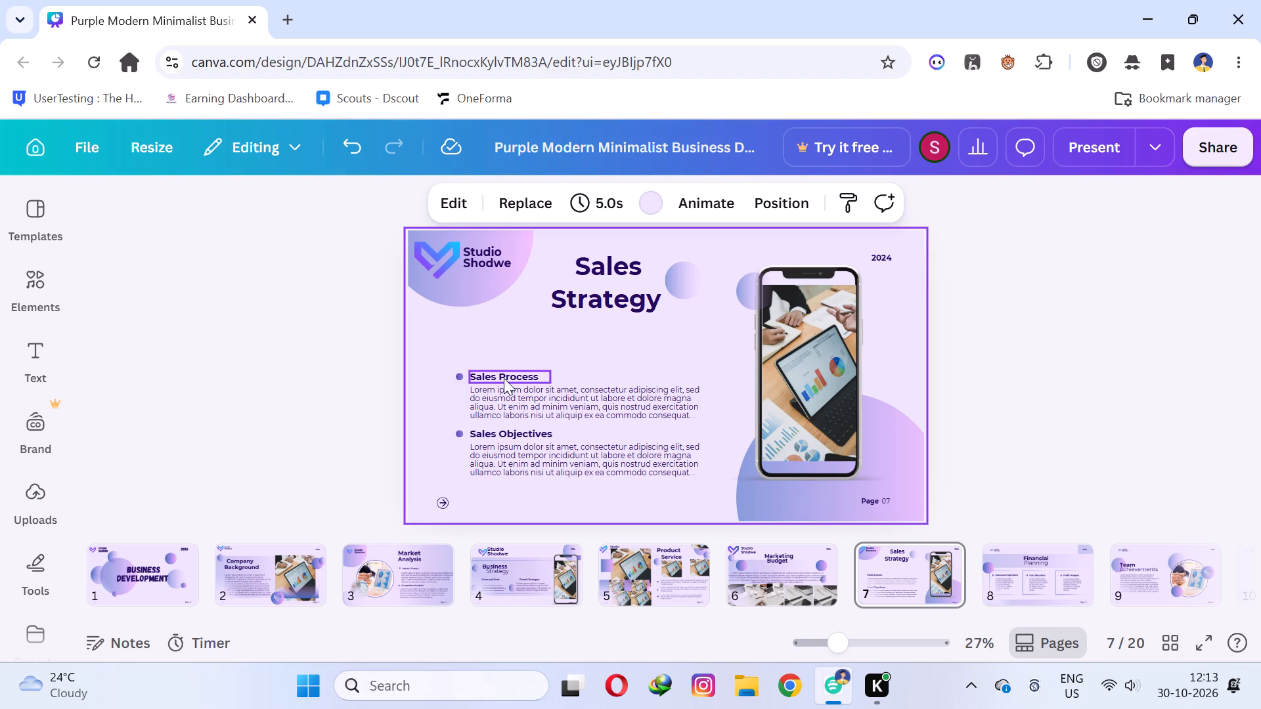
pyautogui.moveTo(460, 377); pyautogui.dragTo(420, 350)
pyautogui.moveTo(494, 379); pyautogui.dragTo(465, 356)
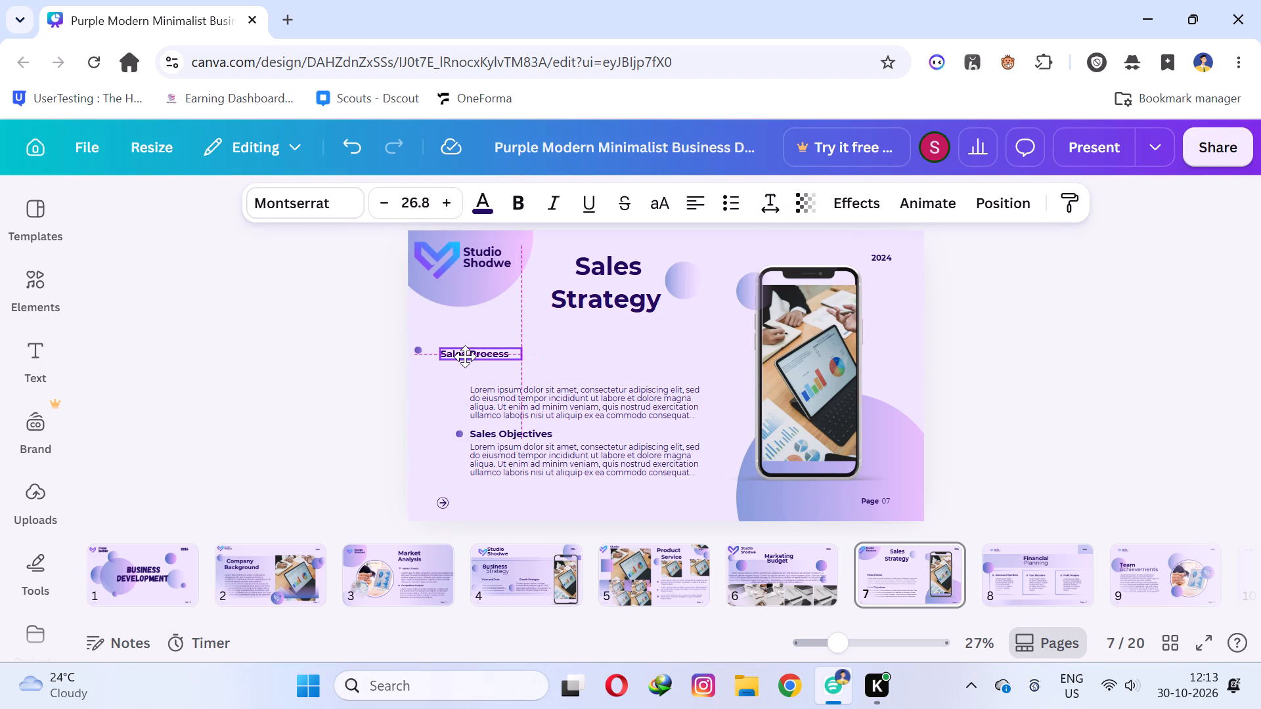
pyautogui.moveTo(465, 356); pyautogui.dragTo(462, 355)
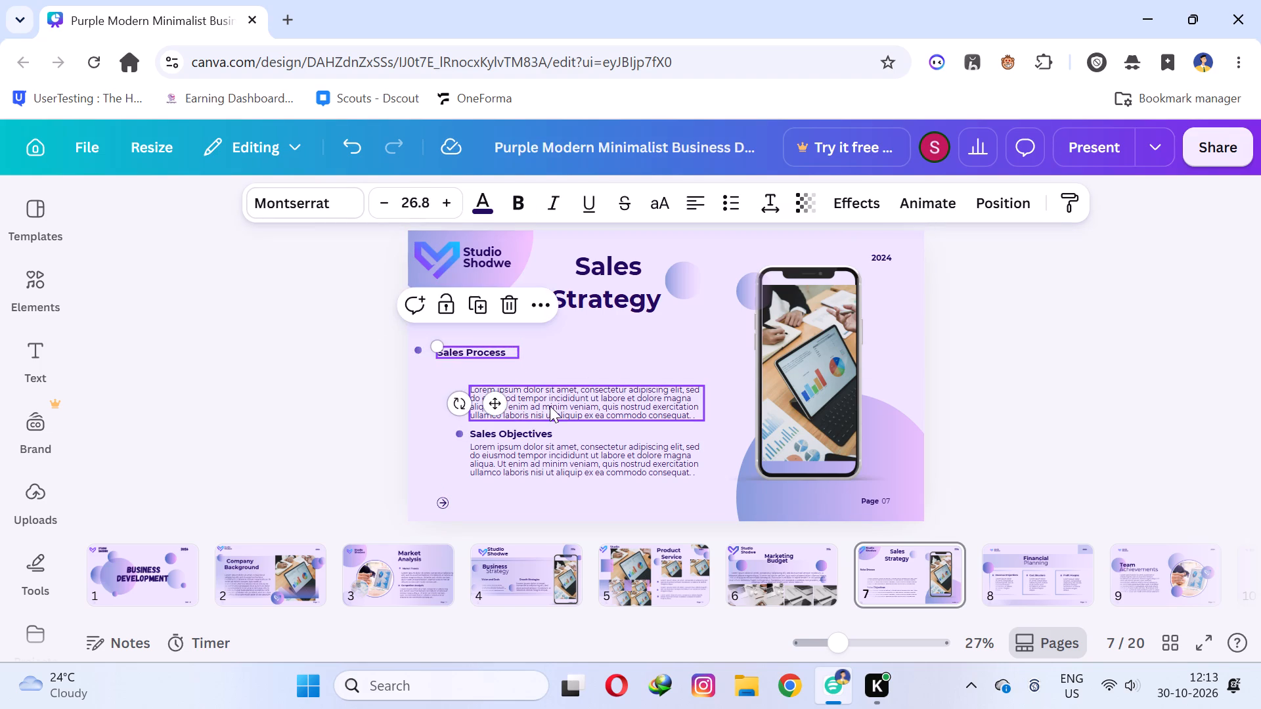
# Move the Sales Process paragraph under its heading at the page's left edge and enlarge its text to about 26.2.
pyautogui.moveTo(550, 406); pyautogui.dragTo(496, 385)
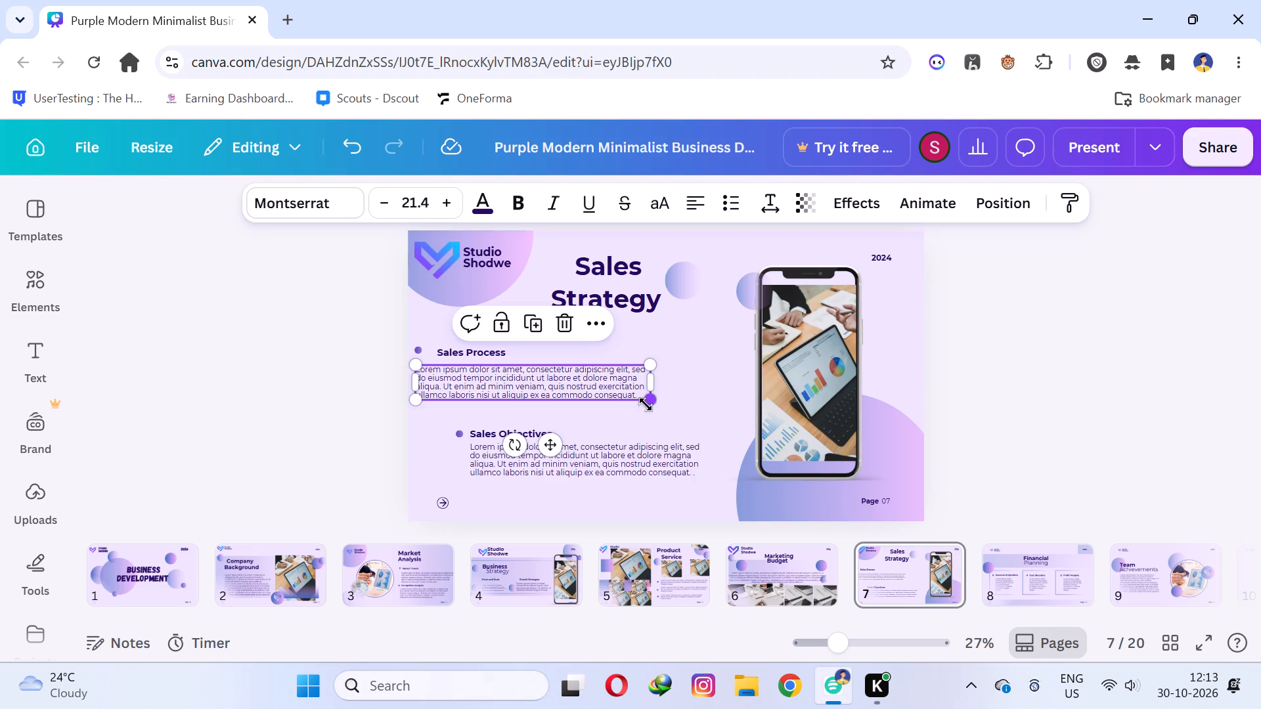
pyautogui.moveTo(646, 404); pyautogui.dragTo(692, 445)
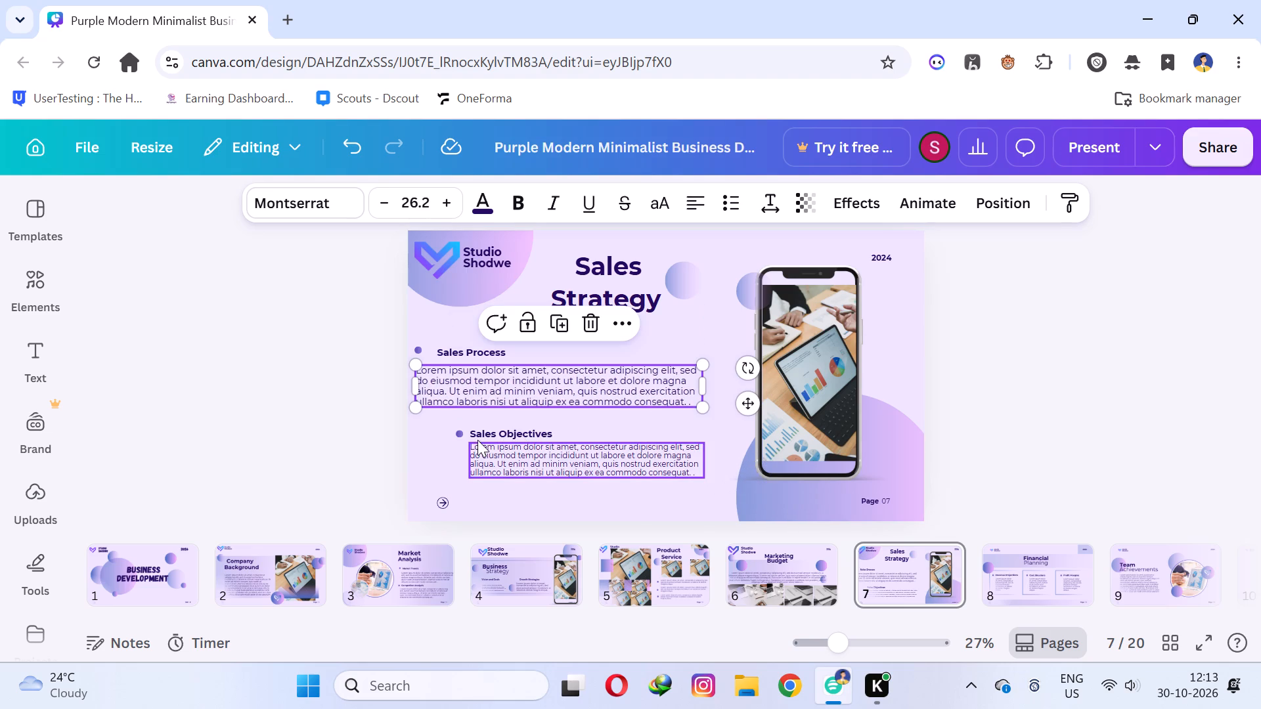
# Move the Sales Objectives heading and bullet toward the left edge, aligning the bullet with the Sales Process bullet above.
pyautogui.moveTo(487, 429); pyautogui.dragTo(462, 424)
pyautogui.moveTo(458, 435); pyautogui.dragTo(426, 429)
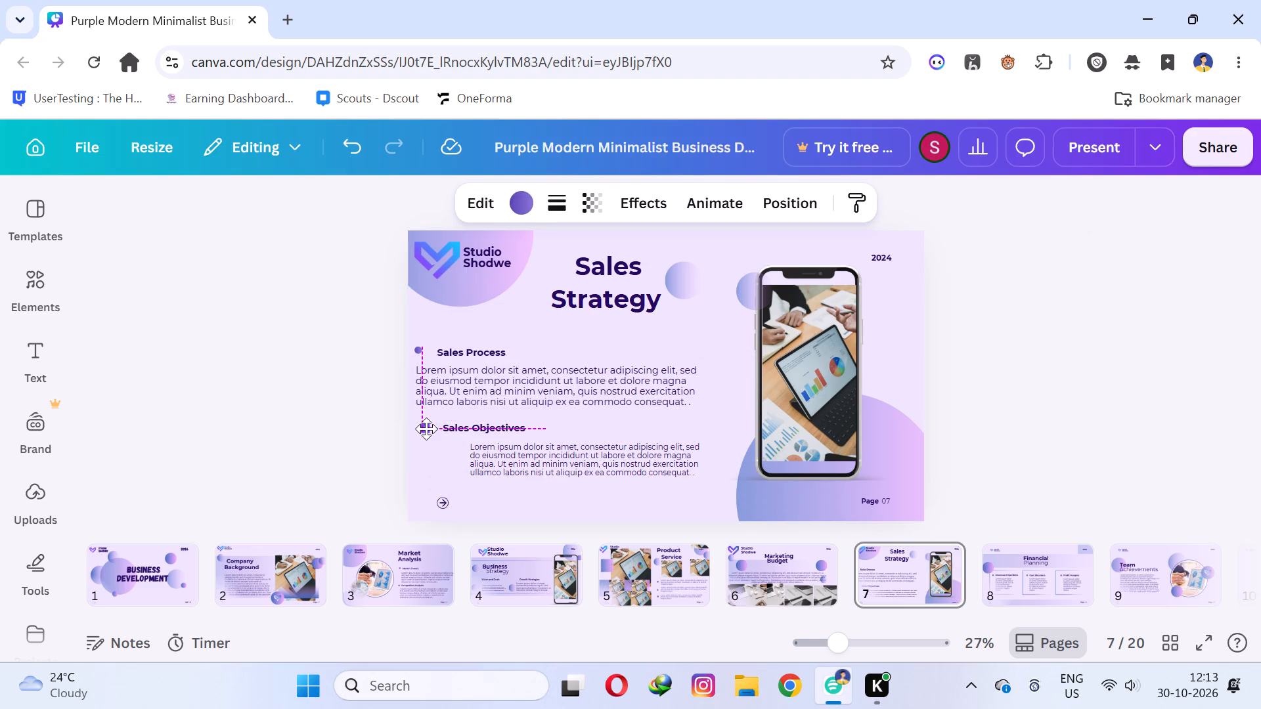
pyautogui.moveTo(426, 429); pyautogui.dragTo(423, 427)
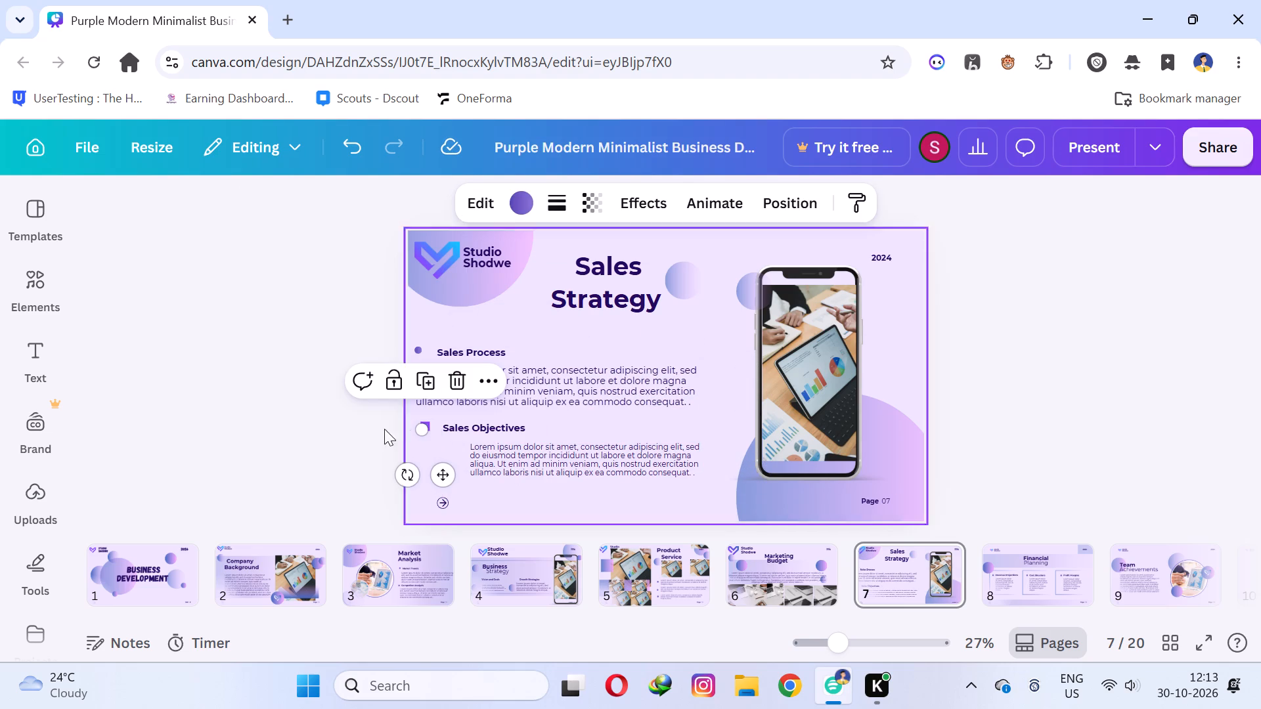
pyautogui.click(363, 432)
pyautogui.moveTo(426, 423); pyautogui.dragTo(421, 423)
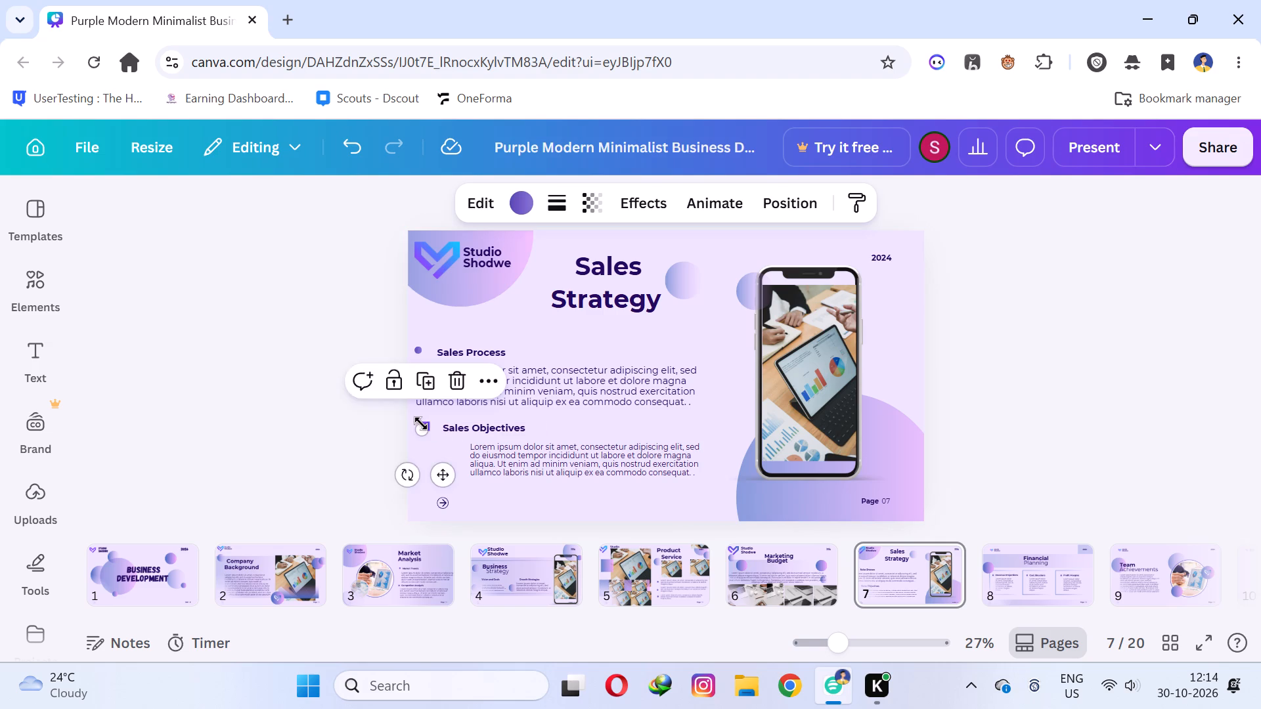
pyautogui.moveTo(421, 423); pyautogui.dragTo(418, 423)
pyautogui.moveTo(510, 428); pyautogui.dragTo(485, 429)
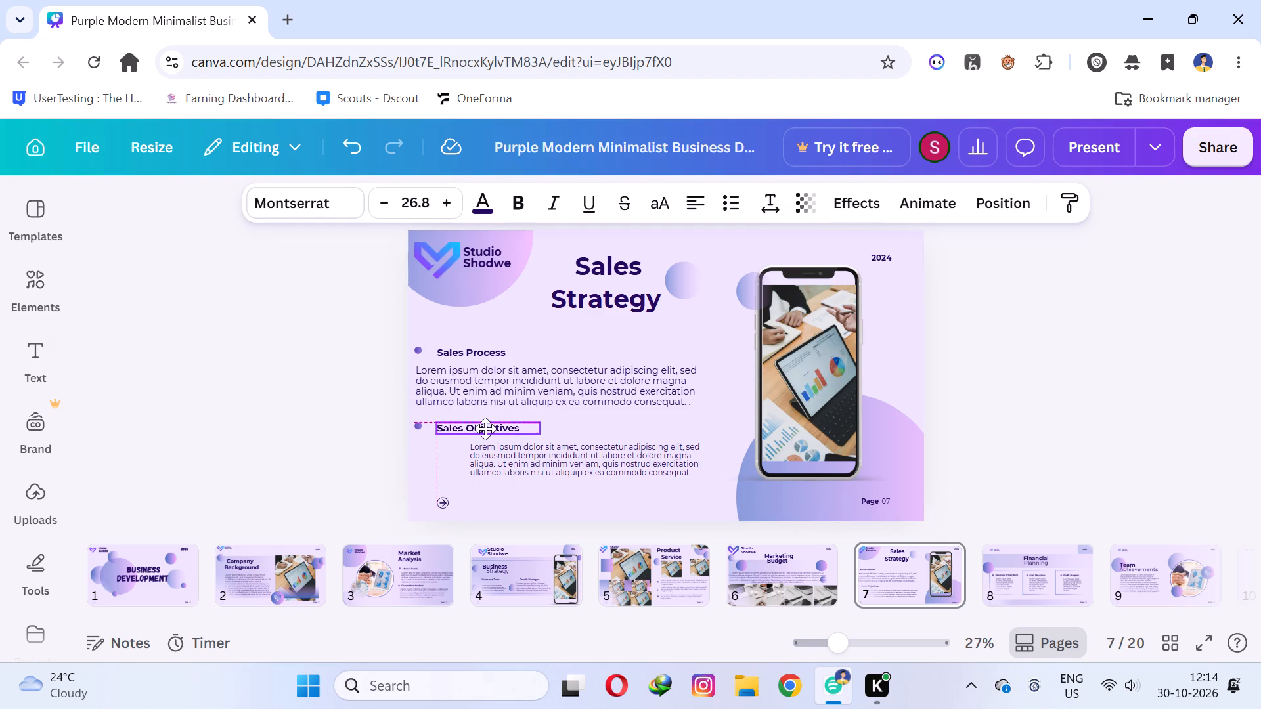
pyautogui.moveTo(485, 429); pyautogui.dragTo(491, 427)
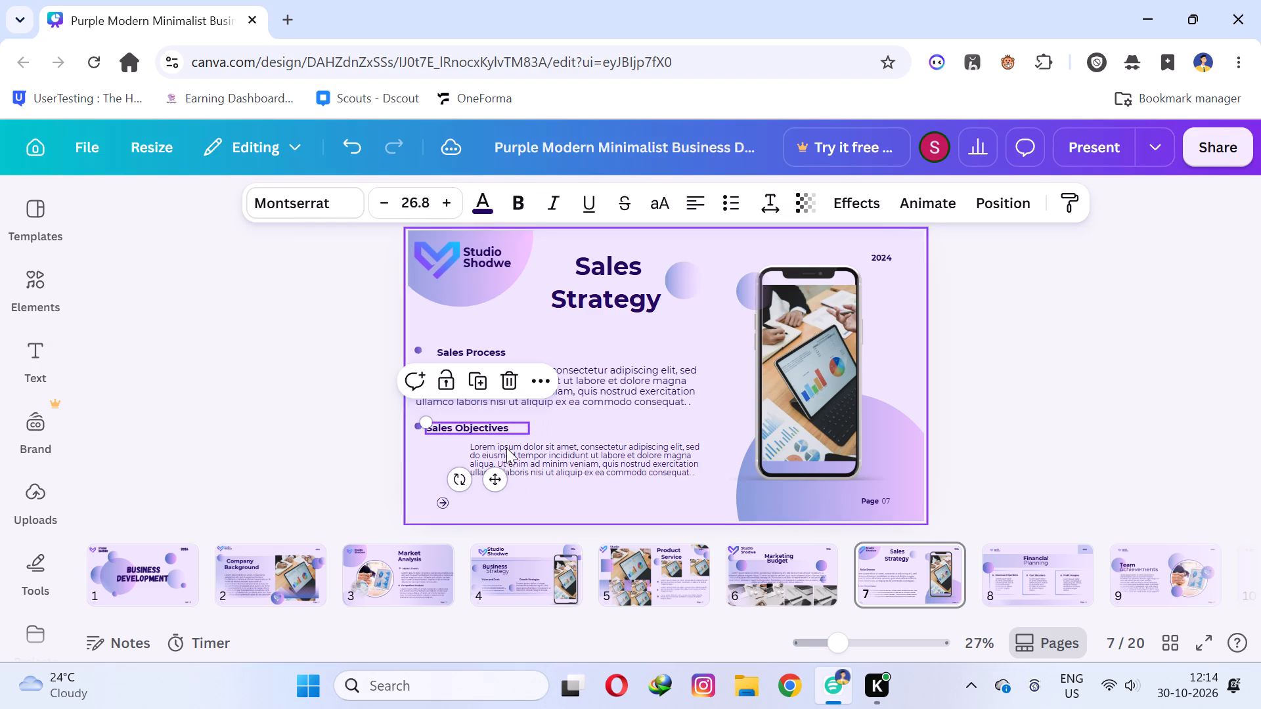
# Move the Sales Objectives paragraph under its heading and enlarge it to about the width of the Sales Process paragraph.
pyautogui.moveTo(508, 450); pyautogui.dragTo(457, 445)
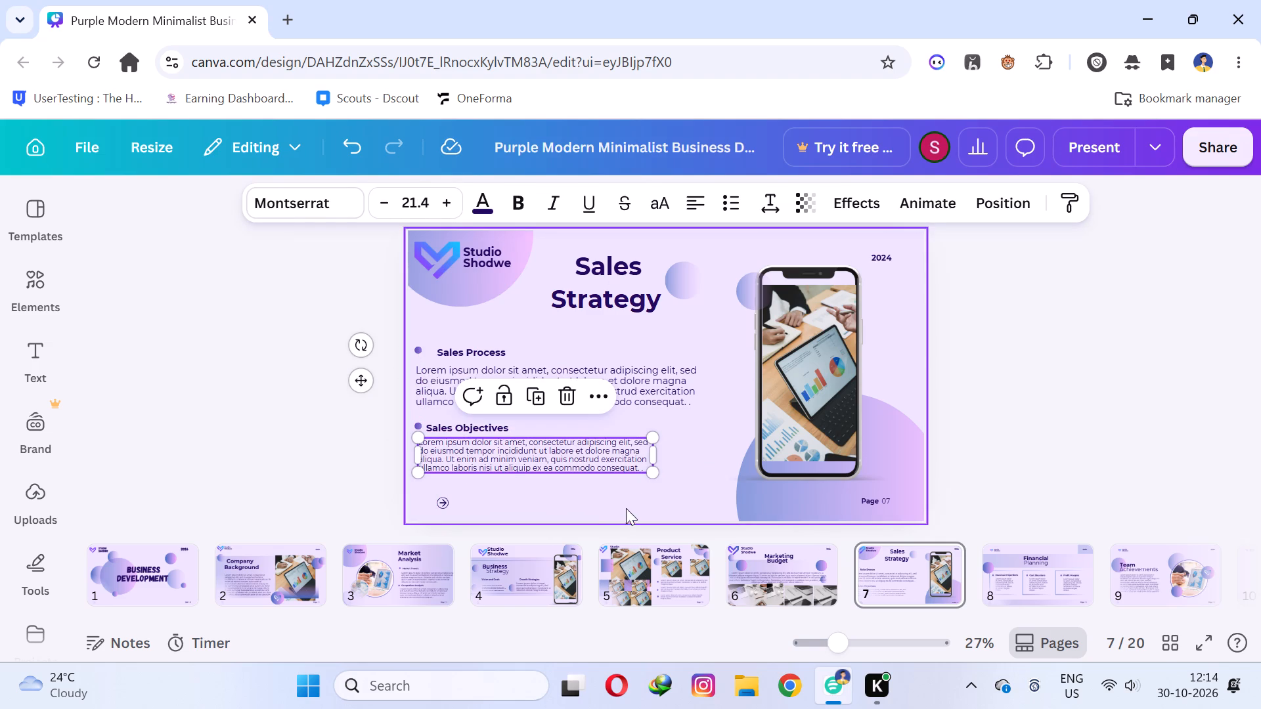
pyautogui.moveTo(653, 479); pyautogui.dragTo(706, 542)
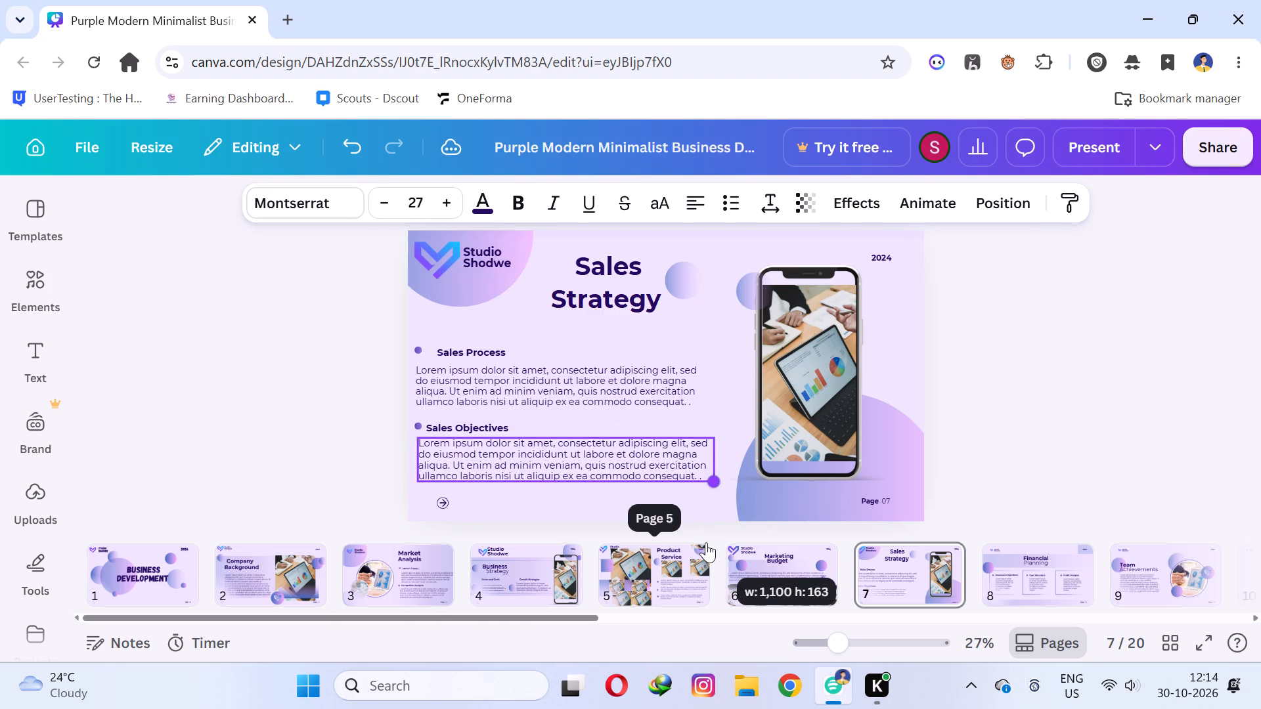
pyautogui.moveTo(706, 542); pyautogui.dragTo(690, 539)
pyautogui.click(253, 427)
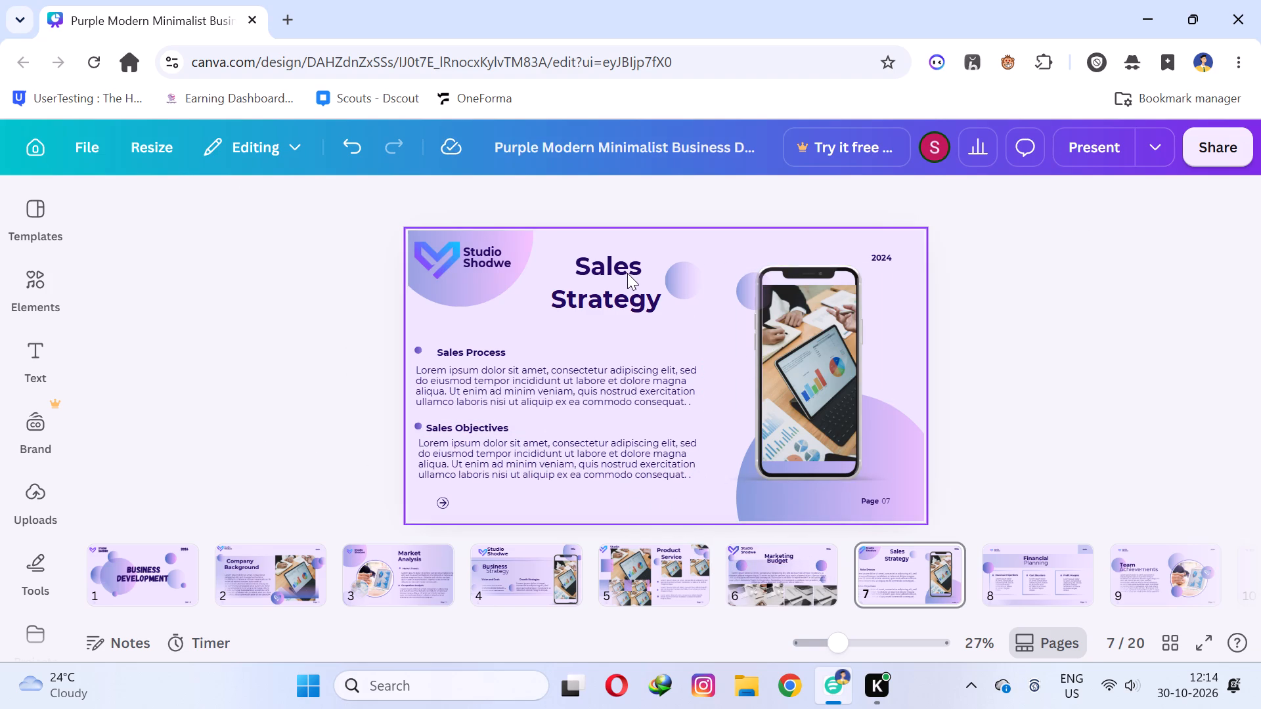
# Enlarge the phone frame slightly on the Sales Strategy page, extending it up and toward the text.
pyautogui.click(782, 278)
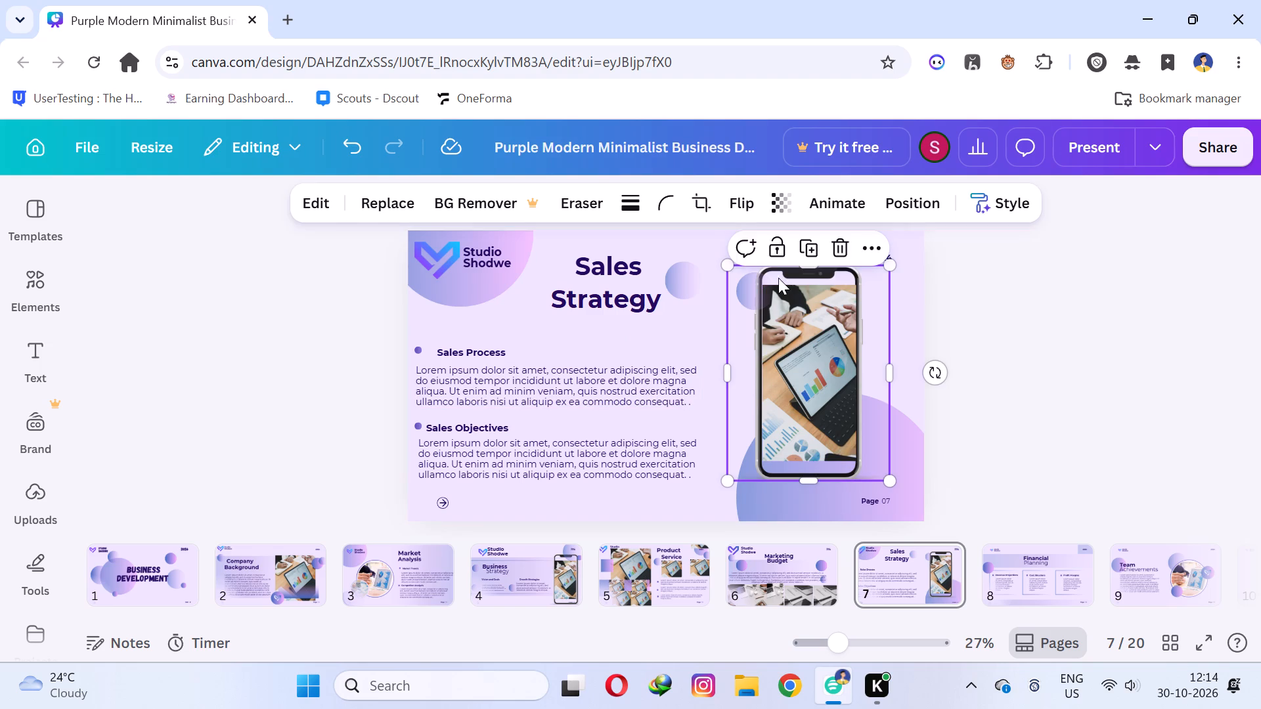
pyautogui.moveTo(728, 267); pyautogui.dragTo(699, 236)
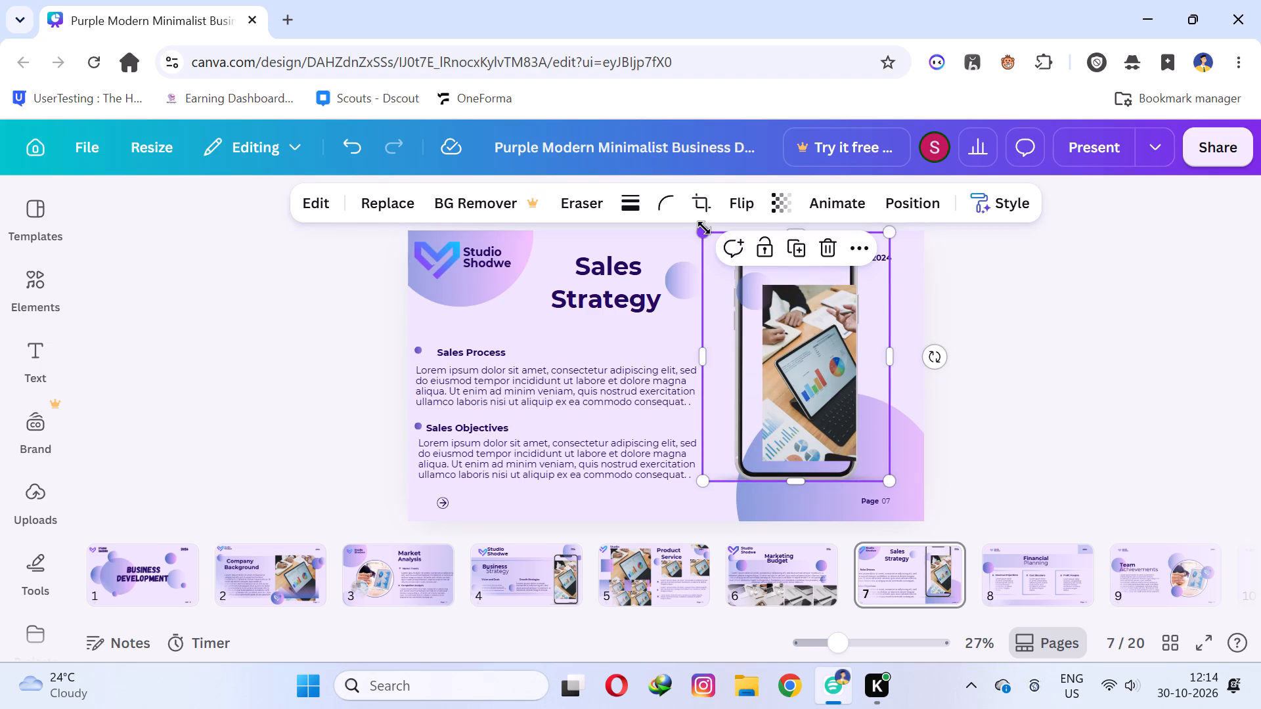
pyautogui.moveTo(704, 229); pyautogui.dragTo(720, 247)
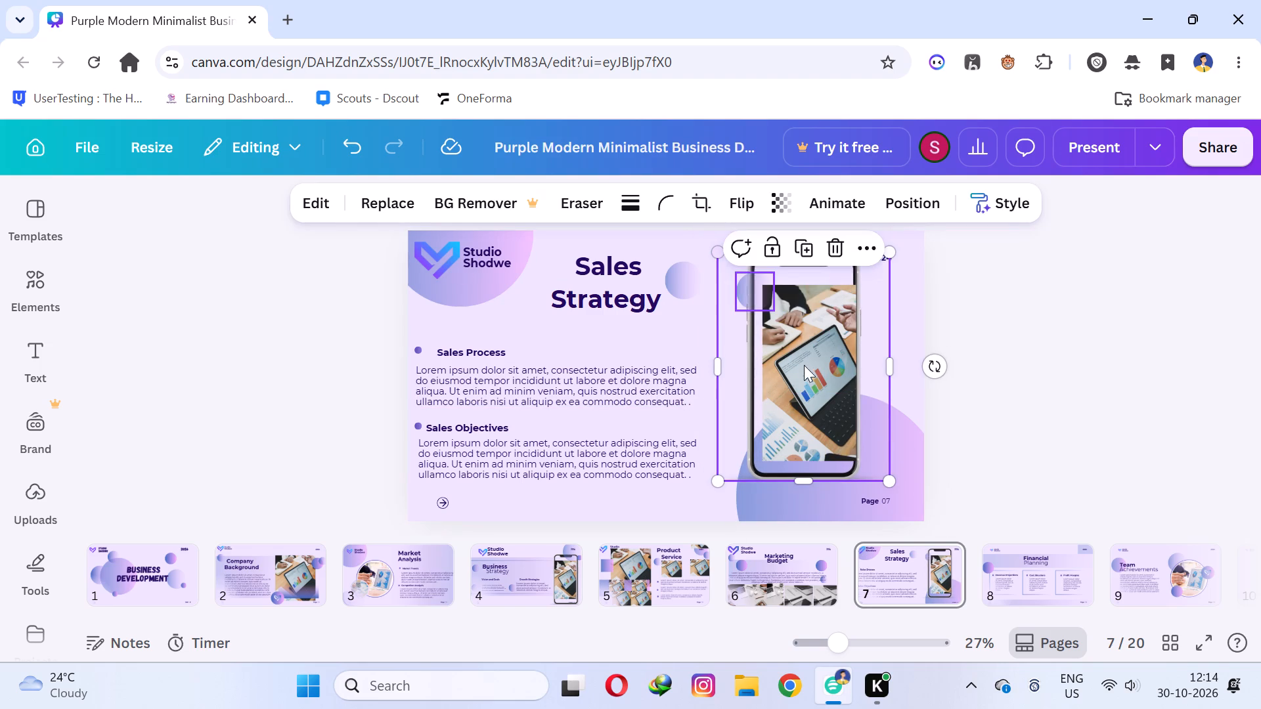
pyautogui.click(1142, 403)
# Duplicate the phone's photo, place the copy between the phone and the page's right edge, narrow it to about 236 and lengthen it downward.
pyautogui.click(802, 339)
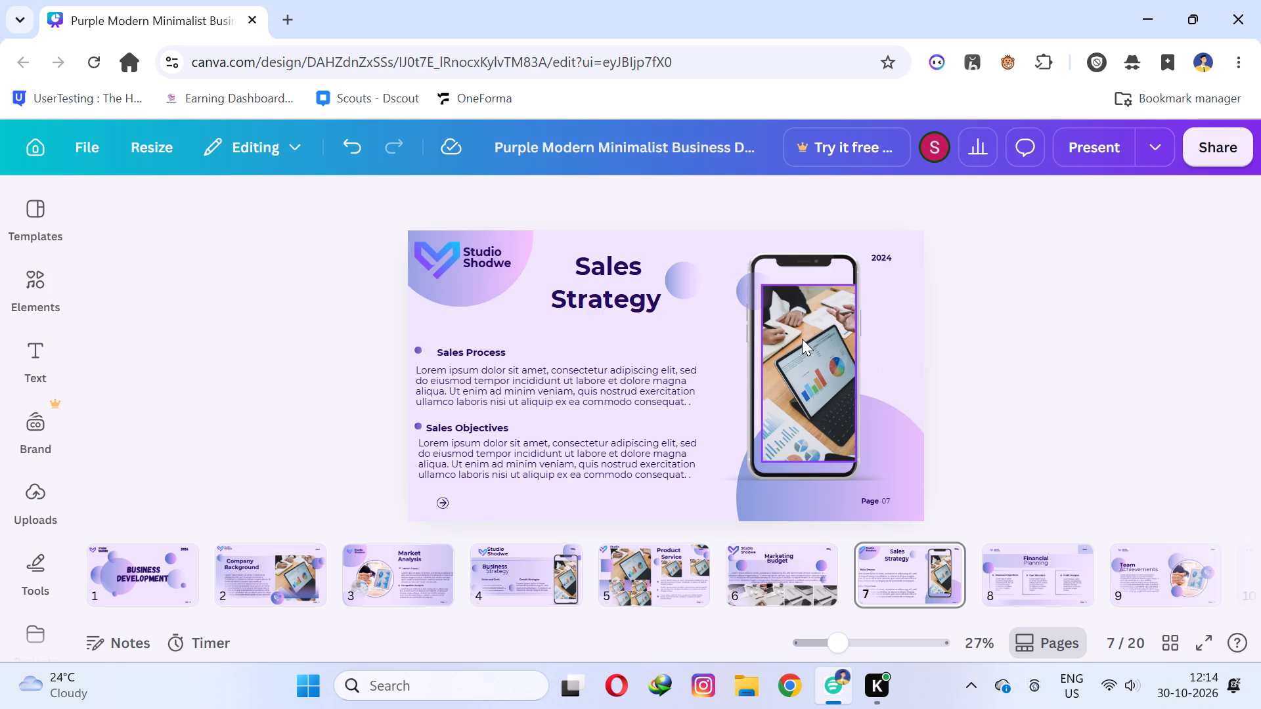
pyautogui.rightClick(802, 339)
pyautogui.click(840, 255)
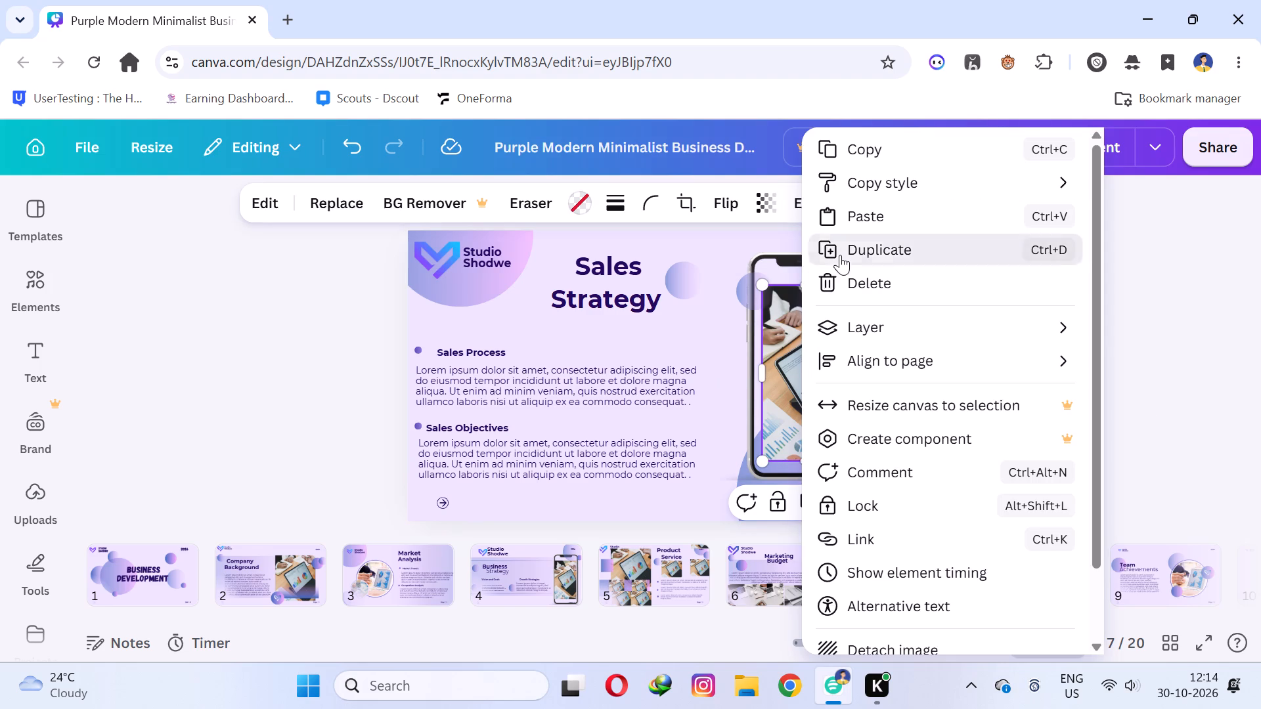
pyautogui.moveTo(792, 354); pyautogui.dragTo(677, 344)
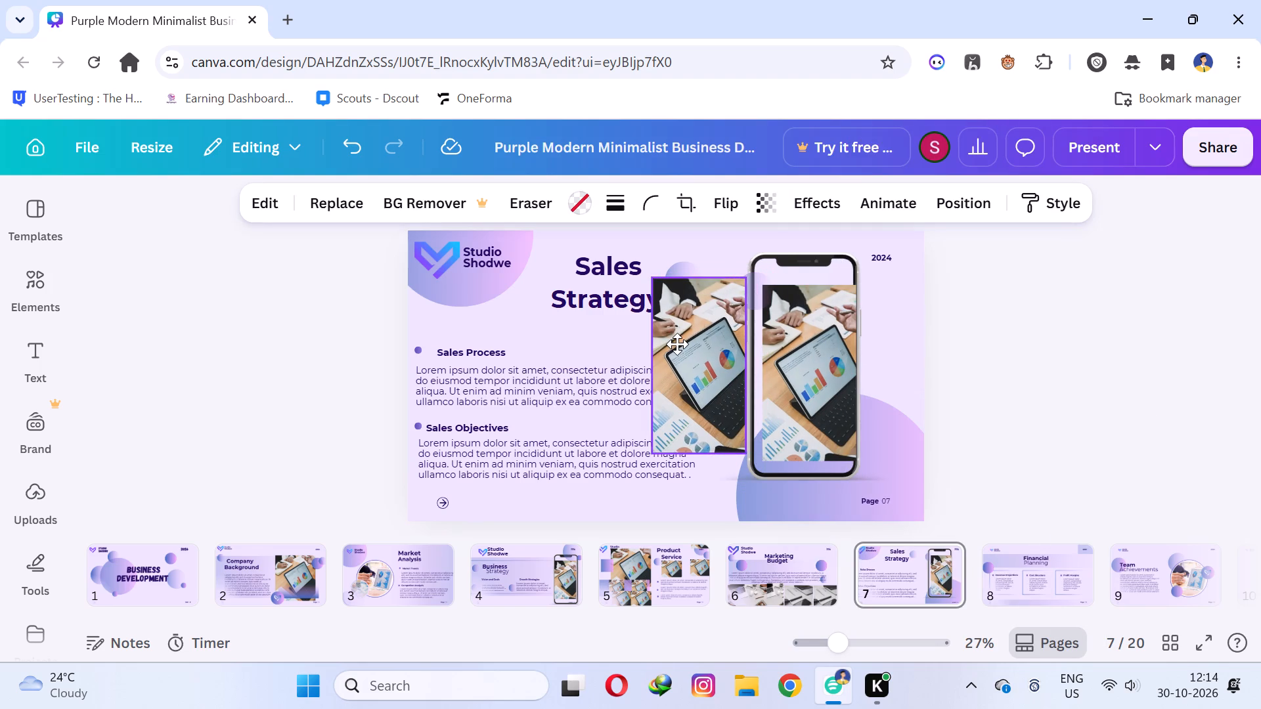
pyautogui.moveTo(677, 344); pyautogui.dragTo(855, 345)
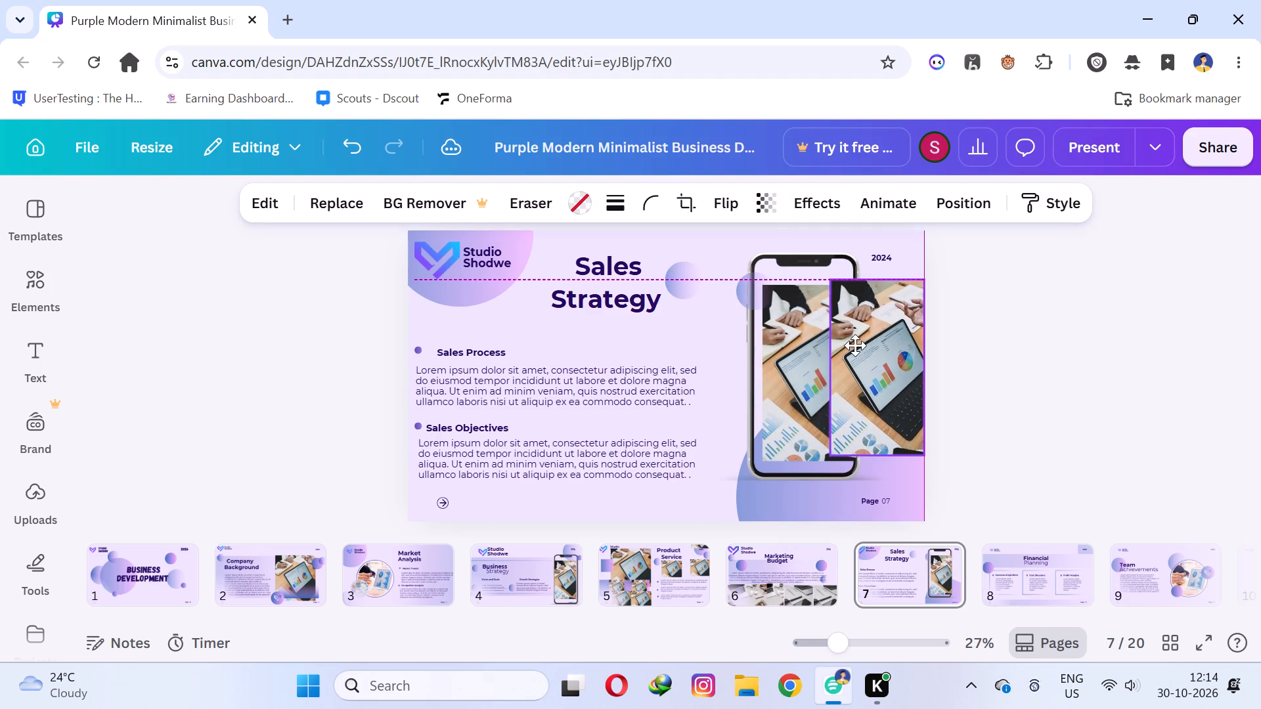
pyautogui.moveTo(855, 345); pyautogui.dragTo(858, 345)
pyautogui.moveTo(834, 347); pyautogui.dragTo(861, 349)
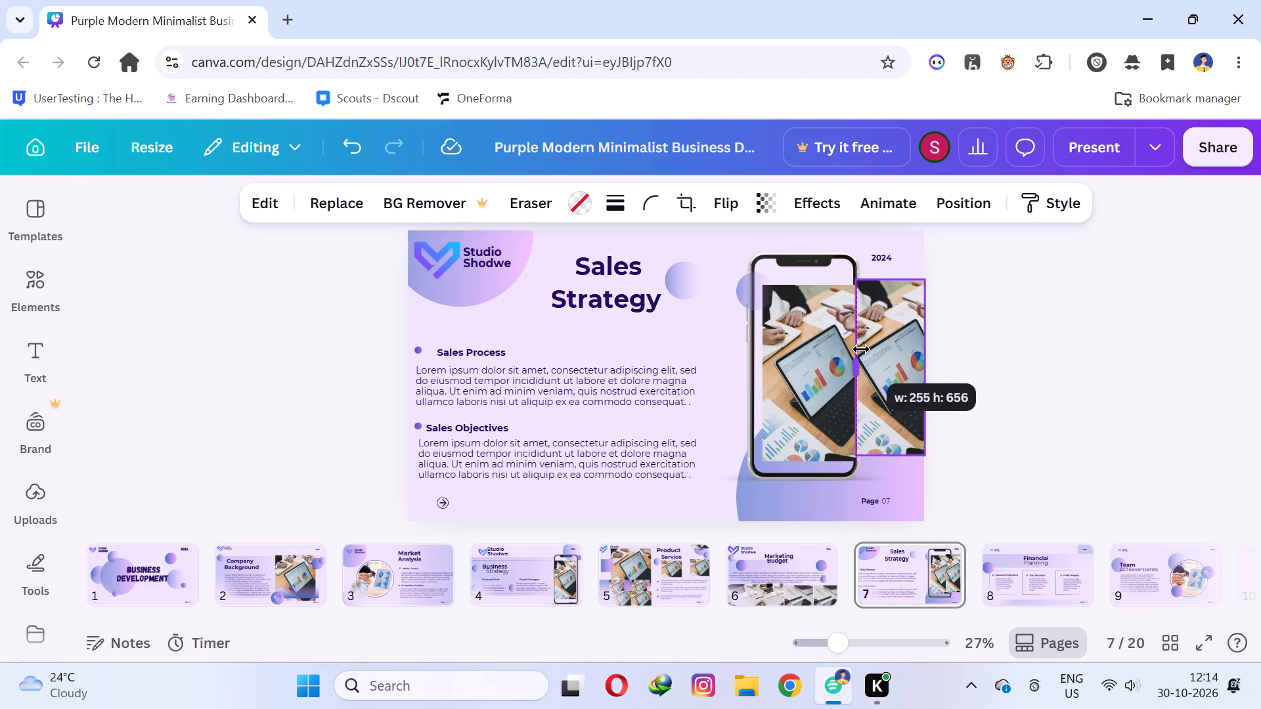
pyautogui.moveTo(861, 349); pyautogui.dragTo(866, 349)
pyautogui.moveTo(894, 454); pyautogui.dragTo(894, 463)
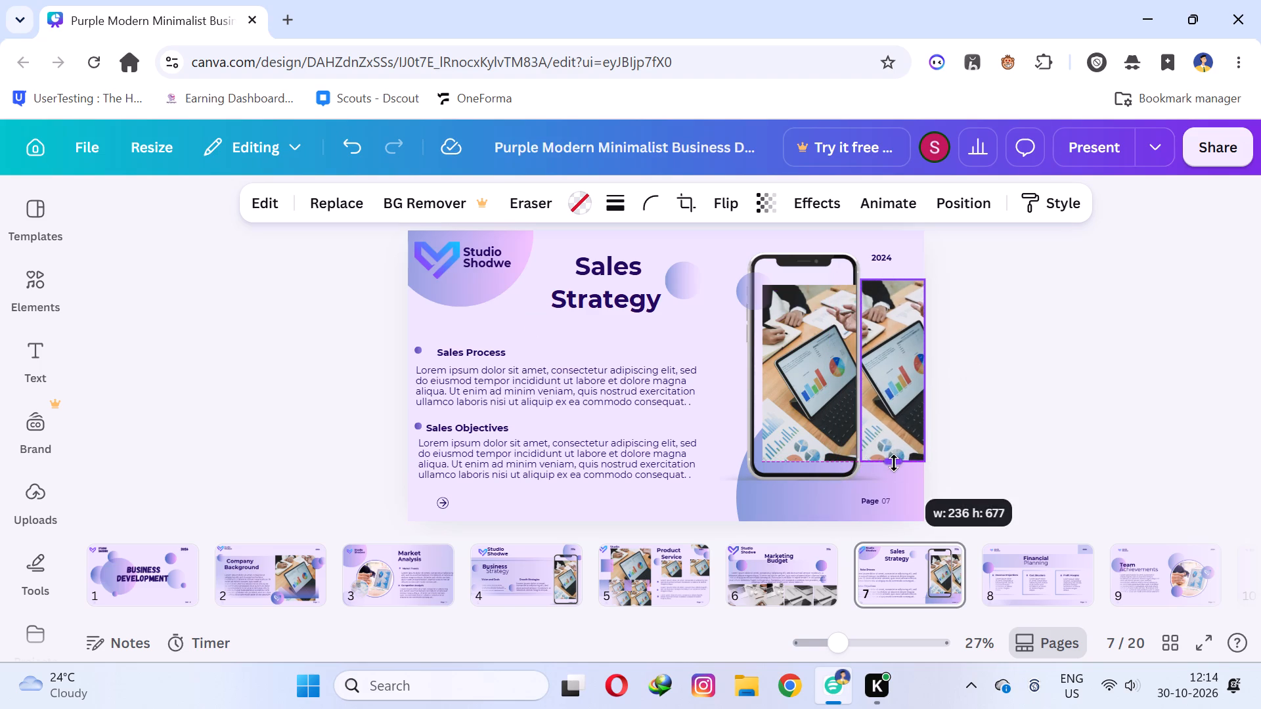
pyautogui.moveTo(894, 463); pyautogui.dragTo(894, 475)
pyautogui.click(684, 311)
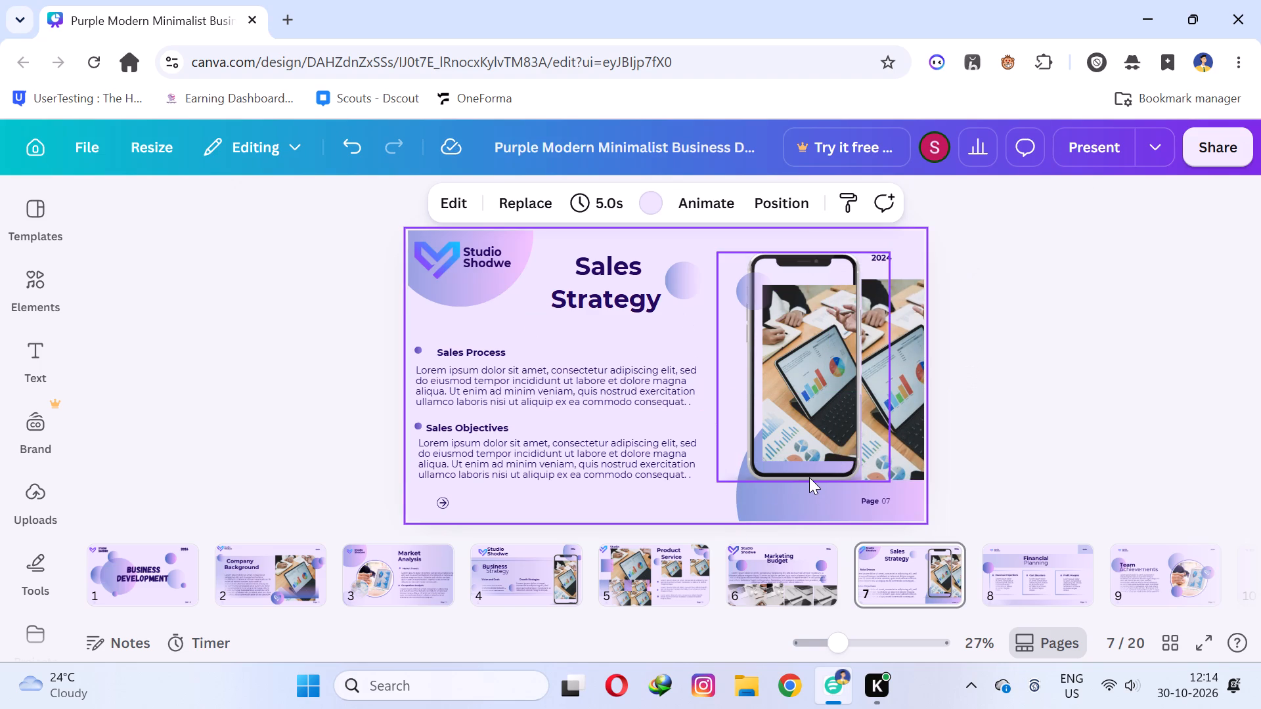
# Move the phone frame down slightly over its photo.
pyautogui.moveTo(809, 477); pyautogui.dragTo(809, 484)
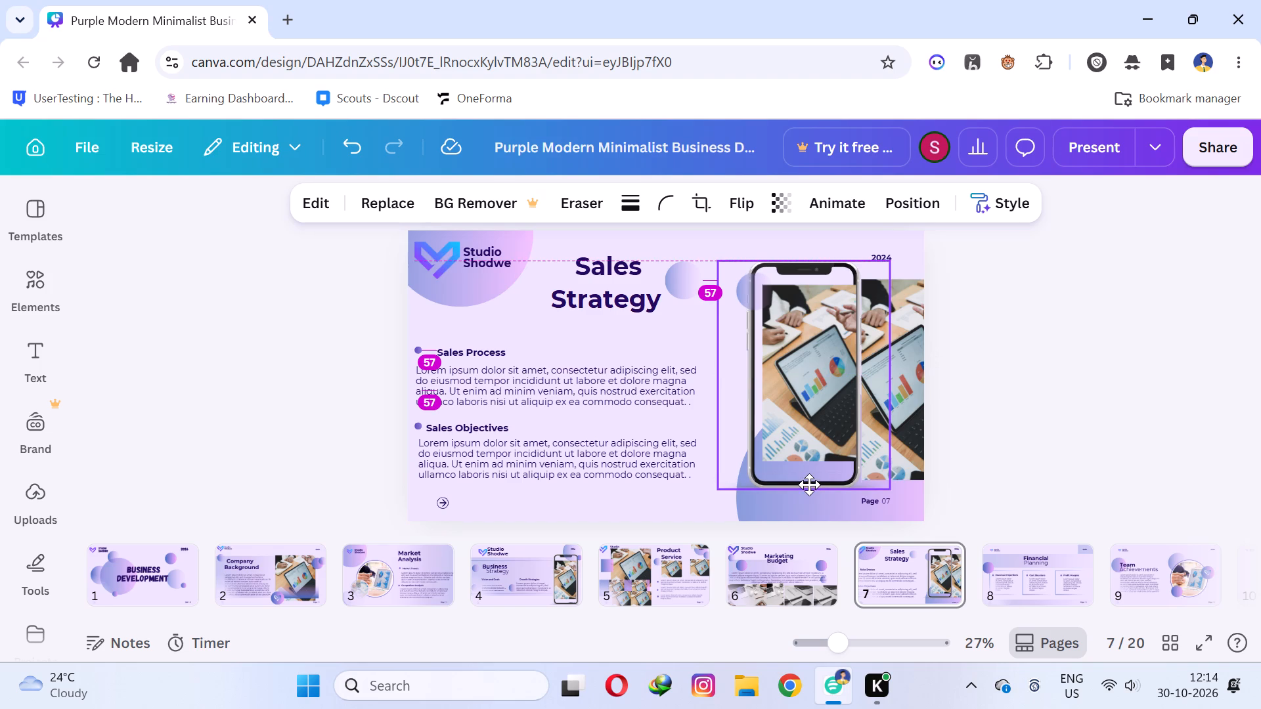
pyautogui.moveTo(809, 484); pyautogui.dragTo(809, 493)
pyautogui.click(1082, 353)
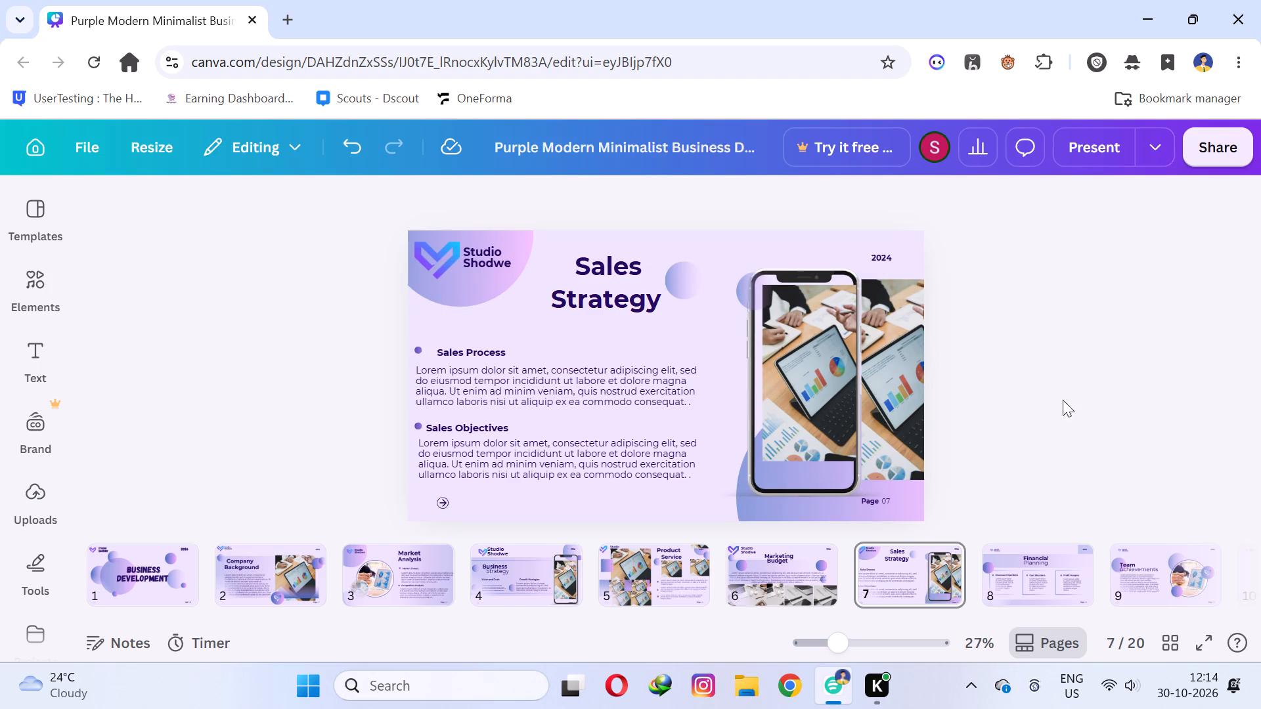
# On page 8, Financial Planning, move the logo symbol into the page's upper-left corner and enlarge it to nearly the header band's height.
pyautogui.click(1010, 580)
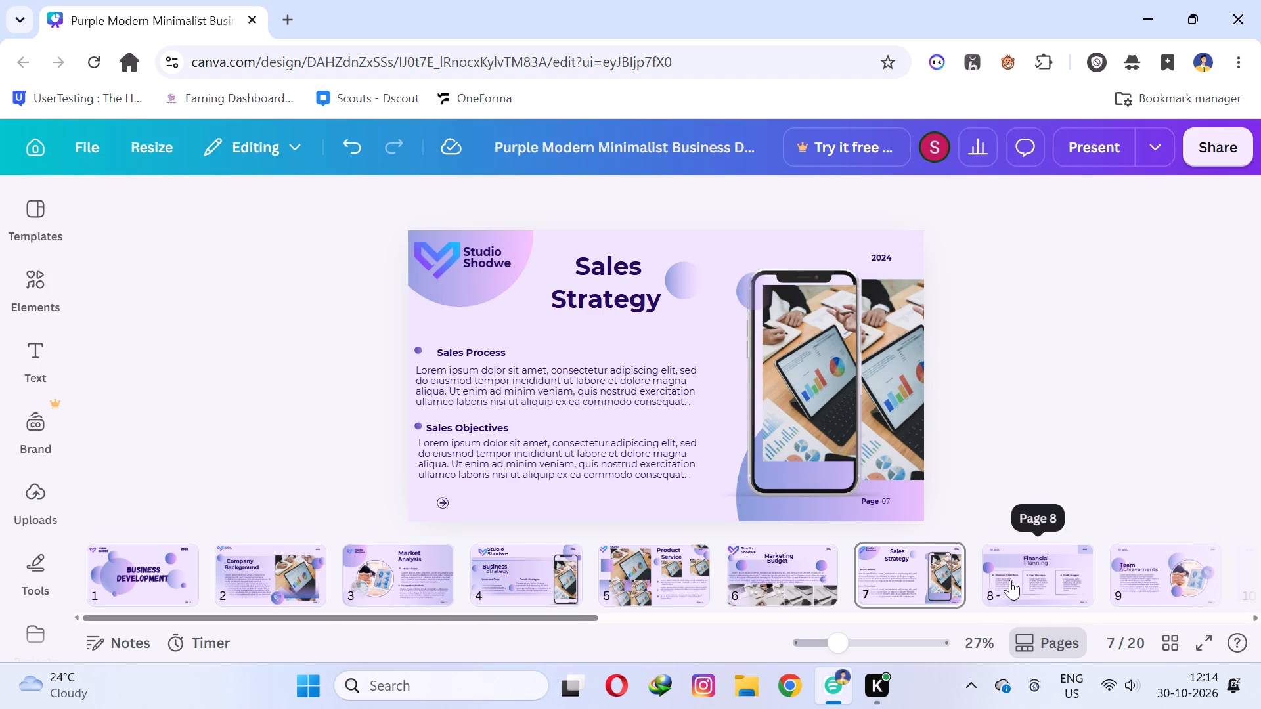
pyautogui.click(1010, 580)
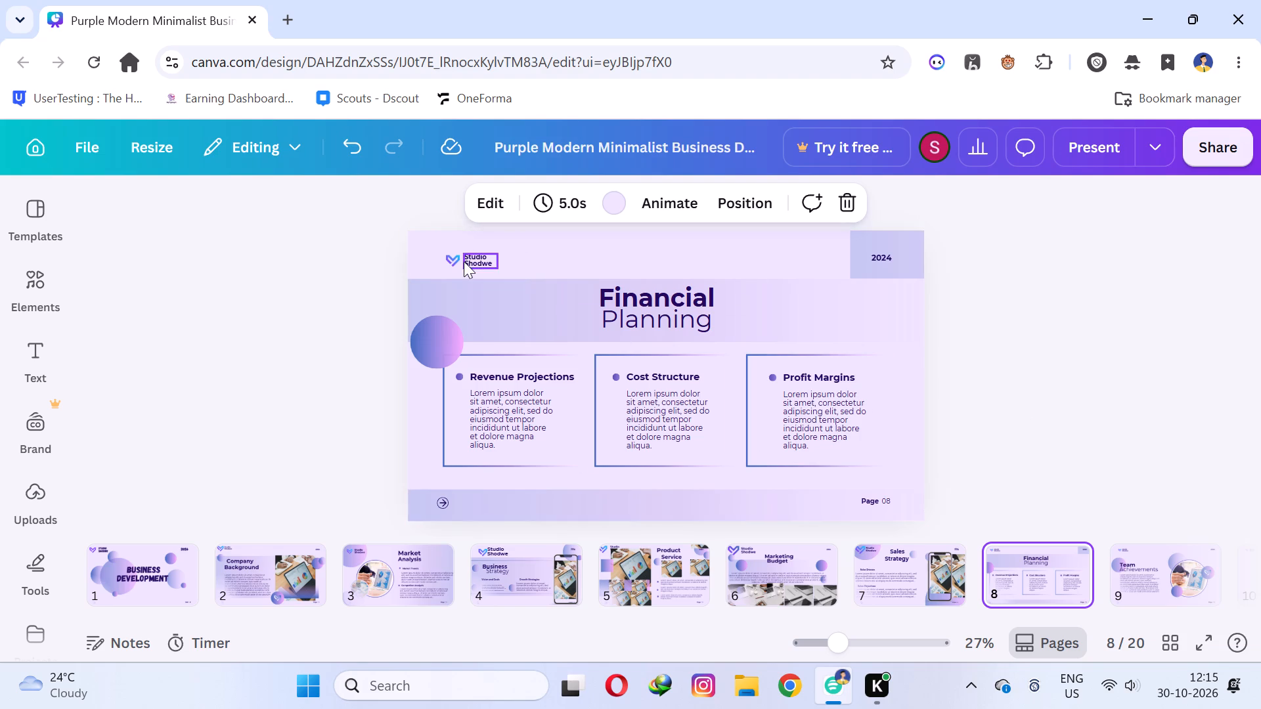
pyautogui.moveTo(451, 256); pyautogui.dragTo(426, 240)
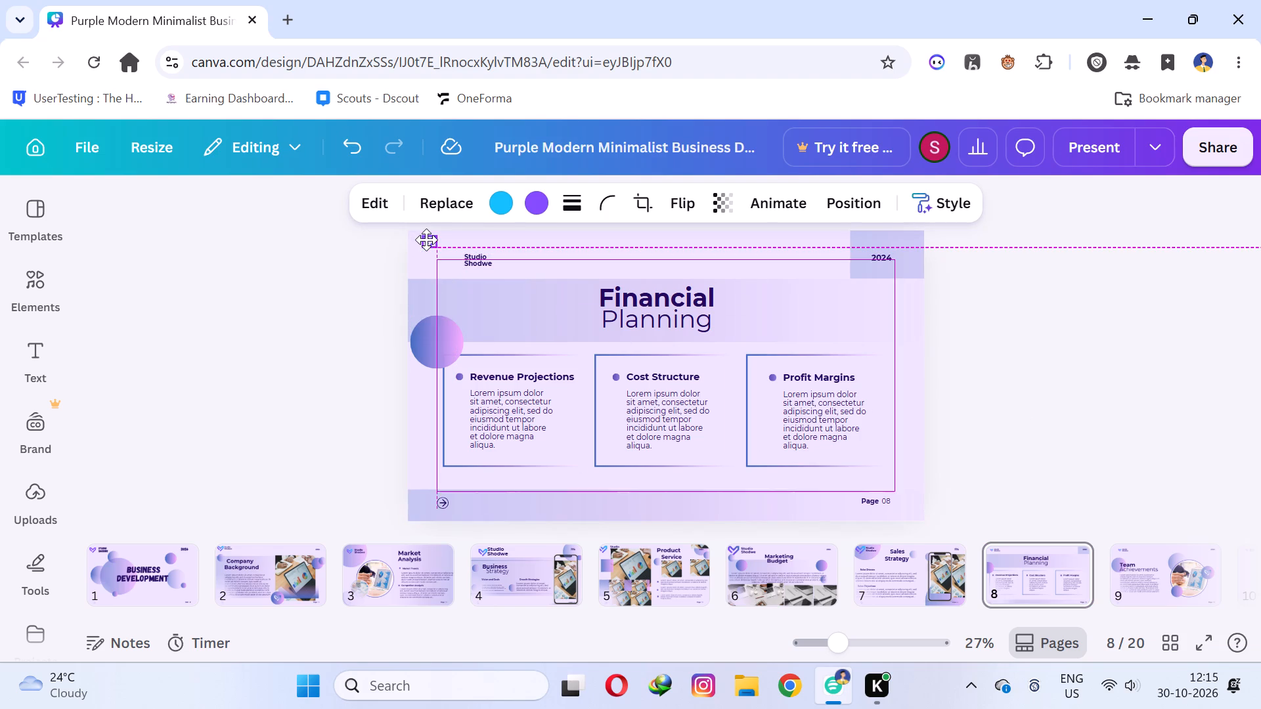
pyautogui.moveTo(426, 240); pyautogui.dragTo(425, 240)
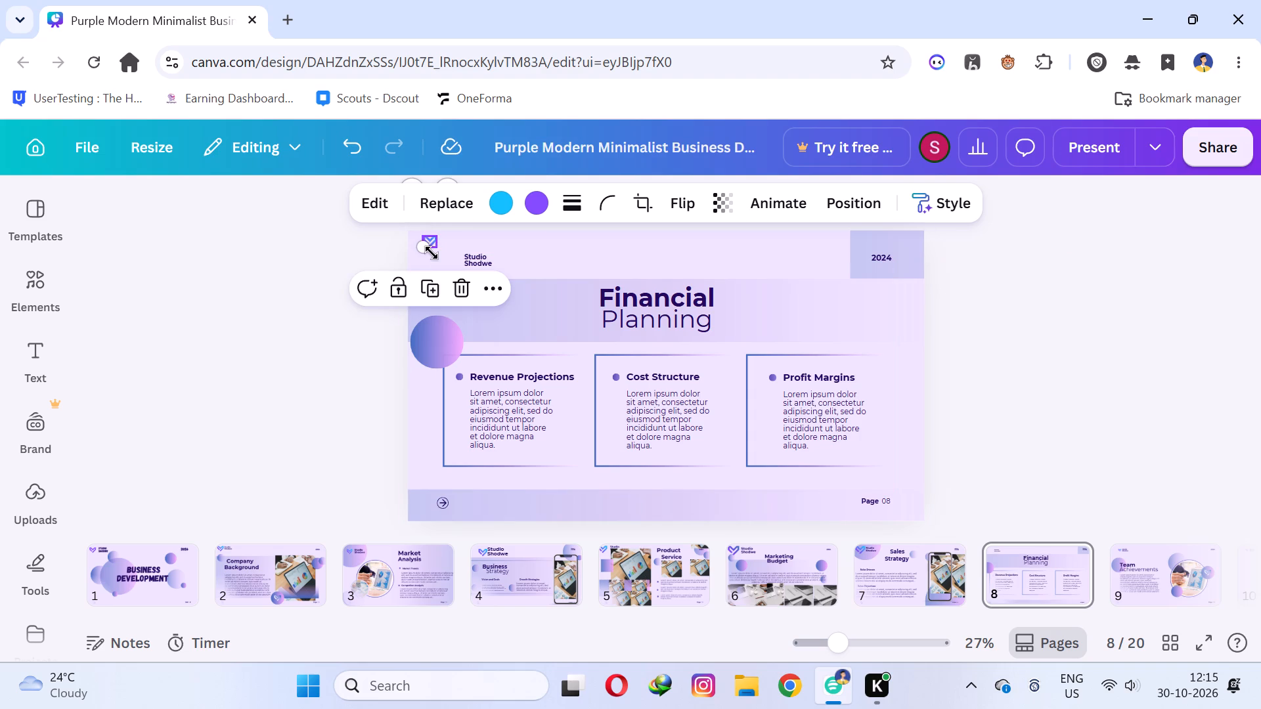
pyautogui.moveTo(431, 249); pyautogui.dragTo(451, 288)
pyautogui.moveTo(445, 262); pyautogui.dragTo(445, 262)
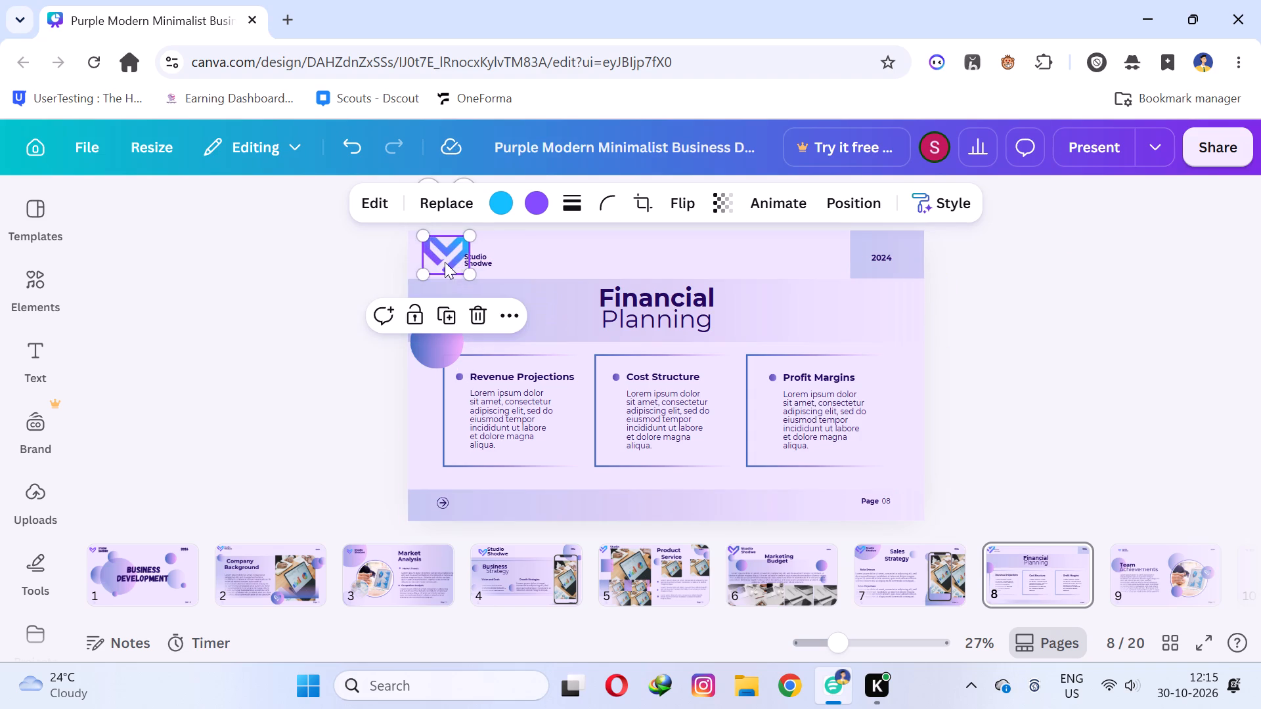
pyautogui.moveTo(445, 262); pyautogui.dragTo(439, 262)
pyautogui.click(439, 262)
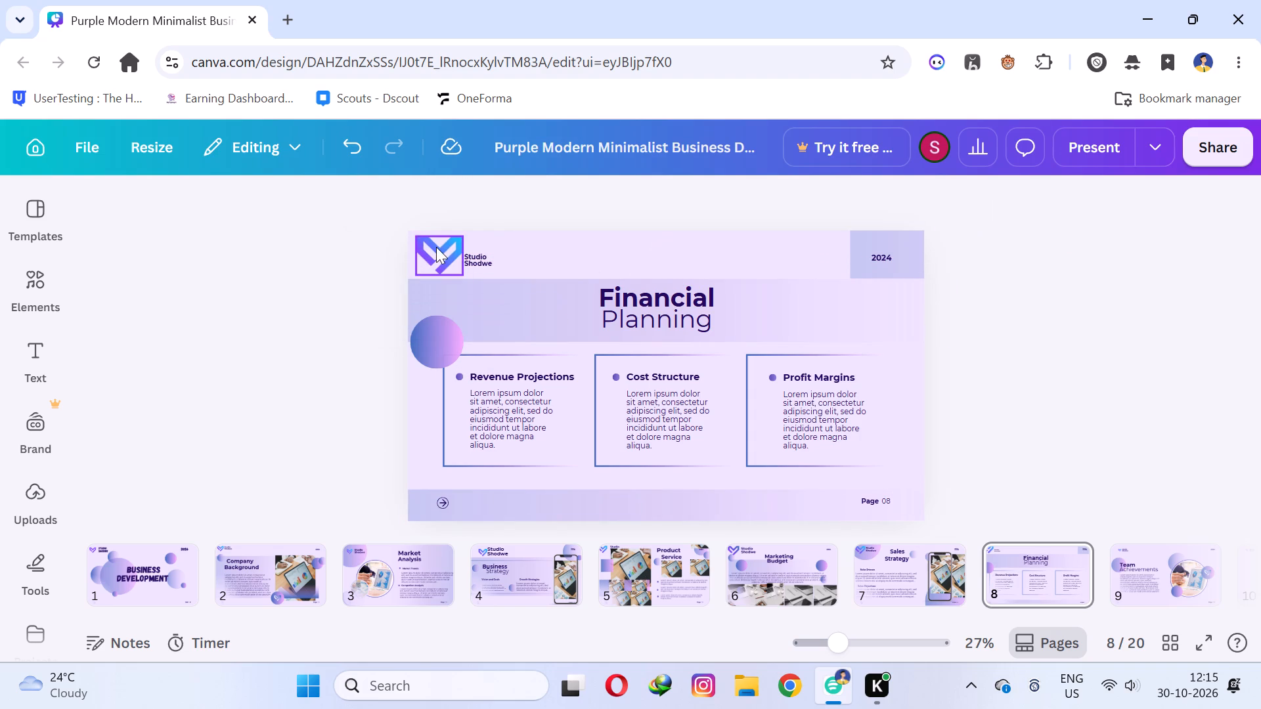
# Add a long-dashed border with stroke weight 4 to the logo symbol.
pyautogui.click(436, 247)
pyautogui.click(558, 198)
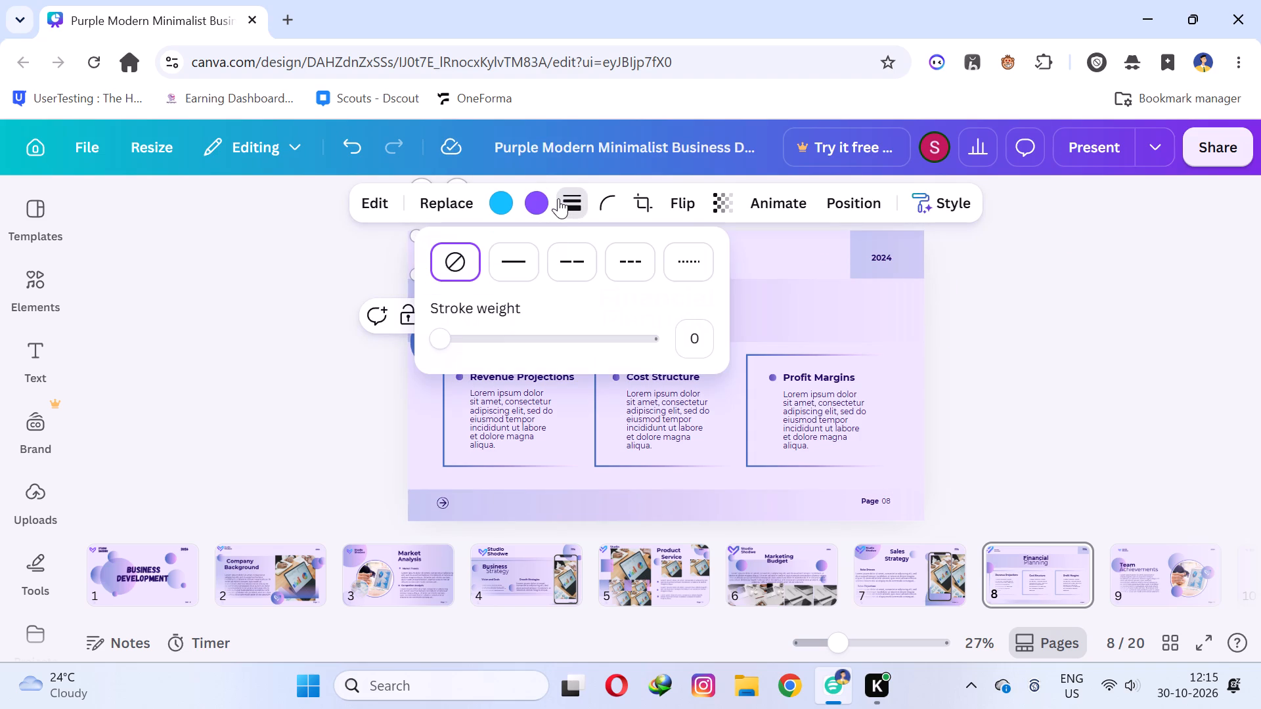
pyautogui.click(559, 259)
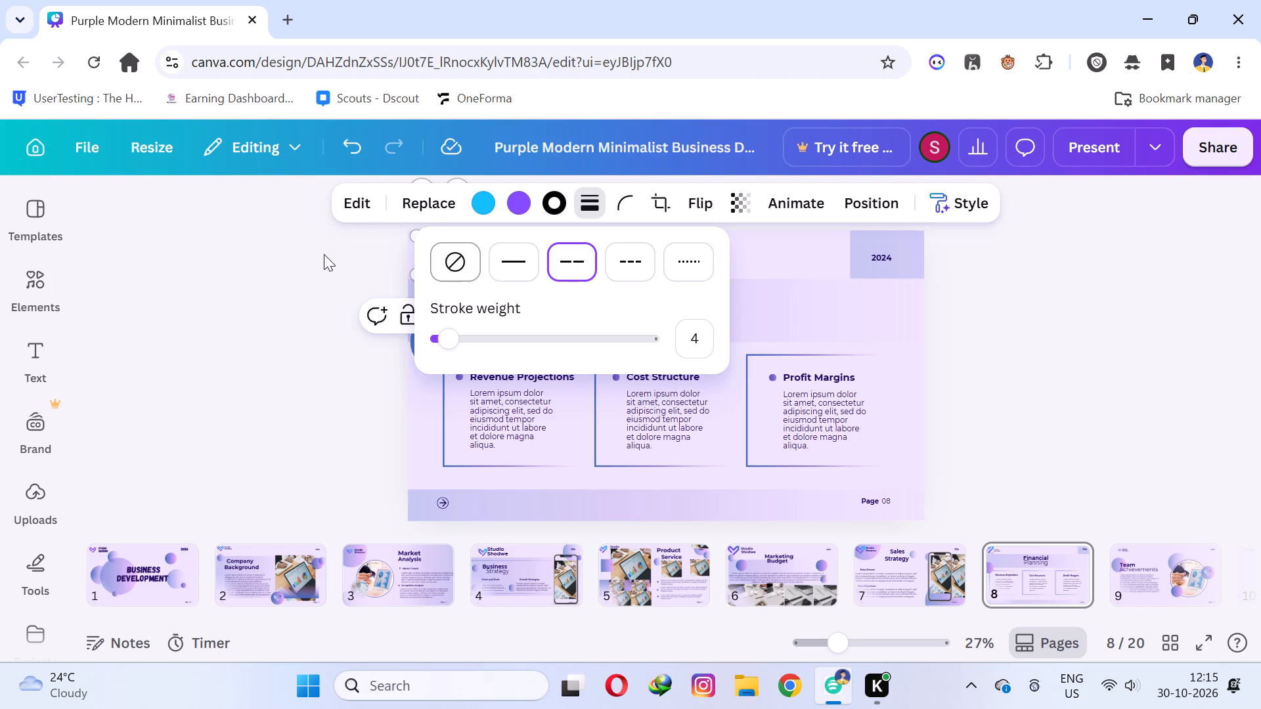
pyautogui.click(324, 254)
# Change the purple colour in the logo symbol to the dark purple from the graphic's colours.
pyautogui.click(508, 207)
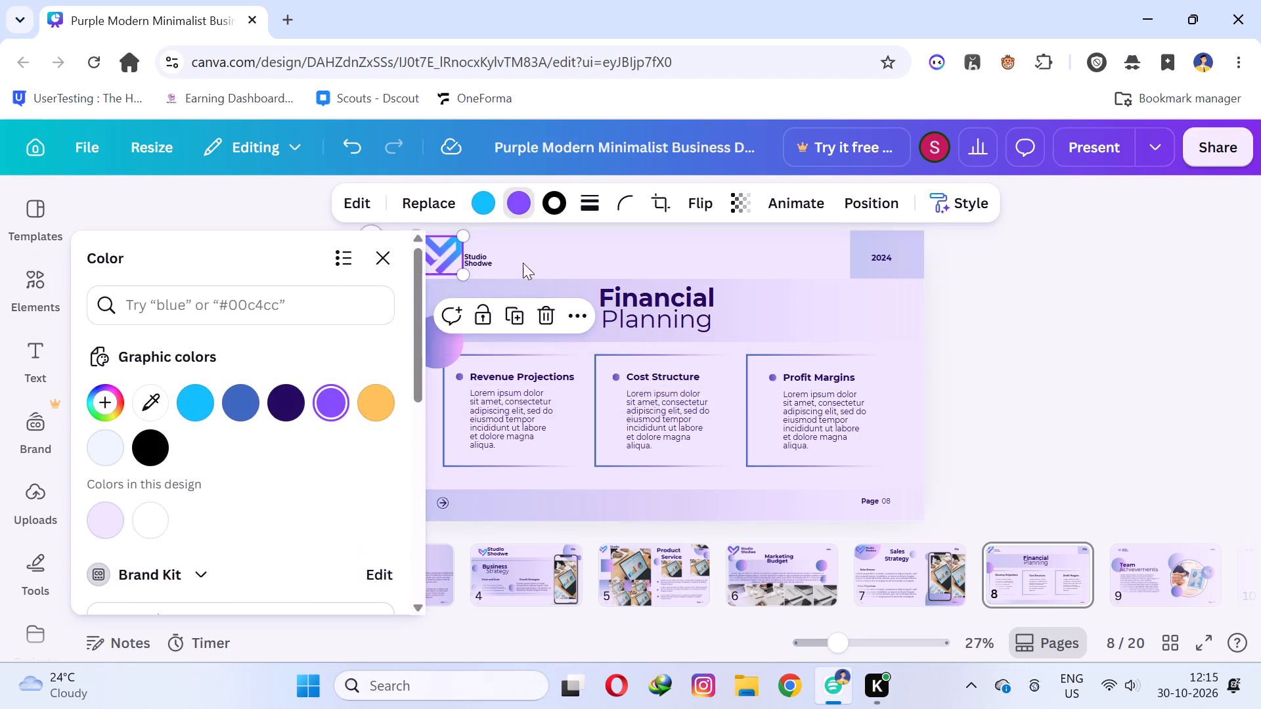
pyautogui.click(296, 396)
pyautogui.click(211, 217)
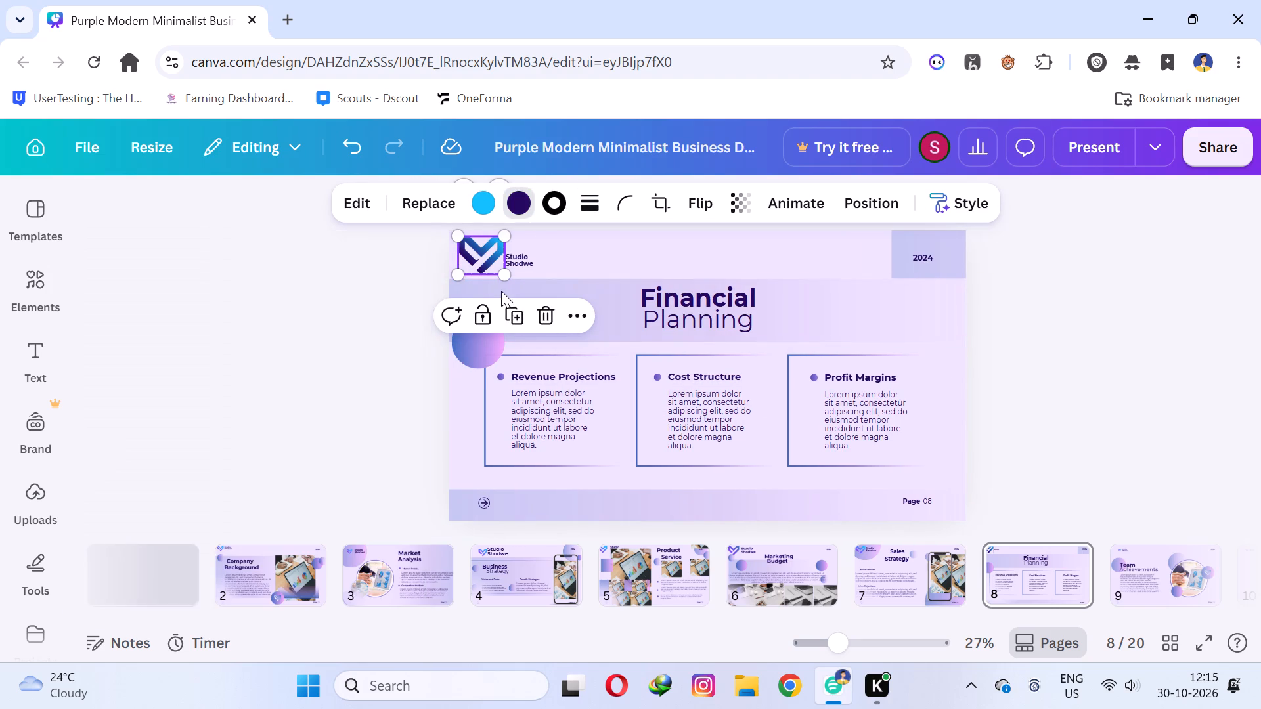
# Move the Studio Shodwe text up beside the logo symbol and enlarge it to about size 42.5.
pyautogui.moveTo(491, 259); pyautogui.dragTo(498, 251)
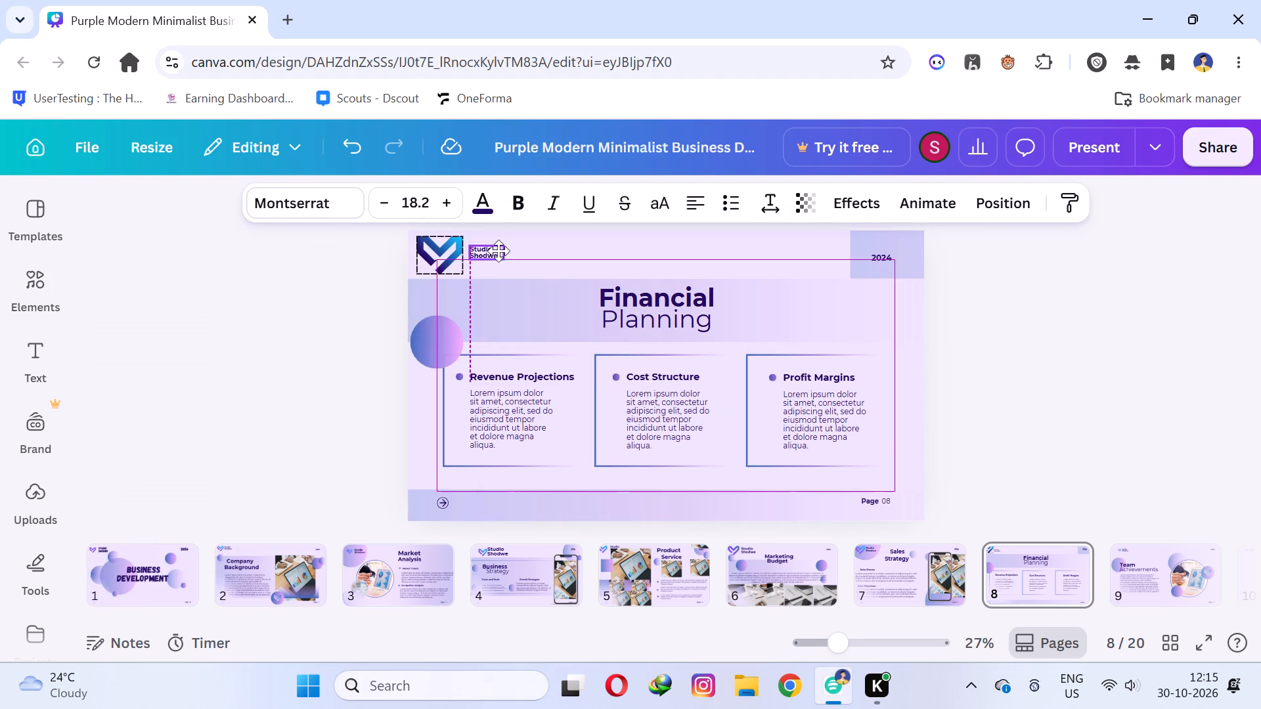
pyautogui.moveTo(498, 251); pyautogui.dragTo(496, 244)
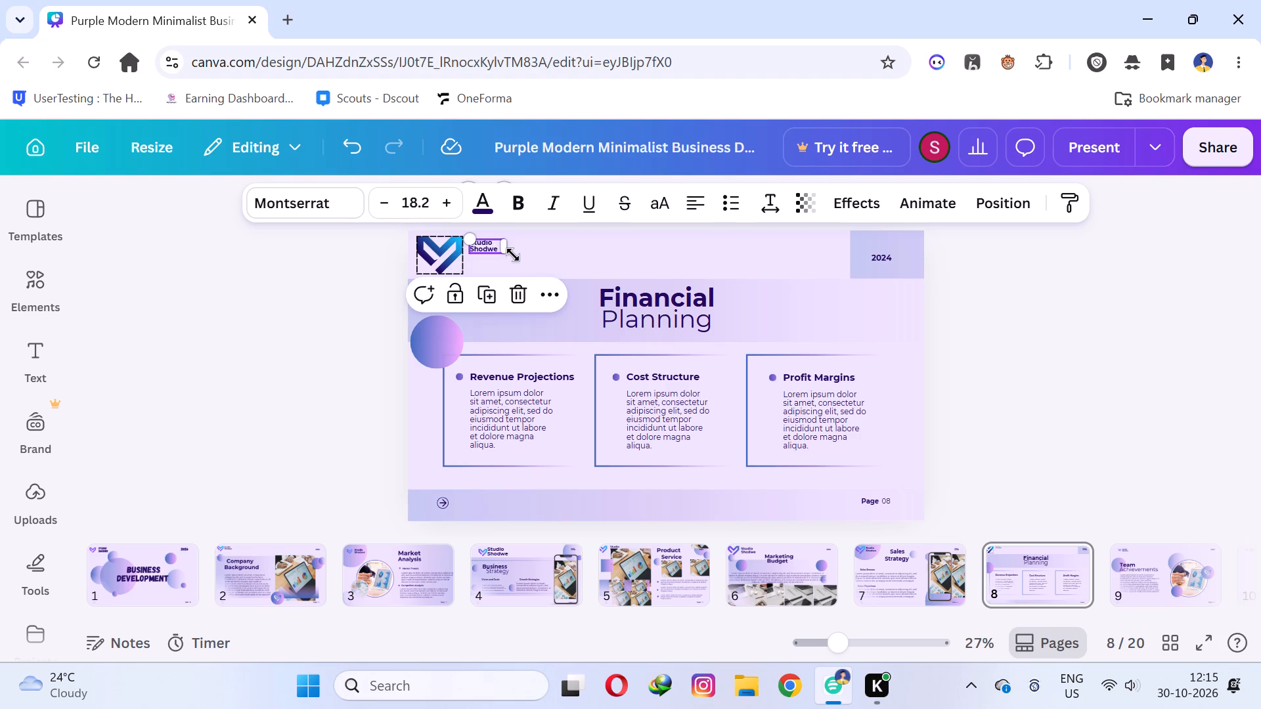
pyautogui.moveTo(510, 255); pyautogui.dragTo(525, 317)
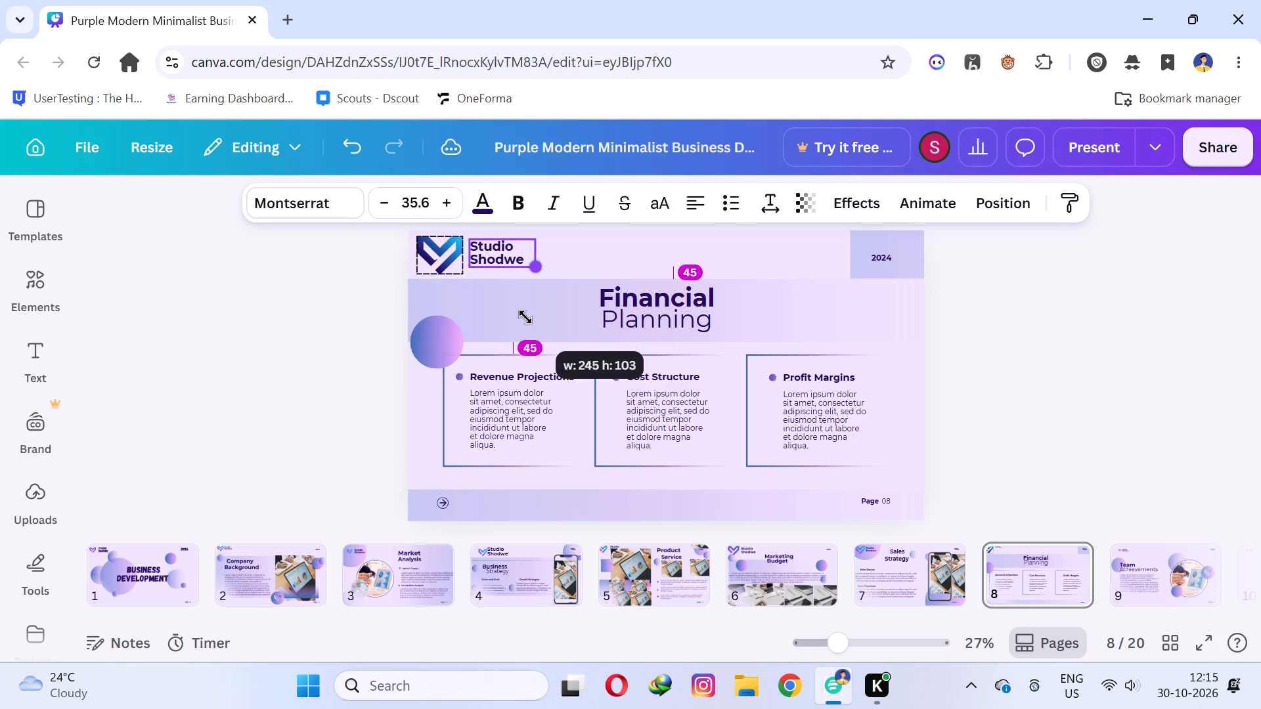
pyautogui.moveTo(525, 317); pyautogui.dragTo(530, 329)
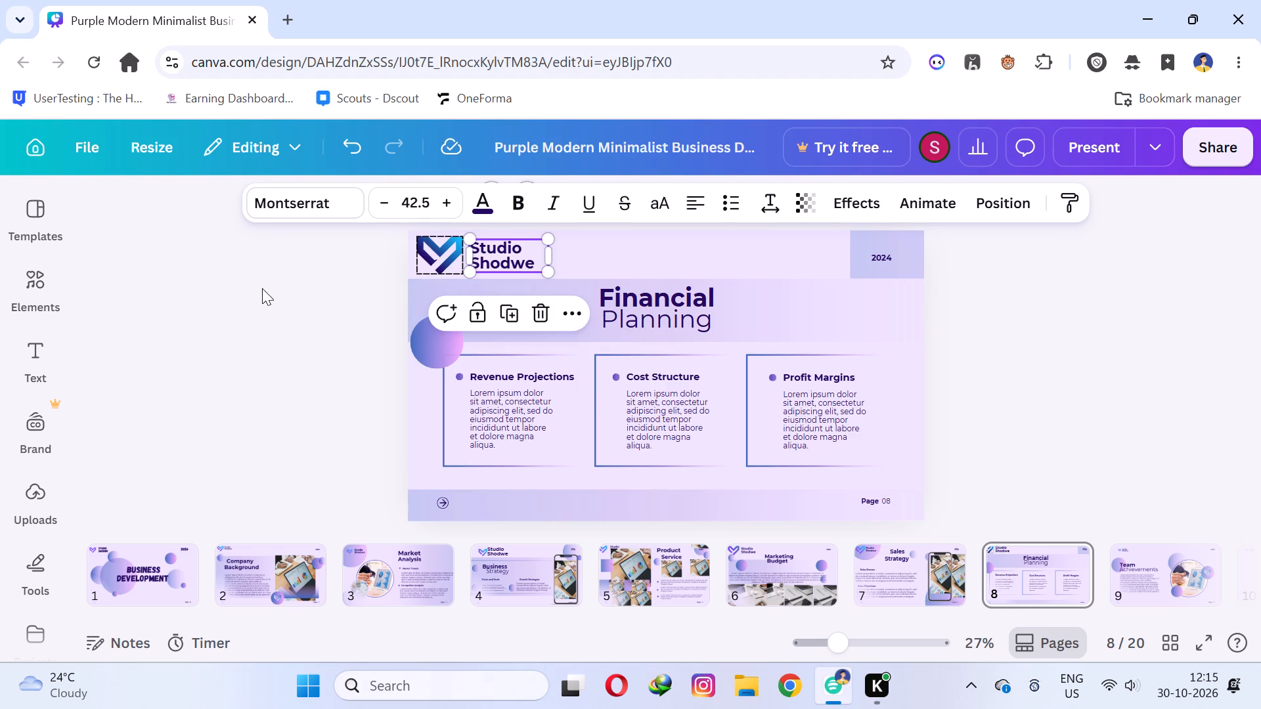
pyautogui.click(262, 288)
# Make the word Planning in the page heading bold.
pyautogui.click(627, 313)
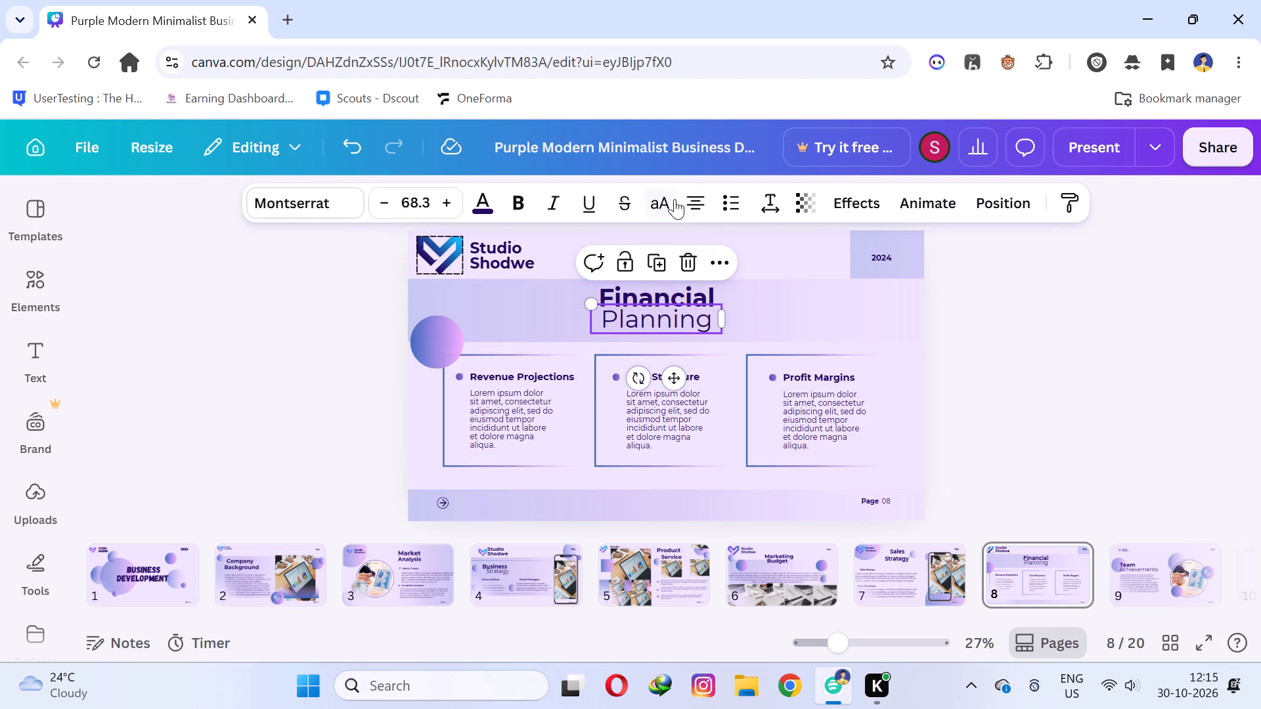
pyautogui.click(527, 200)
# Apply the Clarify text animation to the word Financial in the heading, after trying Rise.
pyautogui.click(692, 299)
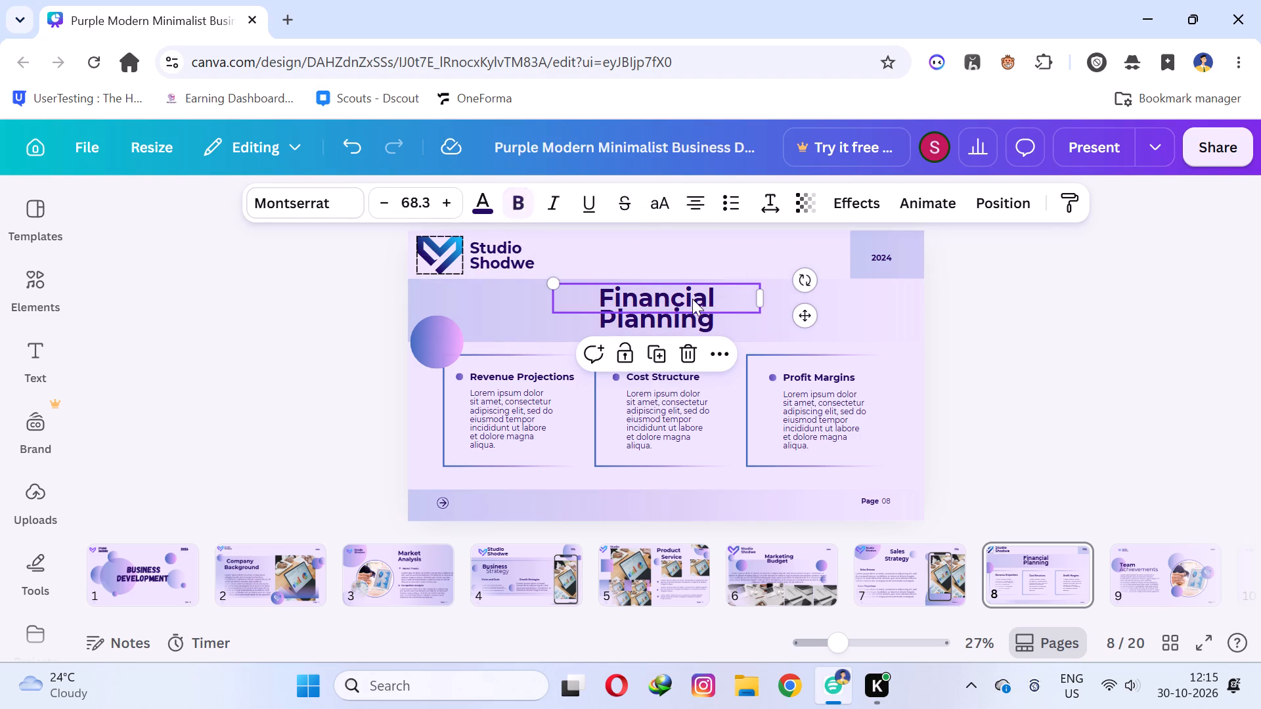
pyautogui.click(914, 211)
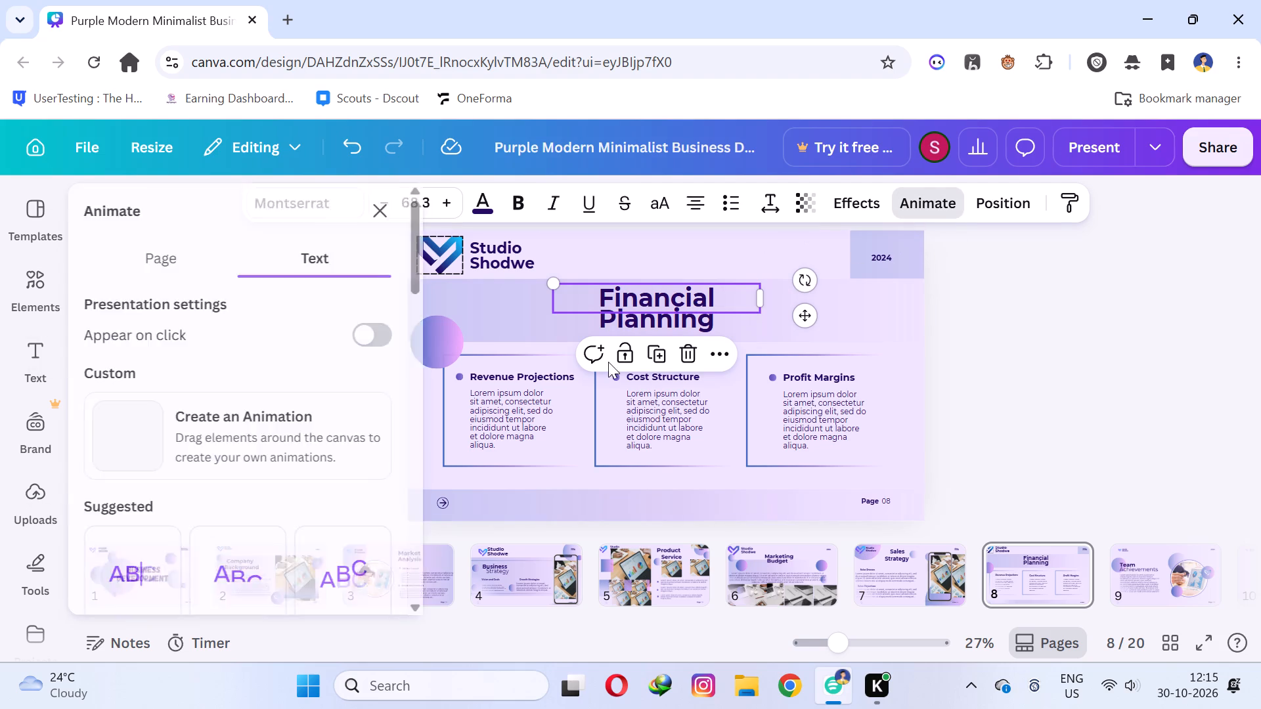
pyautogui.scroll(-2, 392, 419)
pyautogui.scroll(-6, 343, 470)
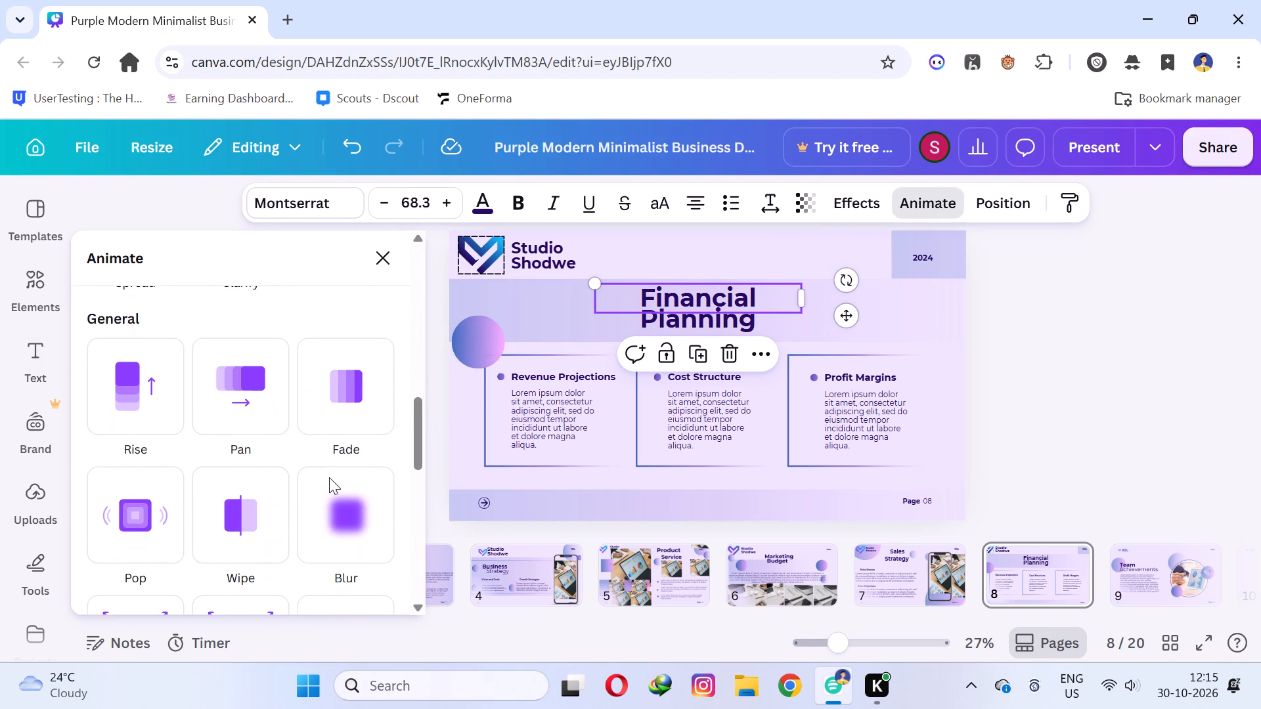
pyautogui.click(154, 400)
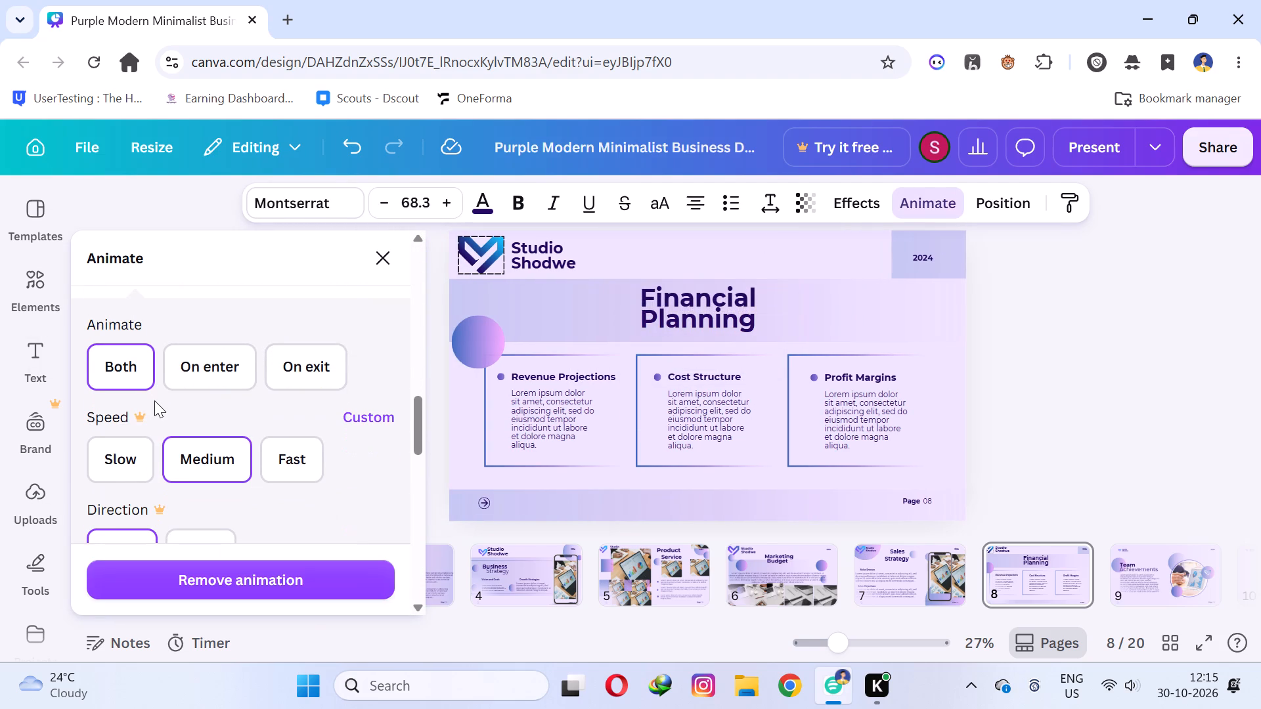
pyautogui.scroll(-5, 304, 452)
pyautogui.scroll(1, 313, 454)
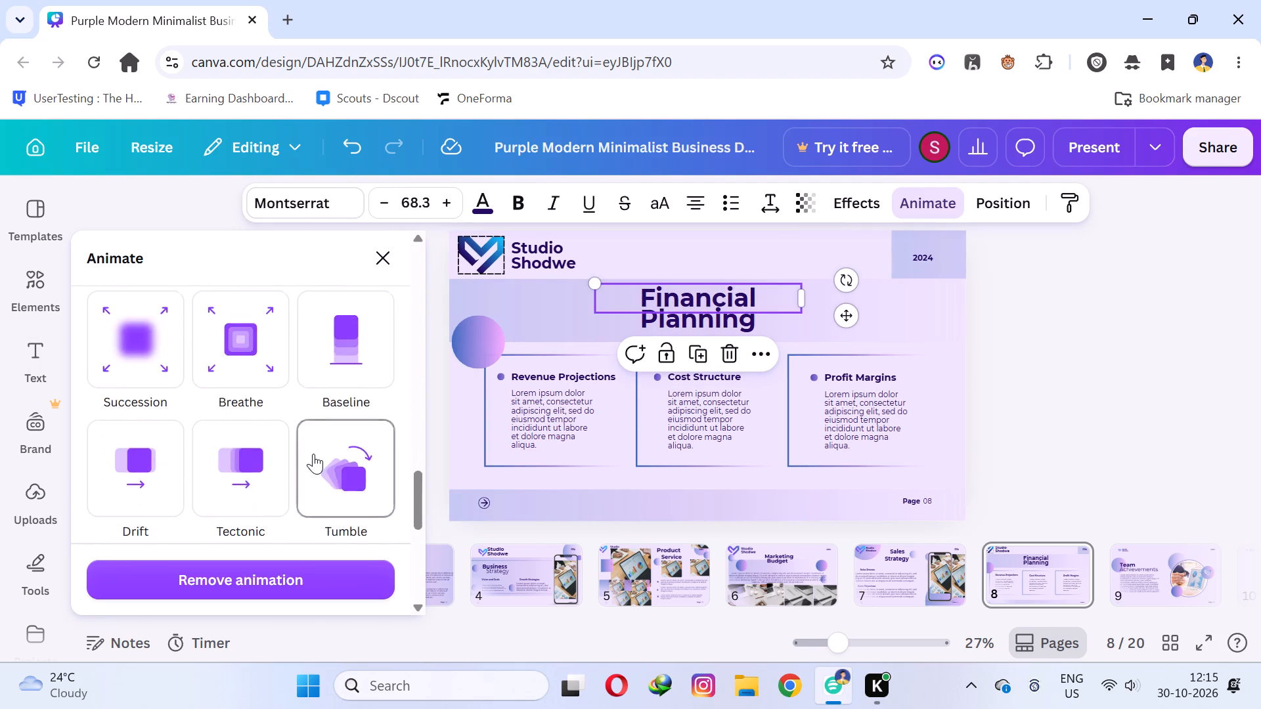
pyautogui.scroll(6, 313, 454)
pyautogui.scroll(1, 236, 418)
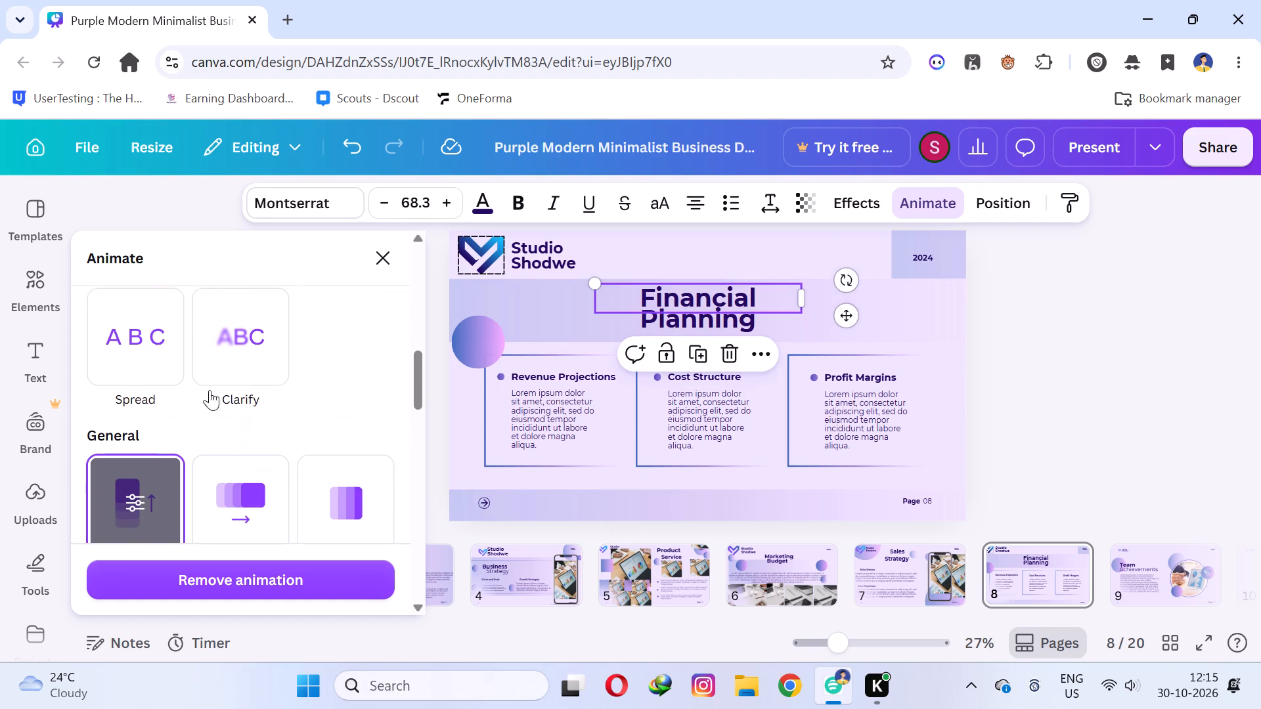
pyautogui.click(257, 384)
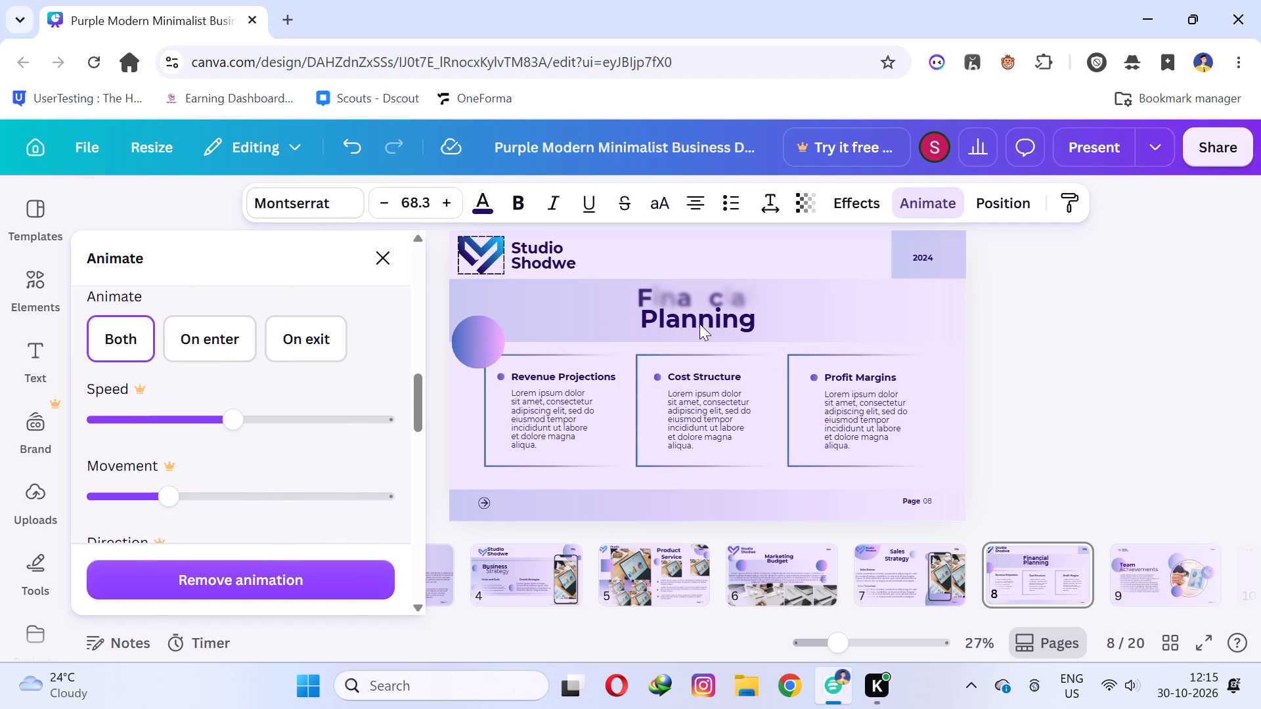
# Apply the Merge text animation to the word Planning in the page heading.
pyautogui.click(699, 324)
pyautogui.scroll(2, 177, 450)
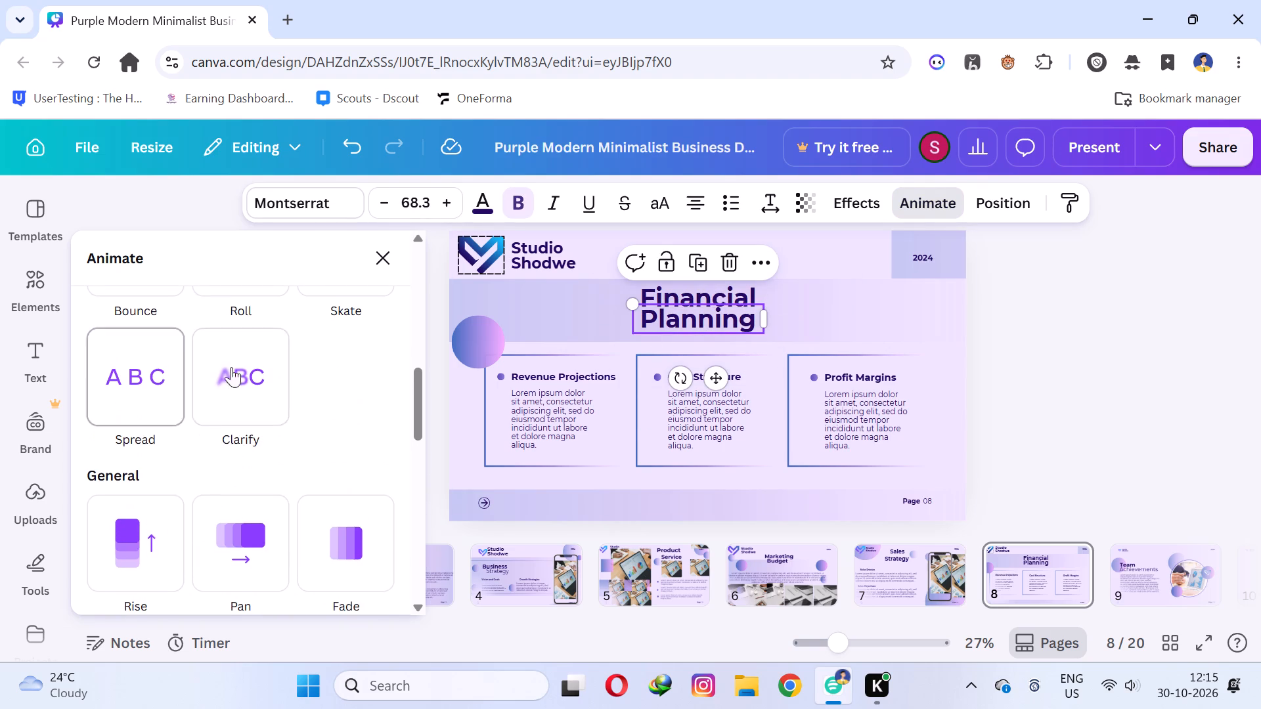
pyautogui.scroll(2, 164, 333)
pyautogui.click(146, 364)
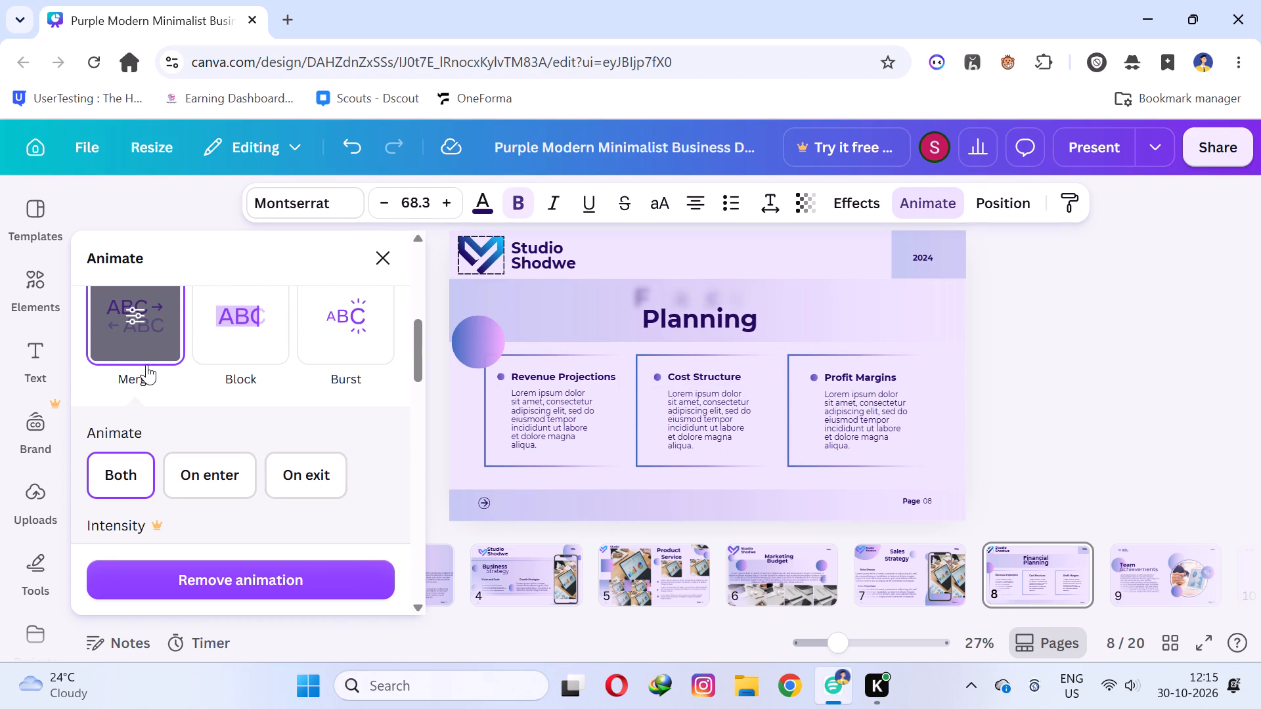
pyautogui.click(1115, 367)
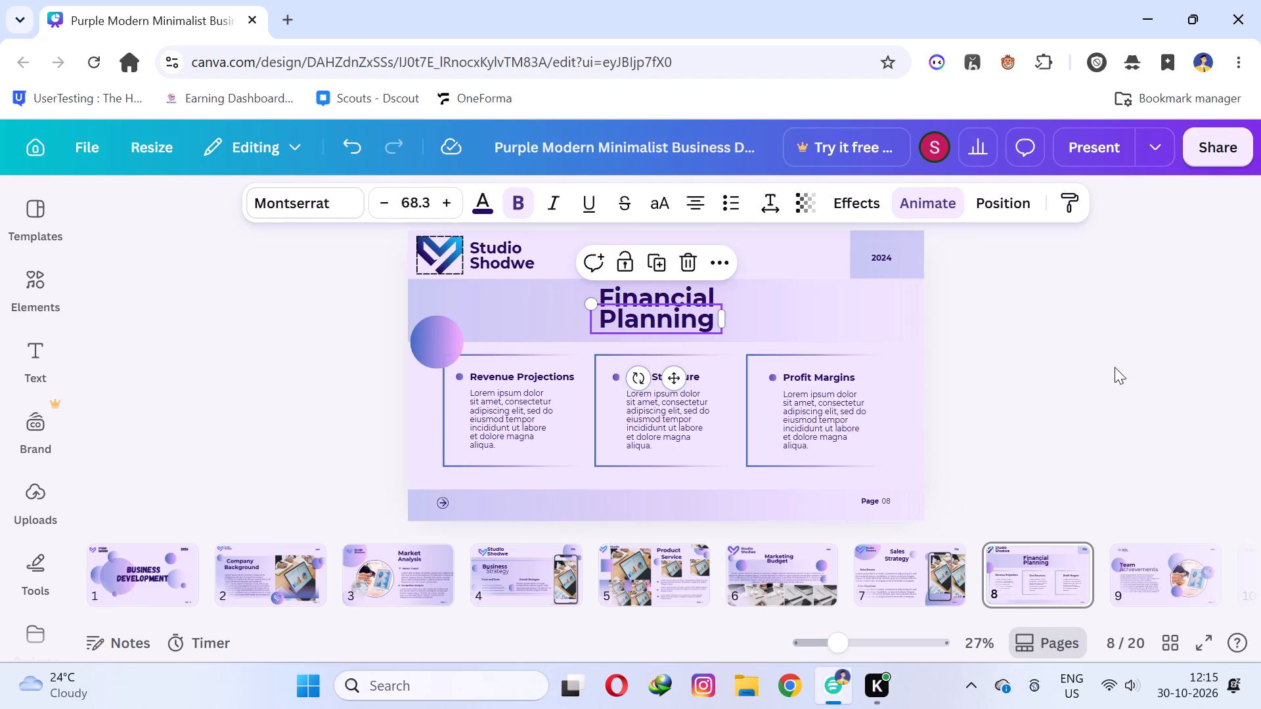
# Enlarge the body text under Revenue Projections to about size 27.5 and widen its text box toward the frame's left border.
pyautogui.click(483, 400)
pyautogui.moveTo(550, 450); pyautogui.dragTo(571, 471)
pyautogui.moveTo(463, 395); pyautogui.dragTo(441, 395)
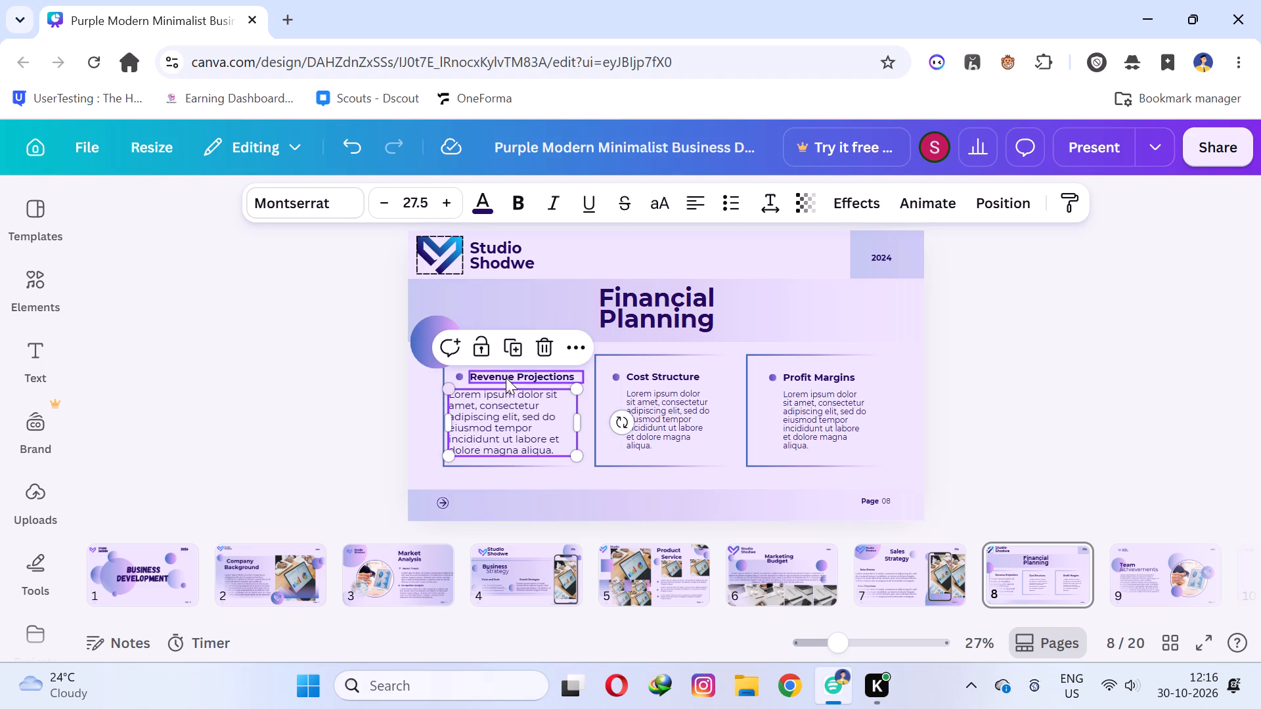
pyautogui.click(334, 392)
# Delete the gradient circle overlapping the heading band above the Revenue Projections frame.
pyautogui.click(444, 345)
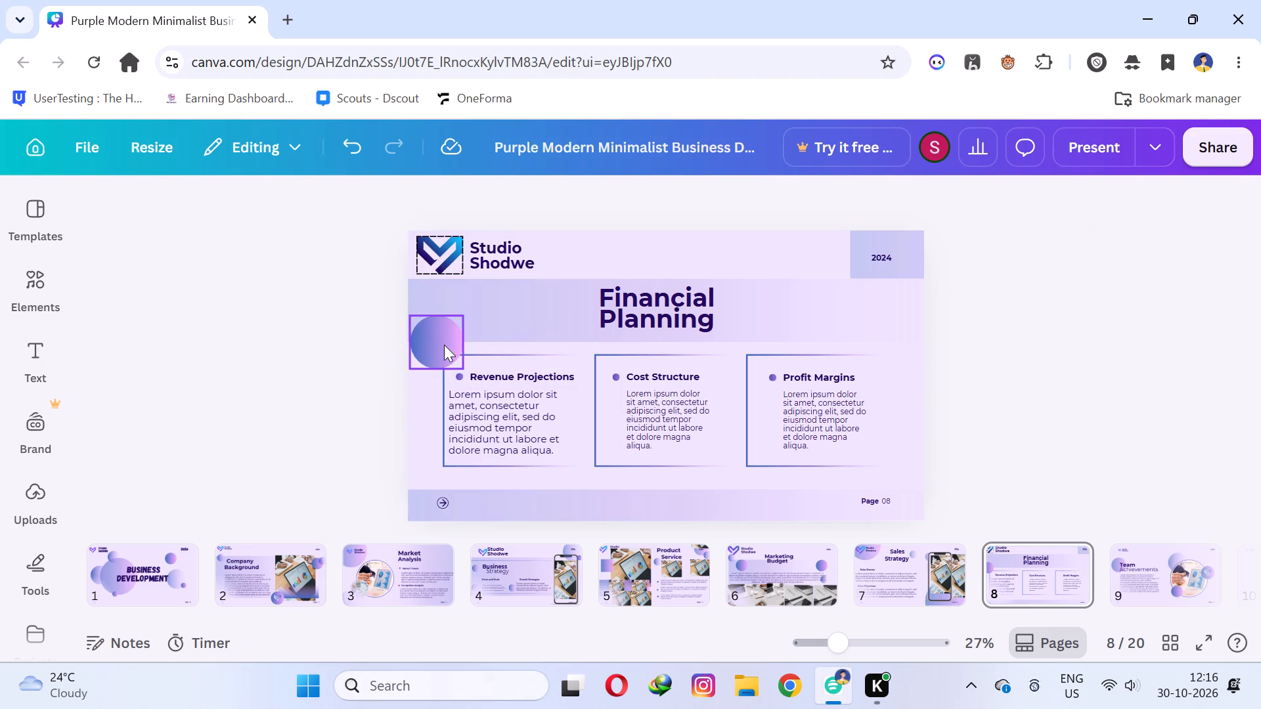
pyautogui.click(466, 280)
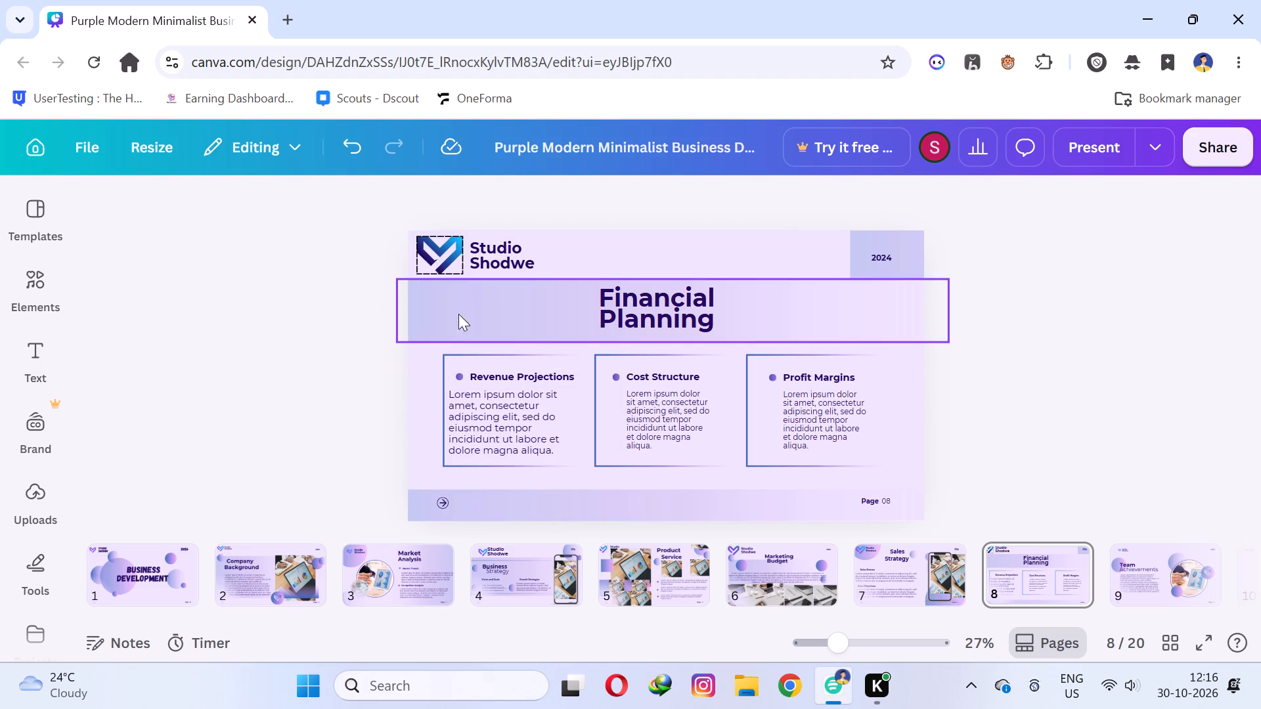
# Enlarge the Revenue Projections frame upward and out to the page's left edge, to about 650 by 450.
pyautogui.click(449, 356)
pyautogui.moveTo(449, 356); pyautogui.dragTo(409, 345)
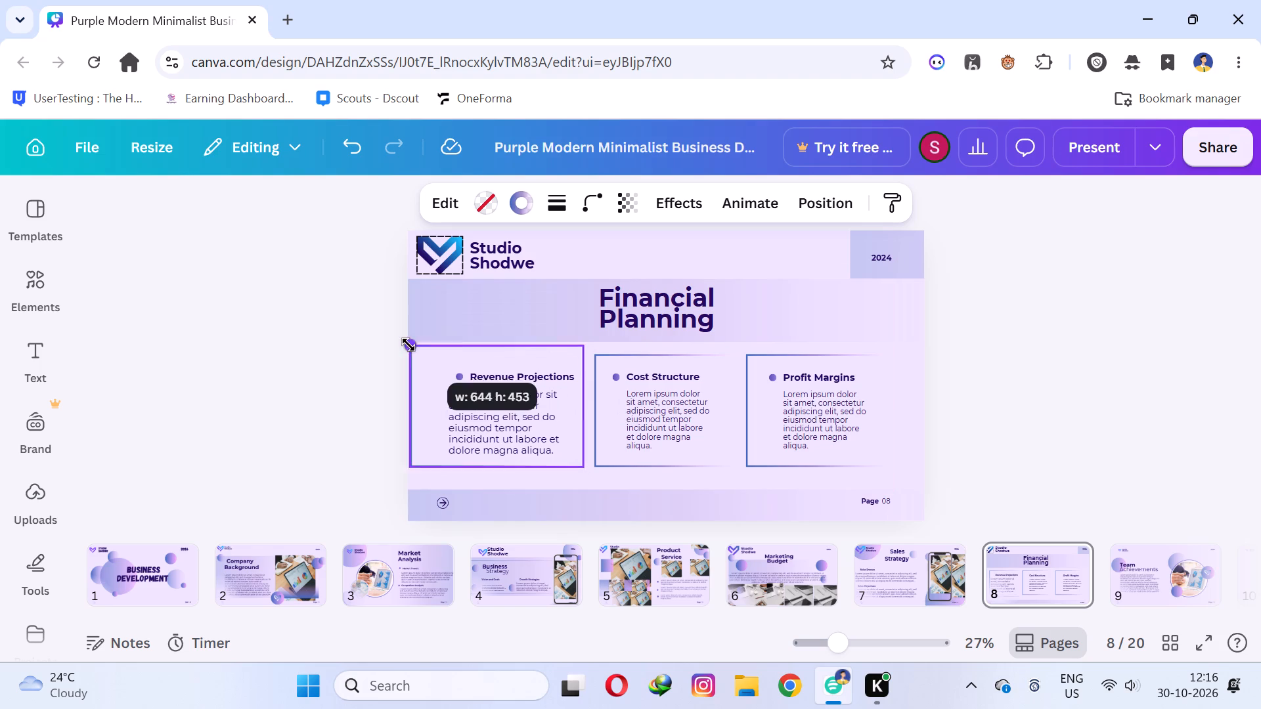
pyautogui.moveTo(409, 345); pyautogui.dragTo(413, 346)
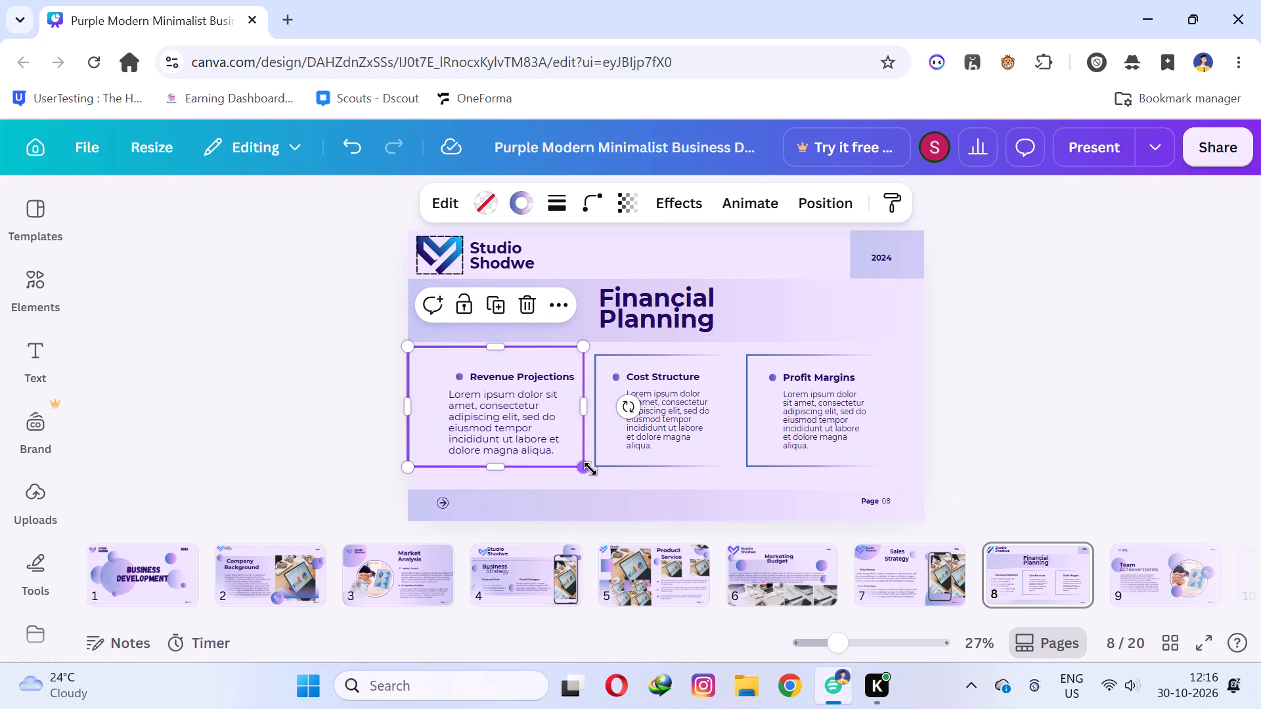
pyautogui.click(588, 468)
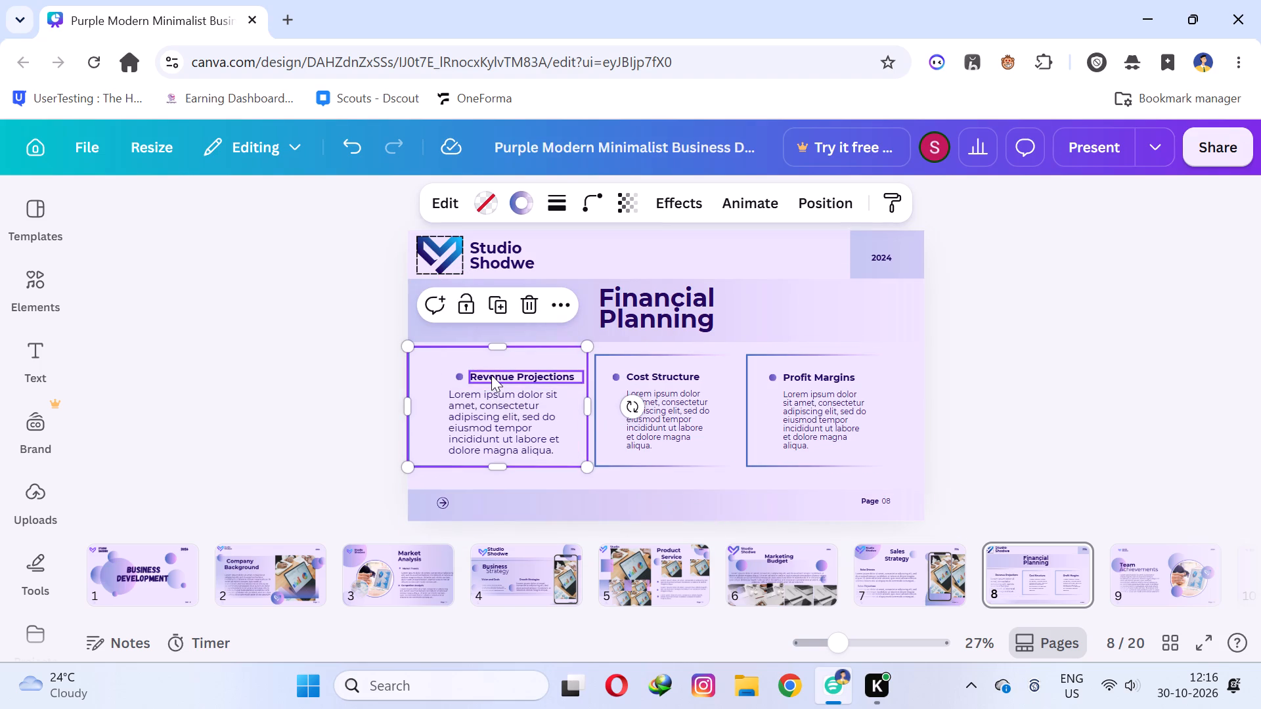
# Move the Revenue Projections heading and its bullet side by side into the upper-left corner of the enlarged frame.
pyautogui.moveTo(491, 375); pyautogui.dragTo(452, 362)
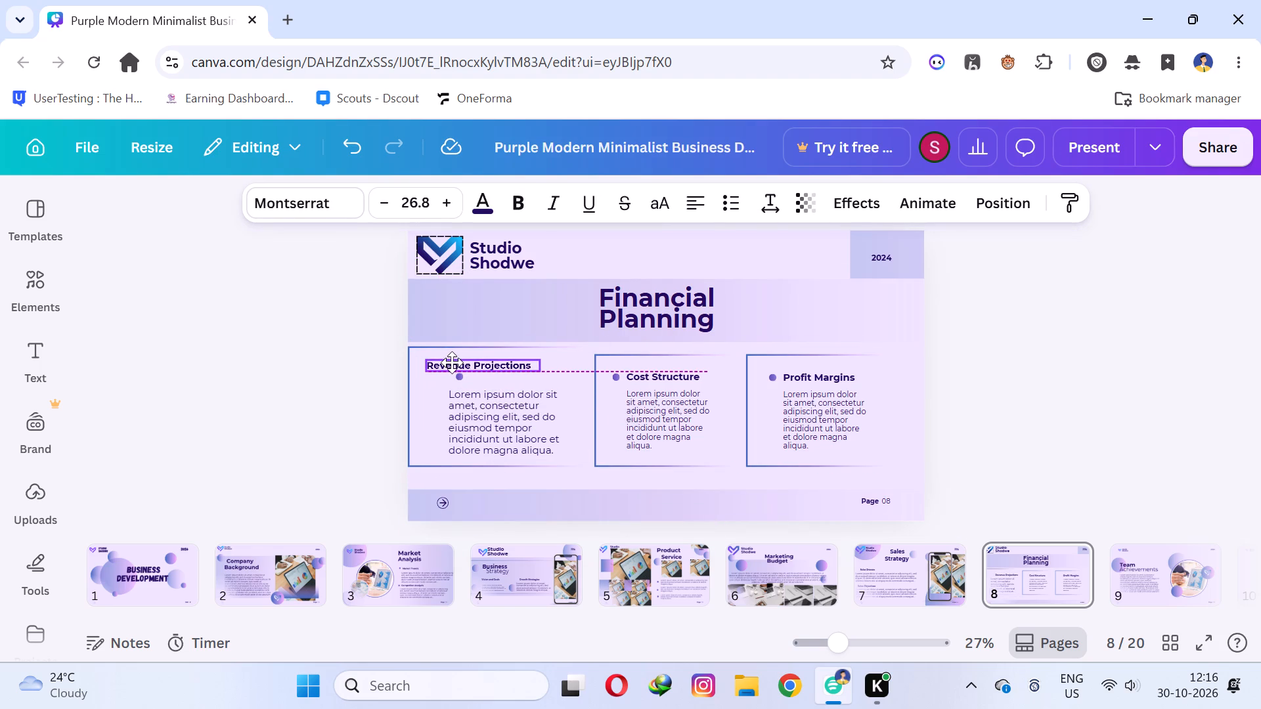
pyautogui.moveTo(452, 362); pyautogui.dragTo(439, 358)
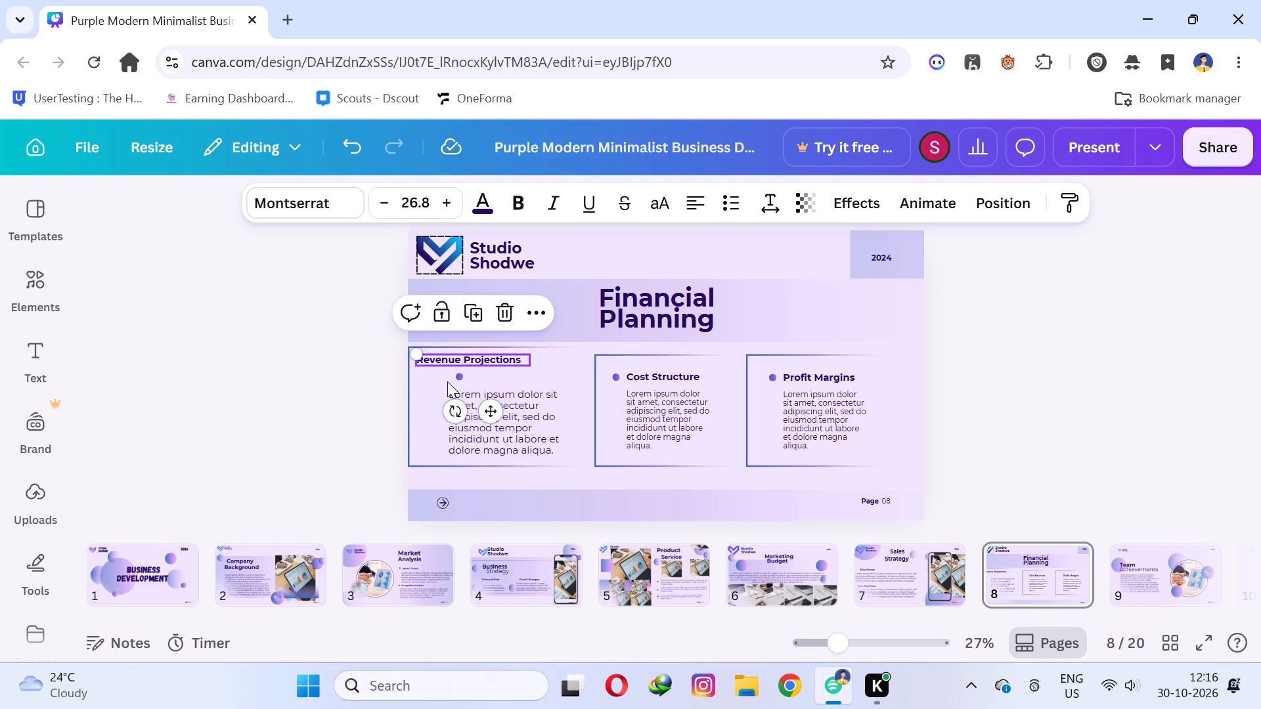
pyautogui.moveTo(456, 376); pyautogui.dragTo(424, 374)
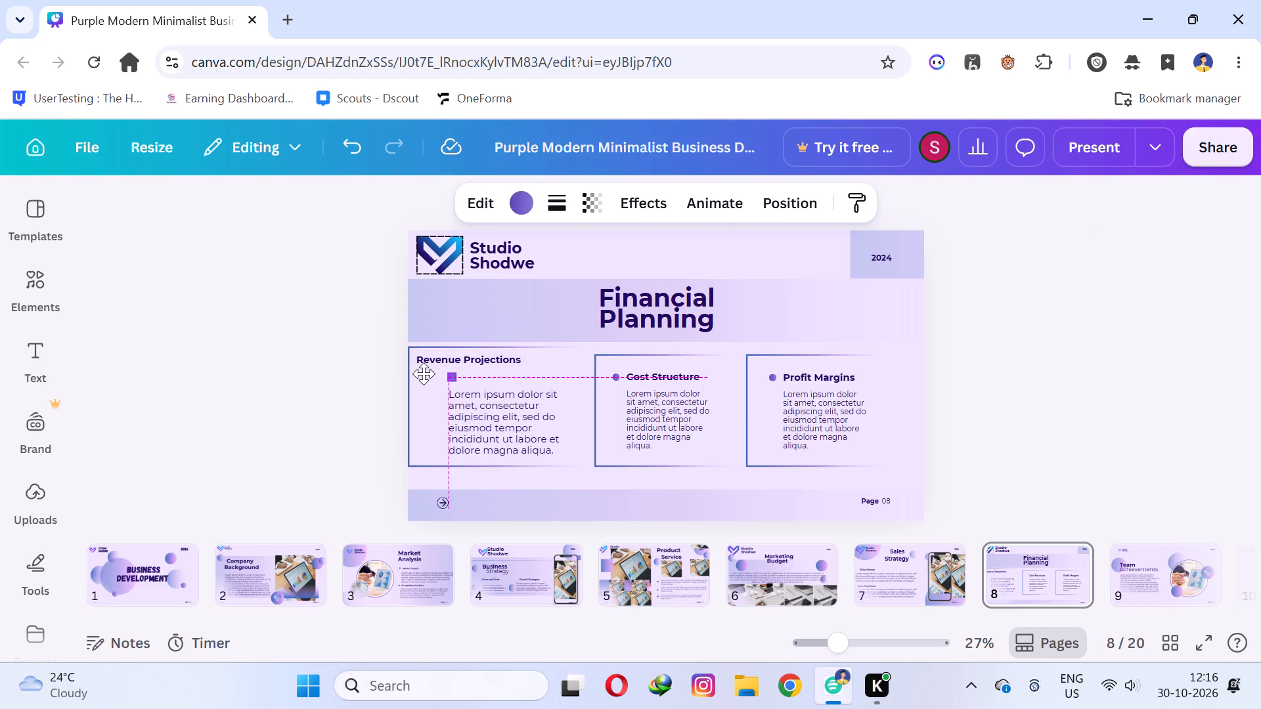
pyautogui.moveTo(424, 374); pyautogui.dragTo(412, 366)
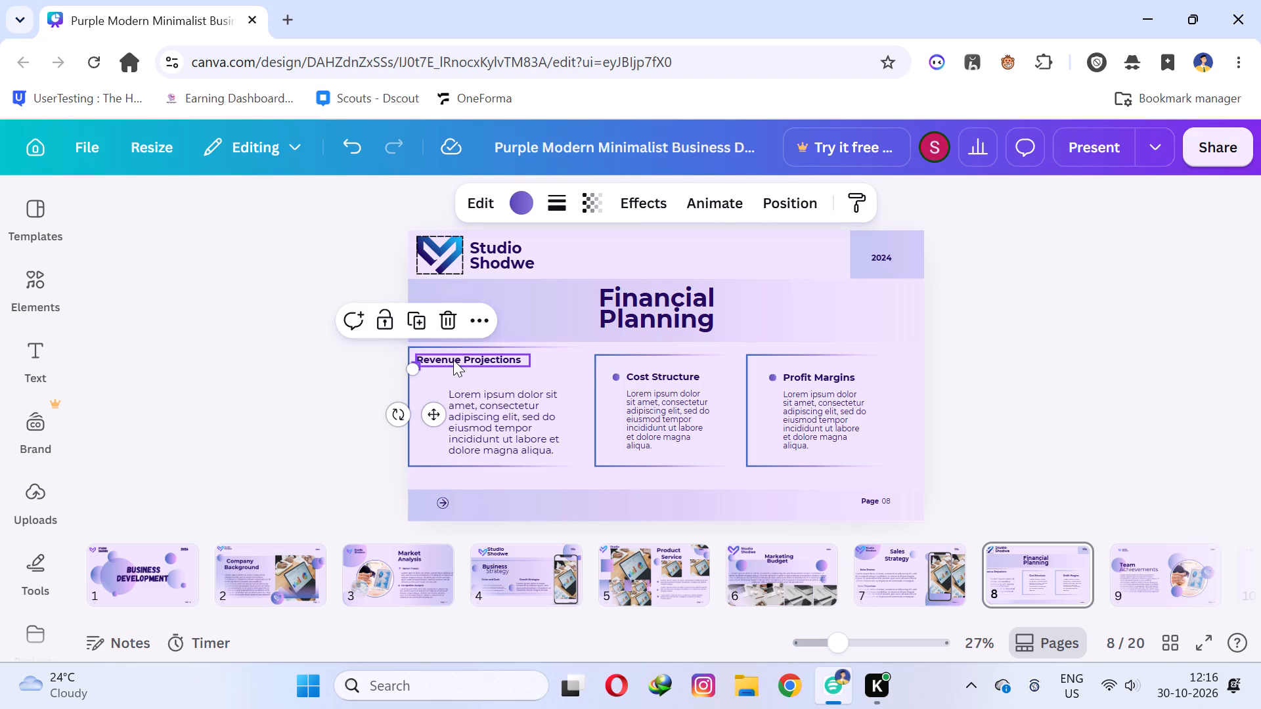
pyautogui.moveTo(454, 360); pyautogui.dragTo(461, 360)
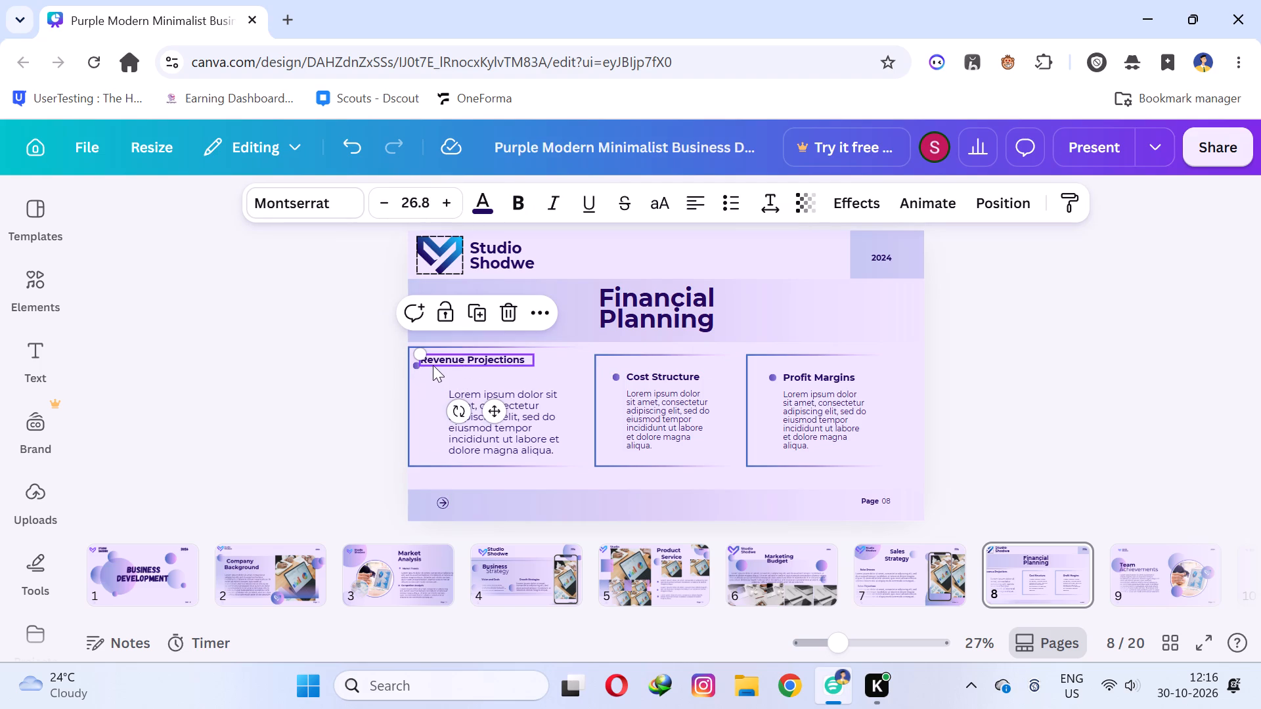
pyautogui.moveTo(434, 365); pyautogui.dragTo(440, 365)
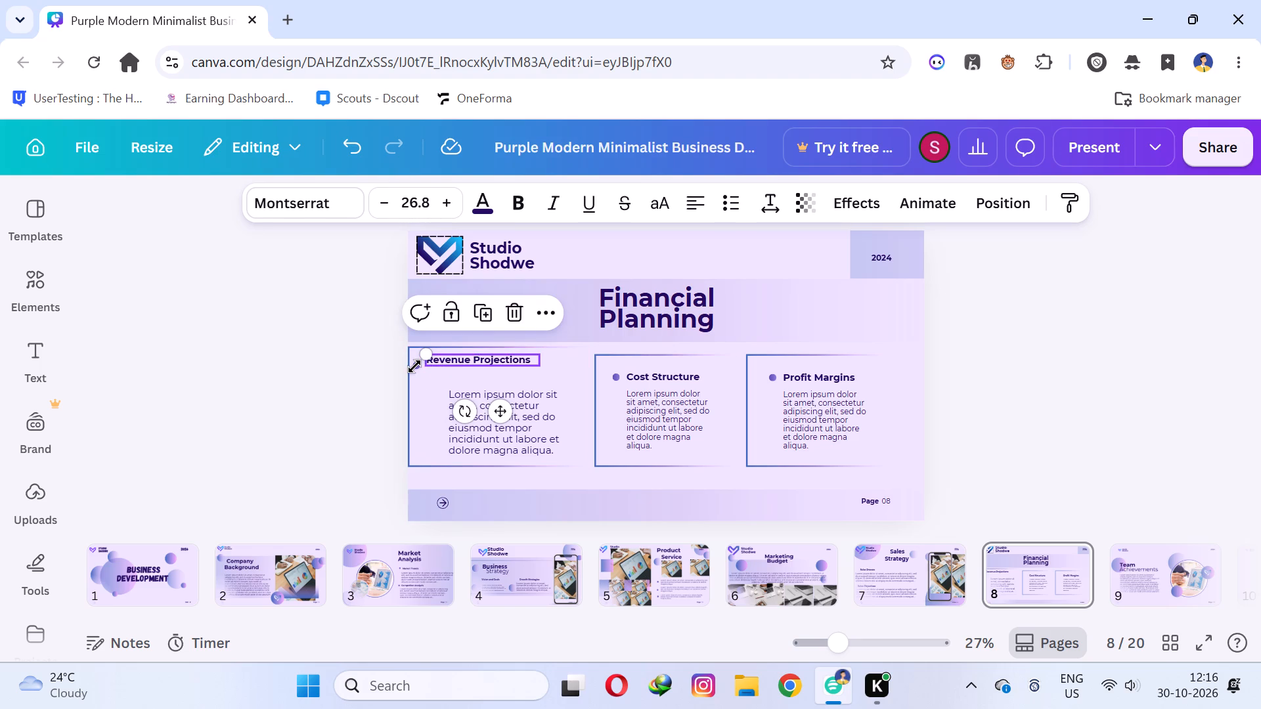
pyautogui.click(417, 376)
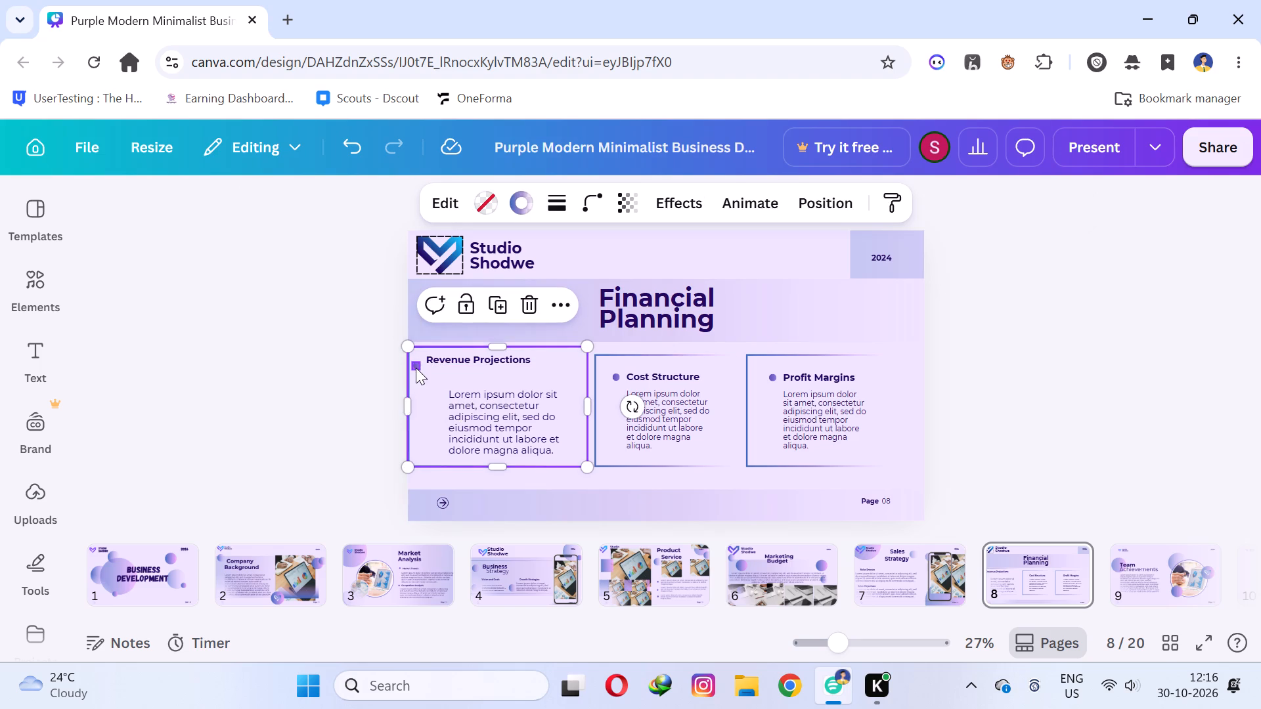
pyautogui.moveTo(416, 368); pyautogui.dragTo(416, 362)
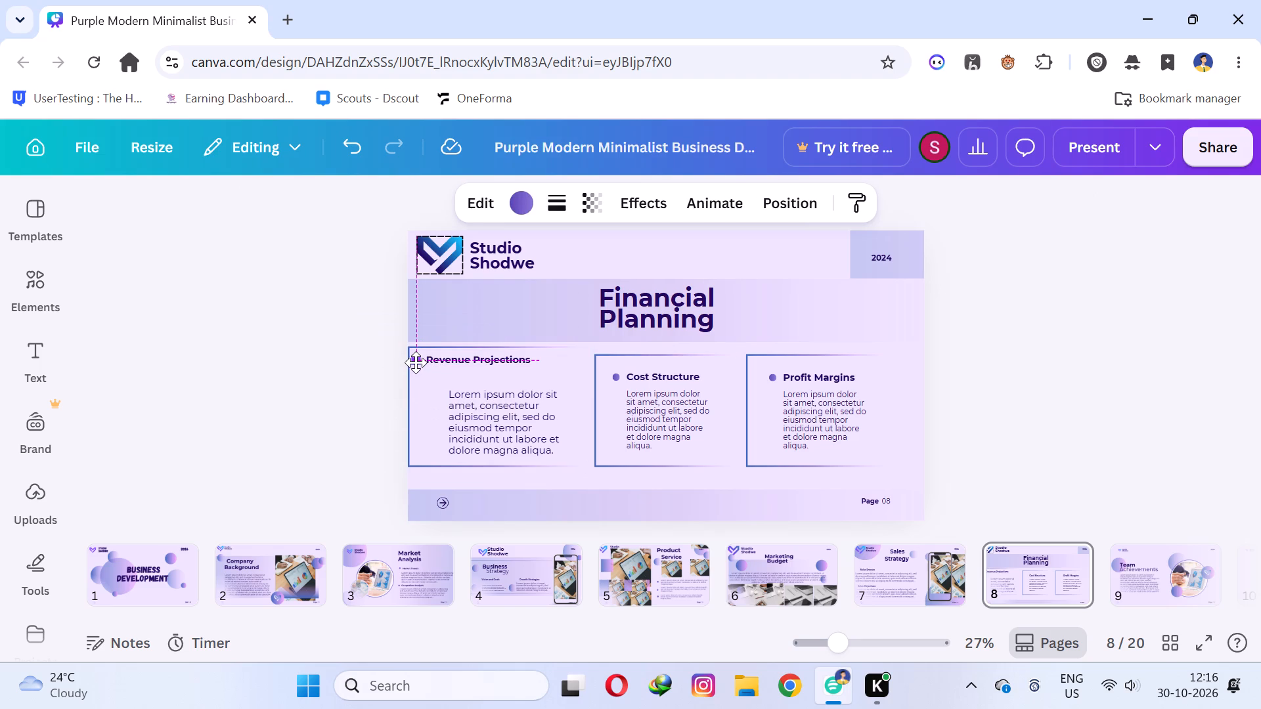
pyautogui.moveTo(416, 362); pyautogui.dragTo(416, 361)
pyautogui.click(280, 368)
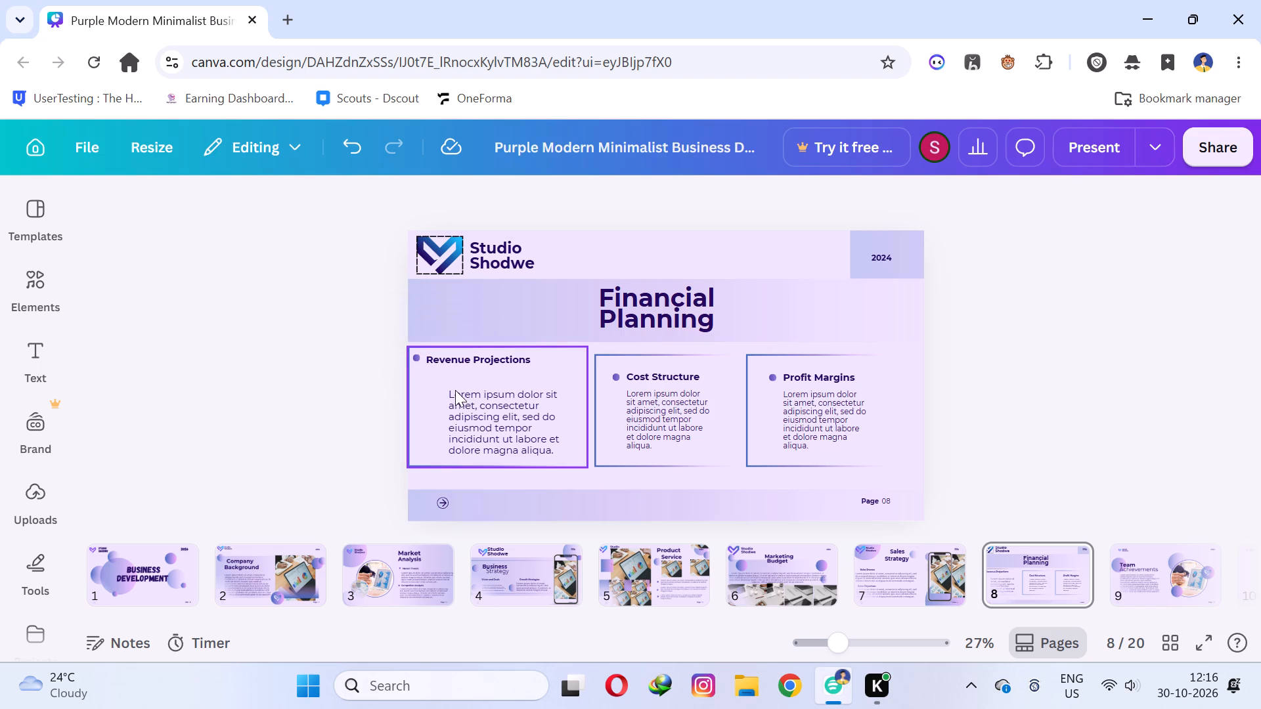
# Enlarge the Revenue Projections body text so it fills the frame beneath its heading.
pyautogui.click(460, 408)
pyautogui.moveTo(450, 389); pyautogui.dragTo(405, 388)
pyautogui.click(273, 395)
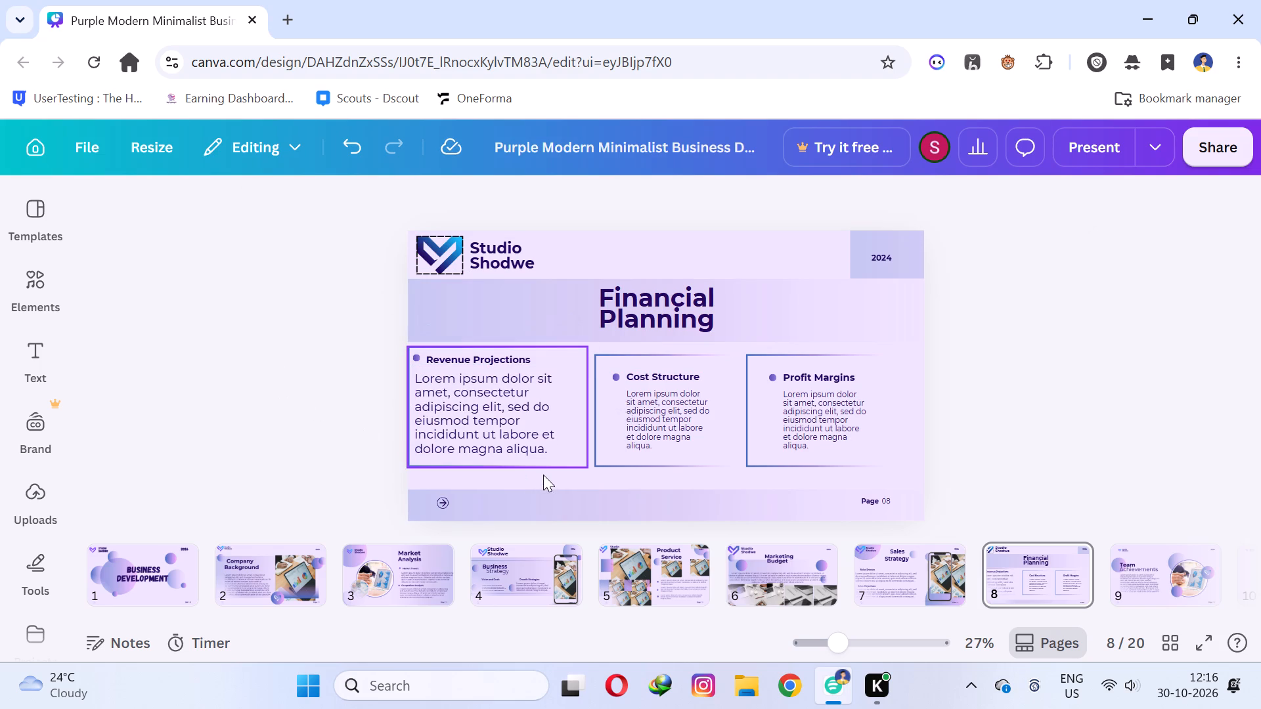
# Make the column headings Revenue Projections, Cost Structure and Profit Margins bold.
pyautogui.click(475, 360)
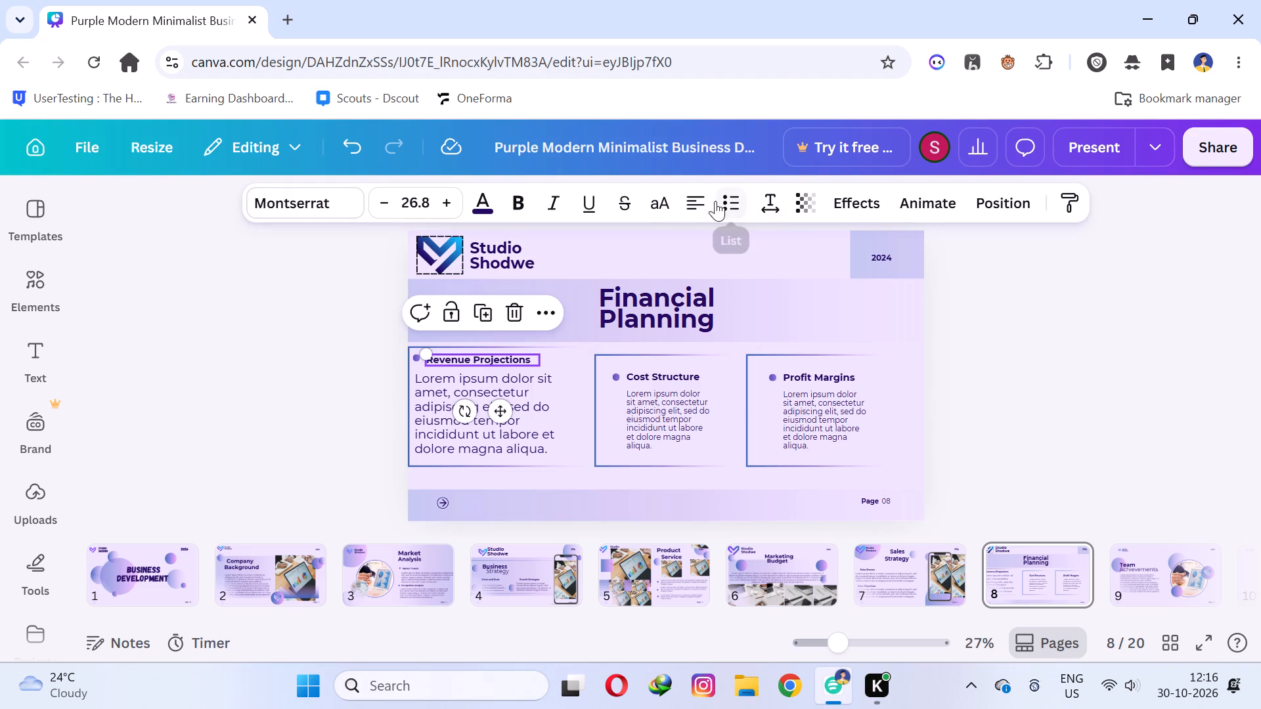
pyautogui.click(772, 207)
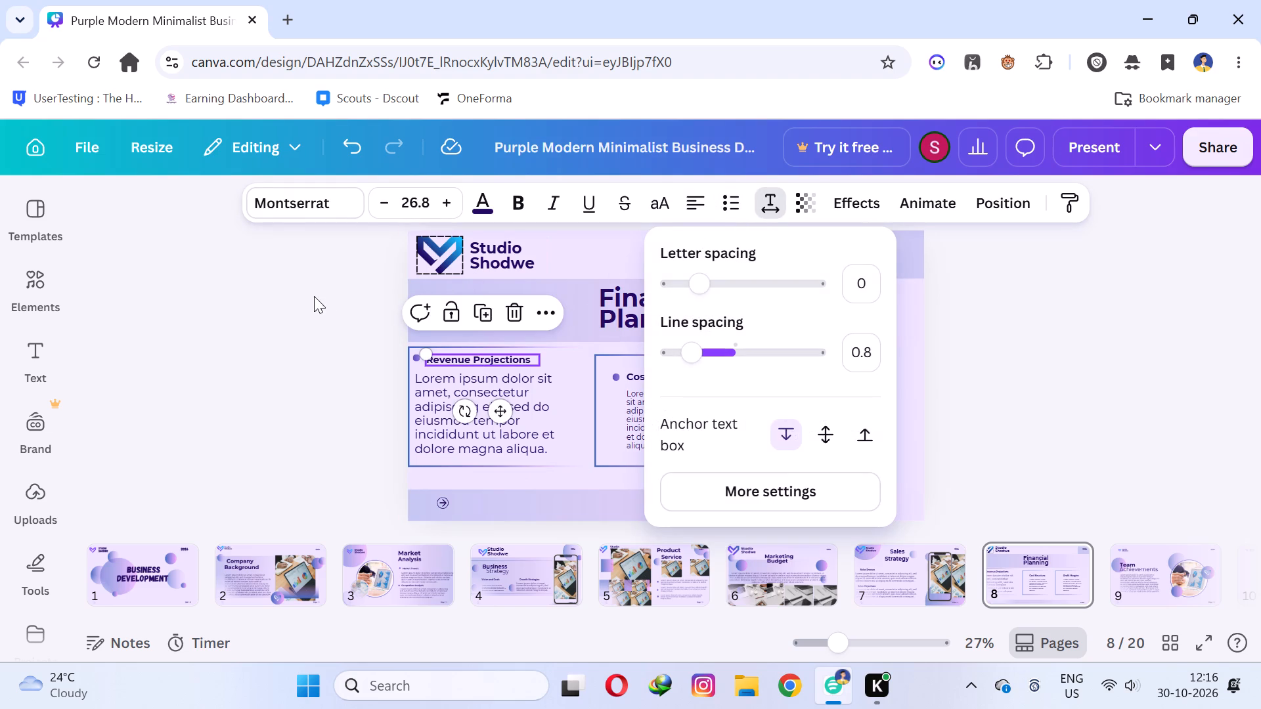
pyautogui.click(215, 331)
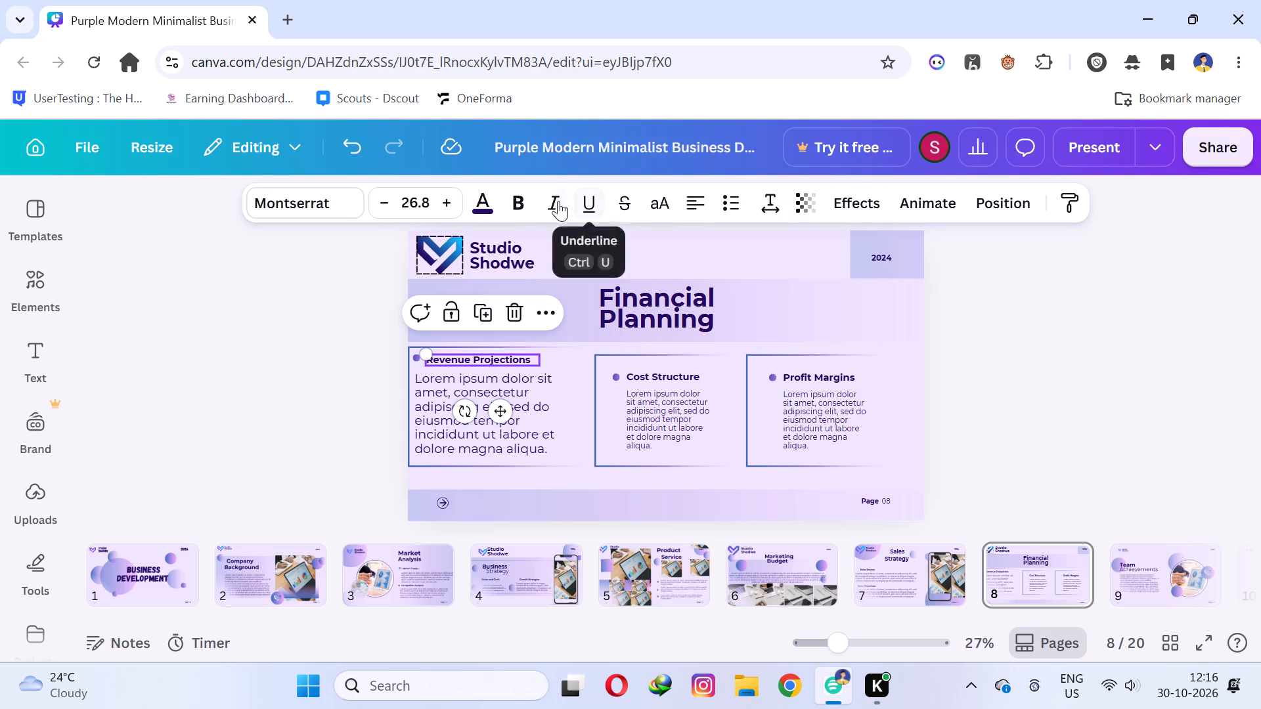
pyautogui.click(523, 201)
pyautogui.click(319, 288)
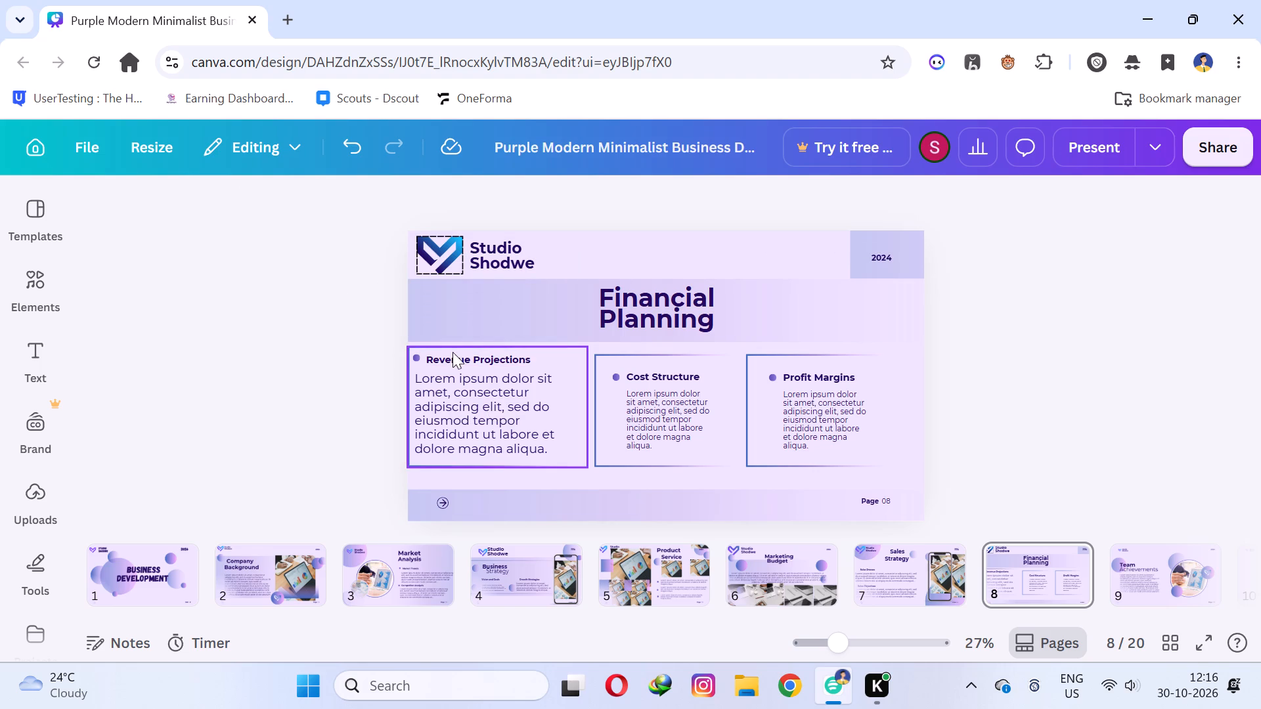
pyautogui.click(454, 352)
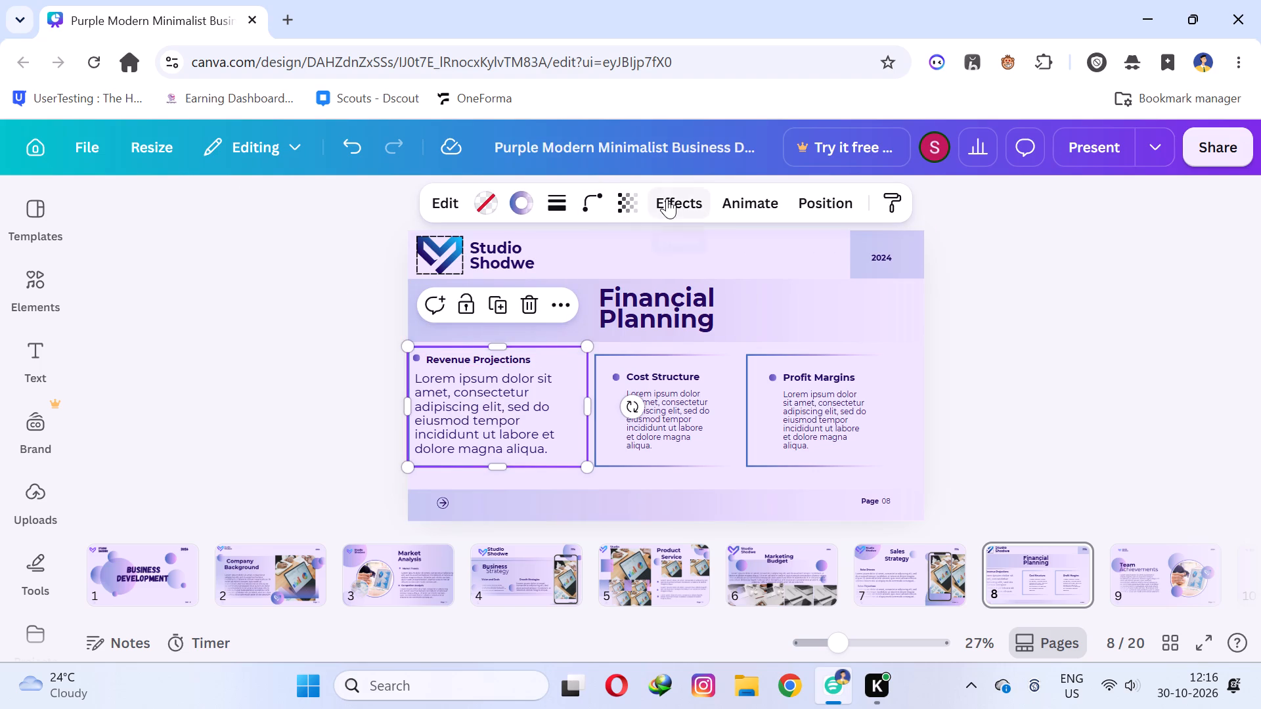
pyautogui.click(636, 372)
pyautogui.click(514, 196)
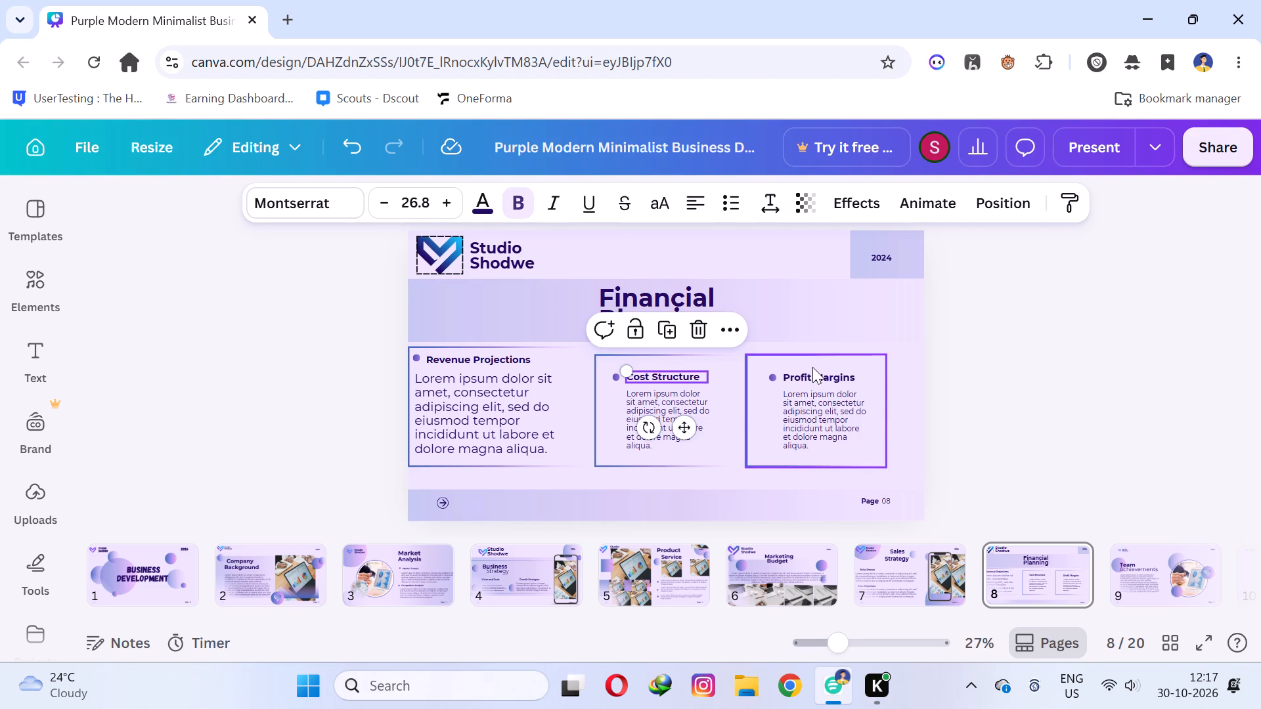
pyautogui.click(812, 367)
pyautogui.click(810, 374)
pyautogui.click(525, 200)
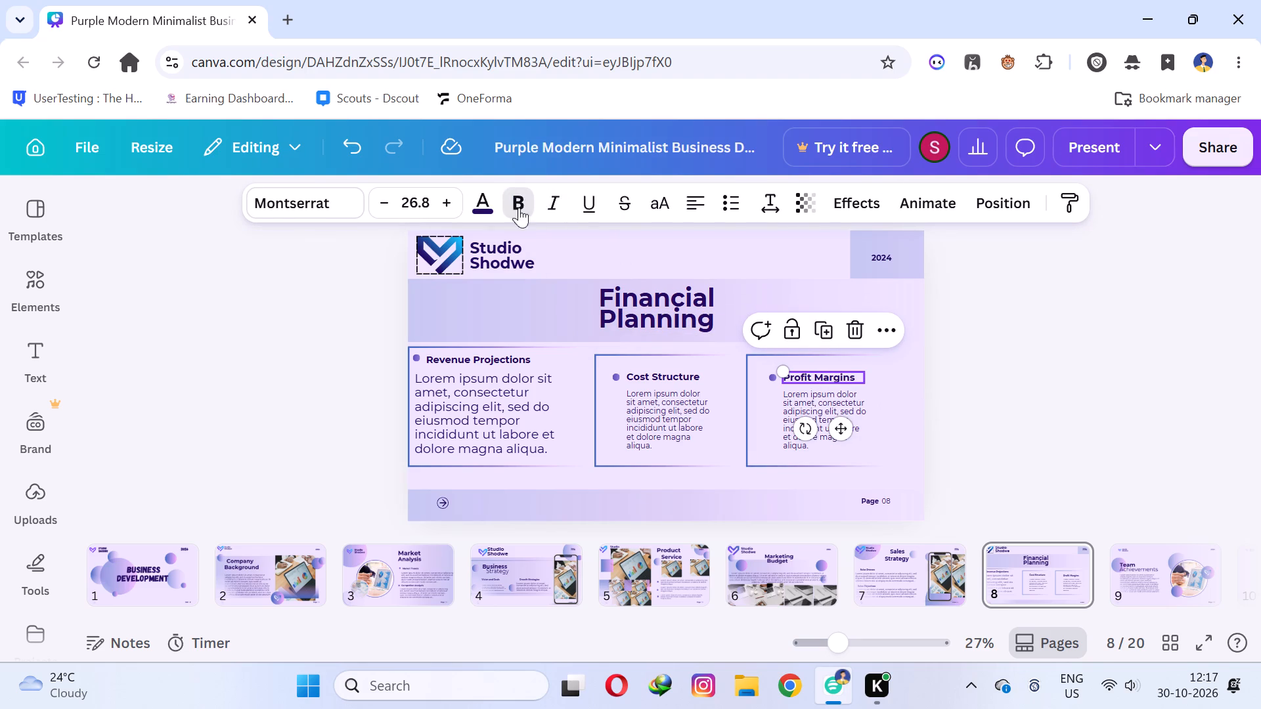
pyautogui.click(251, 313)
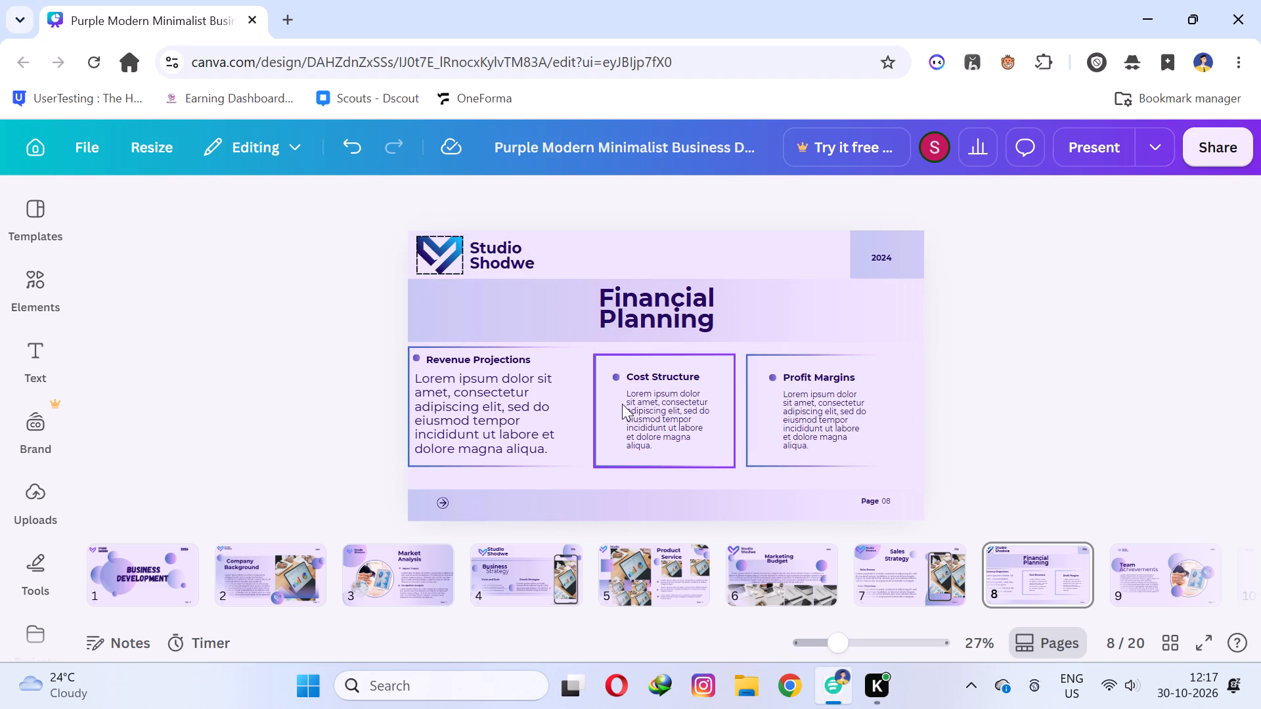
# Enlarge the Cost Structure frame toward the Revenue Projections text, to about 647 by 434.
pyautogui.click(598, 358)
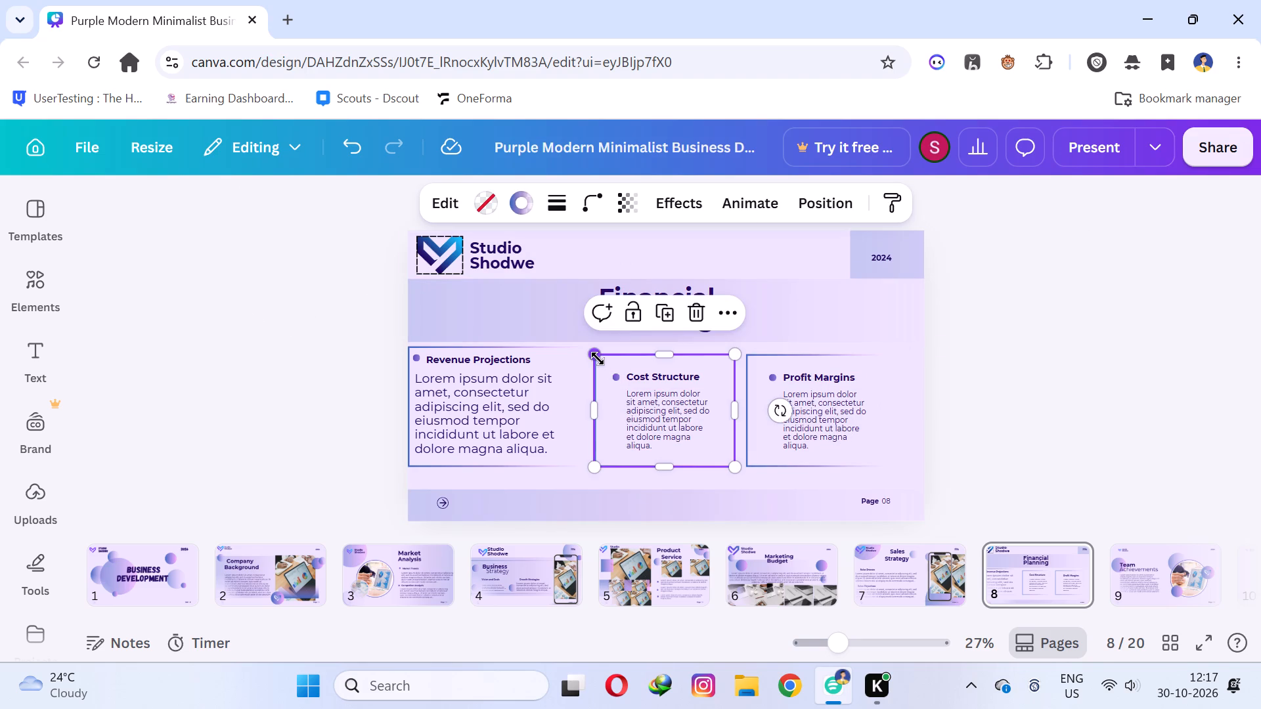
pyautogui.moveTo(598, 358); pyautogui.dragTo(565, 355)
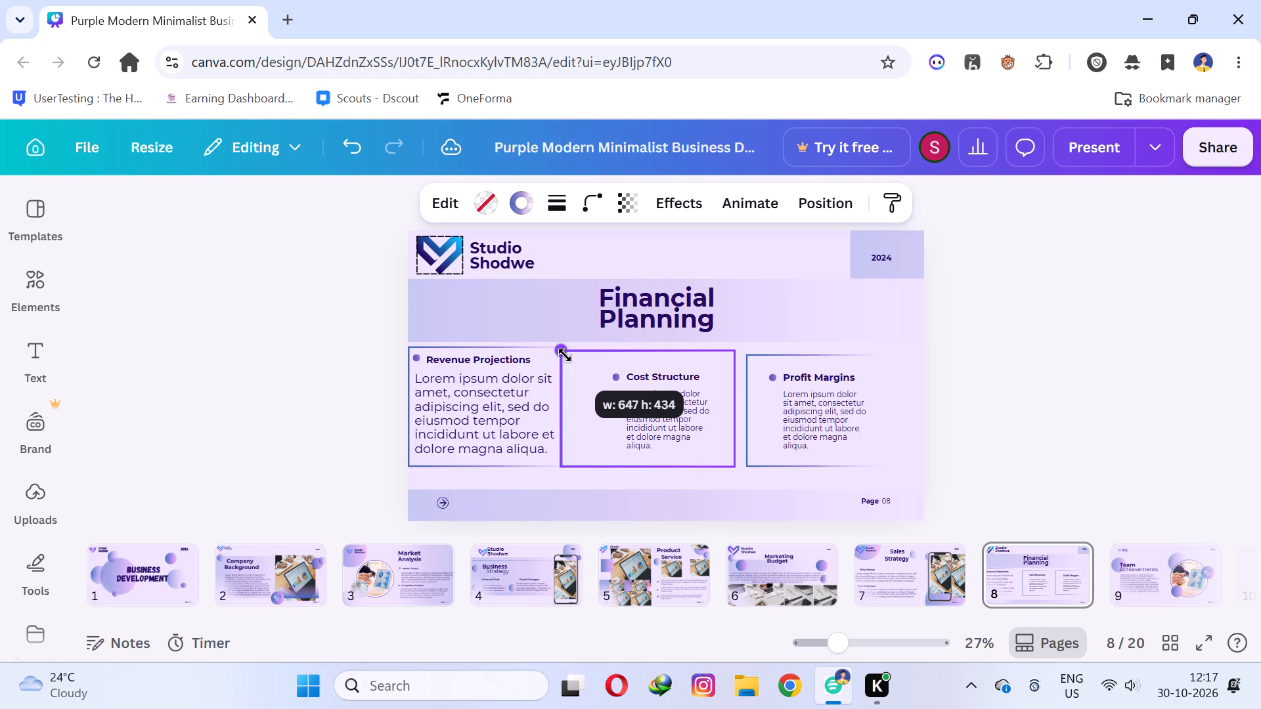
pyautogui.moveTo(565, 355); pyautogui.dragTo(564, 355)
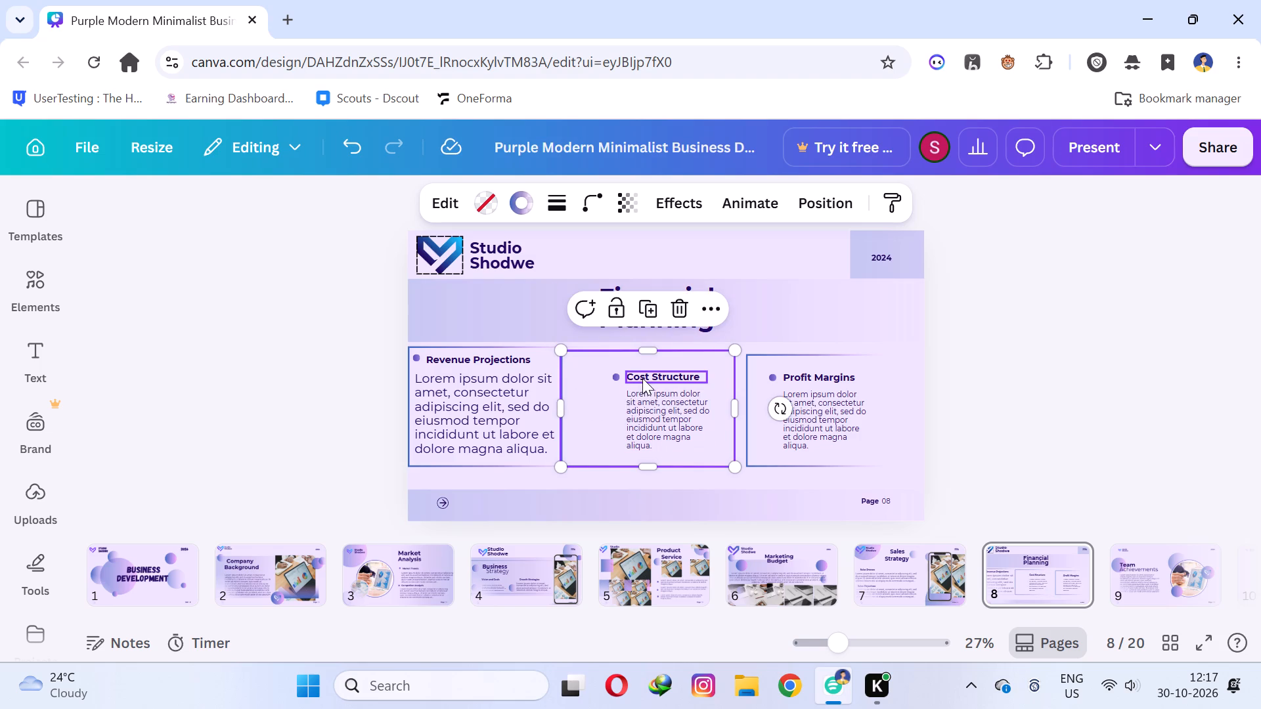
# Move the Cost Structure bullet and heading side by side into the upper-left corner of the enlarged frame.
pyautogui.moveTo(617, 377); pyautogui.dragTo(581, 368)
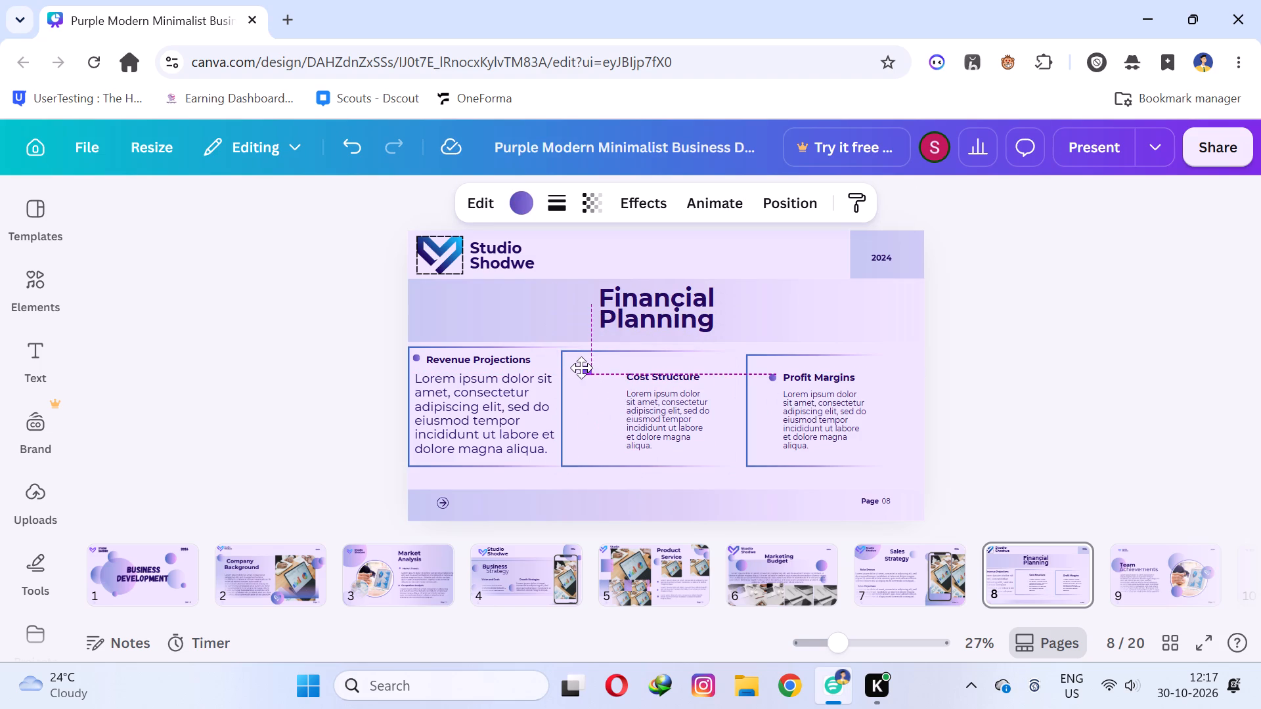
pyautogui.moveTo(581, 368); pyautogui.dragTo(569, 363)
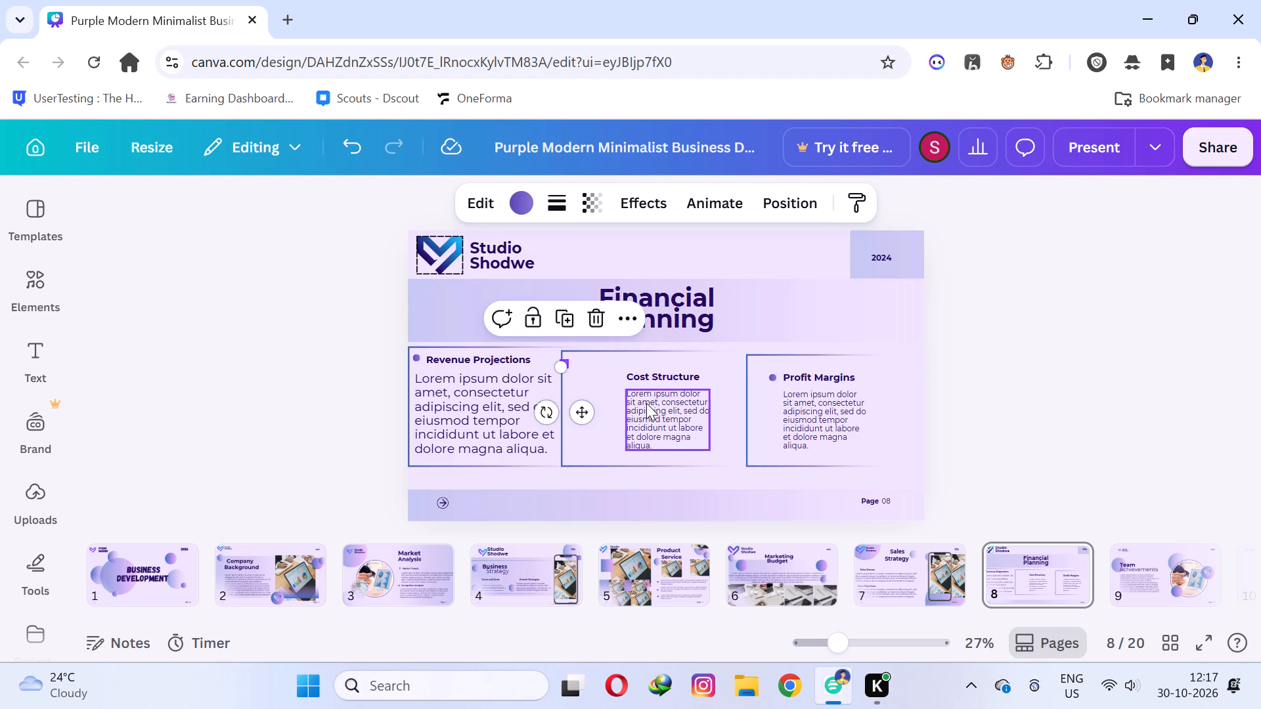
pyautogui.click(596, 368)
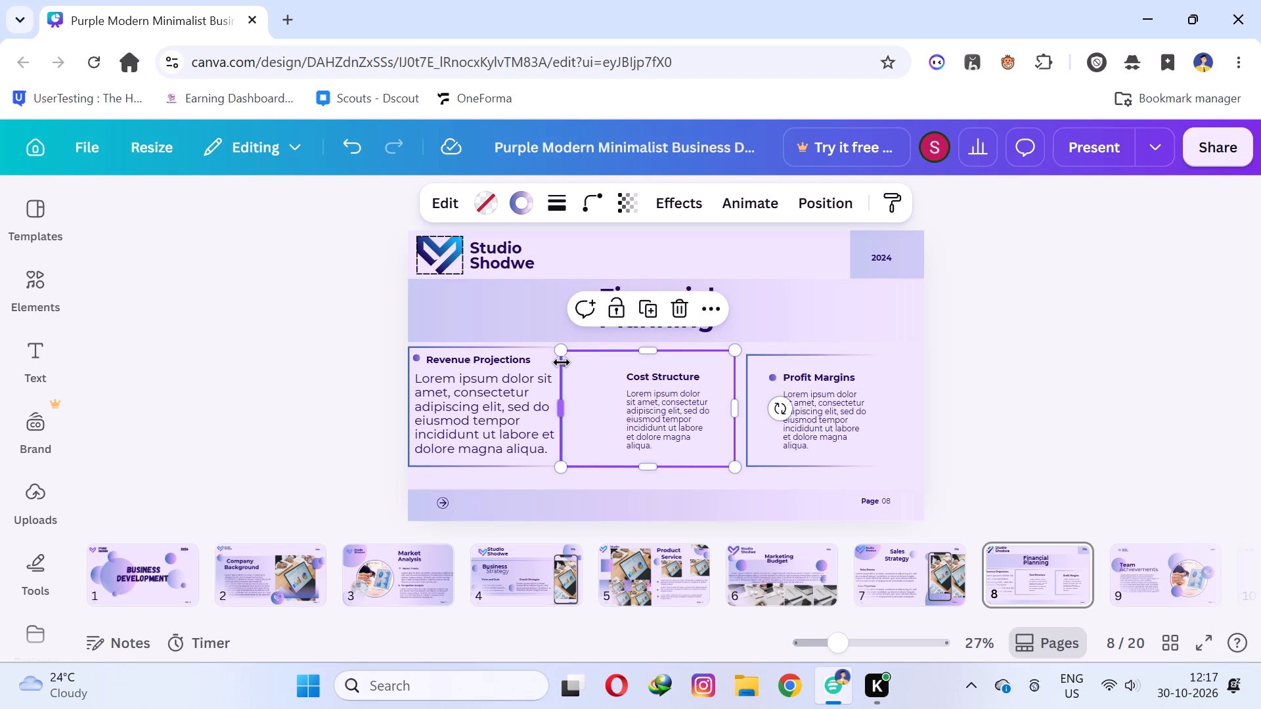
pyautogui.click(571, 364)
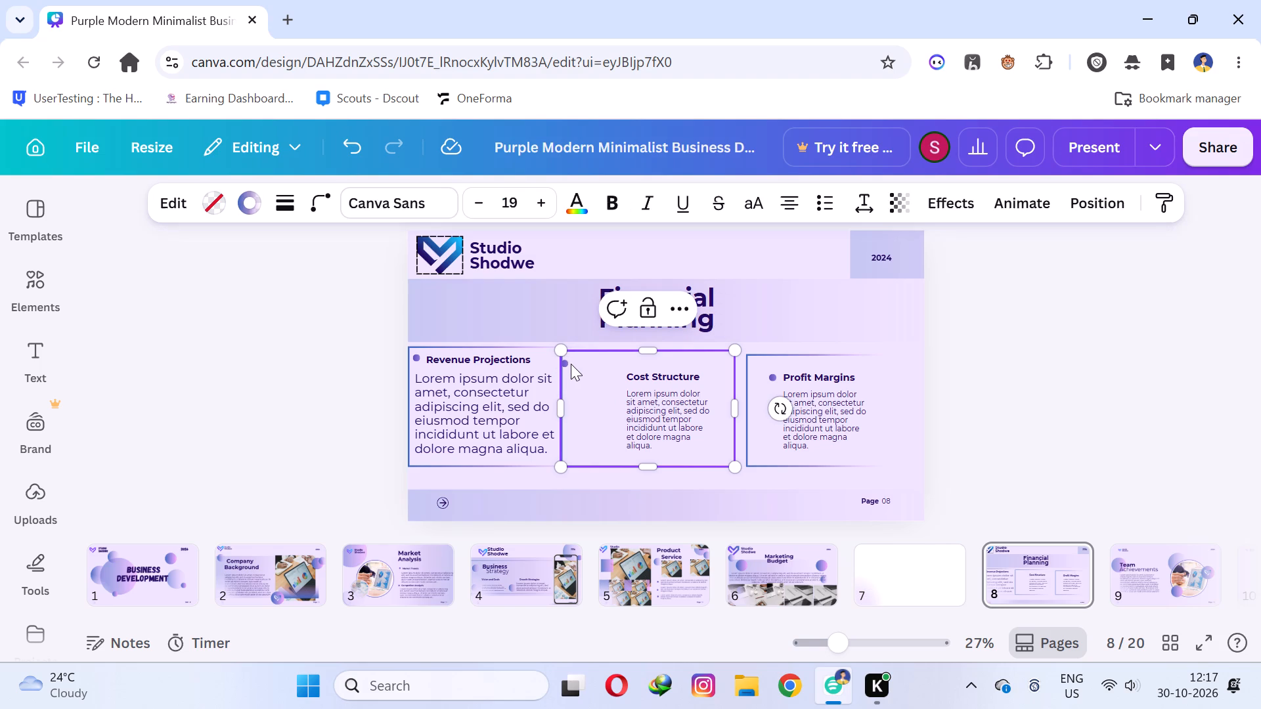
pyautogui.click(566, 363)
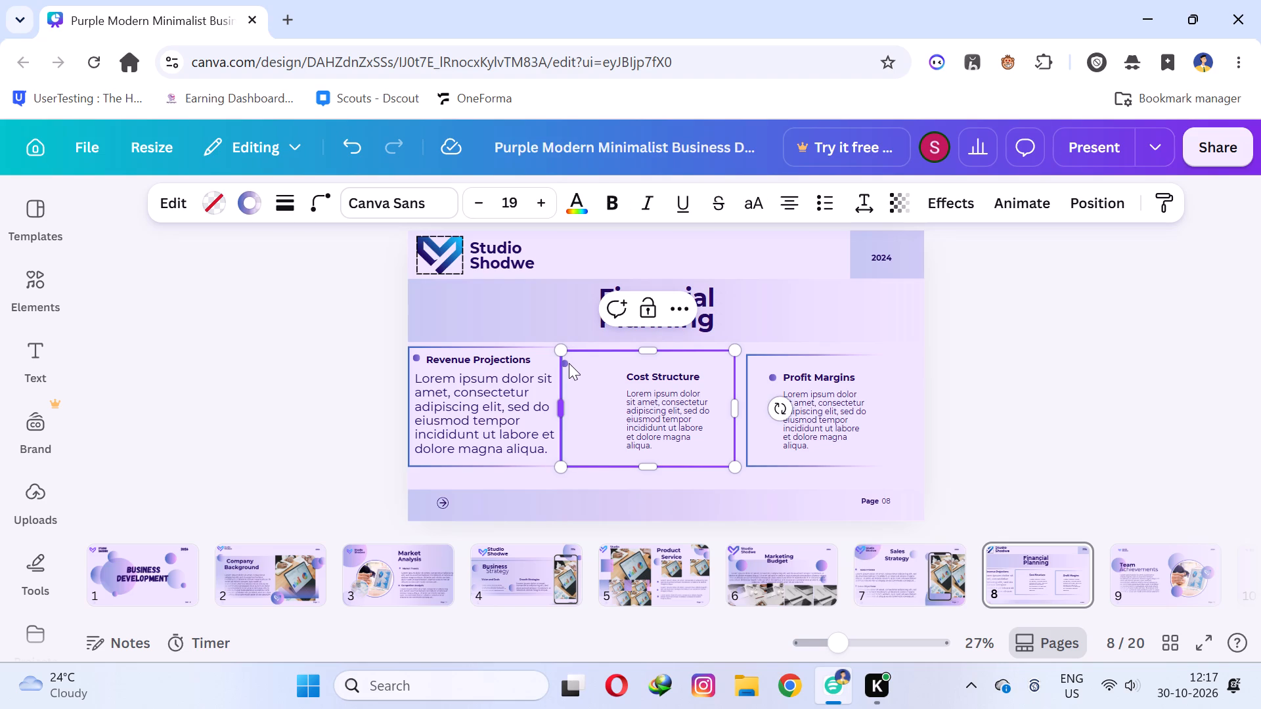
pyautogui.moveTo(652, 381); pyautogui.dragTo(606, 371)
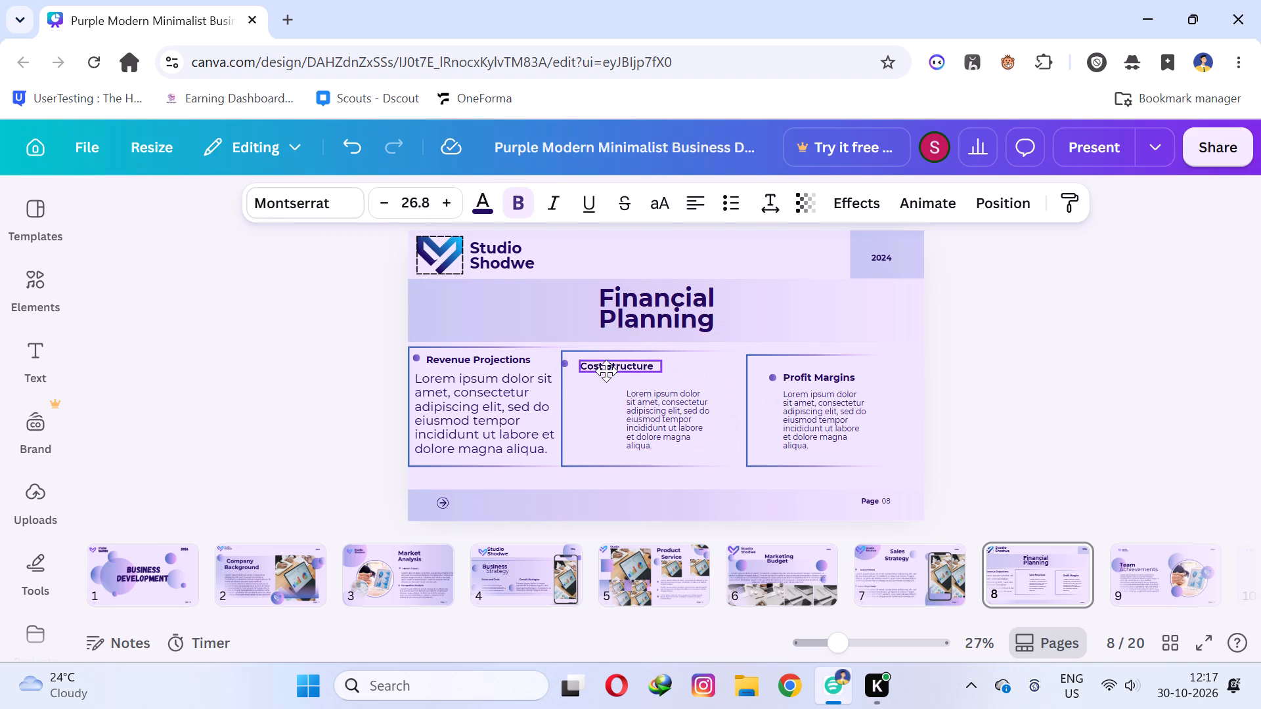
pyautogui.moveTo(606, 371); pyautogui.dragTo(604, 370)
# Move the Cost Structure body text beneath its heading and enlarge it to about size 31.6 to fill the frame.
pyautogui.moveTo(665, 414); pyautogui.dragTo(624, 402)
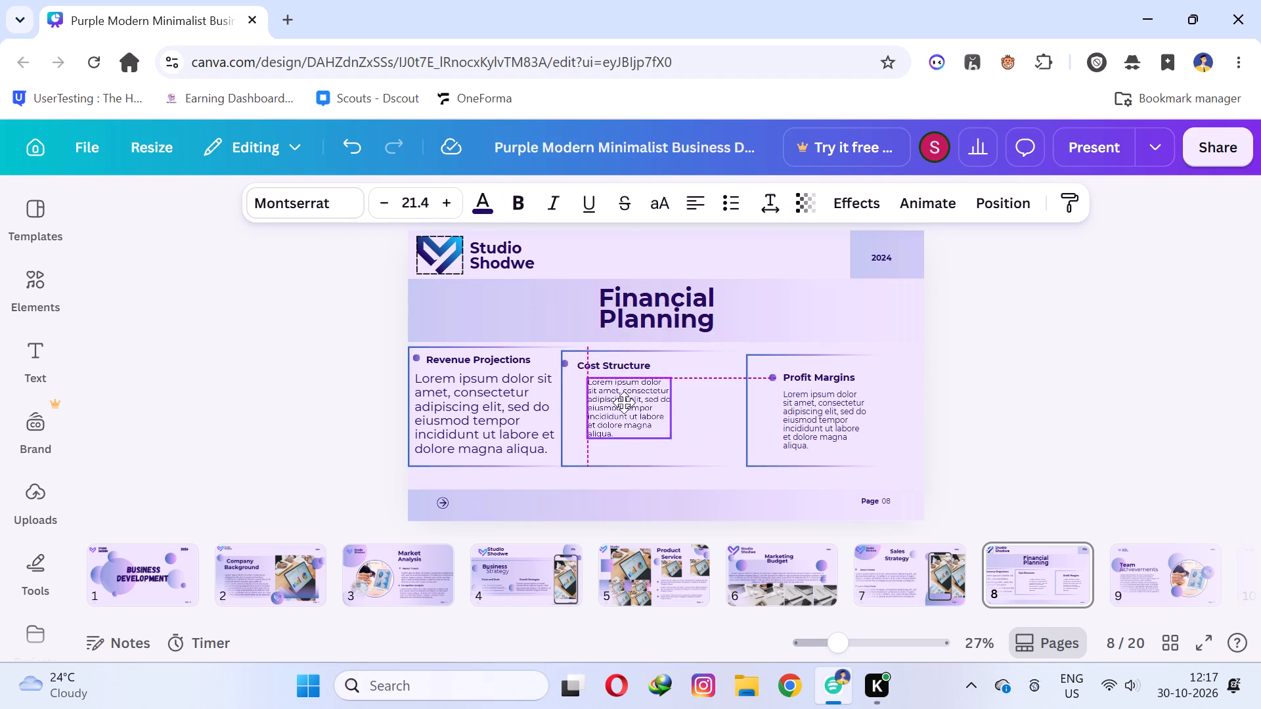
pyautogui.moveTo(624, 402); pyautogui.dragTo(604, 402)
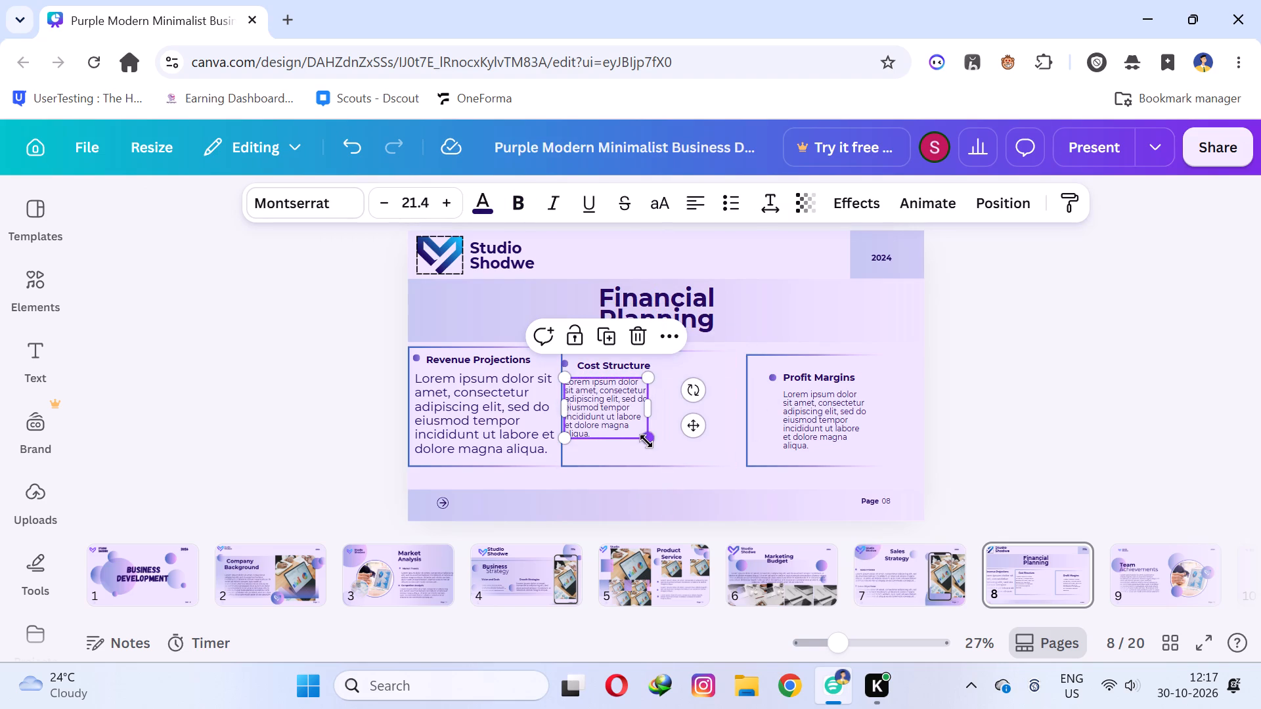
pyautogui.moveTo(646, 441); pyautogui.dragTo(705, 442)
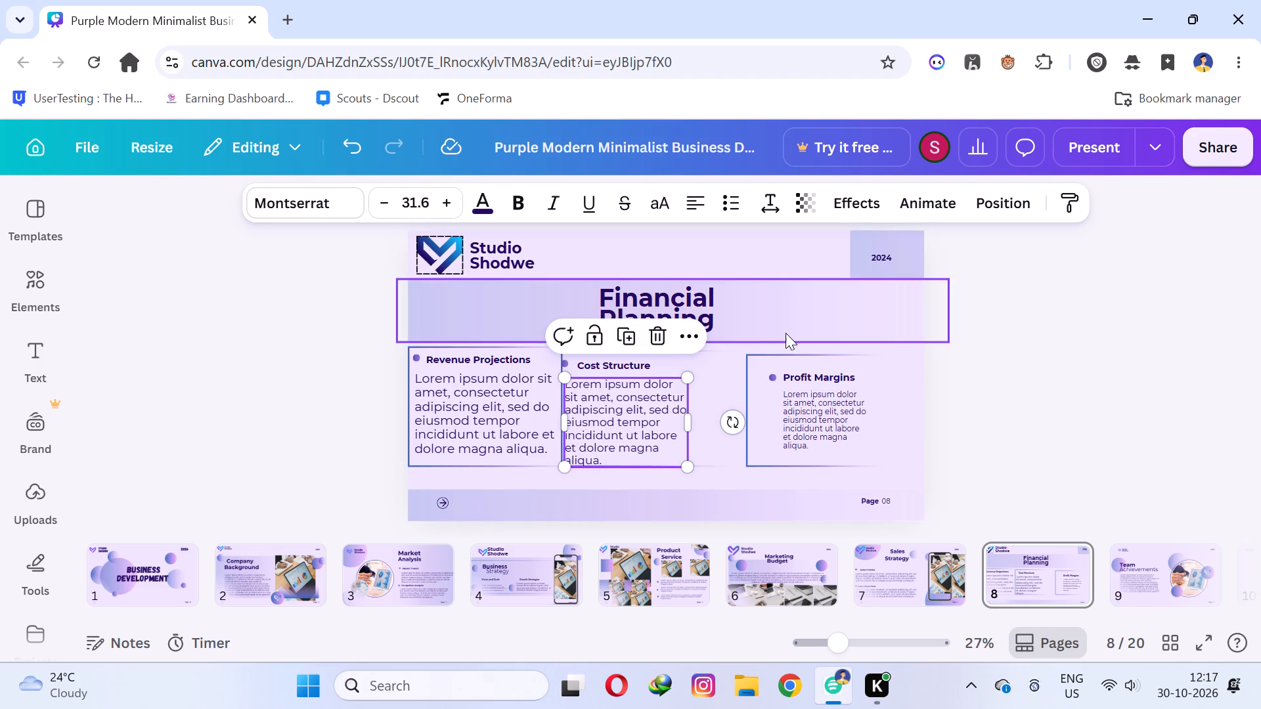
# Enlarge the Profit Margins frame toward the Cost Structure text until it meets that column's edge.
pyautogui.click(782, 350)
pyautogui.click(749, 358)
pyautogui.moveTo(749, 358); pyautogui.dragTo(700, 354)
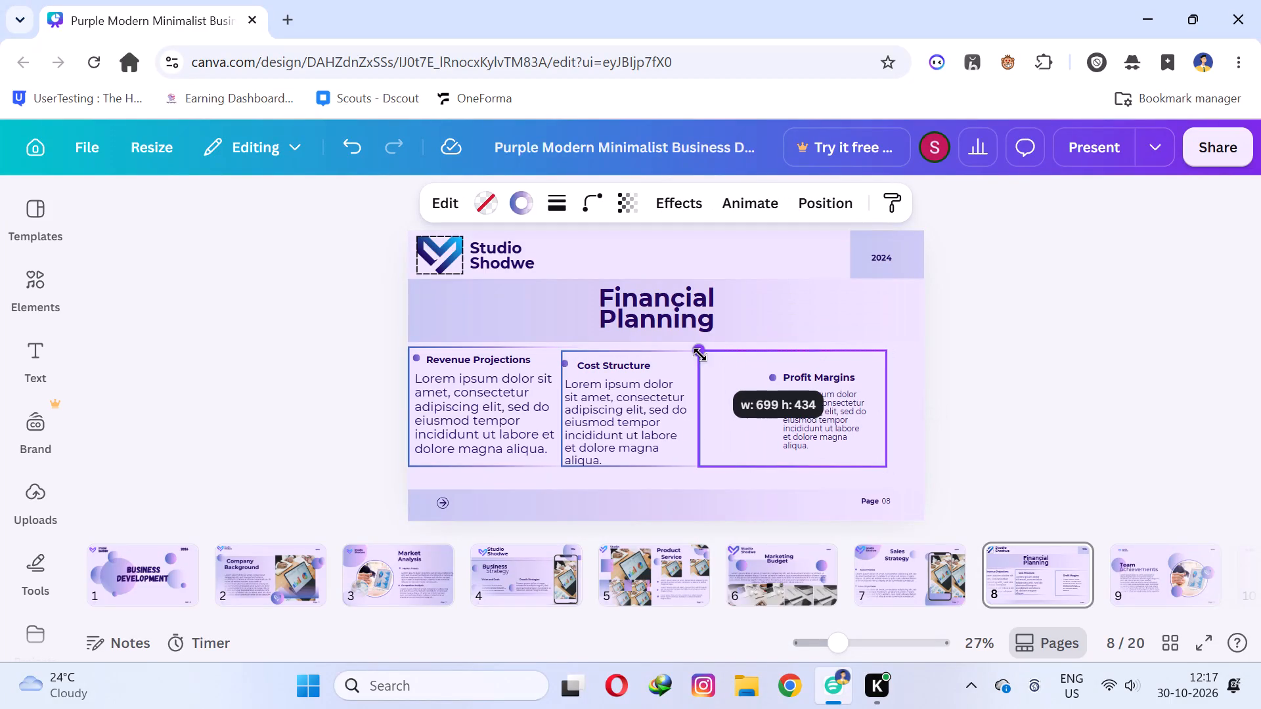
pyautogui.moveTo(700, 354); pyautogui.dragTo(690, 354)
# Move the Profit Margins bullet and heading side by side into the upper-left corner of the enlarged frame.
pyautogui.moveTo(775, 376); pyautogui.dragTo(711, 368)
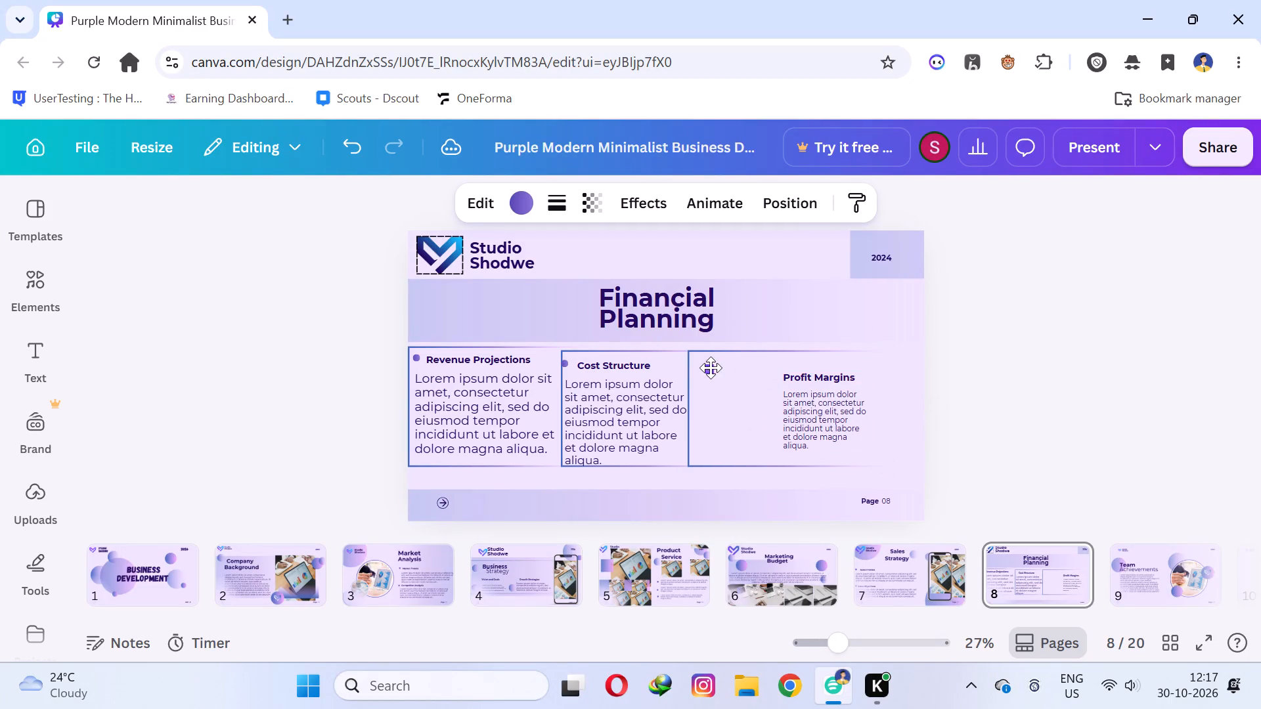
pyautogui.moveTo(711, 368); pyautogui.dragTo(703, 364)
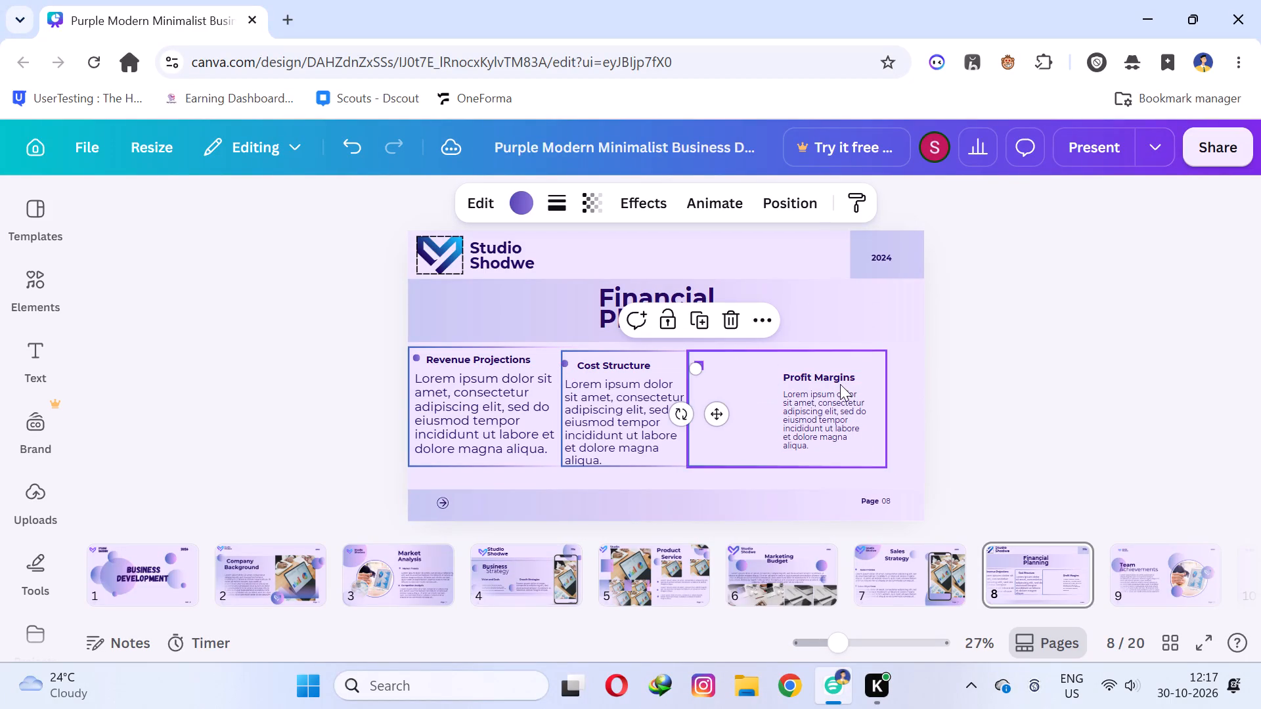
pyautogui.moveTo(839, 377); pyautogui.dragTo(768, 366)
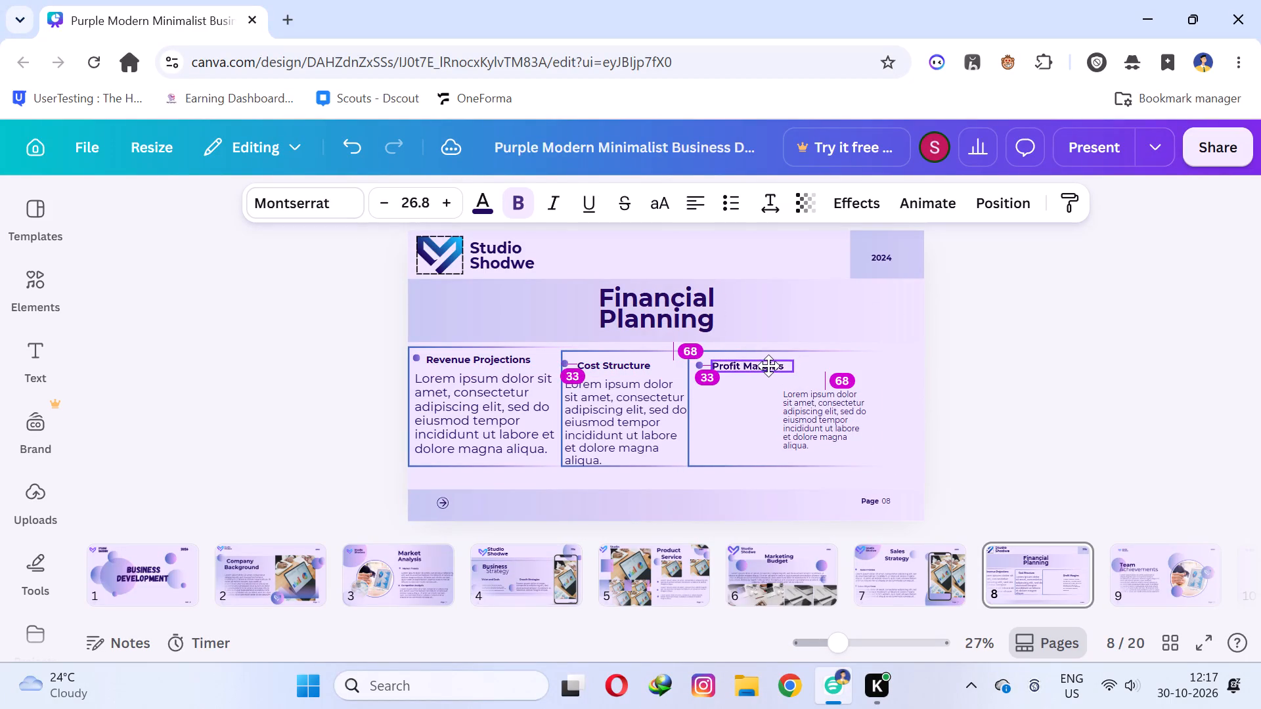
# Move the Profit Margins body text beneath its heading and enlarge it down to the frame's lower edge.
pyautogui.moveTo(805, 413); pyautogui.dragTo(724, 401)
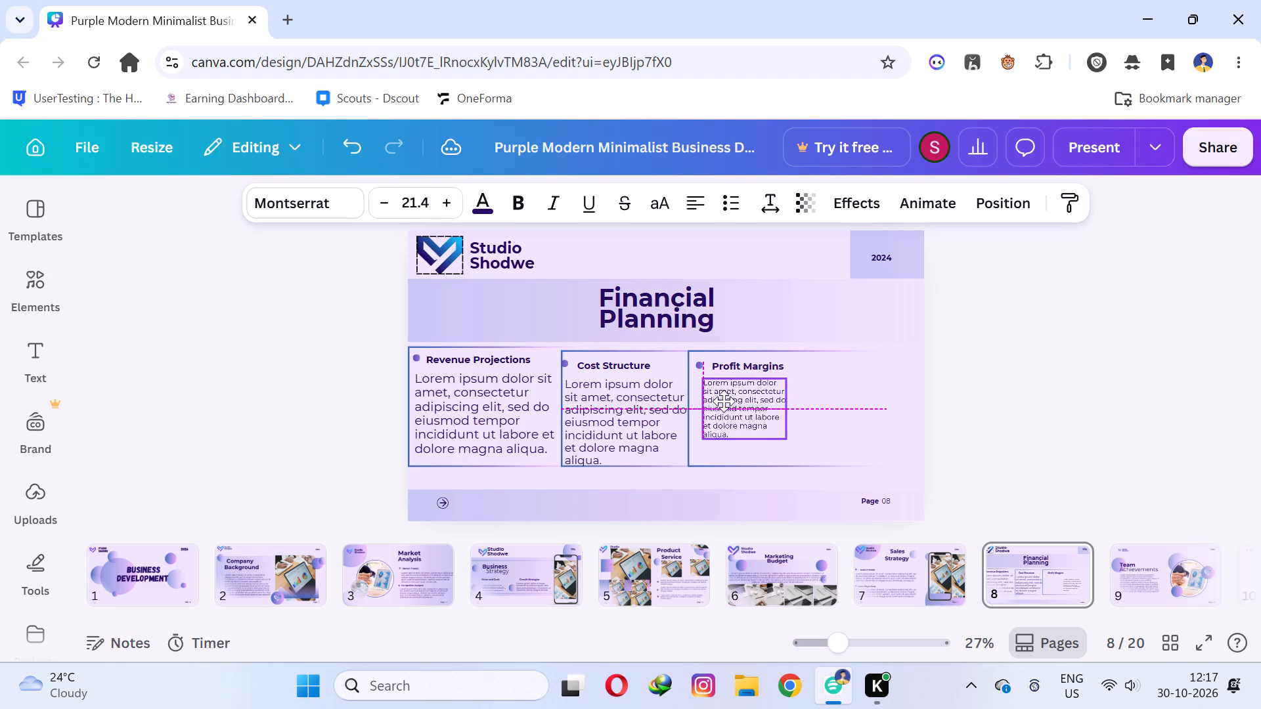
pyautogui.moveTo(724, 401); pyautogui.dragTo(734, 404)
pyautogui.moveTo(797, 451); pyautogui.dragTo(879, 465)
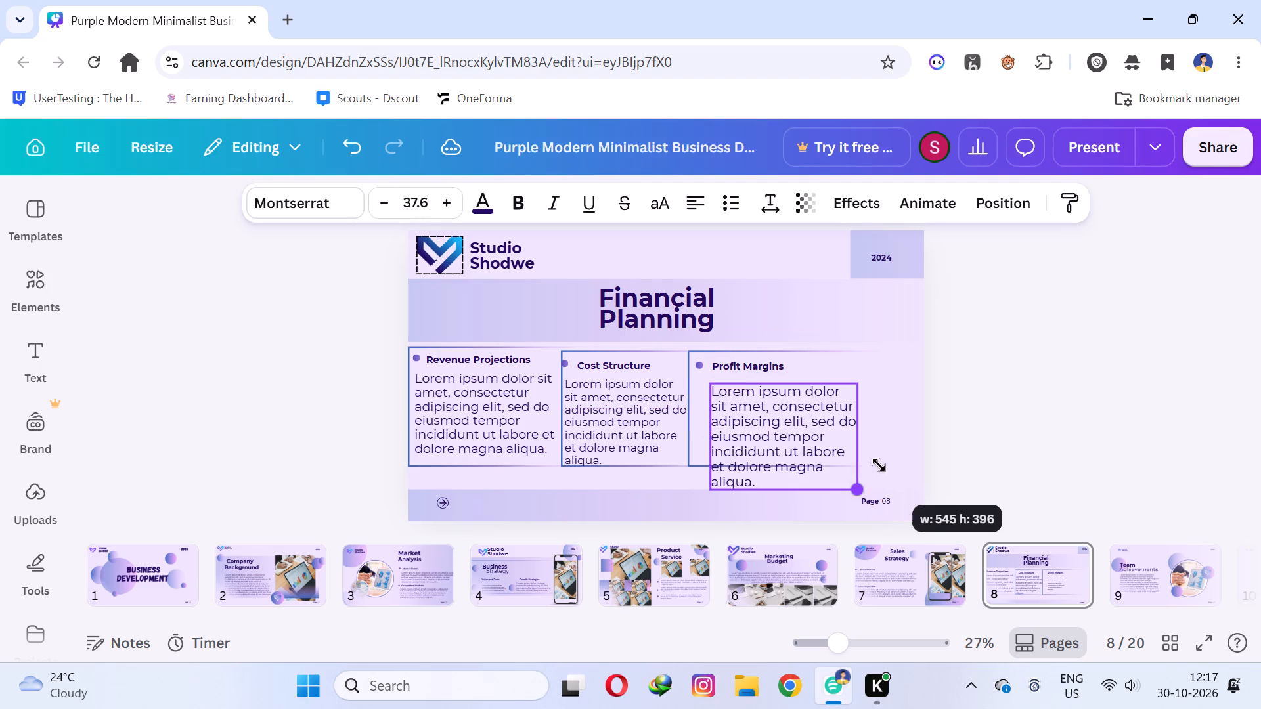
pyautogui.moveTo(879, 465); pyautogui.dragTo(852, 445)
pyautogui.click(1098, 407)
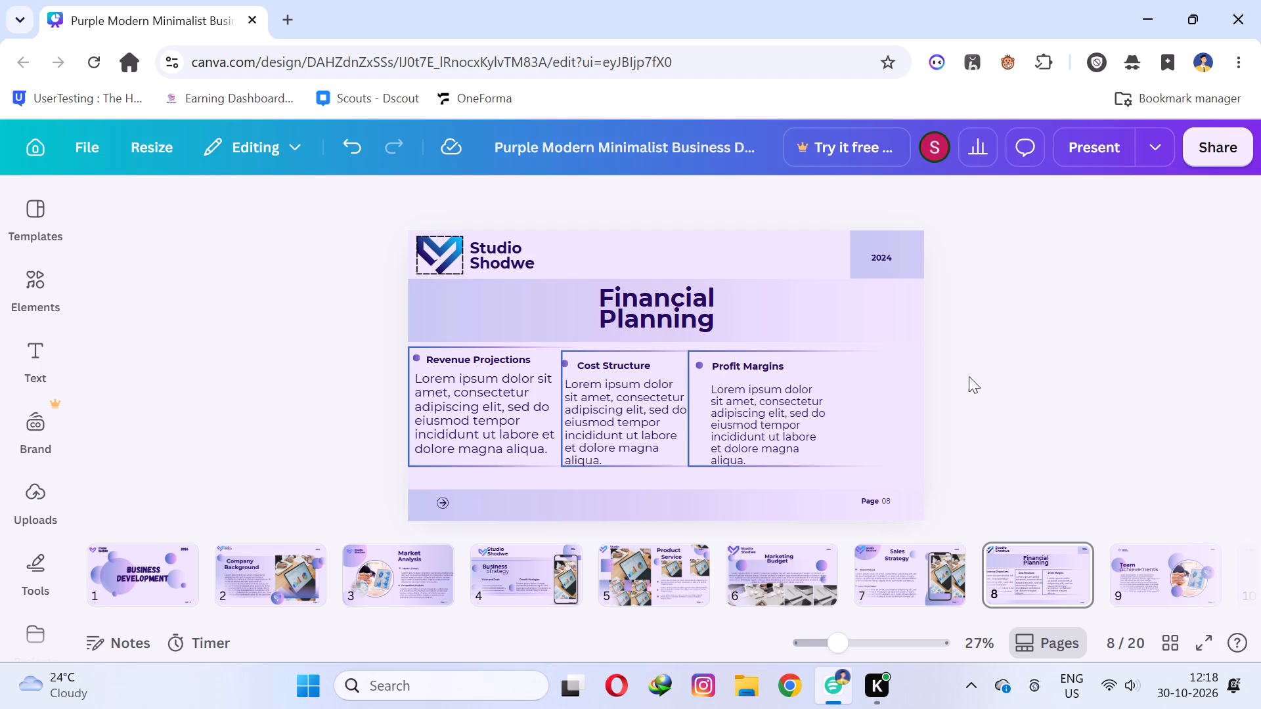
# On page 9, Team Achievements, move the heart logo closer to the page's upper-left corner and enlarge it.
pyautogui.click(1122, 578)
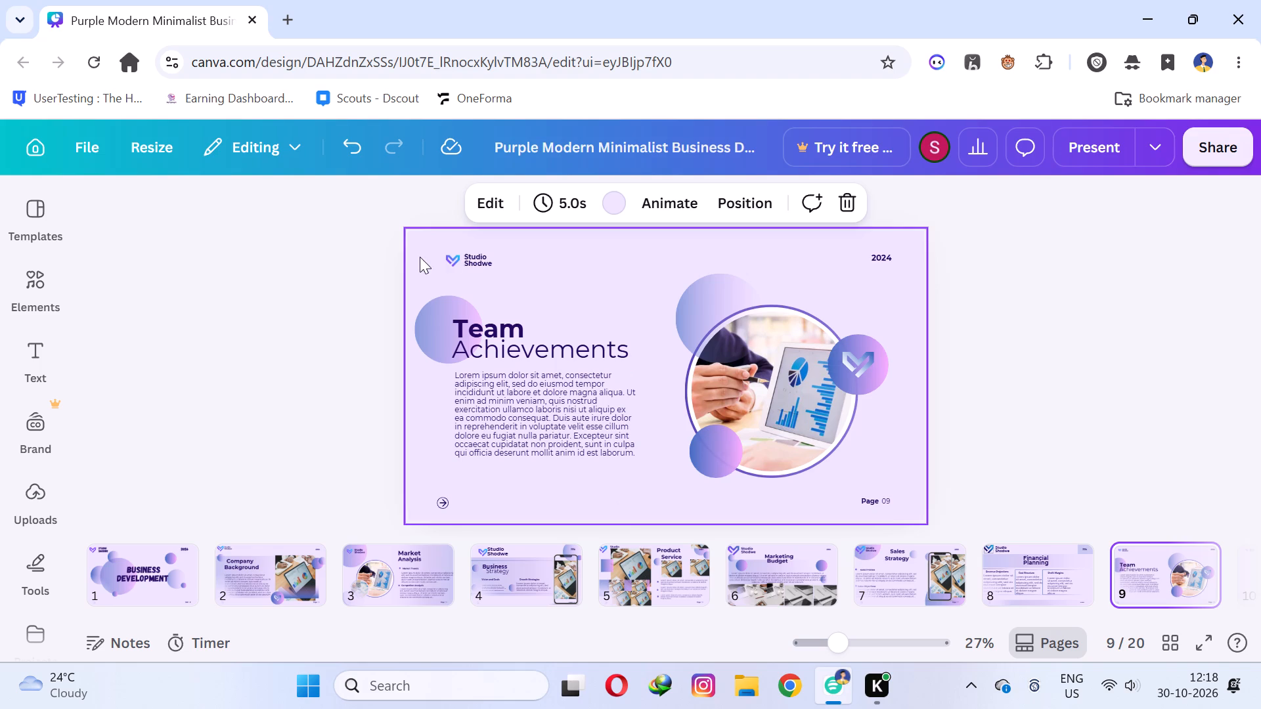
pyautogui.moveTo(485, 255); pyautogui.dragTo(497, 259)
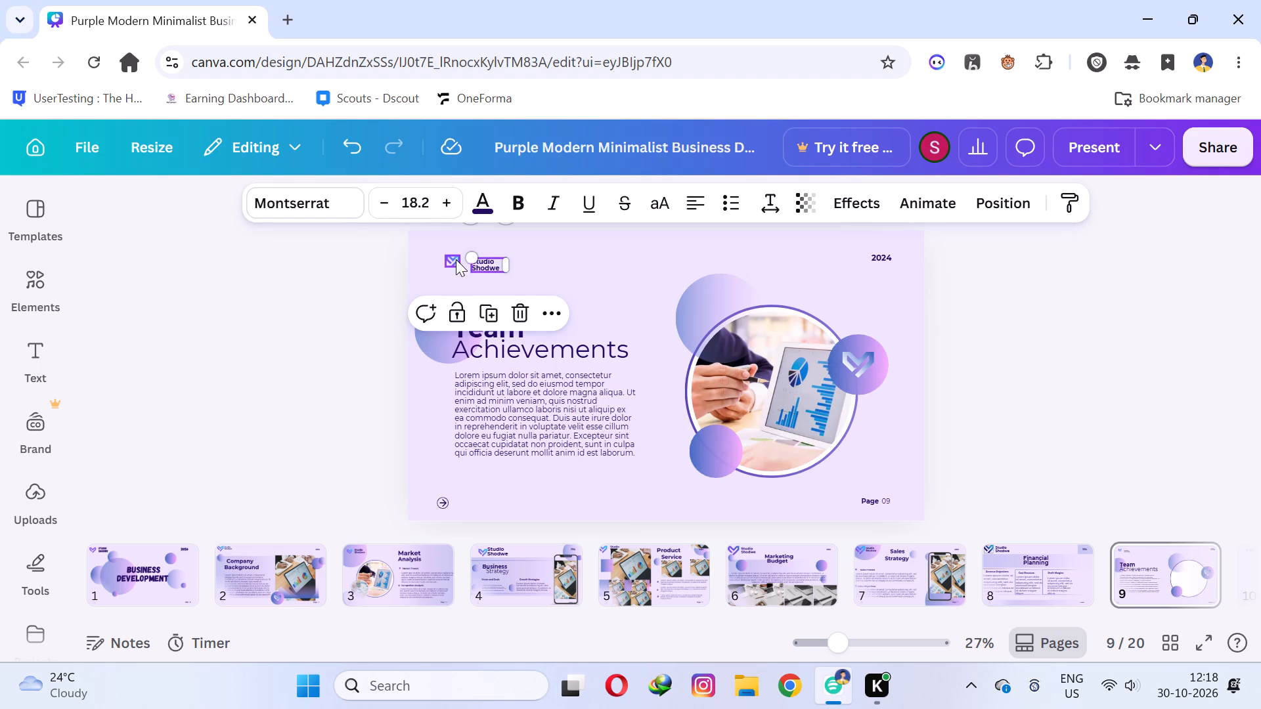
pyautogui.moveTo(456, 259); pyautogui.dragTo(428, 249)
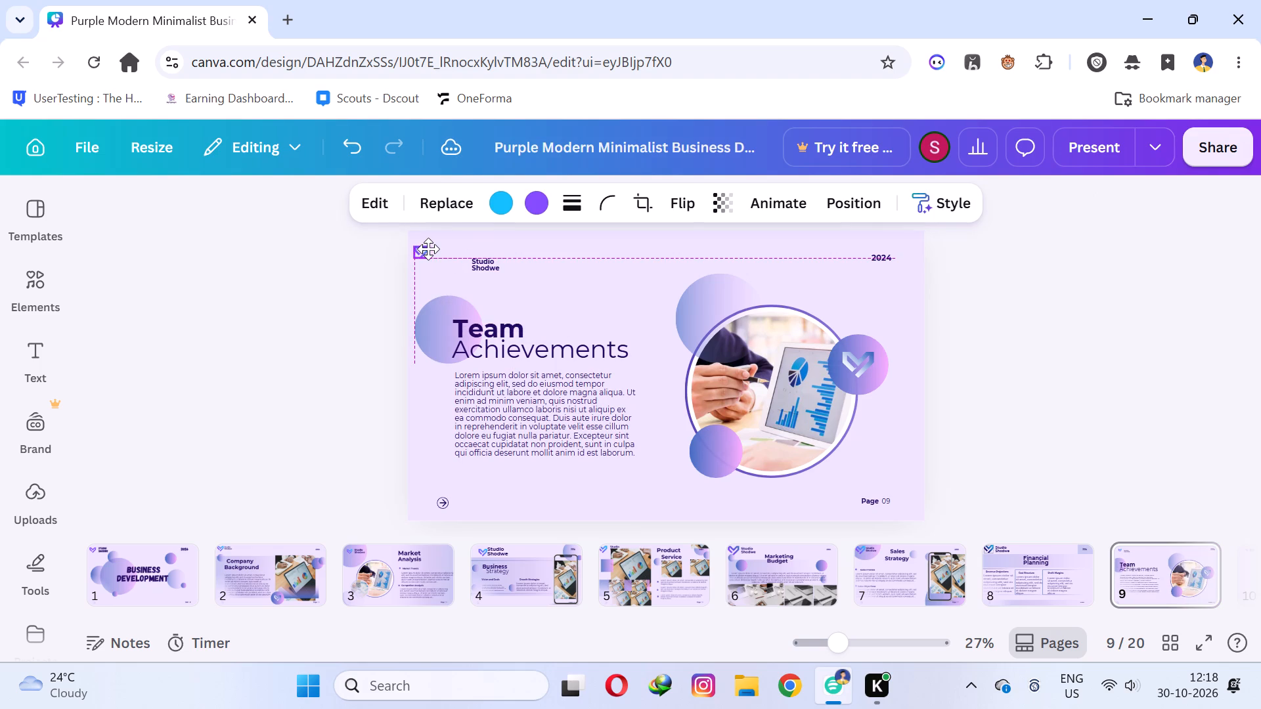
pyautogui.moveTo(428, 249); pyautogui.dragTo(430, 249)
pyautogui.moveTo(431, 256); pyautogui.dragTo(447, 285)
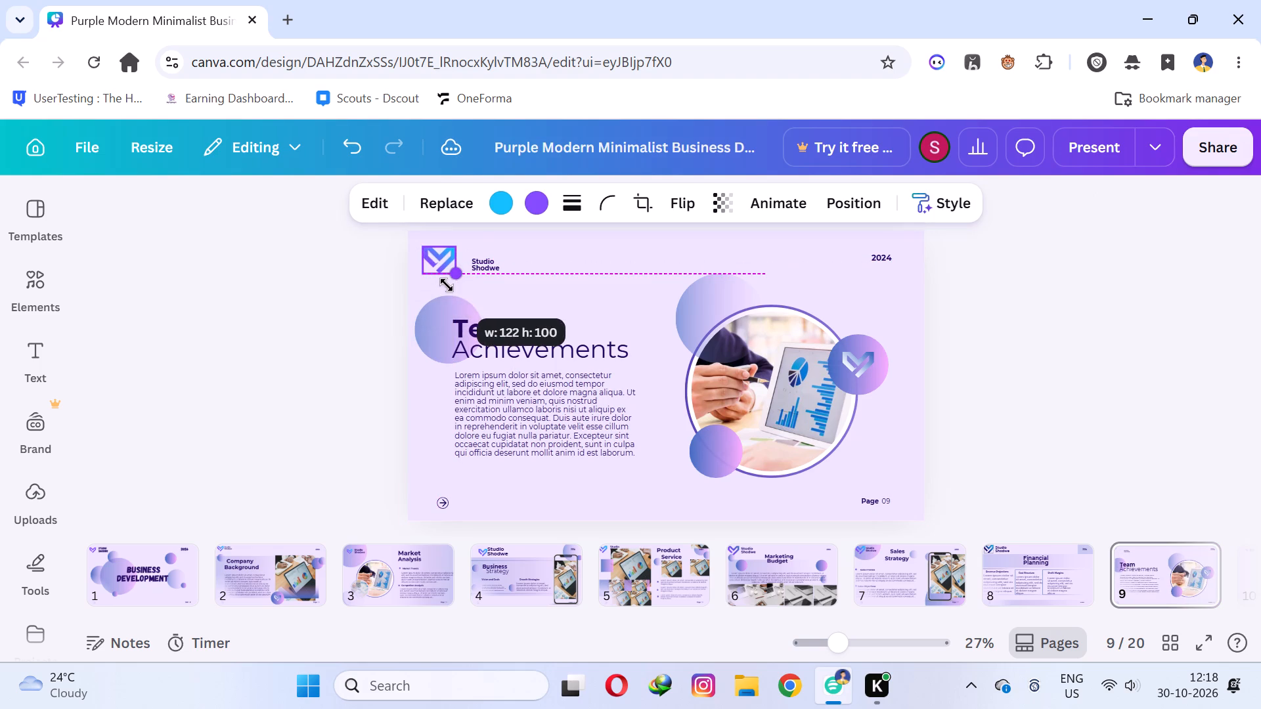
pyautogui.moveTo(447, 285); pyautogui.dragTo(447, 286)
# Align the Studio Shodwe text beside the enlarged logo and make it larger.
pyautogui.moveTo(487, 260); pyautogui.dragTo(488, 253)
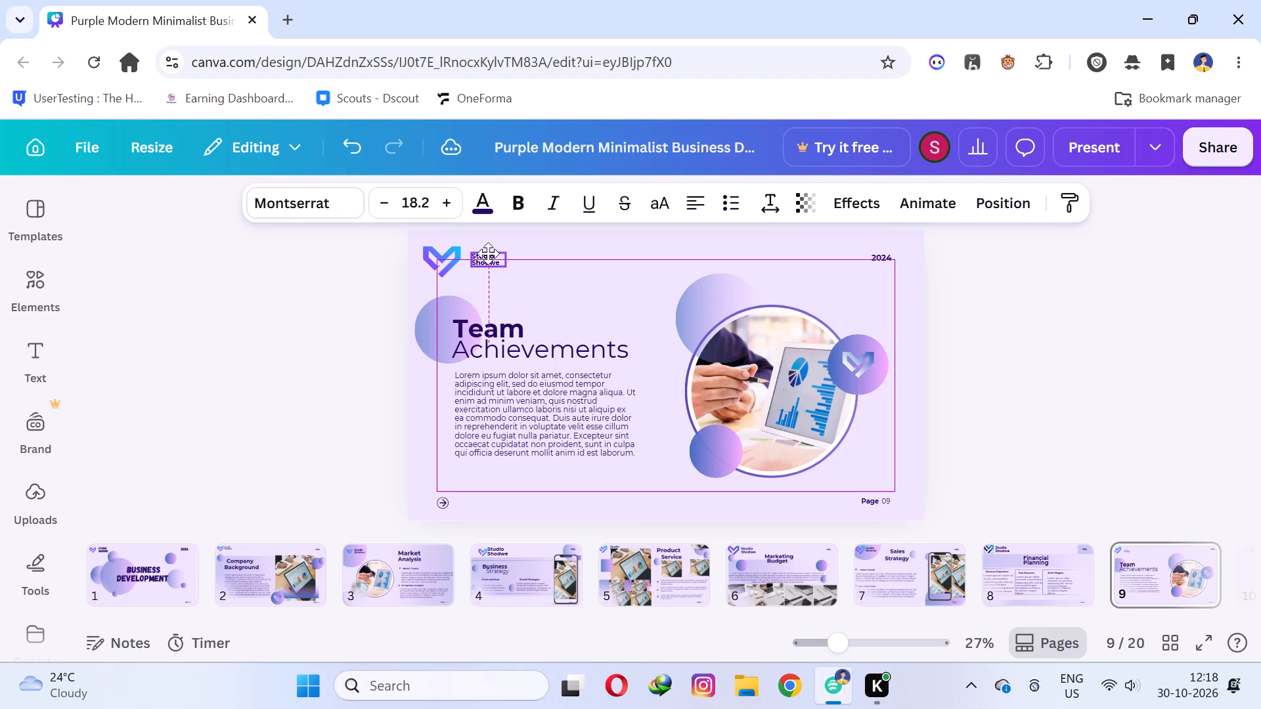
pyautogui.moveTo(488, 253); pyautogui.dragTo(486, 251)
pyautogui.click(500, 261)
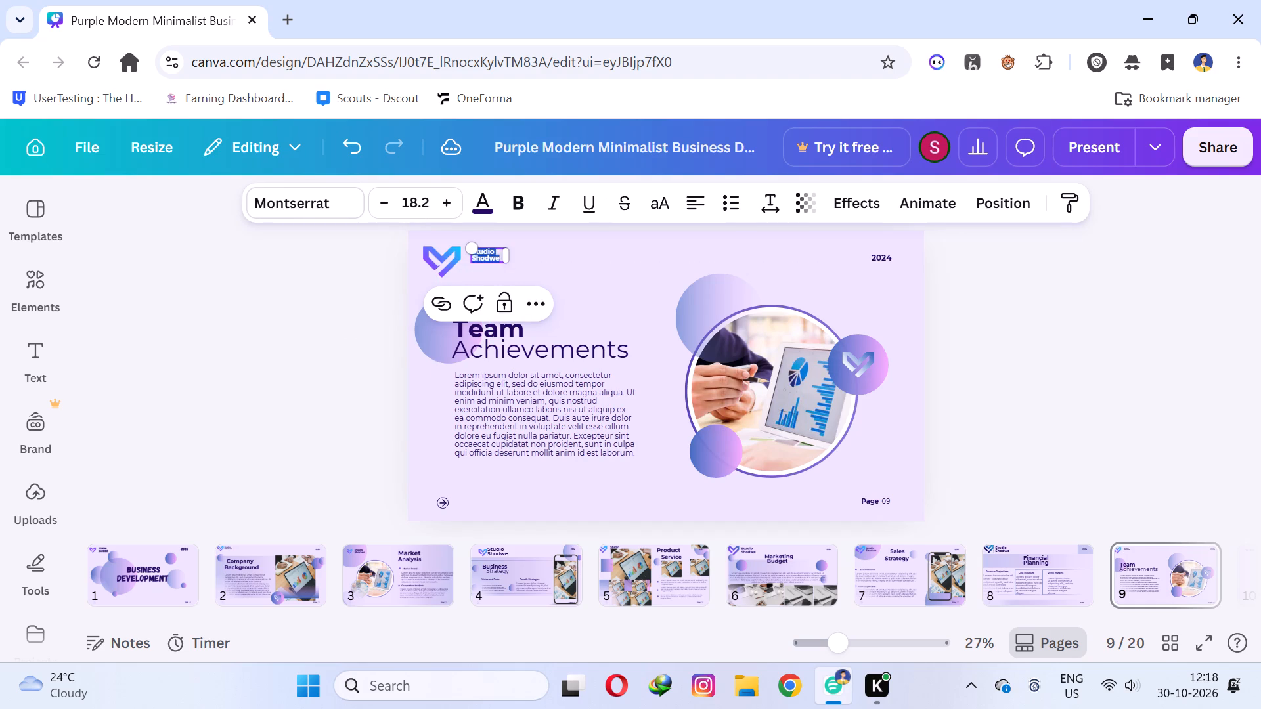
pyautogui.moveTo(503, 263); pyautogui.dragTo(516, 286)
pyautogui.click(585, 268)
# Change the light blue colour of the page 9 logo to the purple used in its other part.
pyautogui.click(443, 251)
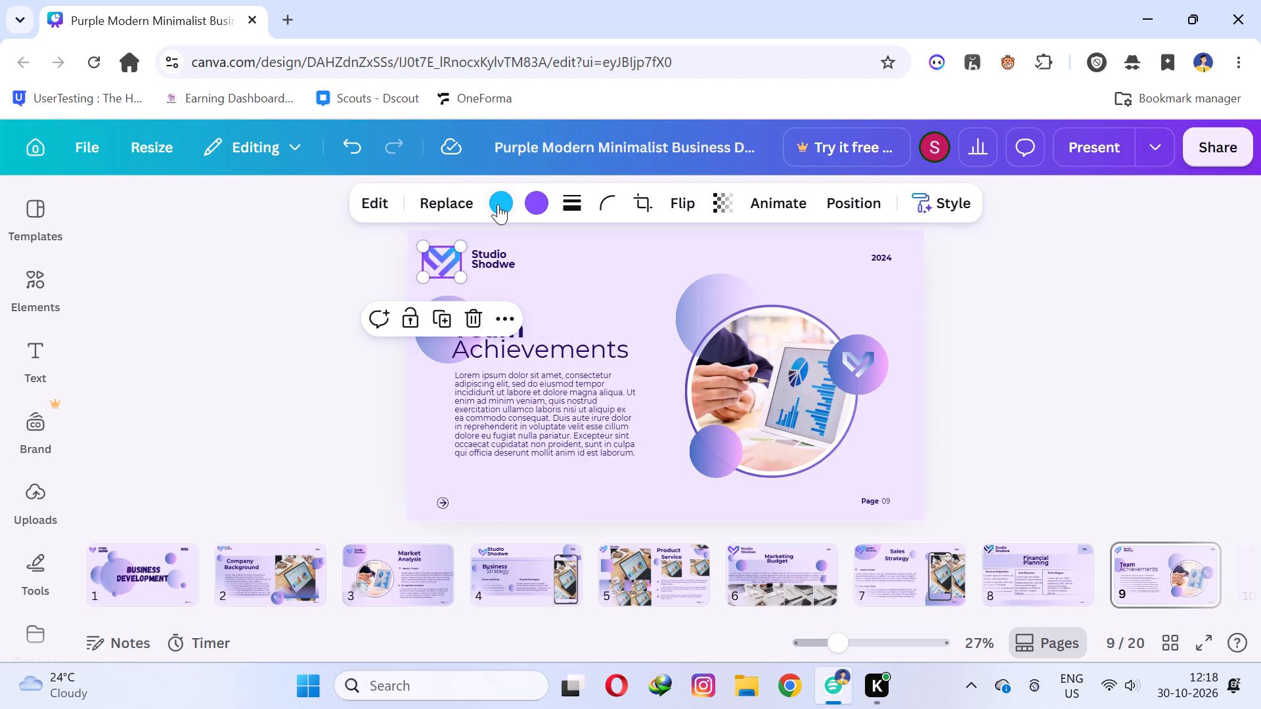
pyautogui.click(498, 204)
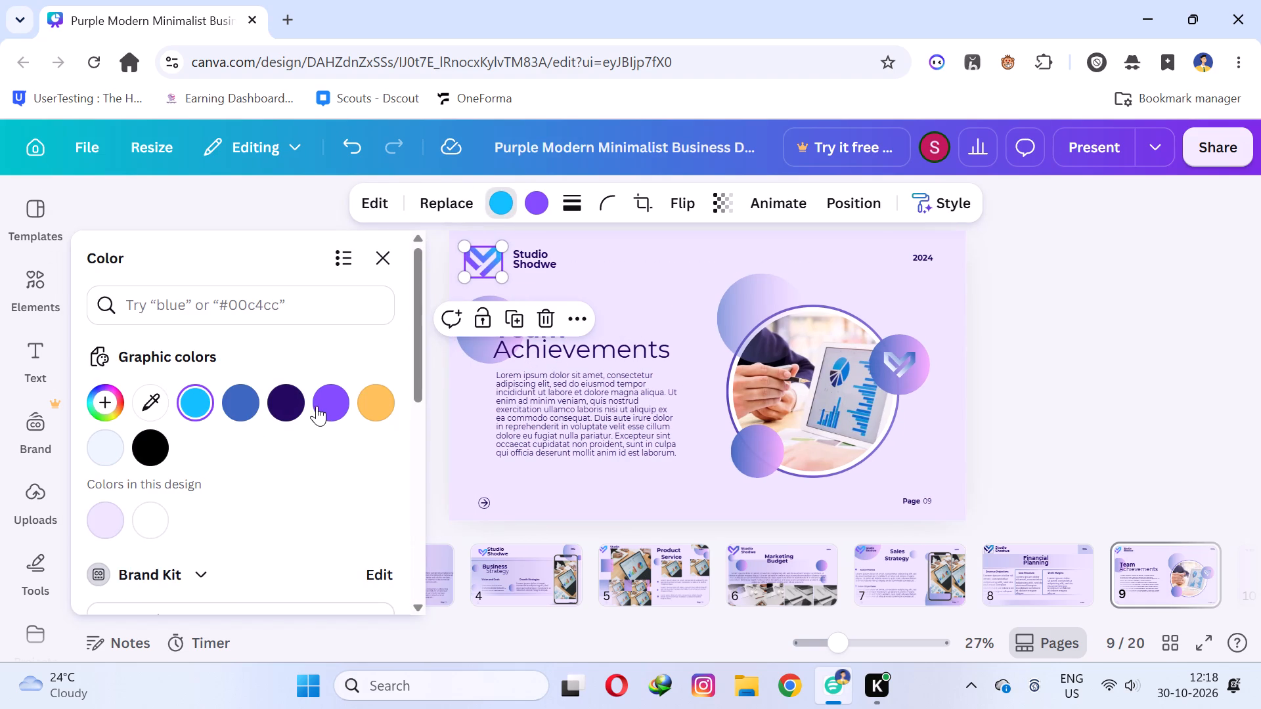
pyautogui.click(320, 406)
pyautogui.click(892, 0)
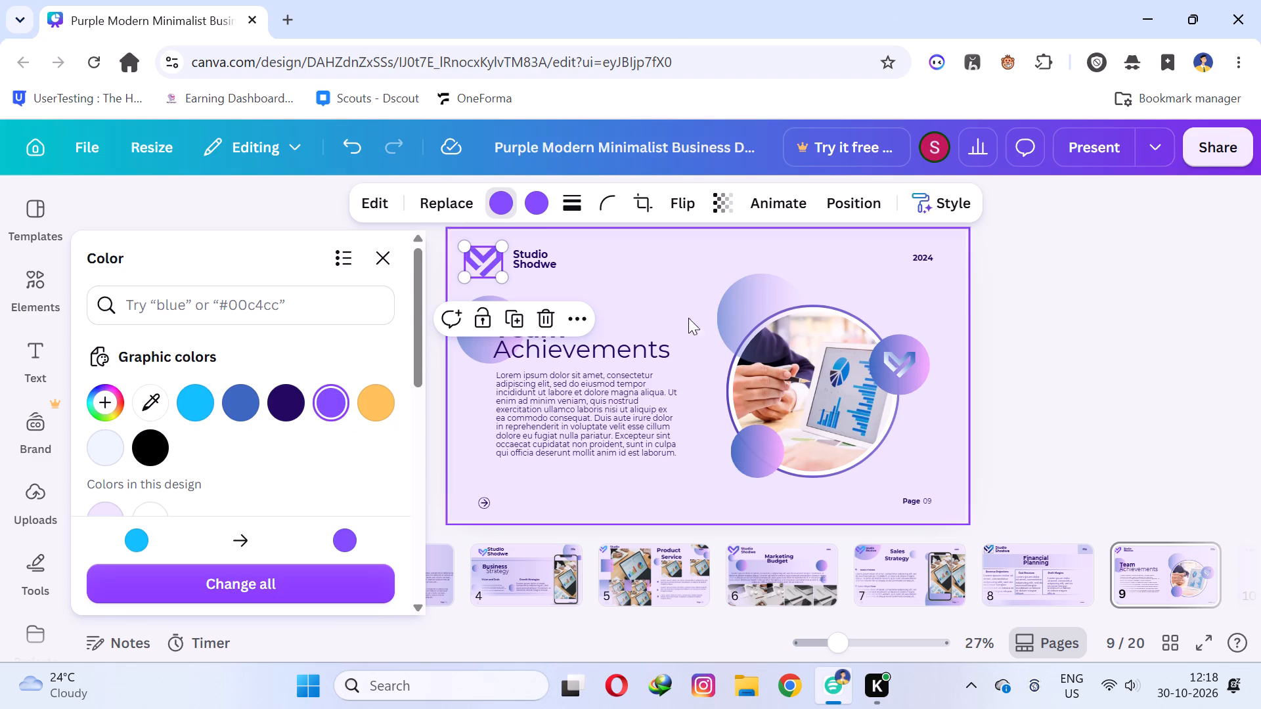
pyautogui.click(582, 275)
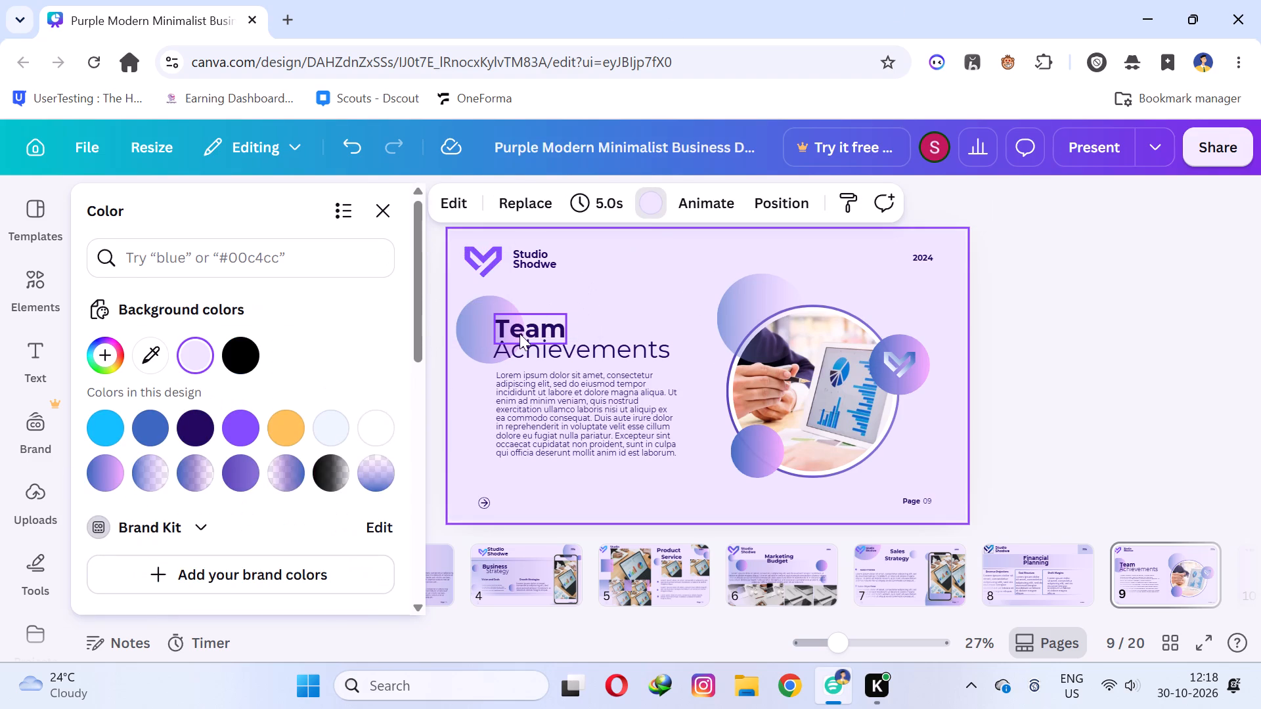
# Move the Team and Achievements heading lines up, with Team centred above Achievements and clear of the body text.
pyautogui.moveTo(520, 333); pyautogui.dragTo(615, 316)
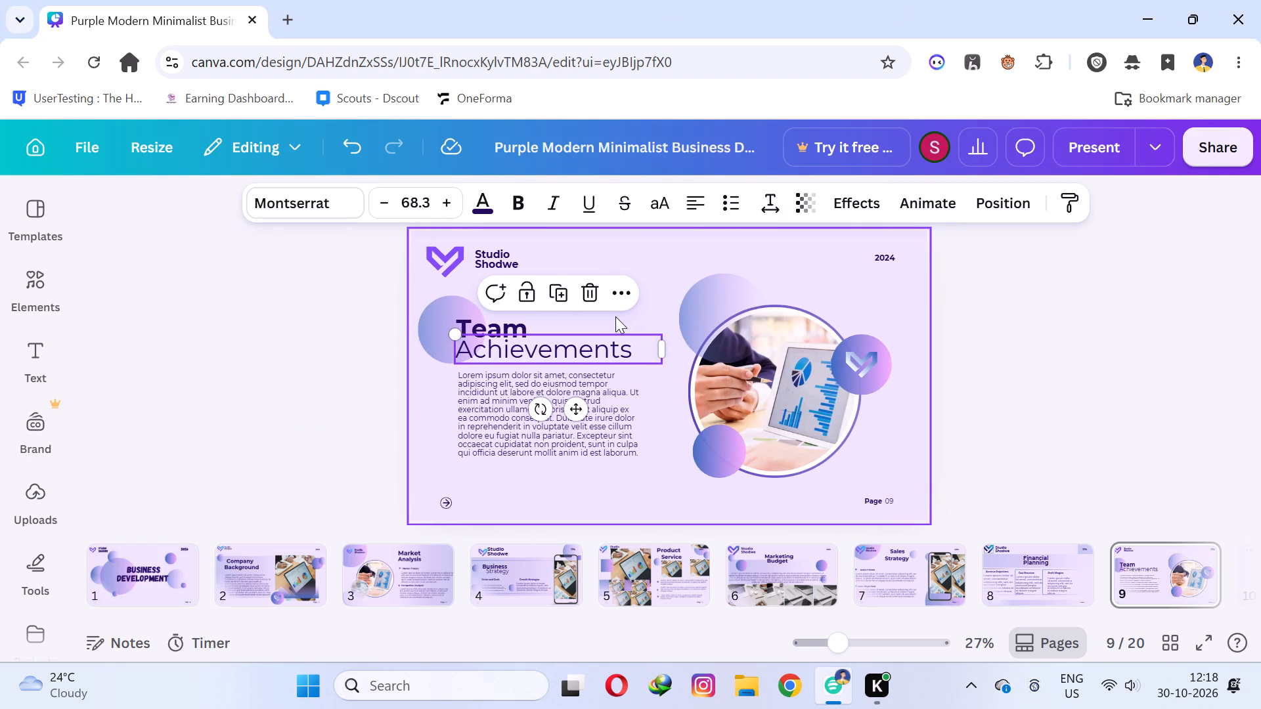
pyautogui.click(678, 272)
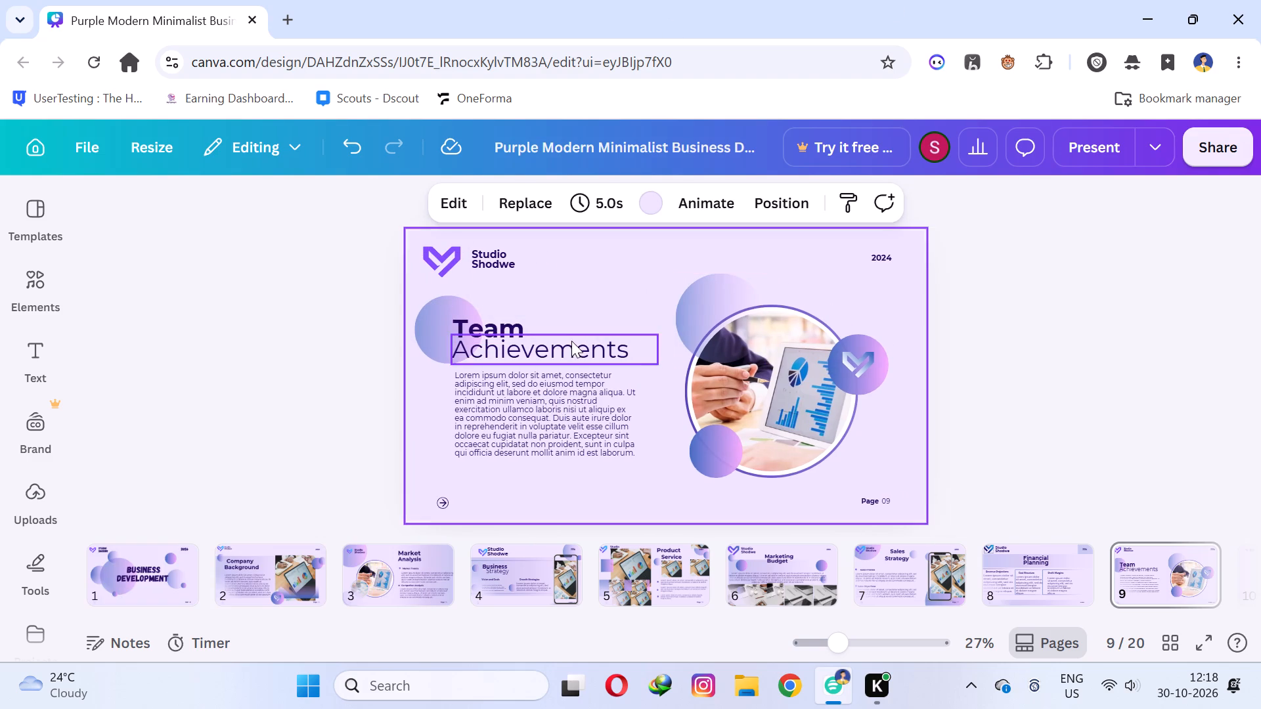
pyautogui.moveTo(491, 322); pyautogui.dragTo(558, 302)
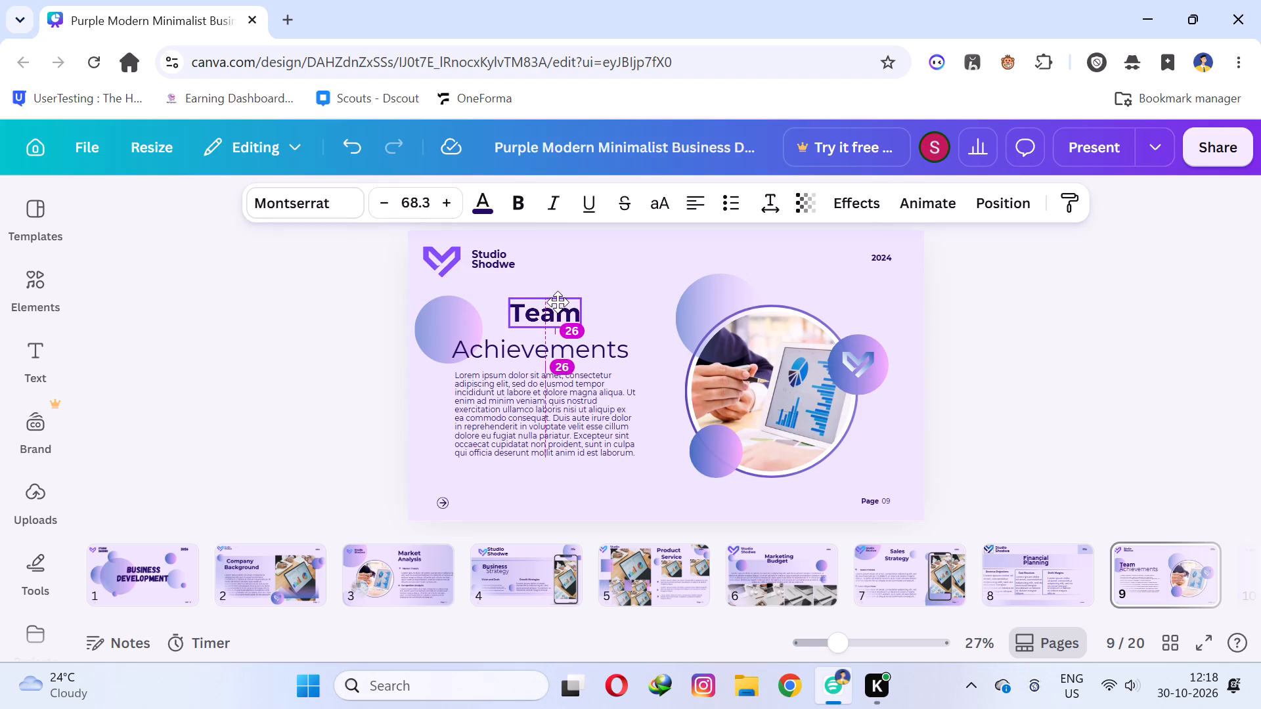
pyautogui.moveTo(558, 302); pyautogui.dragTo(564, 300)
pyautogui.moveTo(565, 341); pyautogui.dragTo(585, 324)
# Make the Achievements heading line bold.
pyautogui.click(575, 330)
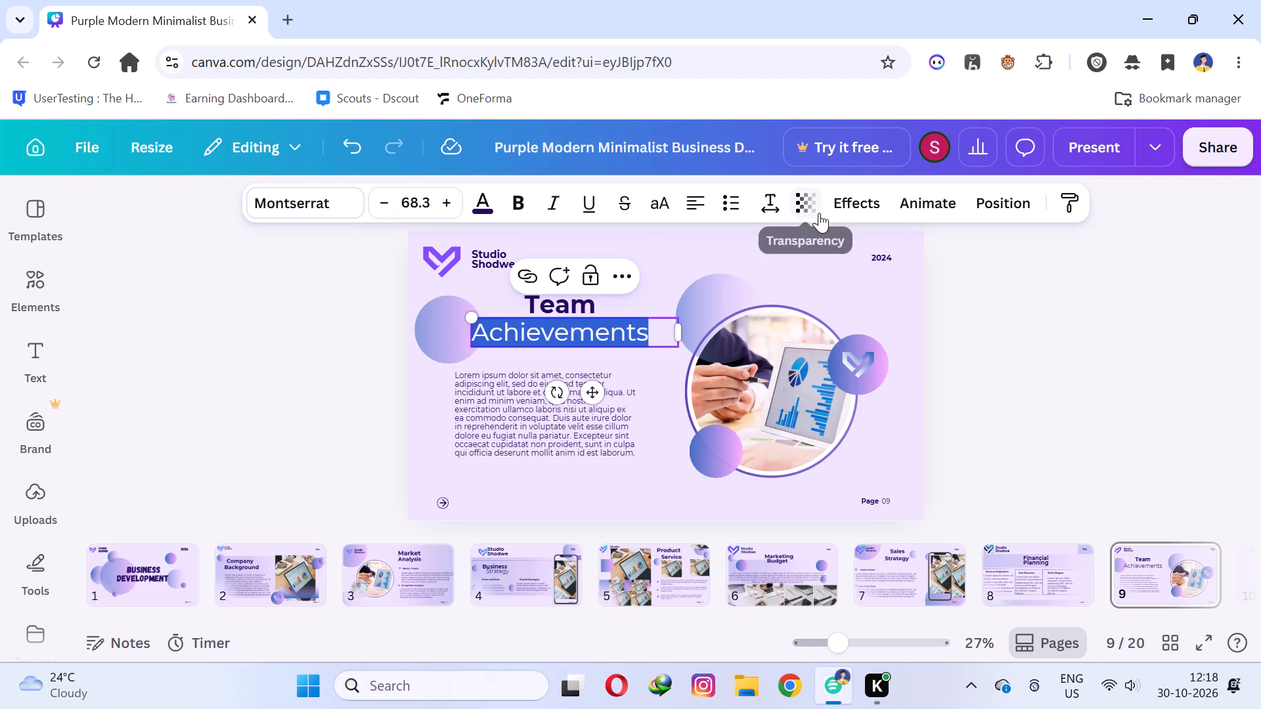
pyautogui.click(520, 190)
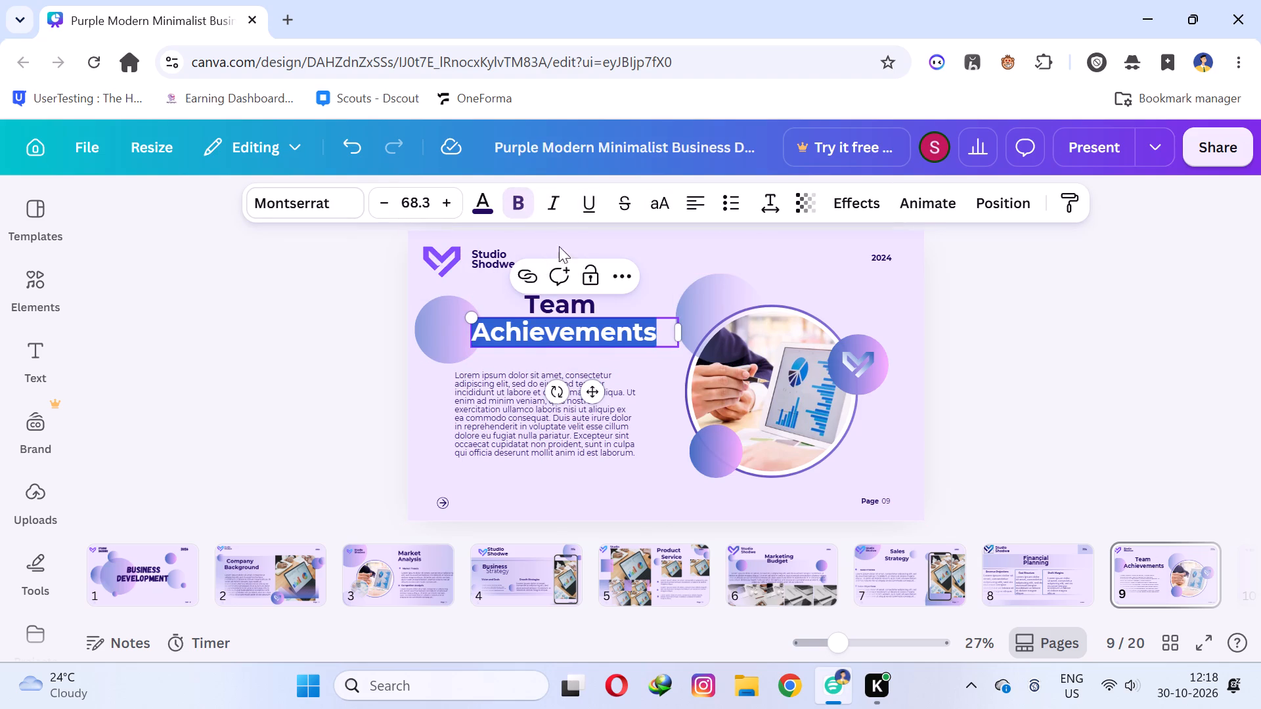
pyautogui.click(676, 263)
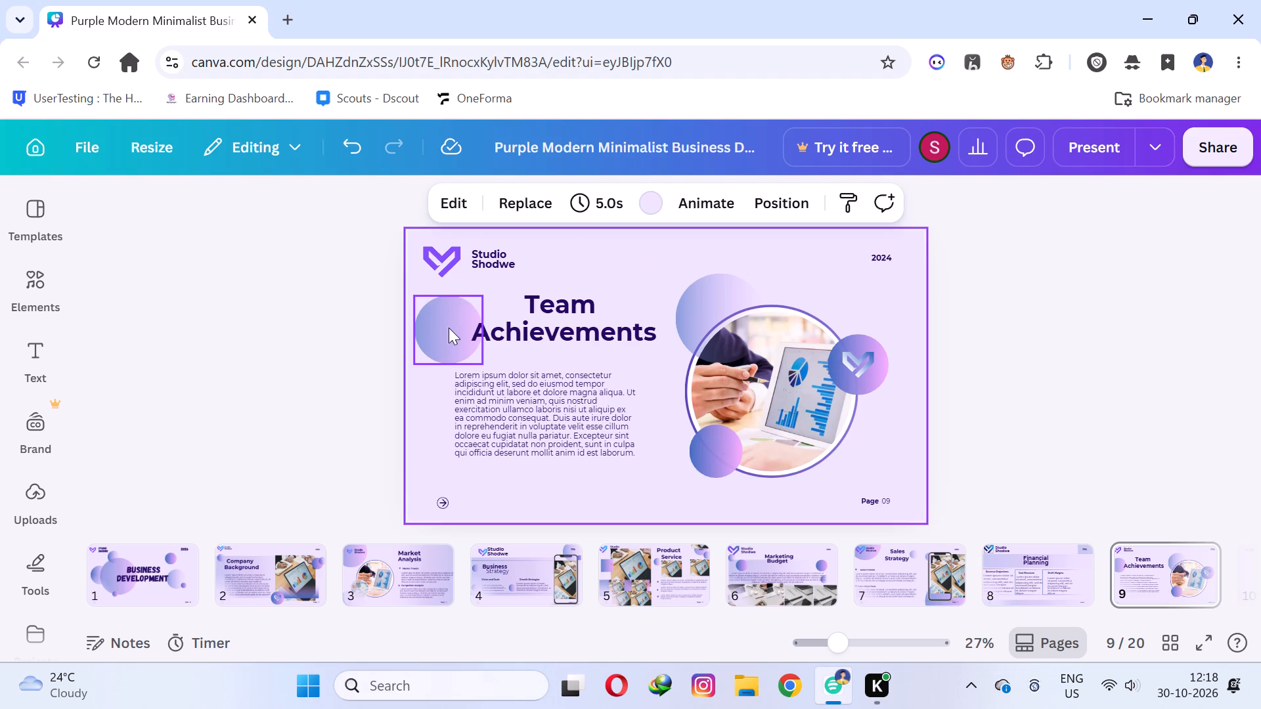
# Apply the Splice text effect to the Team heading.
pyautogui.click(585, 297)
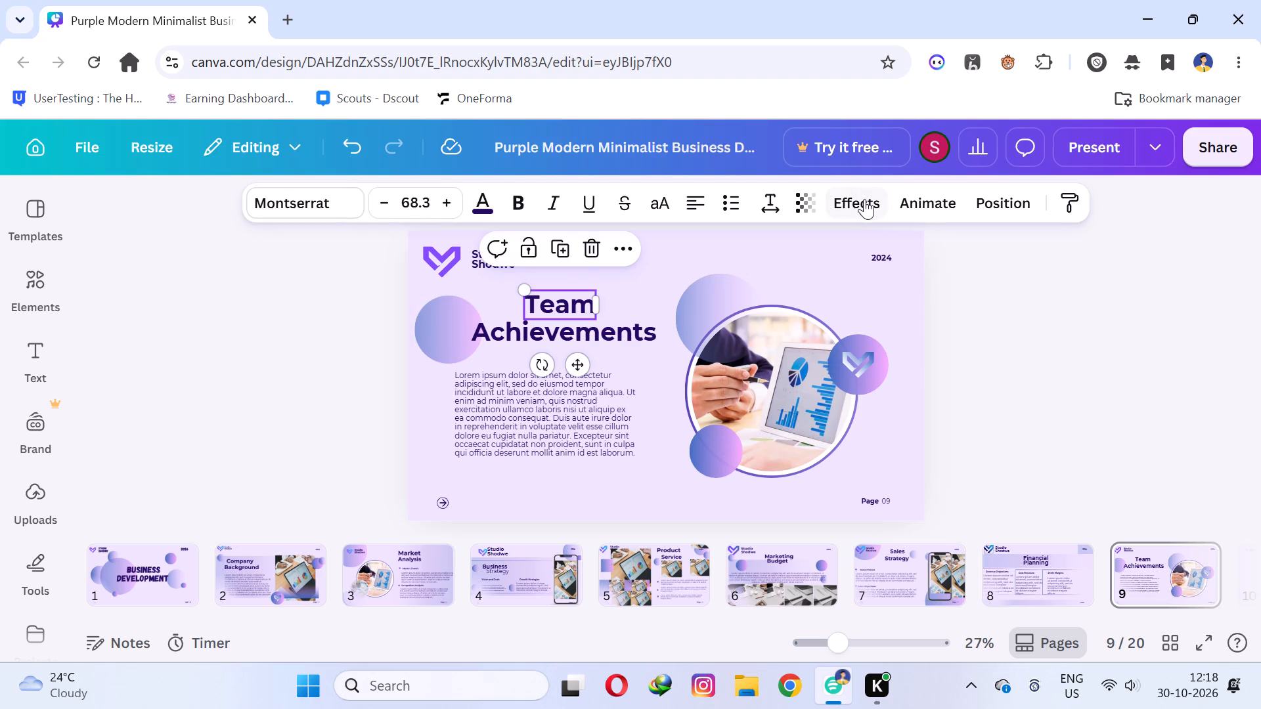
pyautogui.click(864, 199)
pyautogui.click(354, 473)
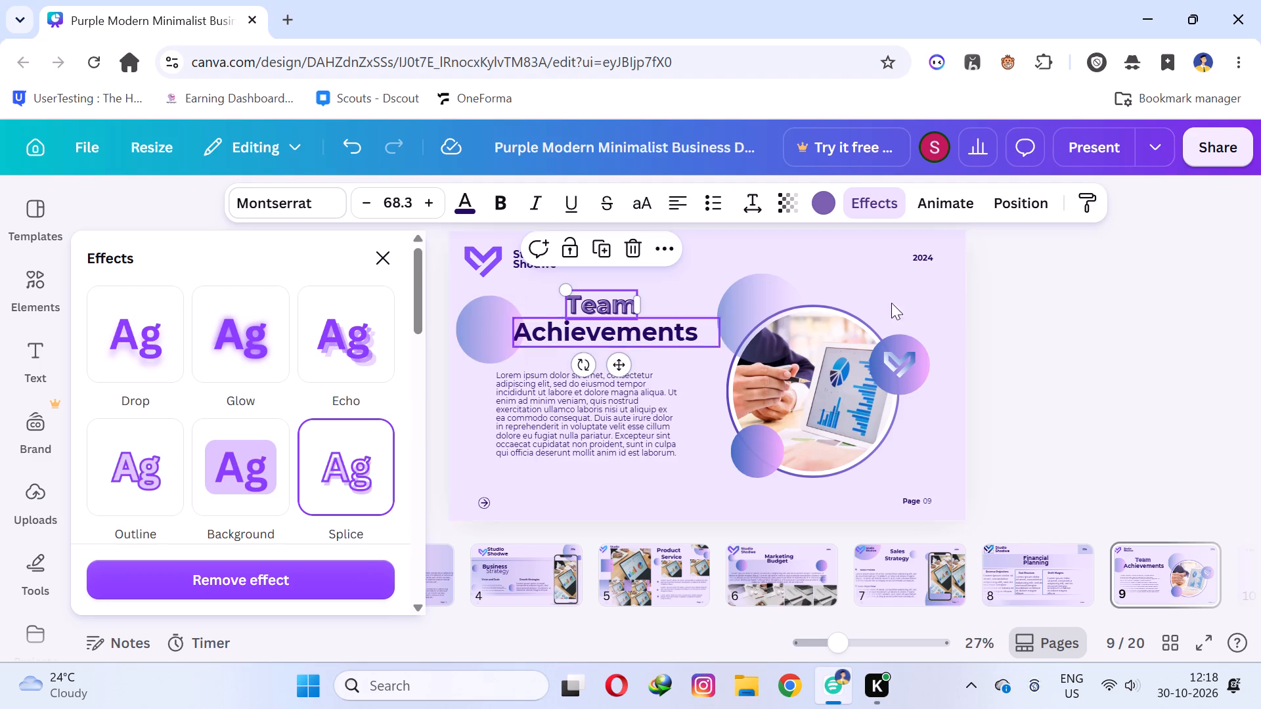
# Apply the Block text animation to the Achievements heading line, running on both enter and exit.
pyautogui.click(951, 192)
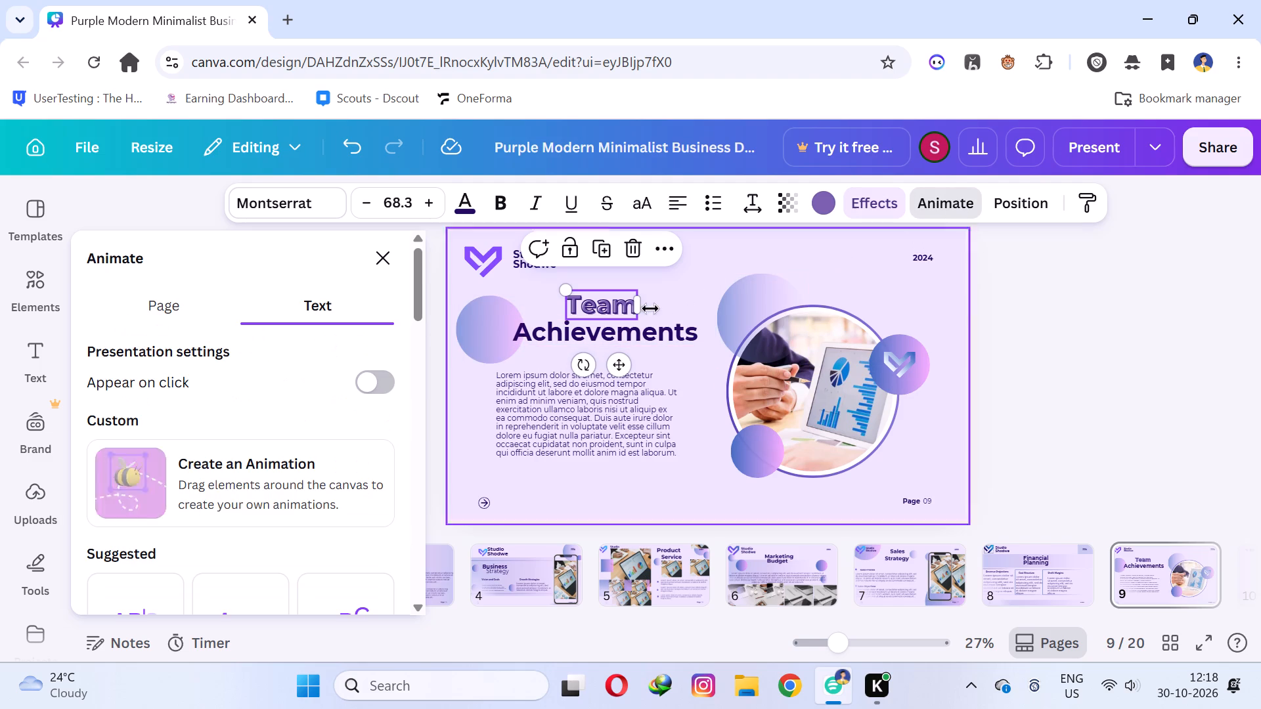
pyautogui.click(625, 340)
pyautogui.scroll(-2, 202, 425)
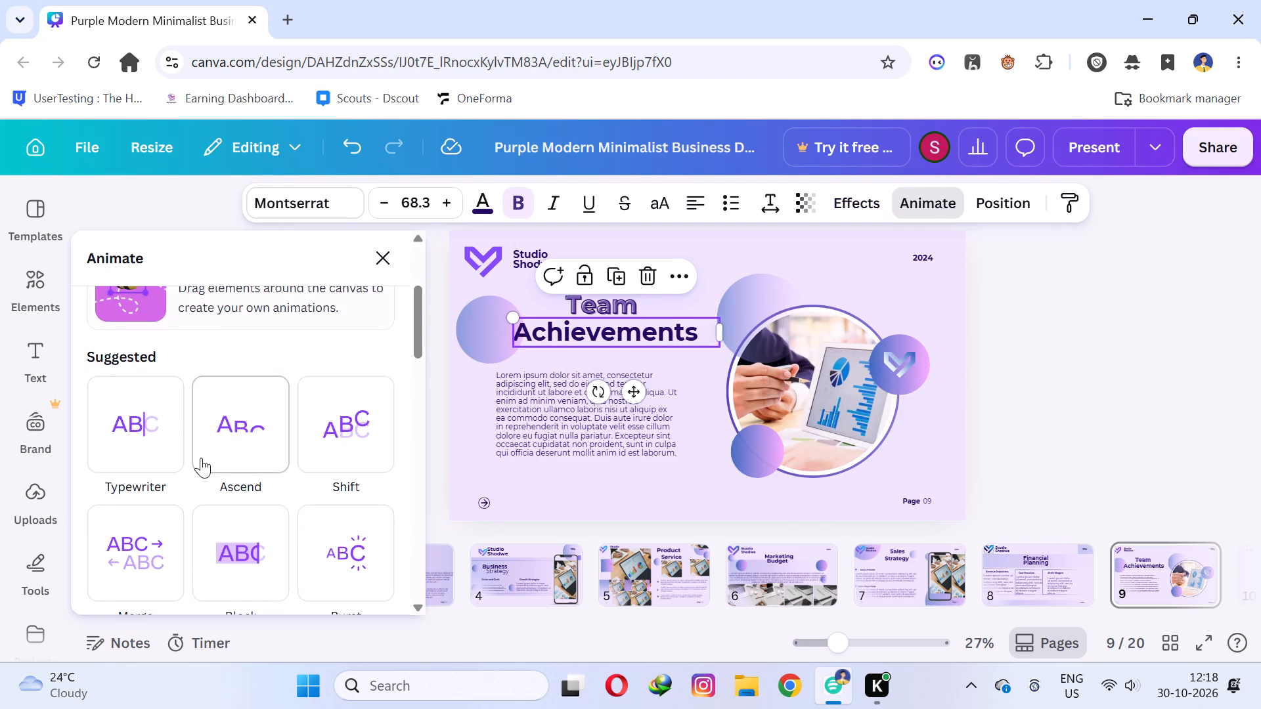
pyautogui.click(224, 539)
pyautogui.scroll(-1, 224, 539)
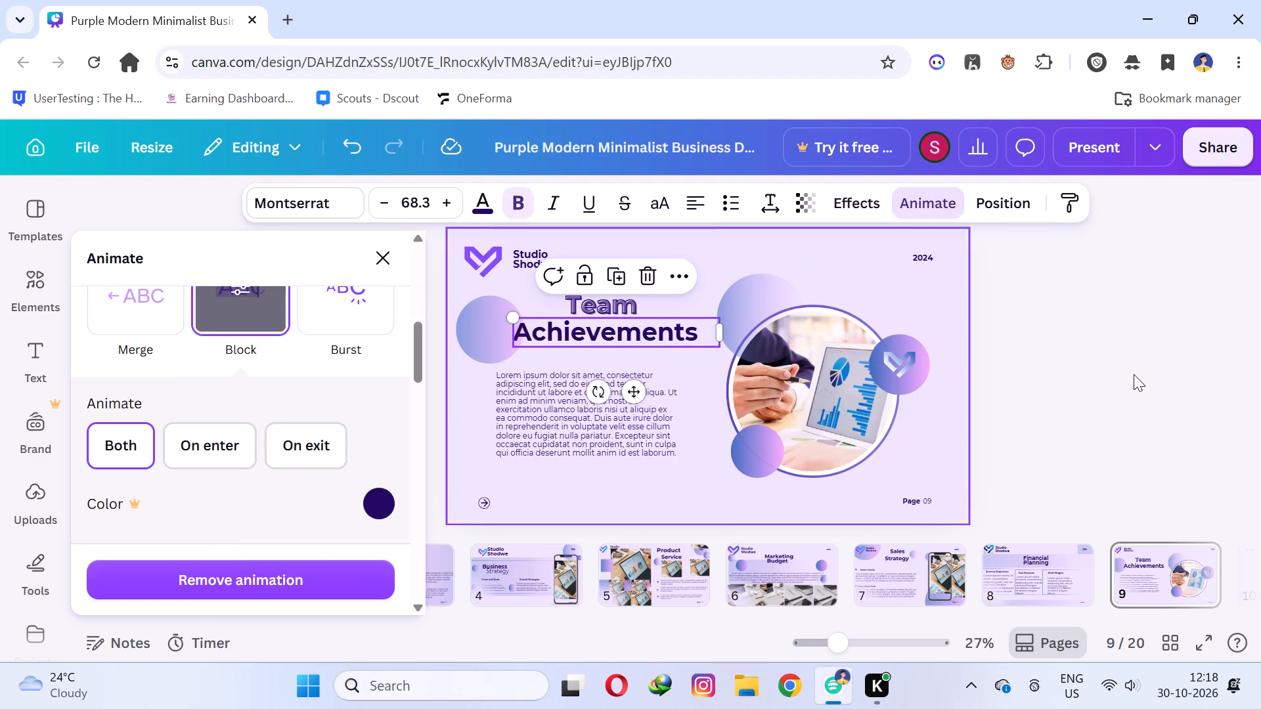
pyautogui.click(1134, 374)
pyautogui.click(539, 320)
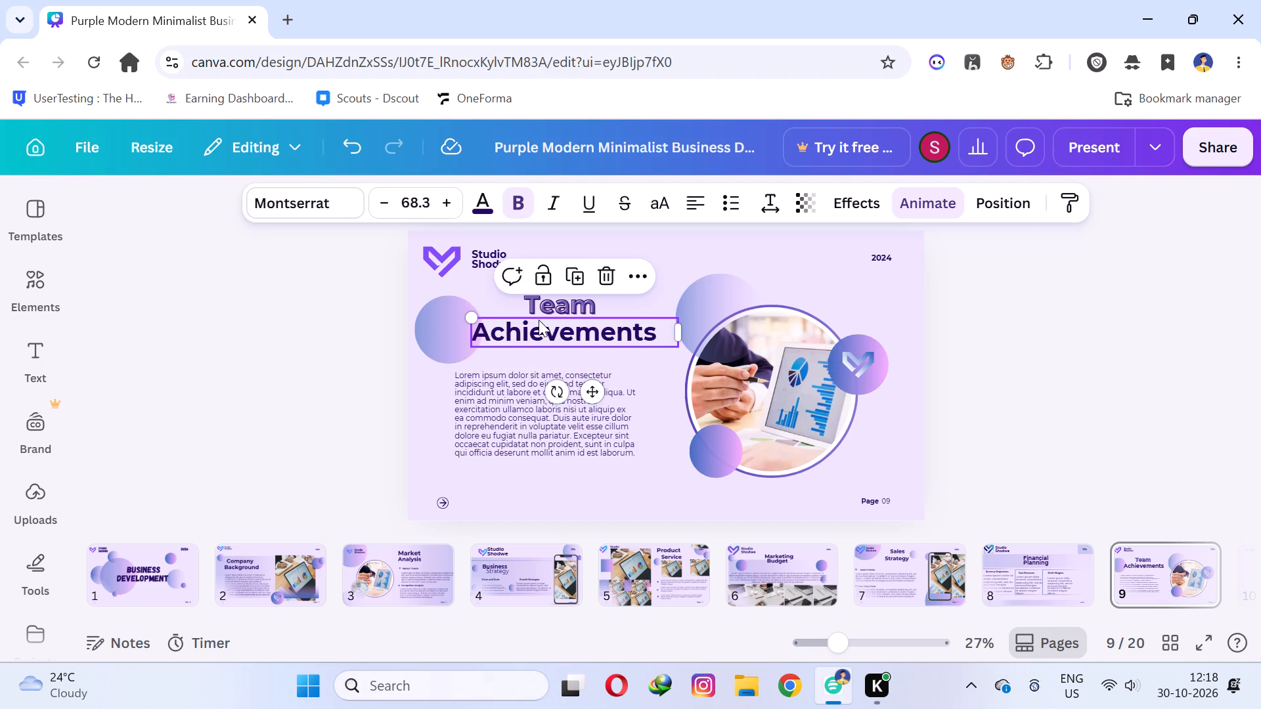
pyautogui.click(940, 194)
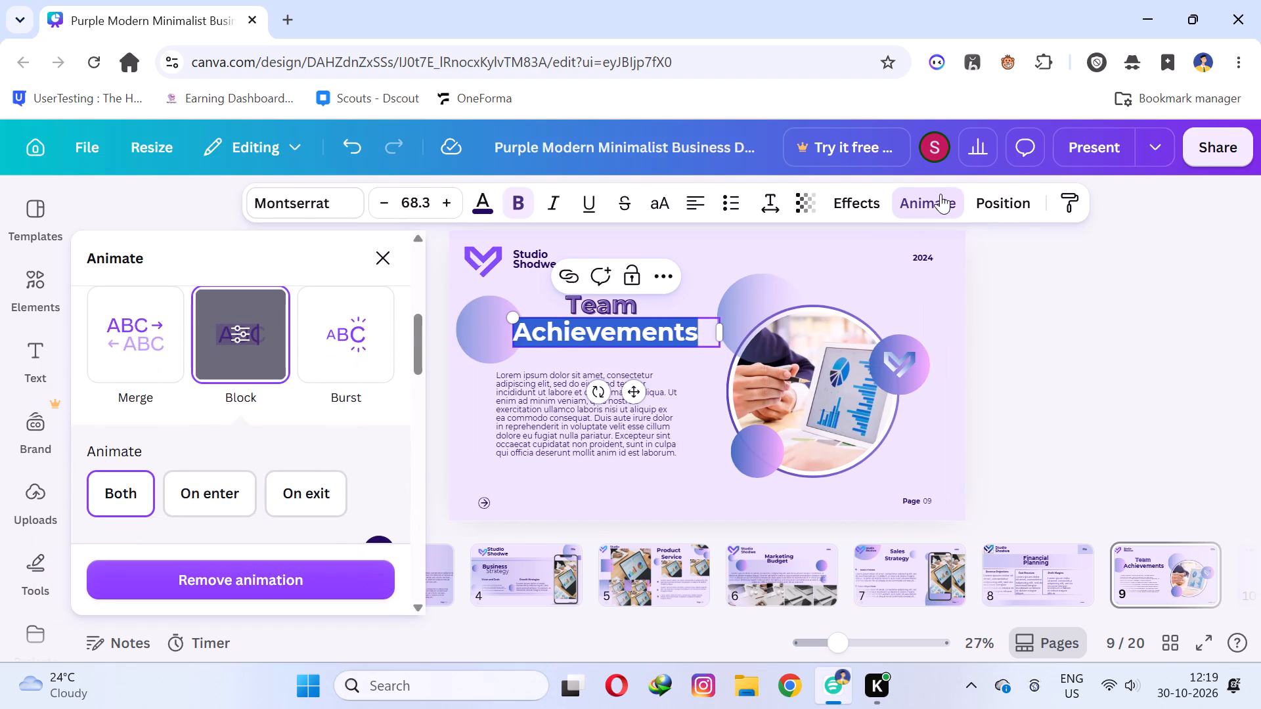
pyautogui.scroll(-20, 203, 519)
pyautogui.scroll(-2, 203, 519)
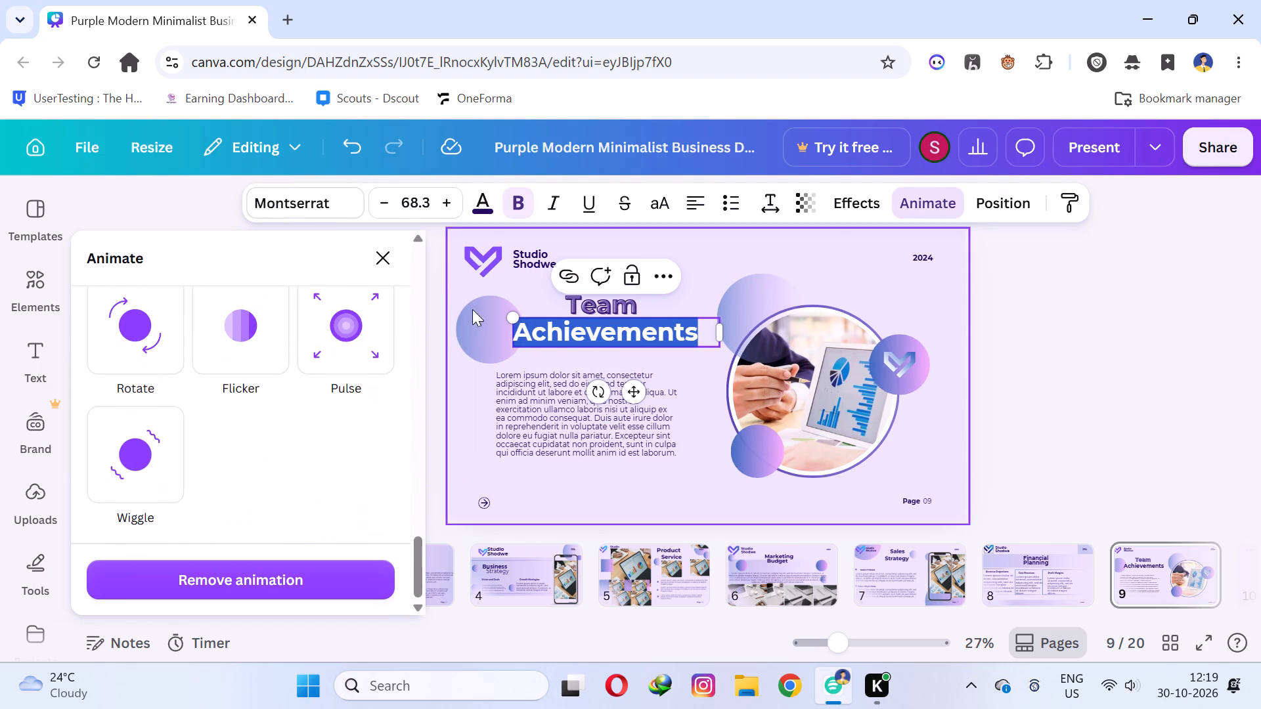
pyautogui.click(380, 246)
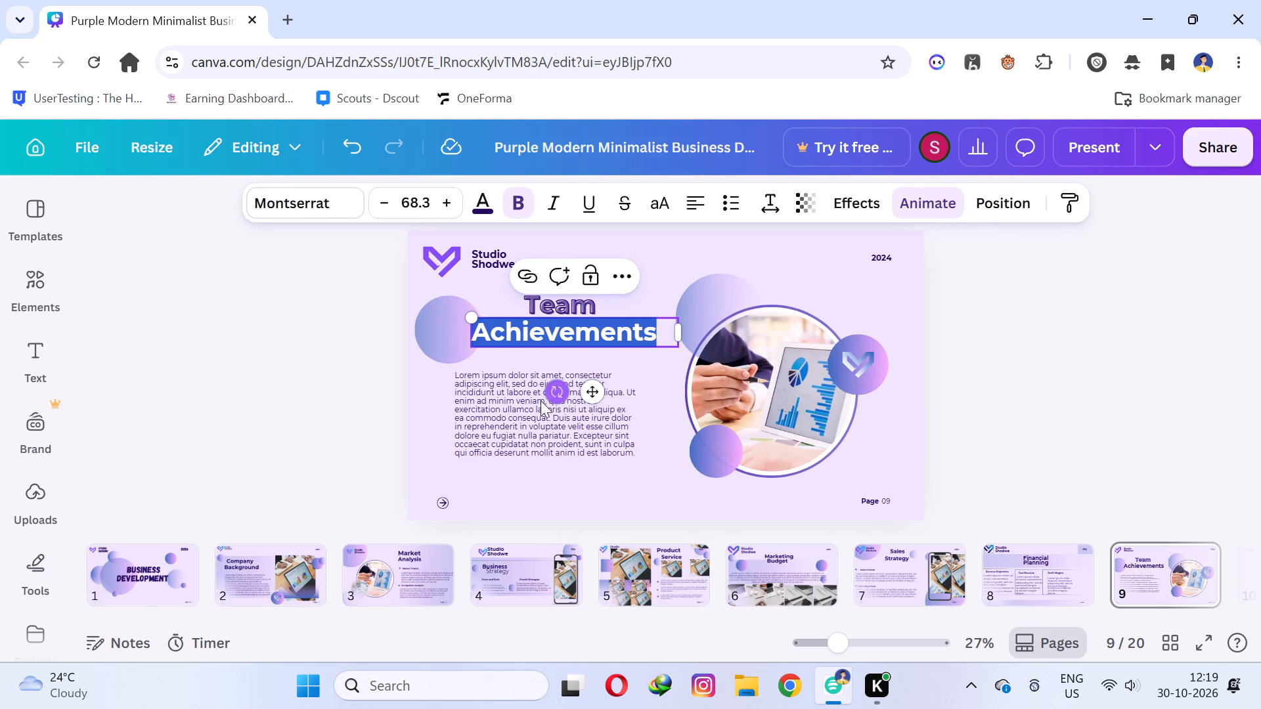
# Enlarge the body paragraph below the Achievements heading until it reaches the page's lower edge.
pyautogui.click(472, 390)
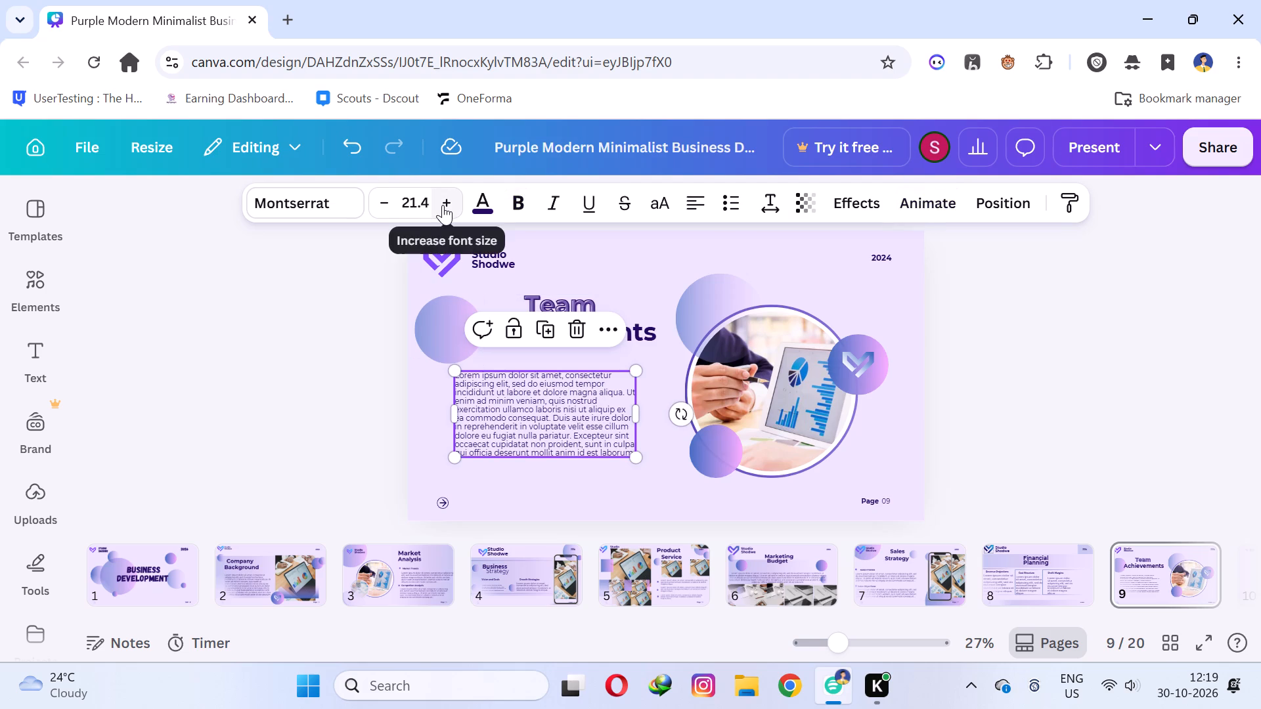
pyautogui.click(443, 205)
pyautogui.tripleClick(443, 205)
pyautogui.tripleClick(443, 205)
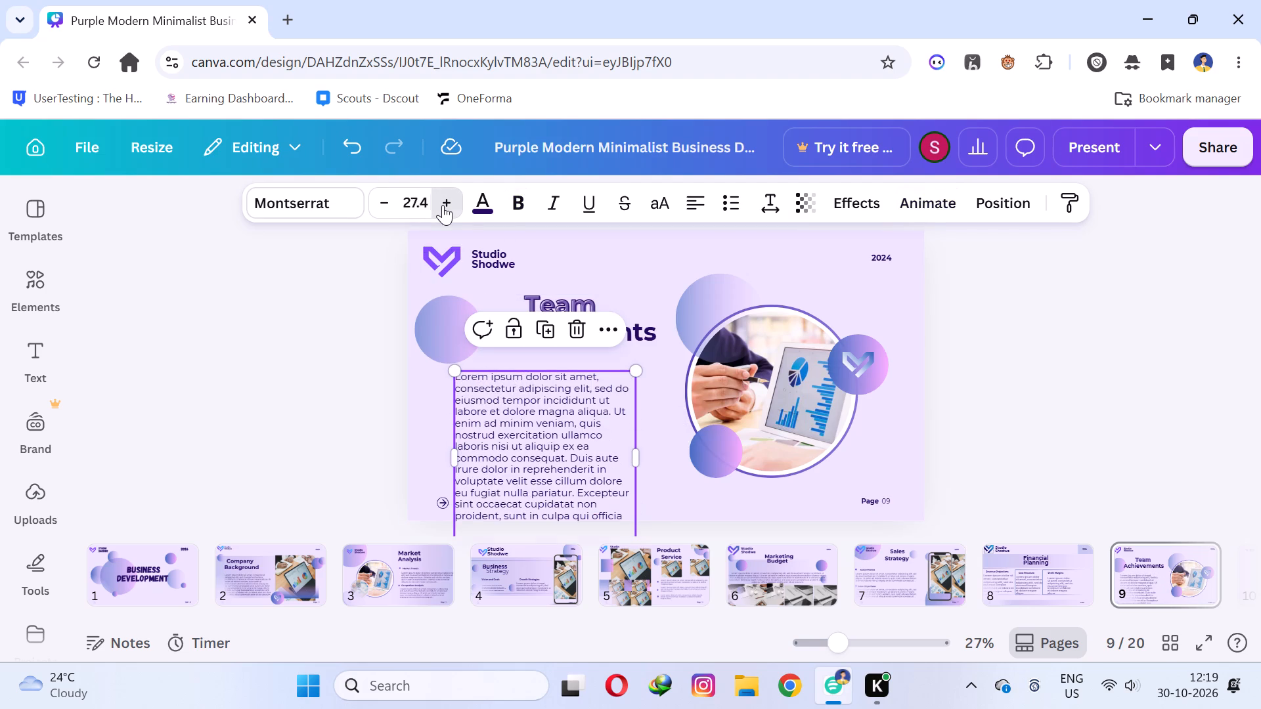
pyautogui.click(387, 211)
pyautogui.click(387, 211)
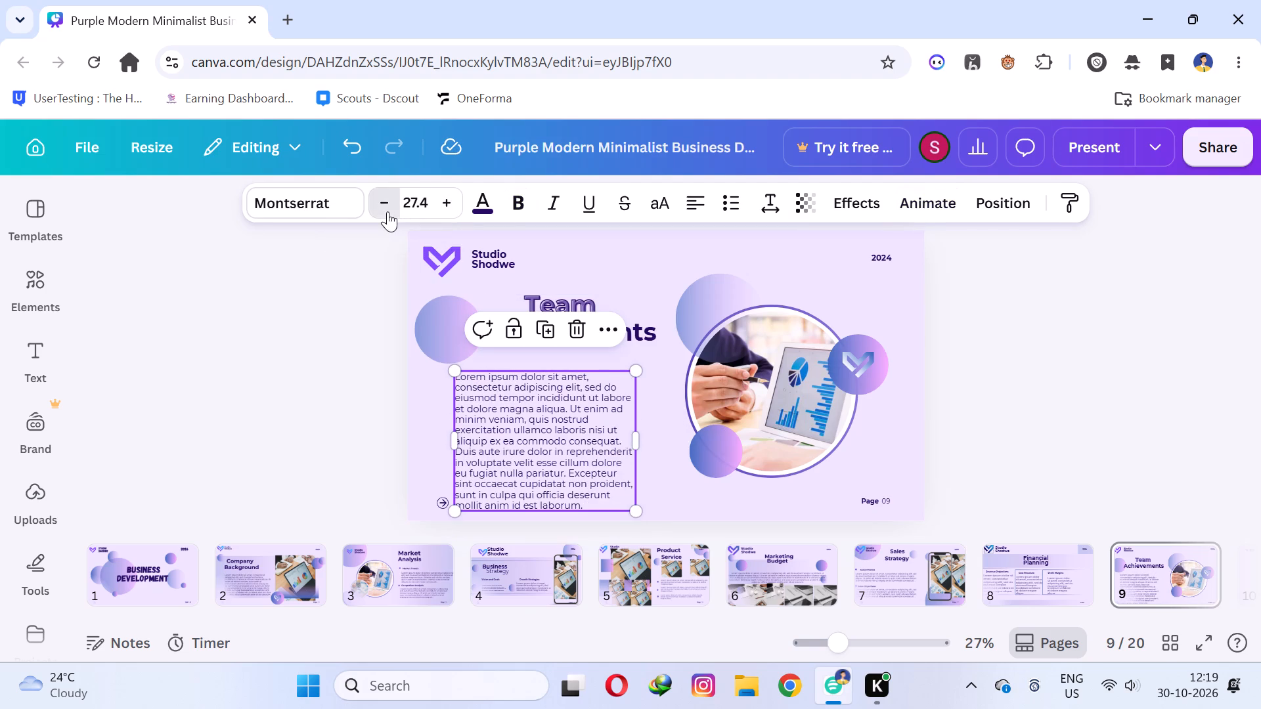
pyautogui.moveTo(633, 511); pyautogui.dragTo(640, 520)
pyautogui.click(267, 398)
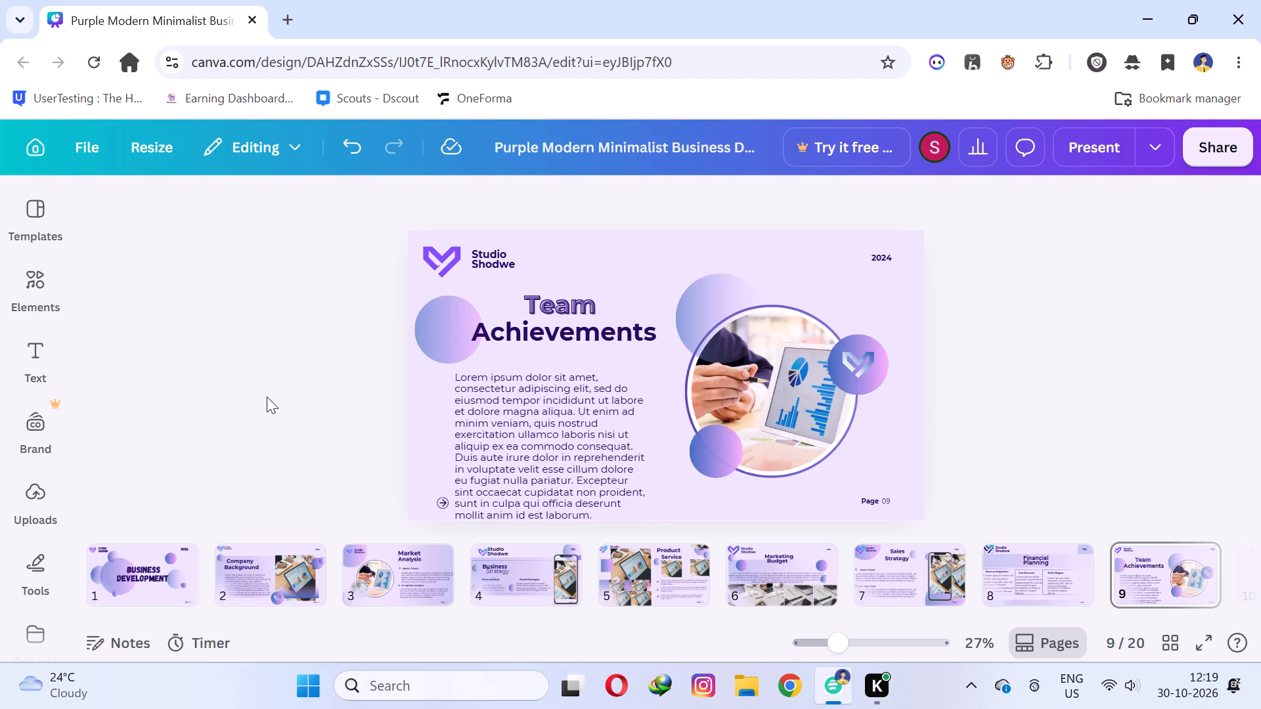
# Enlarge the circular photo from two opposite corners so it spans from beside the heading to the page's lower edge.
pyautogui.click(768, 316)
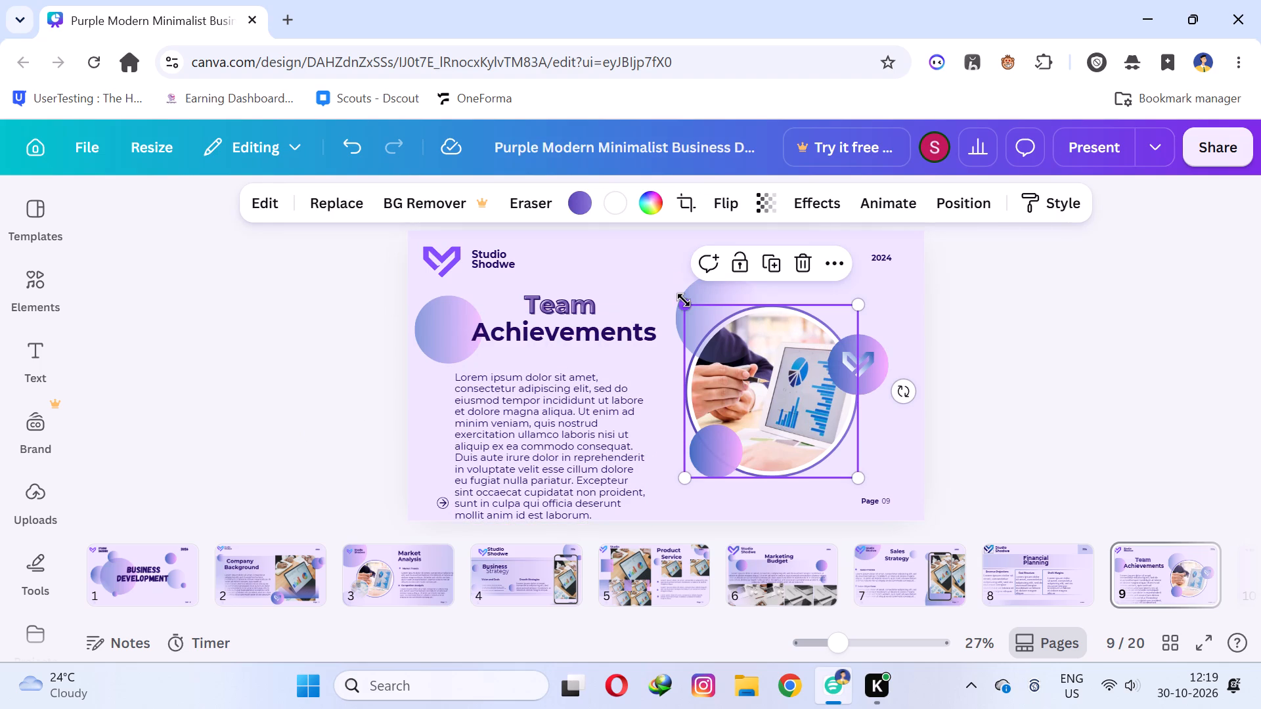
pyautogui.moveTo(684, 301); pyautogui.dragTo(653, 273)
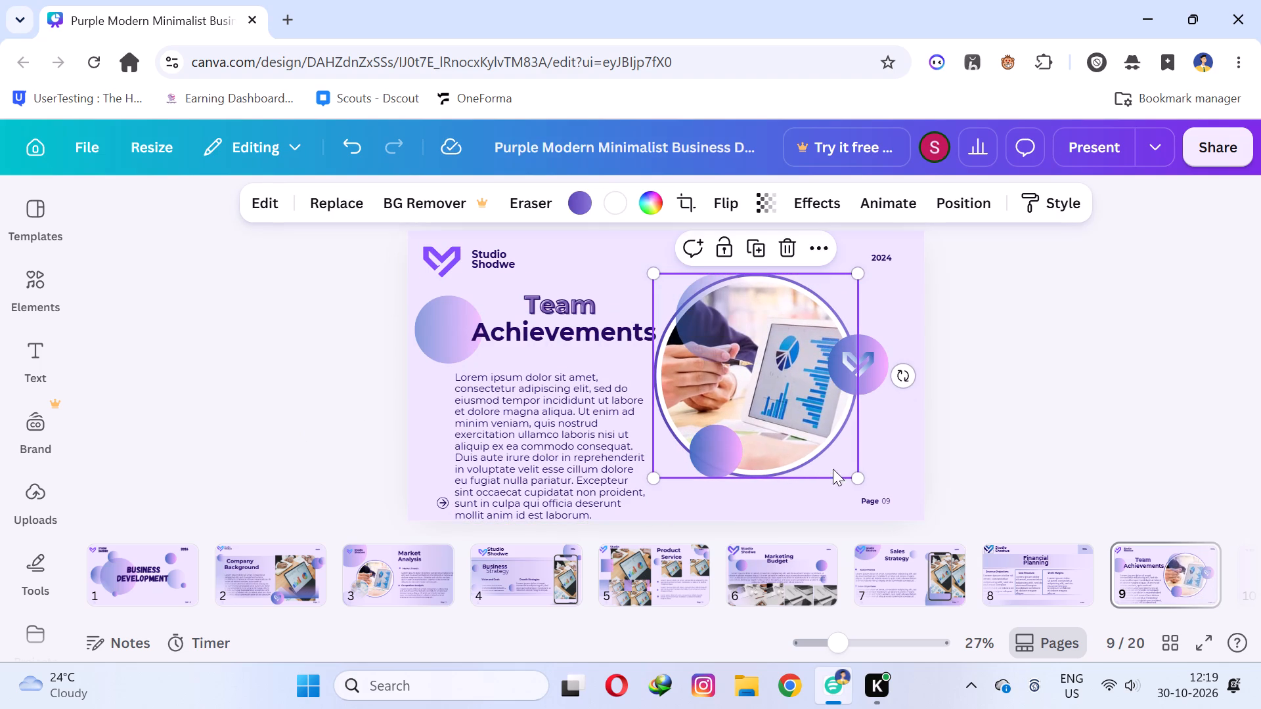
pyautogui.moveTo(854, 479); pyautogui.dragTo(902, 523)
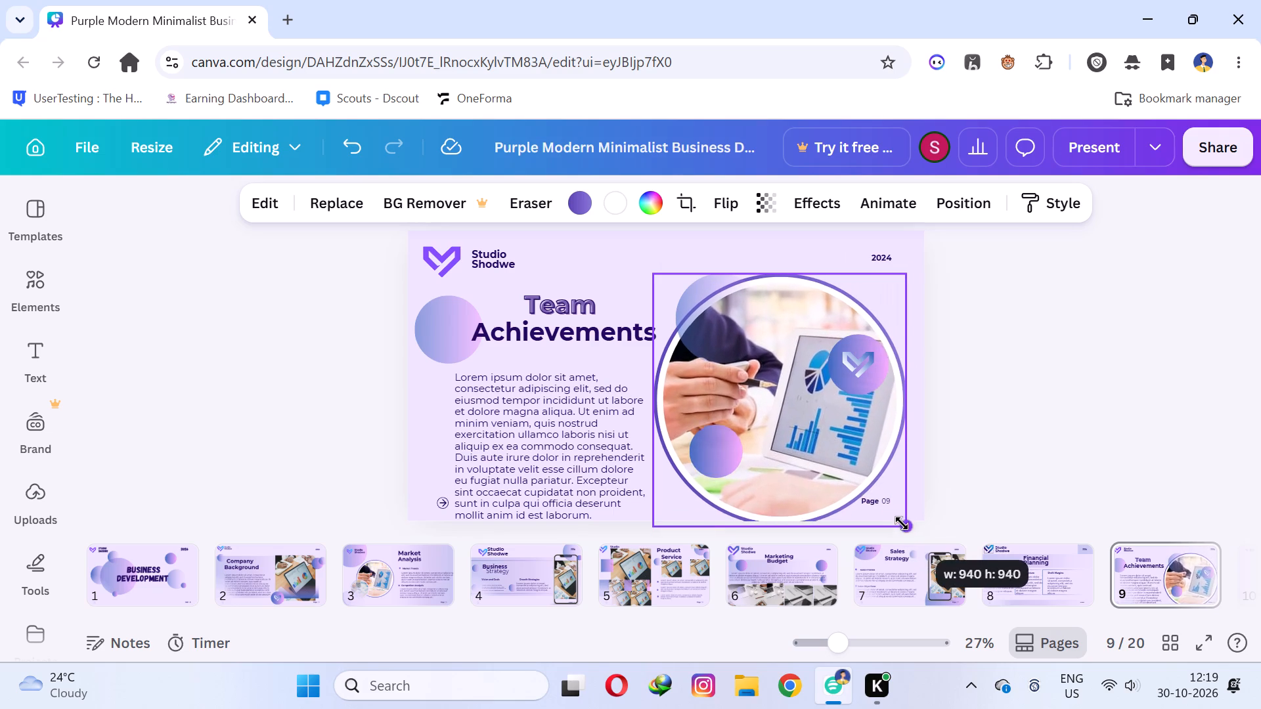
pyautogui.moveTo(902, 523); pyautogui.dragTo(899, 521)
pyautogui.click(1045, 330)
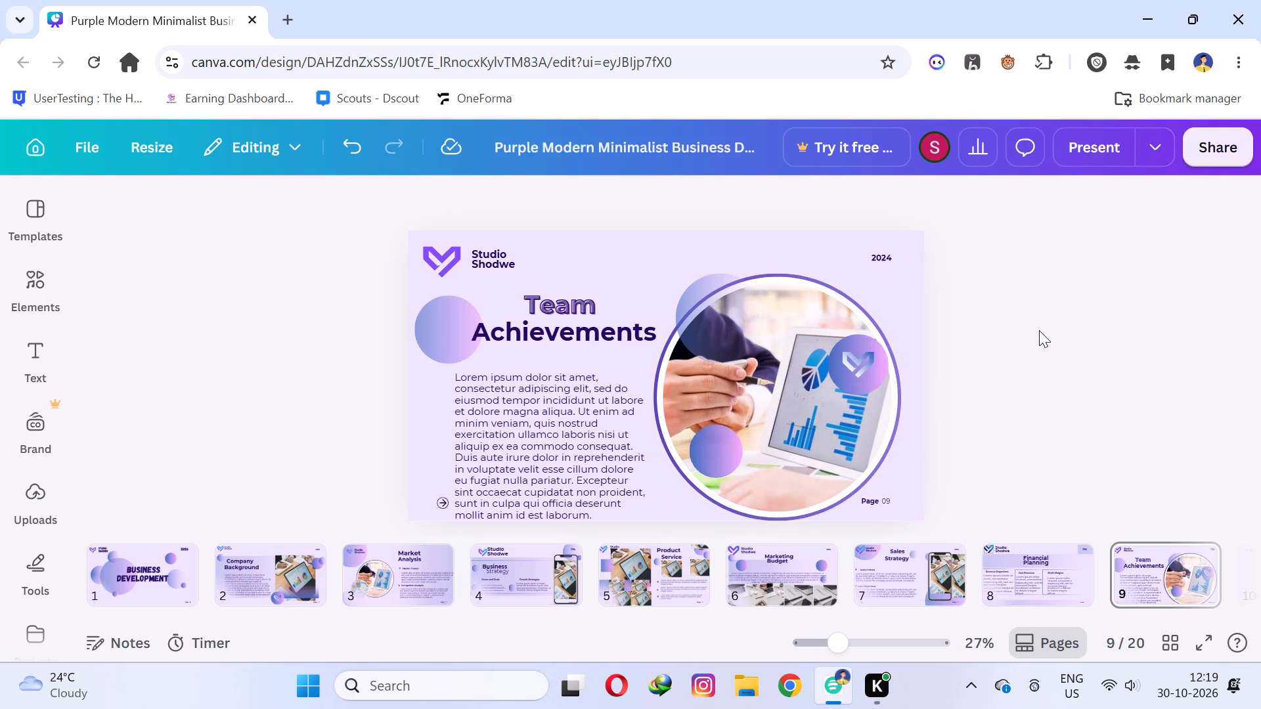
# Move the heart logo and its gradient circle to the photo's upper-right rim, and the large gradient circle to its upper-left side.
pyautogui.moveTo(868, 361); pyautogui.dragTo(898, 343)
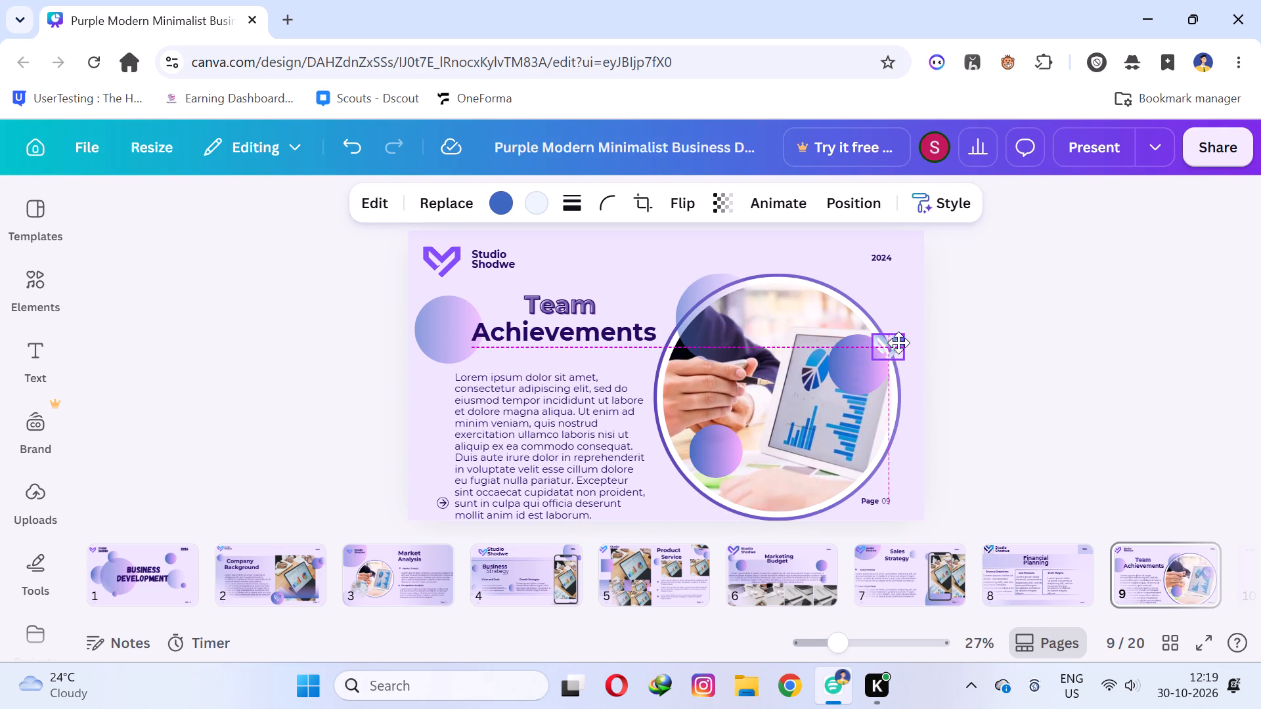
pyautogui.moveTo(898, 343); pyautogui.dragTo(896, 331)
pyautogui.moveTo(861, 371); pyautogui.dragTo(892, 342)
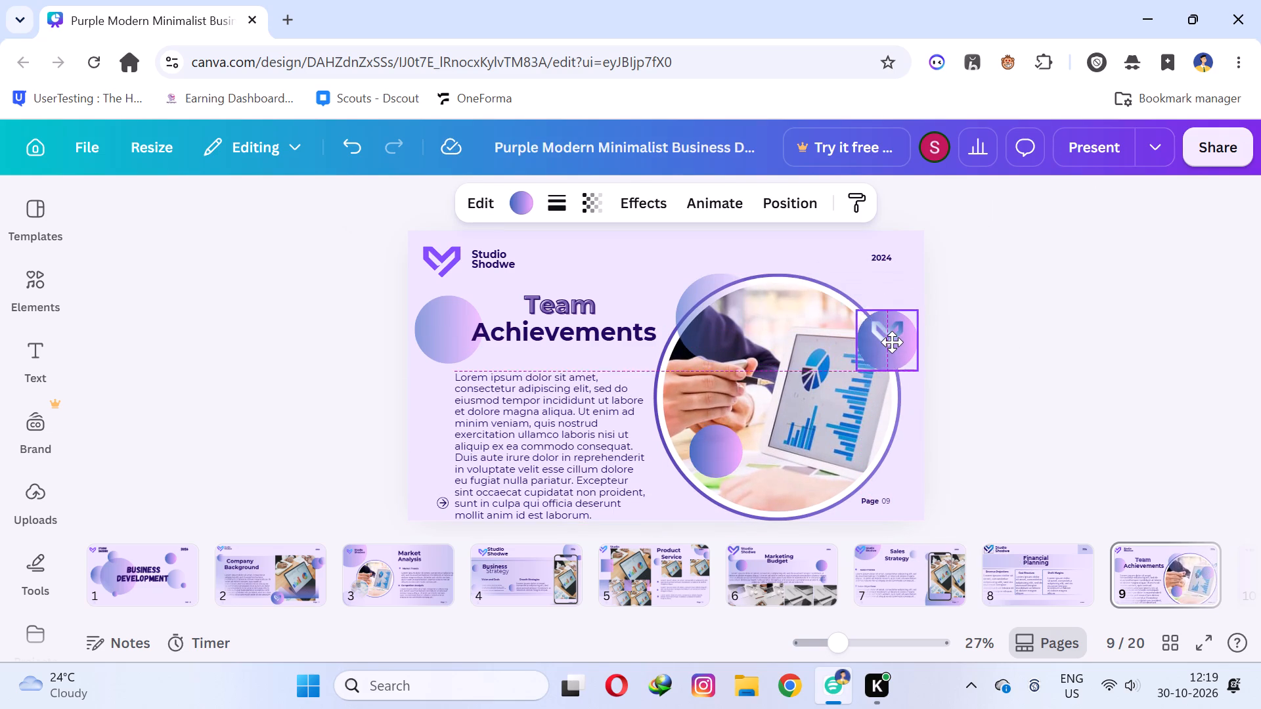
pyautogui.moveTo(892, 342); pyautogui.dragTo(893, 341)
pyautogui.moveTo(705, 291); pyautogui.dragTo(680, 256)
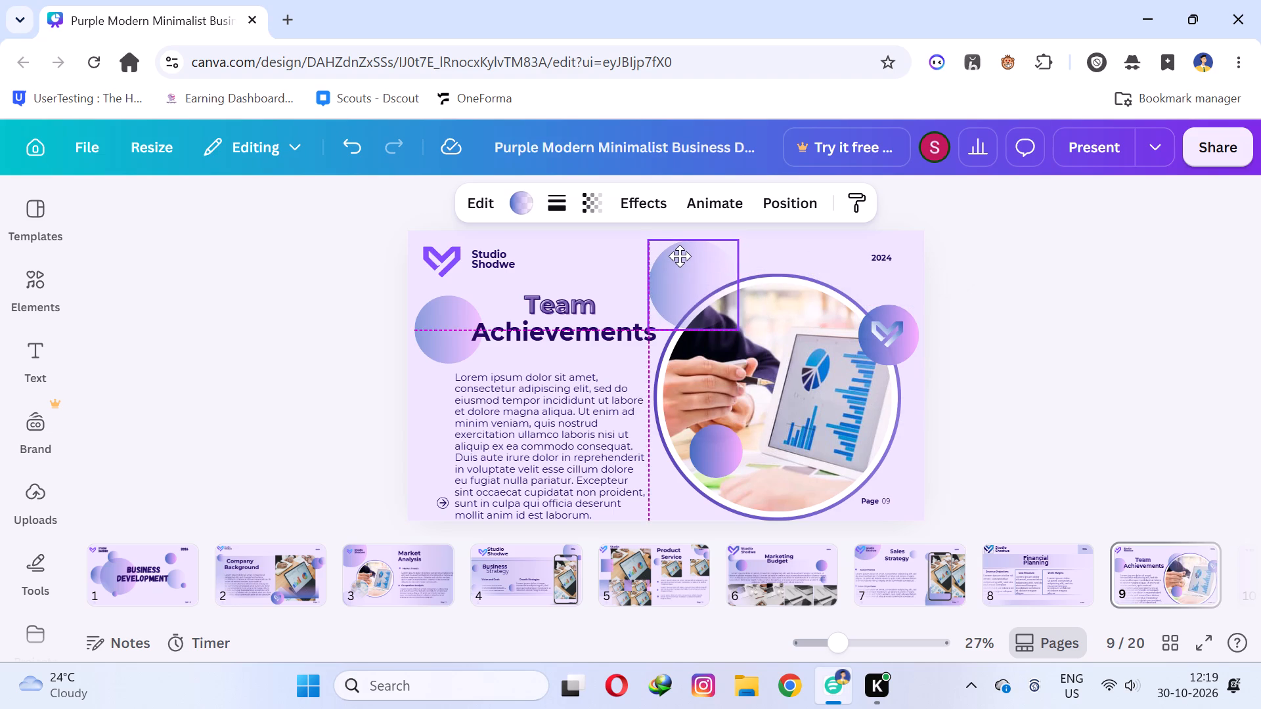
pyautogui.moveTo(680, 256); pyautogui.dragTo(667, 253)
pyautogui.click(1048, 335)
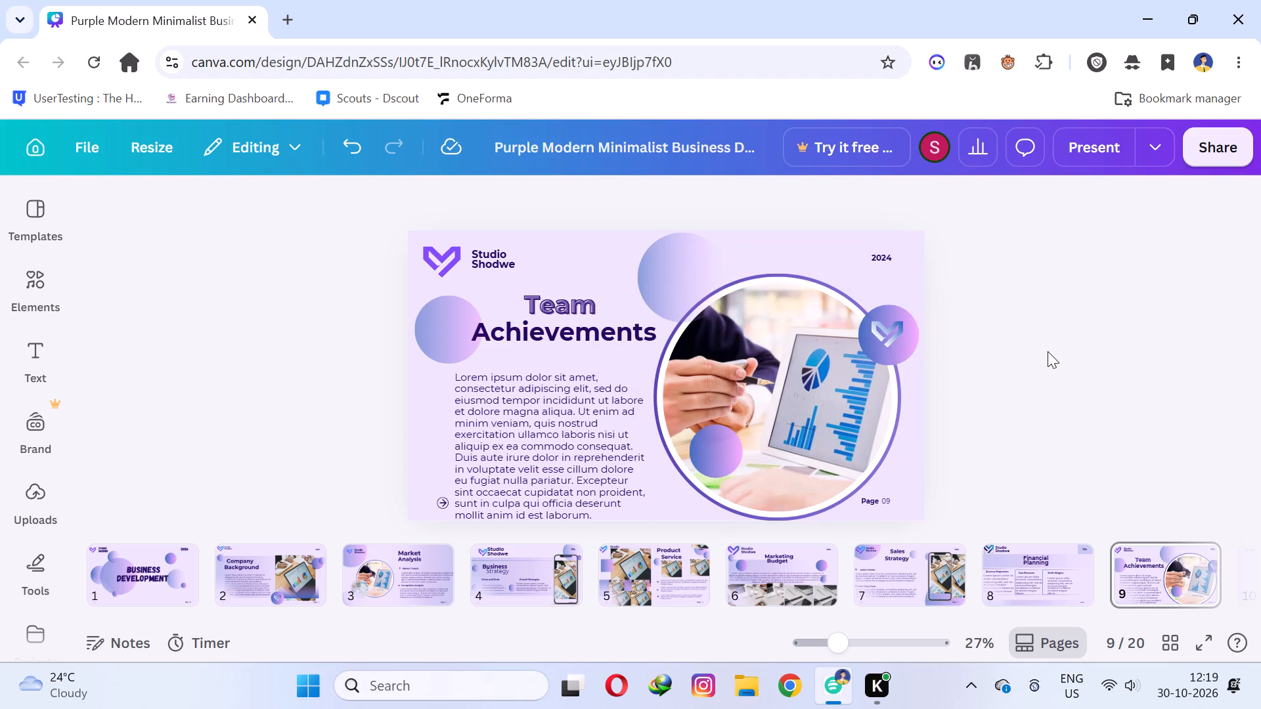
# Delete the small circled arrow icon beside the last lines of the body paragraph.
pyautogui.scroll(-3, 1048, 351)
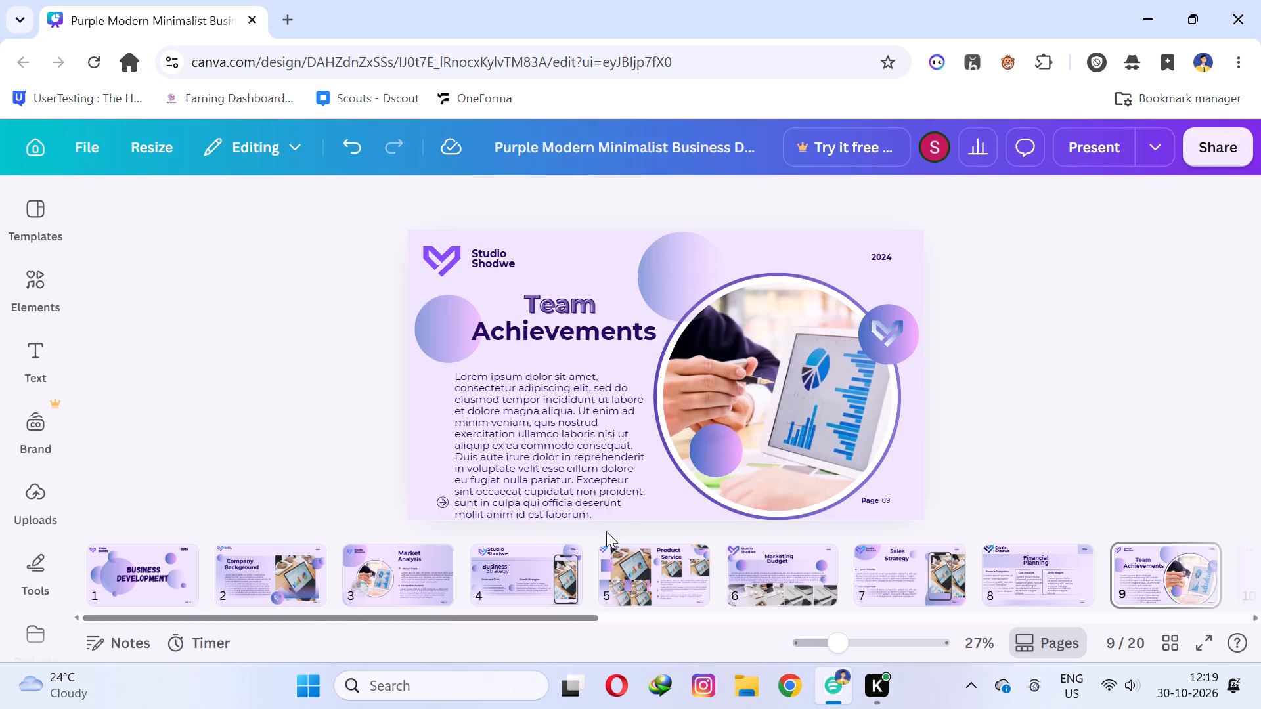
pyautogui.click(442, 504)
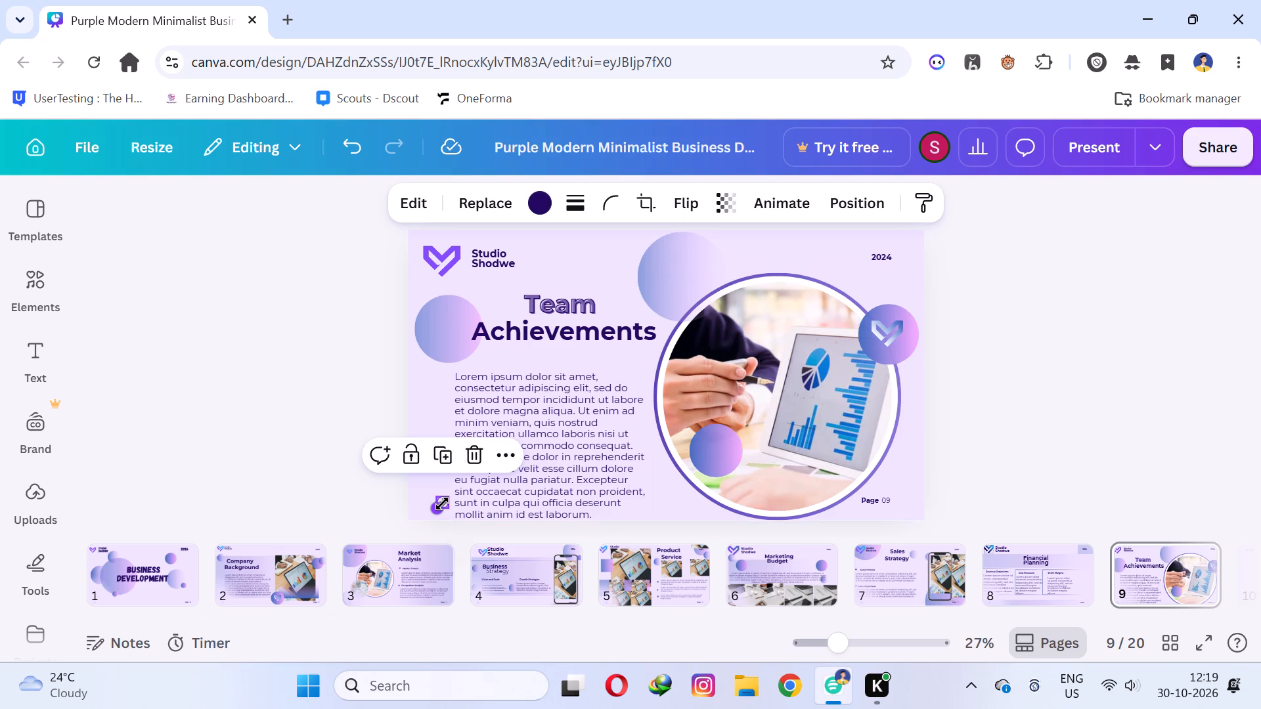
pyautogui.click(474, 460)
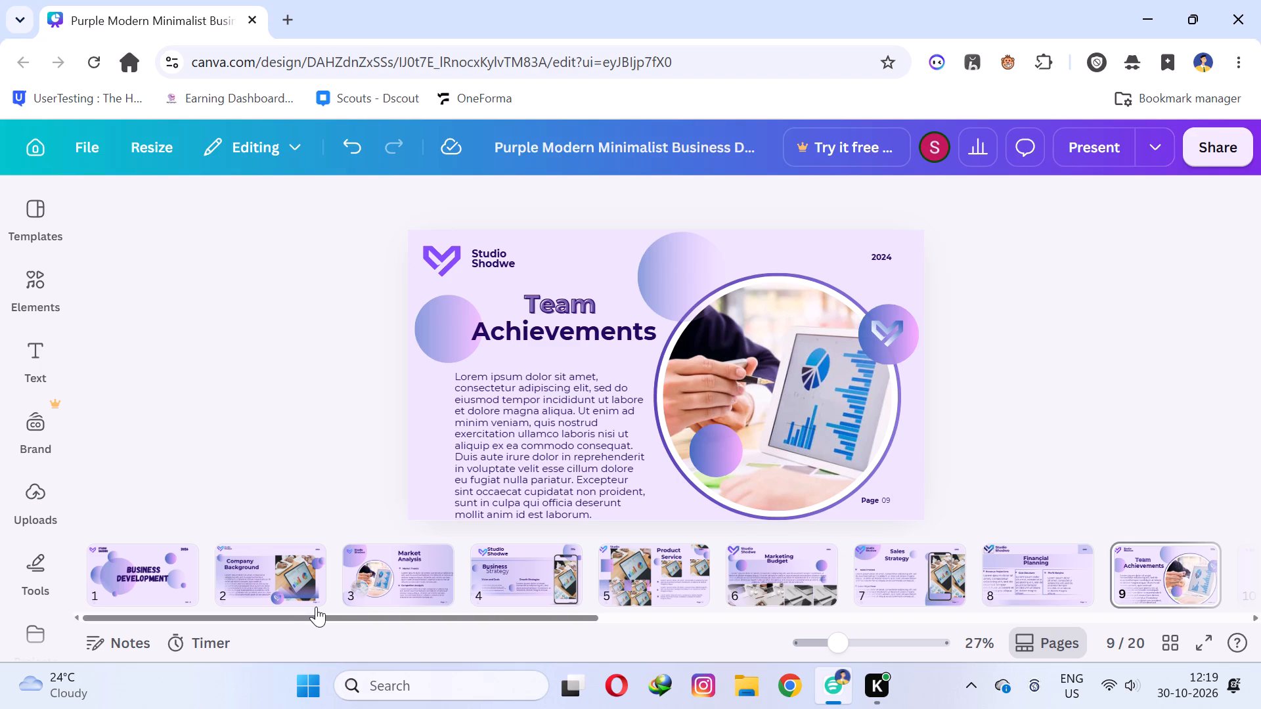
# On page 10, the Thank You page, enlarge the heart logo and move it into the page's upper-left corner.
pyautogui.click(1243, 593)
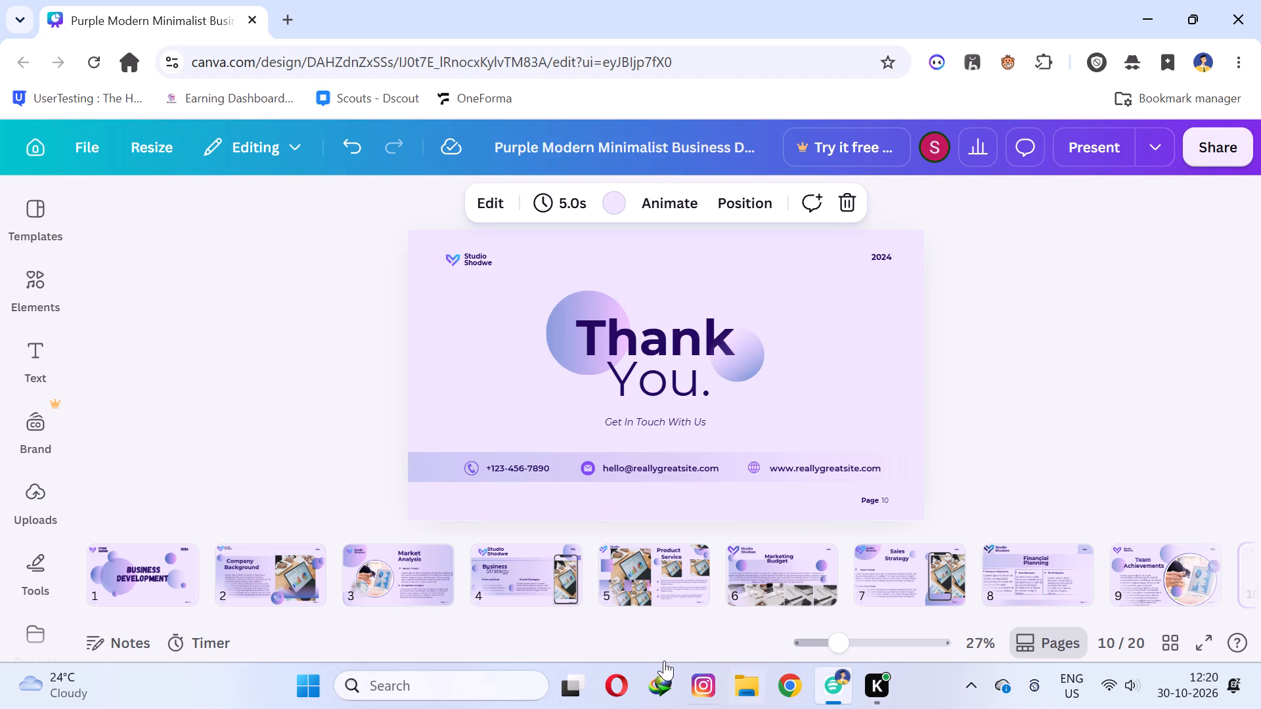
pyautogui.moveTo(441, 616); pyautogui.dragTo(606, 635)
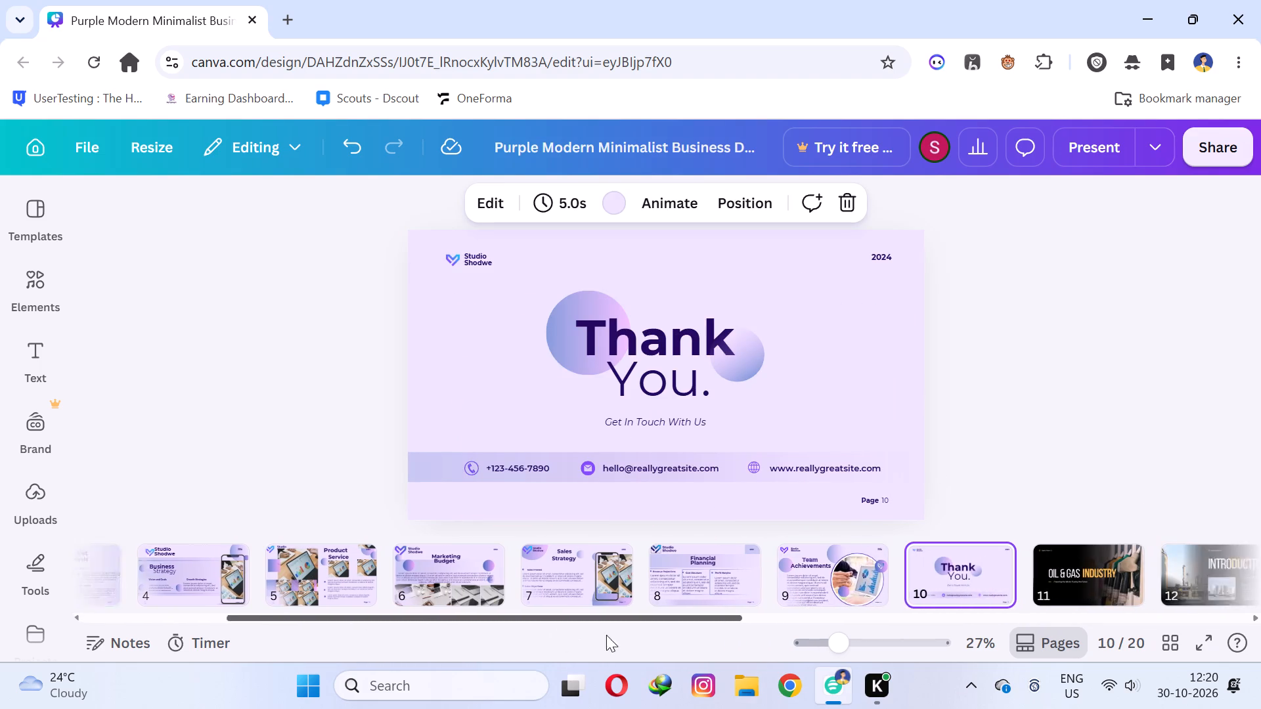
pyautogui.moveTo(606, 635); pyautogui.dragTo(733, 652)
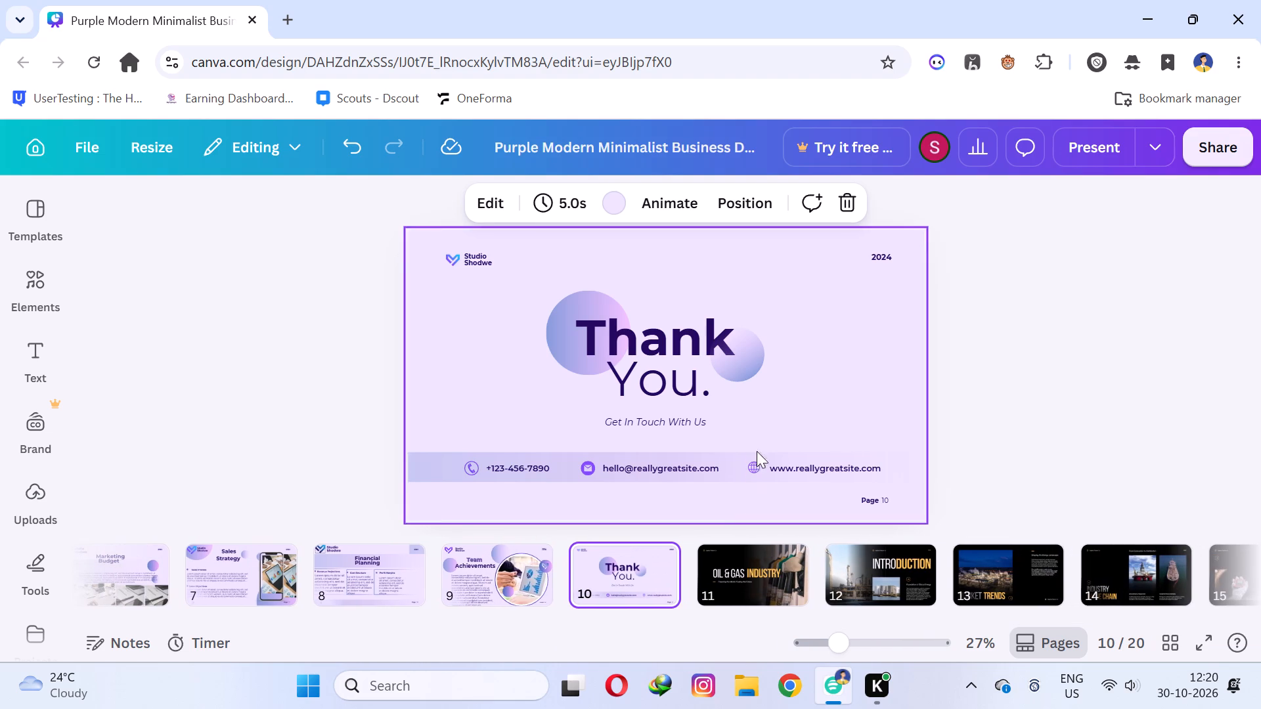
pyautogui.click(876, 291)
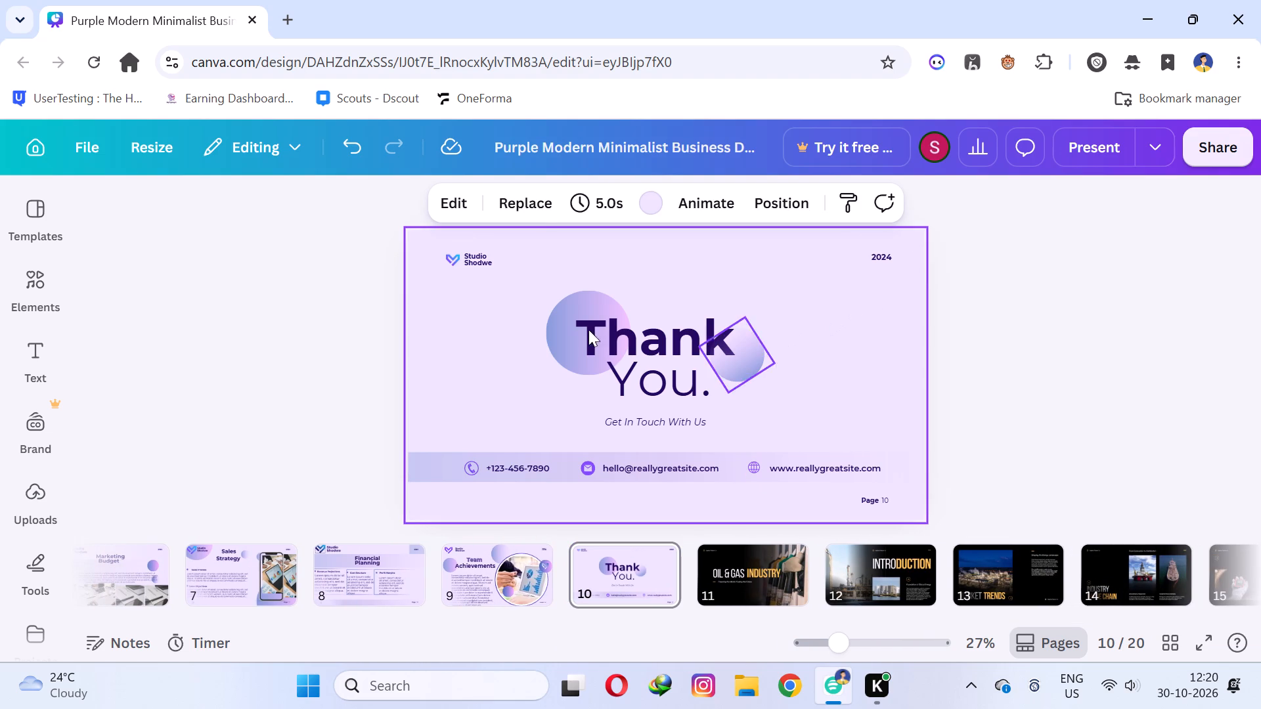
pyautogui.click(445, 262)
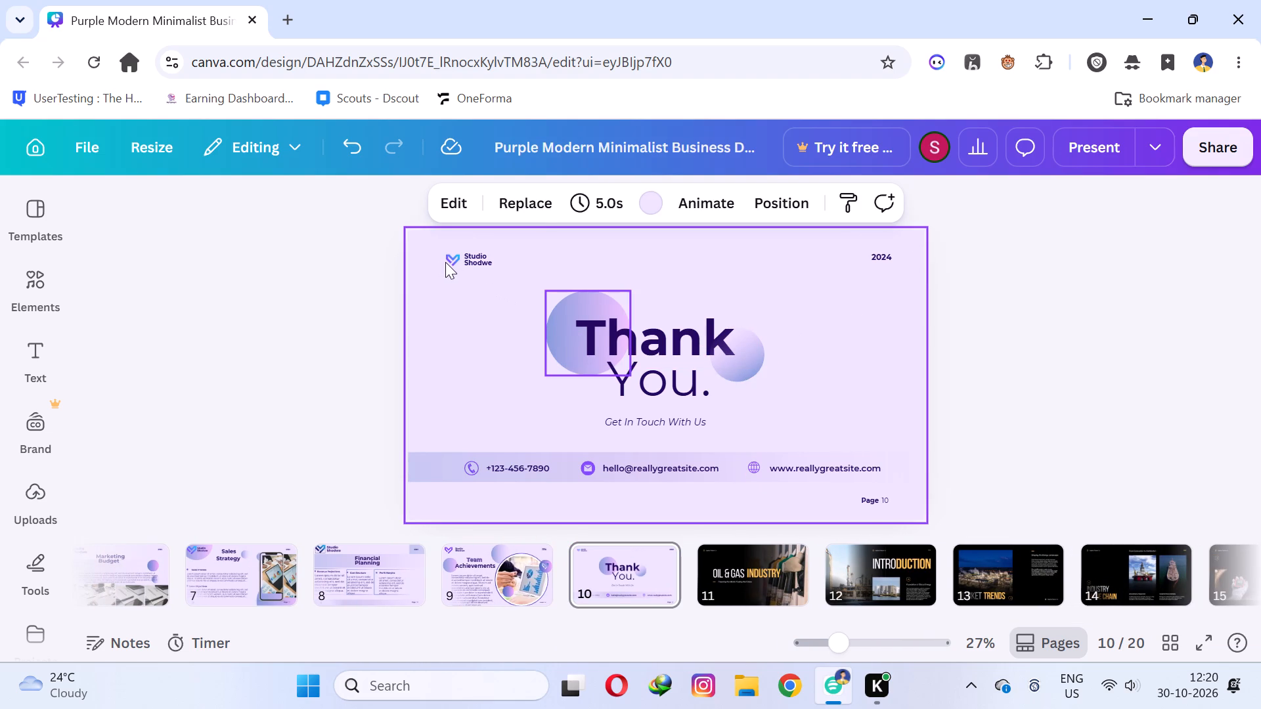
pyautogui.click(454, 259)
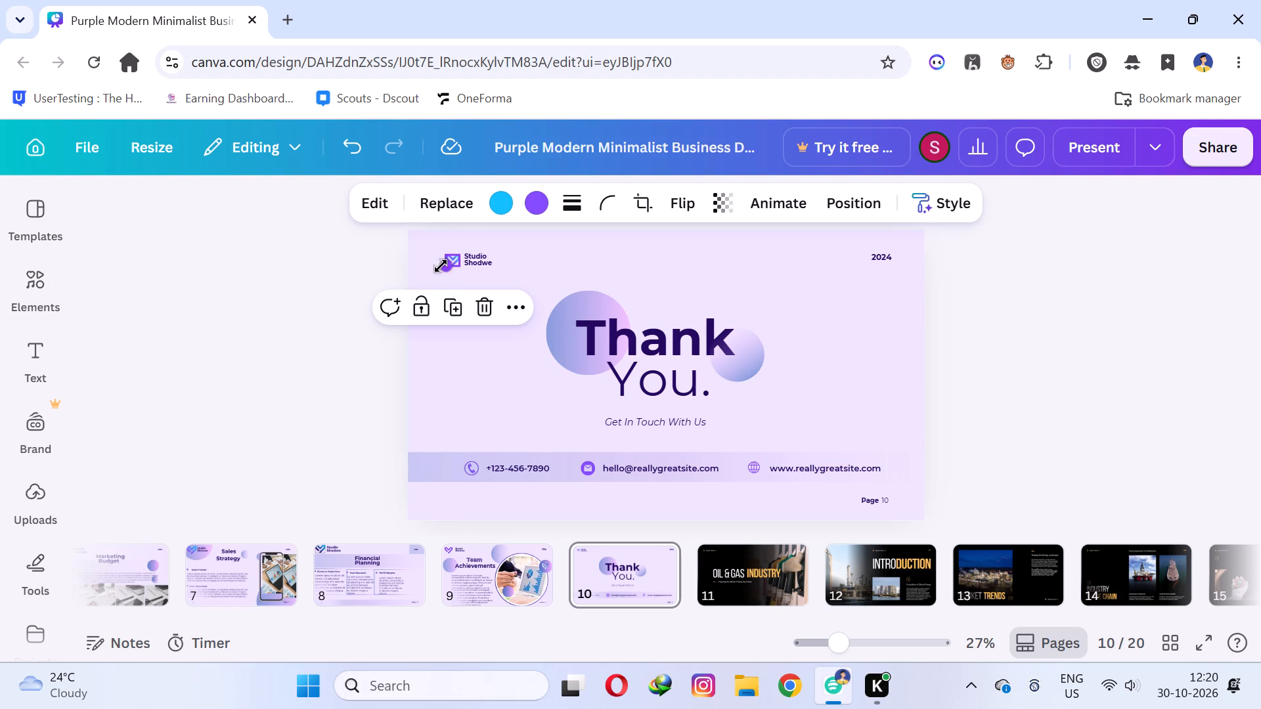
pyautogui.moveTo(449, 263); pyautogui.dragTo(389, 304)
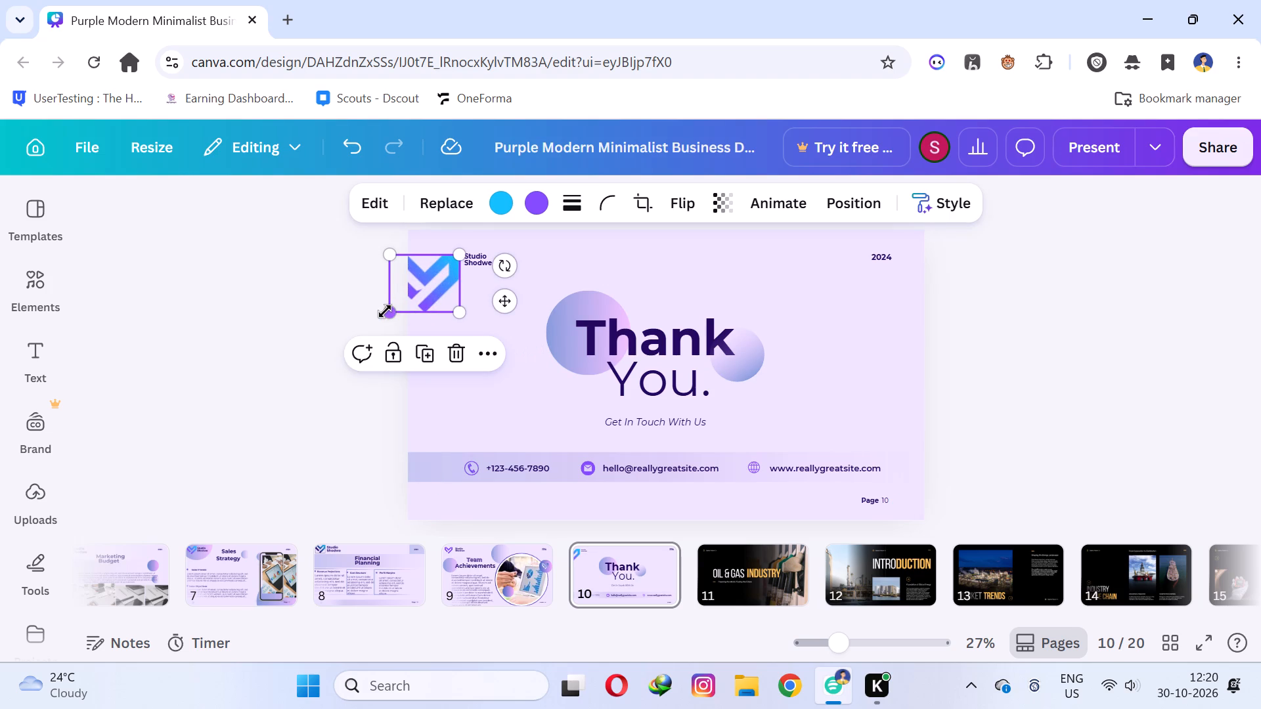
pyautogui.moveTo(385, 311); pyautogui.dragTo(417, 303)
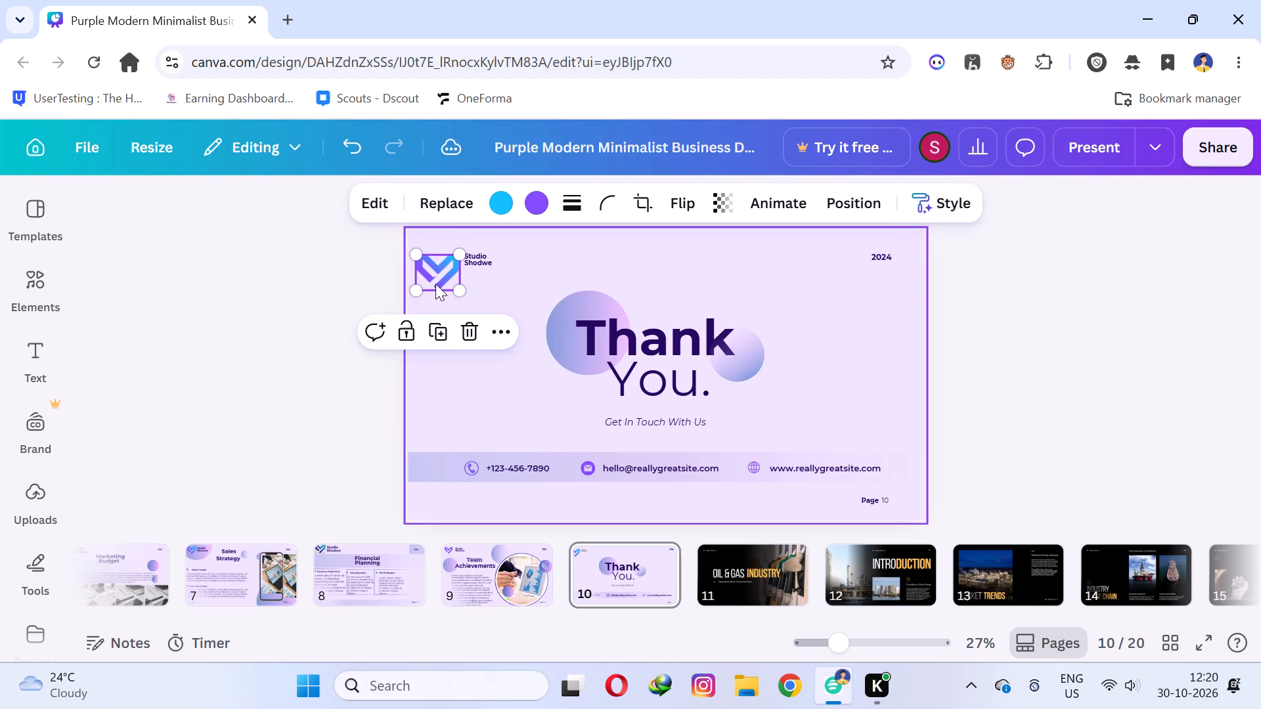
pyautogui.moveTo(435, 284); pyautogui.dragTo(435, 260)
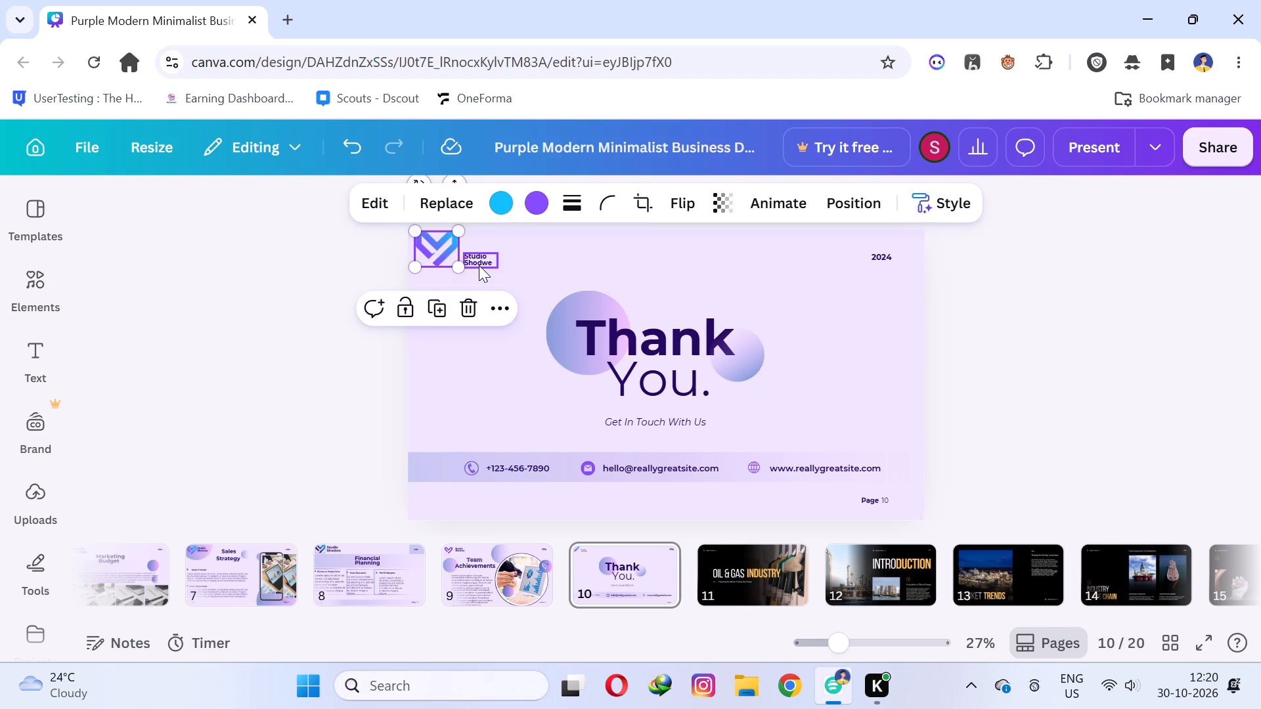
# Enlarge the Studio Shodwe text and place it directly beside the enlarged logo on page 10.
pyautogui.moveTo(479, 265); pyautogui.dragTo(481, 248)
pyautogui.moveTo(496, 249); pyautogui.dragTo(502, 253)
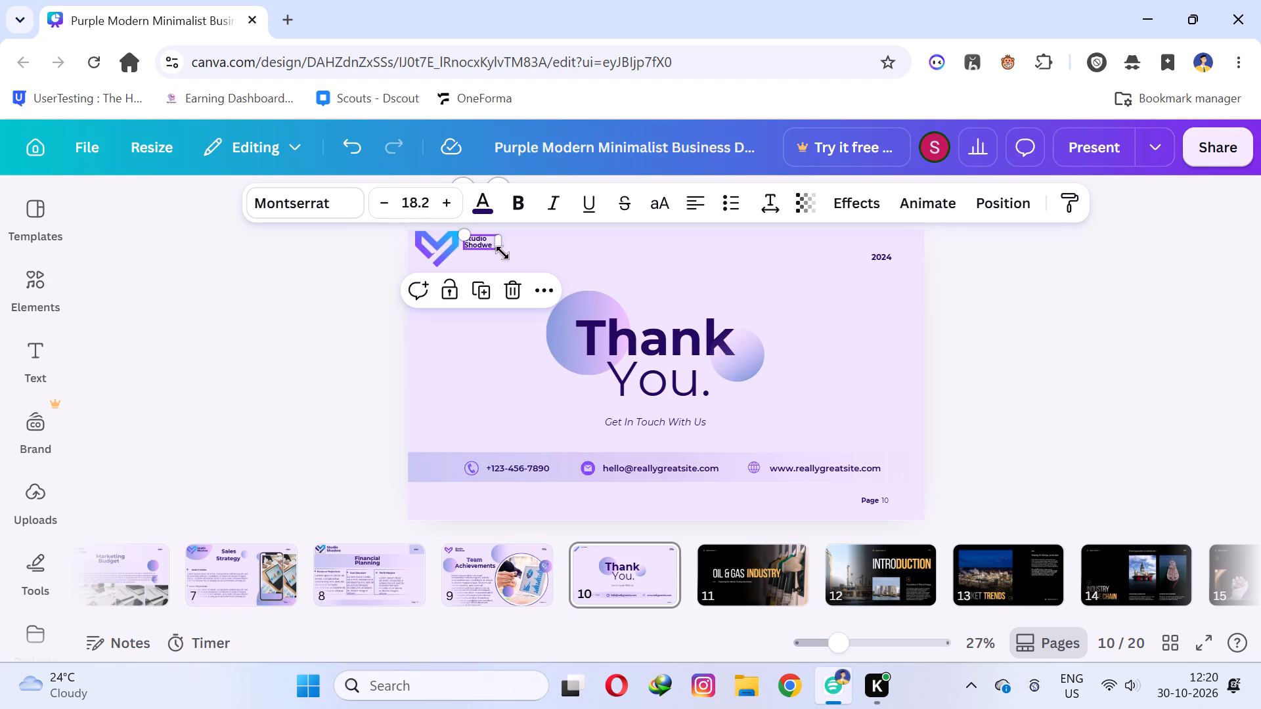
pyautogui.moveTo(502, 253); pyautogui.dragTo(518, 272)
pyautogui.click(472, 289)
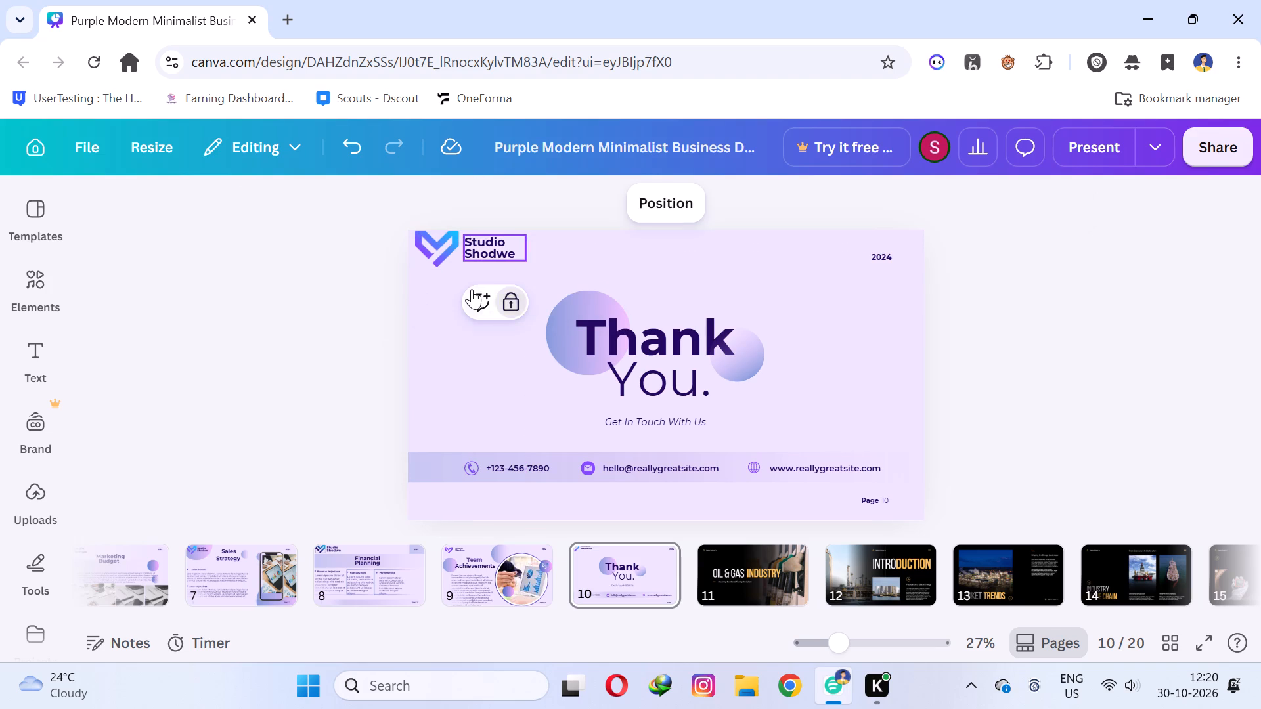
pyautogui.click(458, 347)
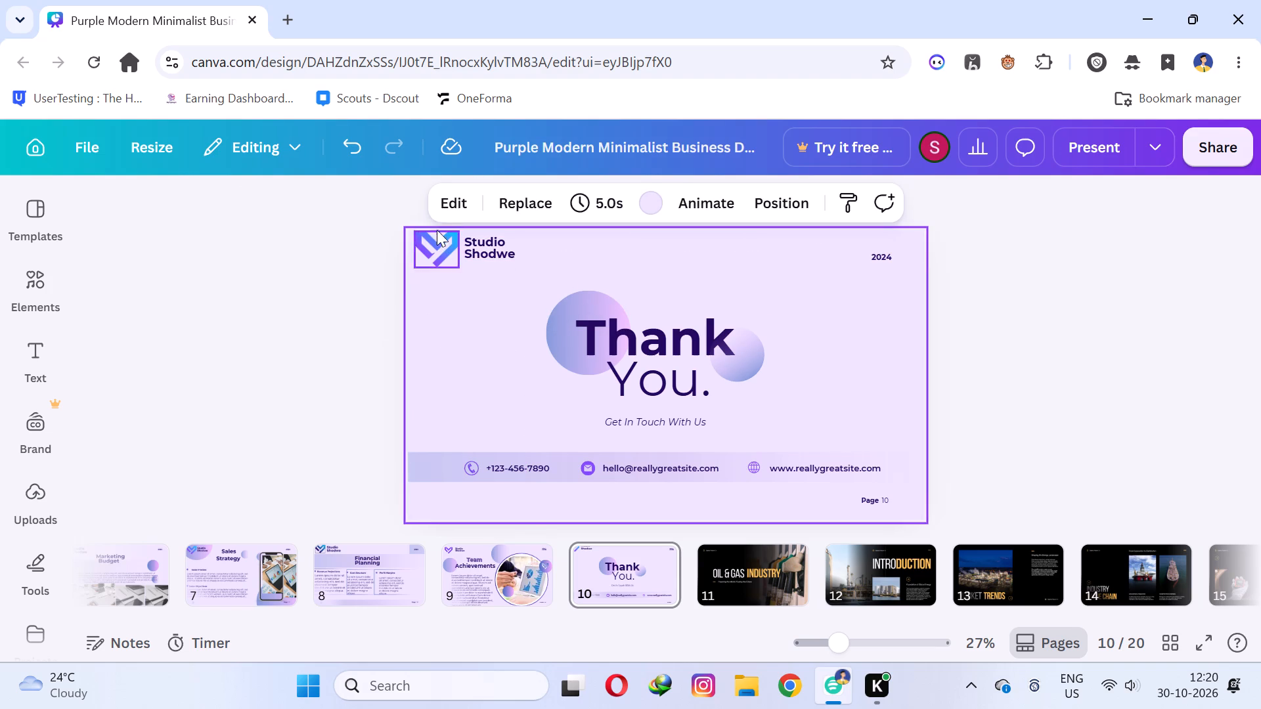
# Recolor the purple part of the heart logo on page 10 to black.
pyautogui.click(434, 236)
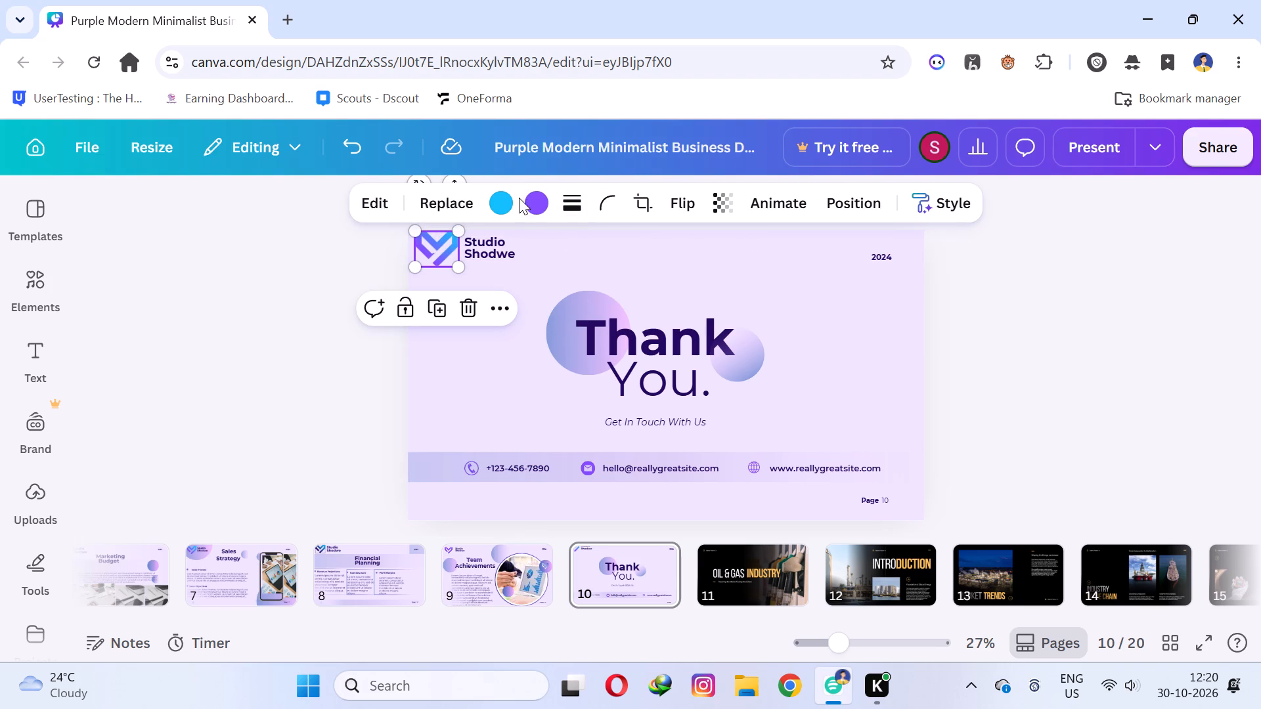
pyautogui.click(529, 199)
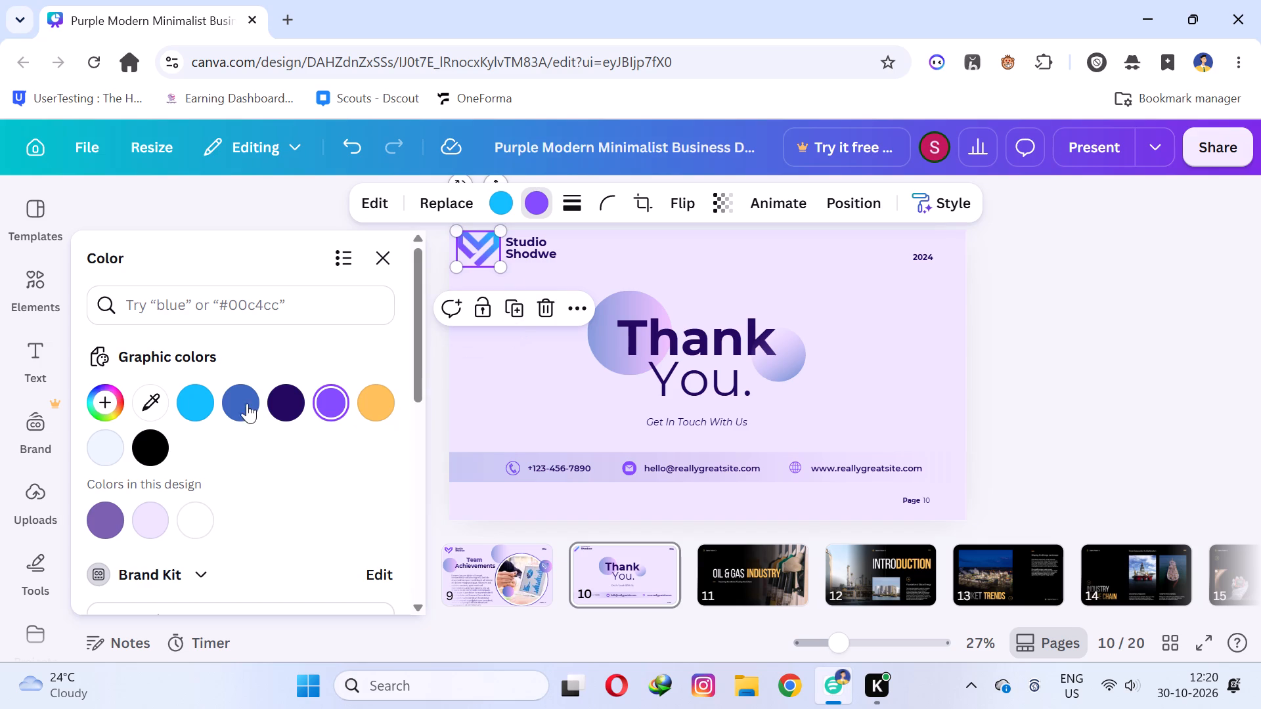
pyautogui.click(145, 454)
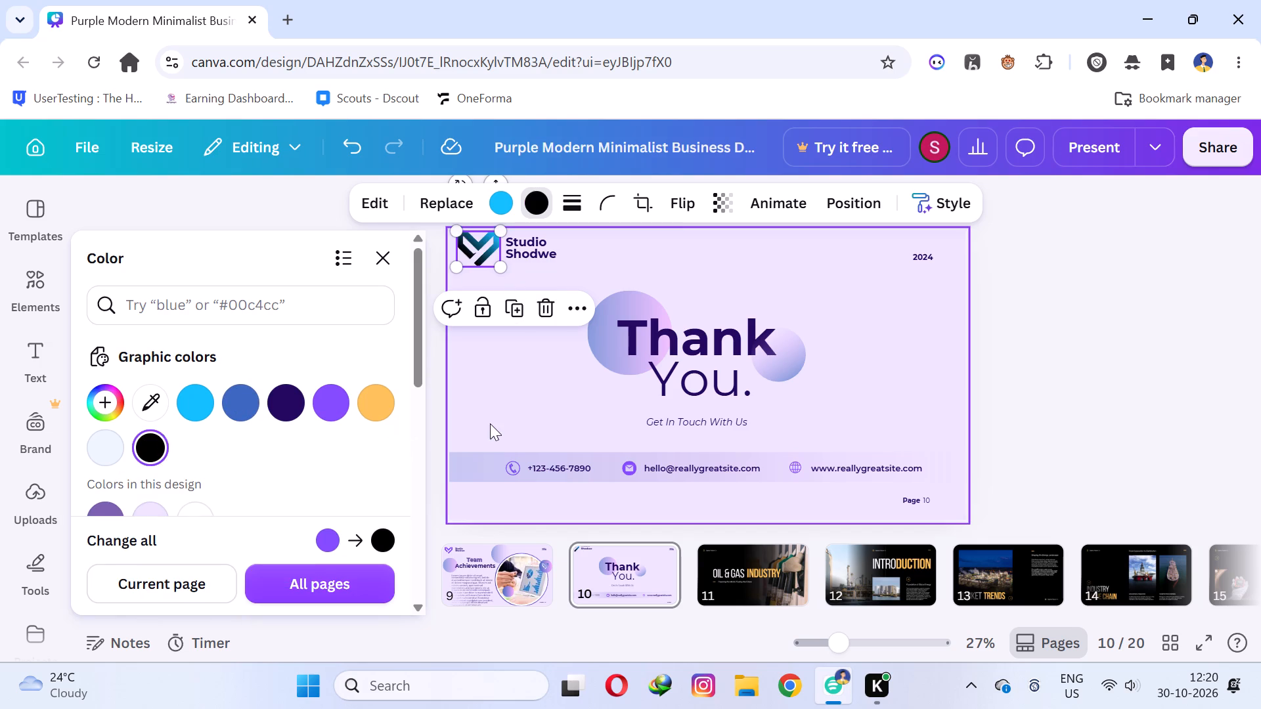
pyautogui.click(490, 423)
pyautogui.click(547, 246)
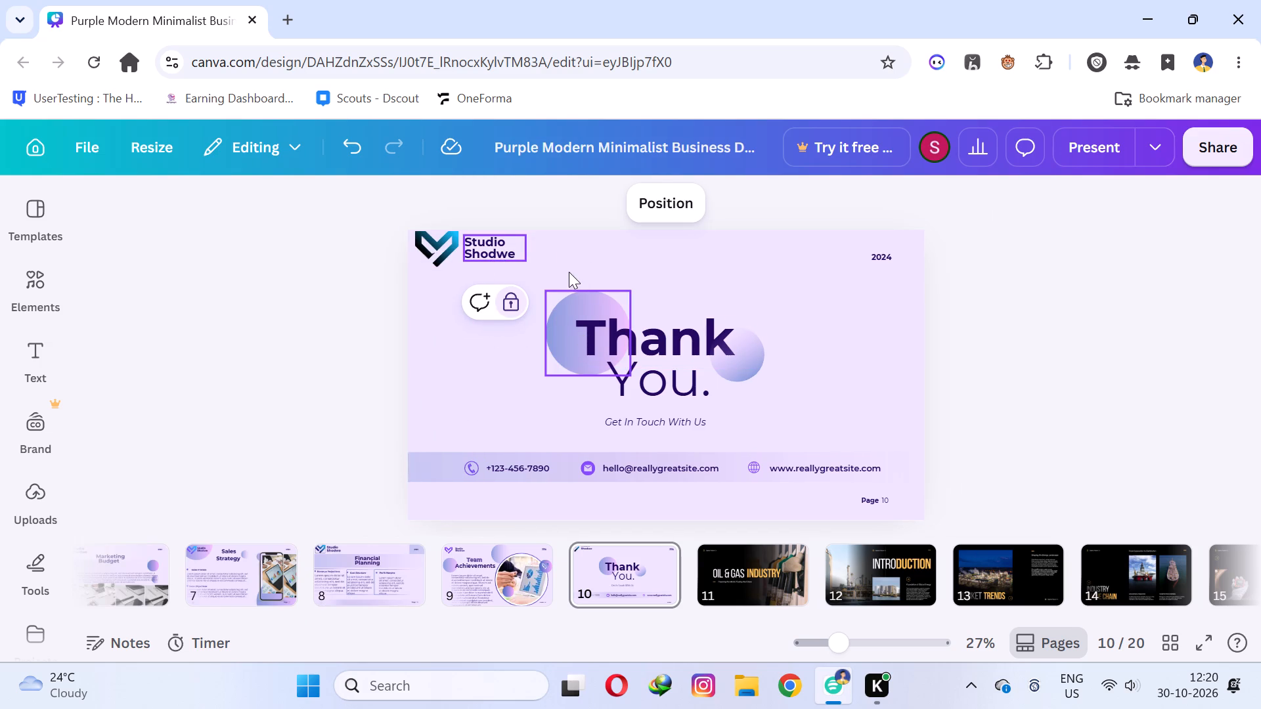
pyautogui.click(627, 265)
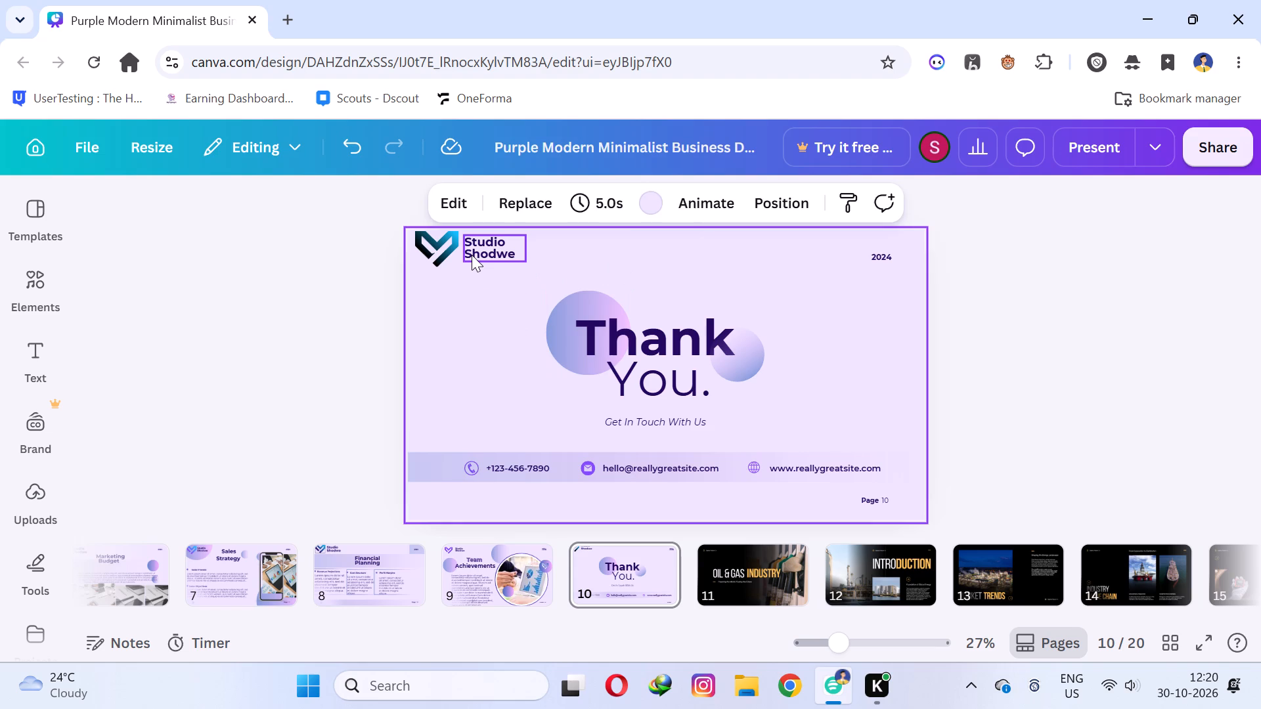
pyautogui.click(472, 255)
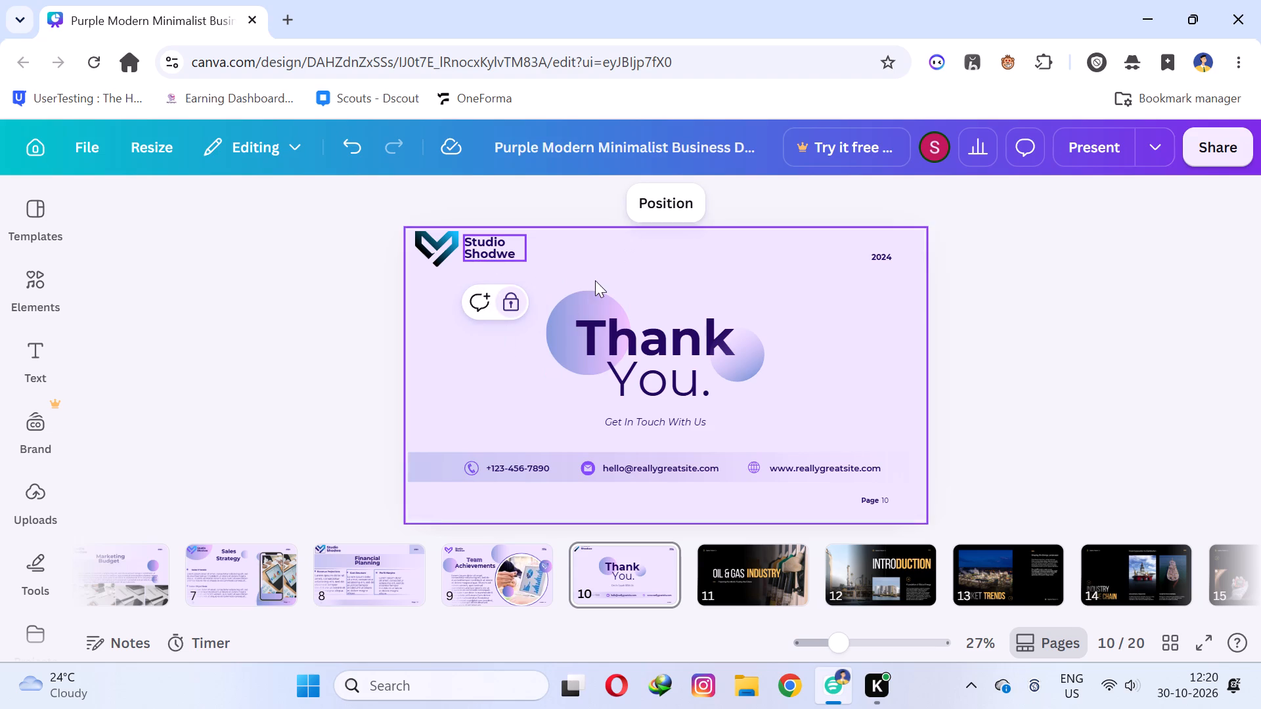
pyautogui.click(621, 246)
# Move the Thank You heading, its two gradient circles and the Get In Touch With Us line up and slightly right on the page.
pyautogui.moveTo(592, 315); pyautogui.dragTo(588, 292)
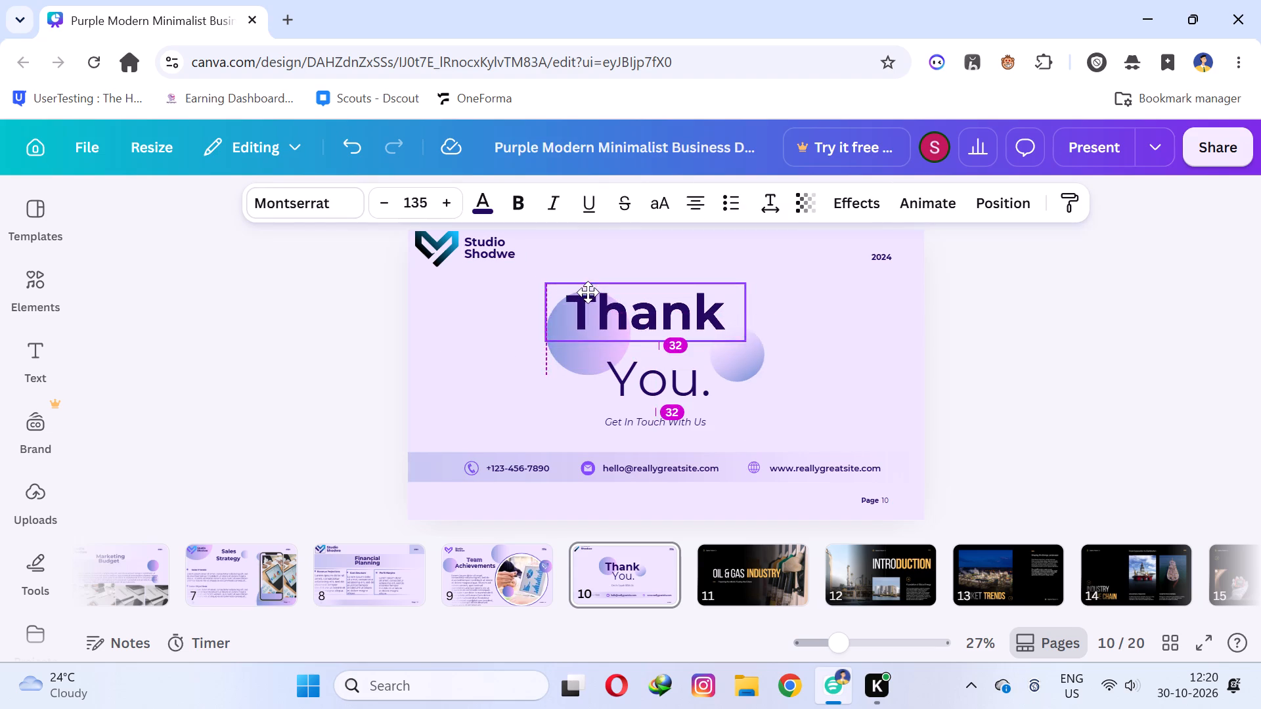
pyautogui.moveTo(588, 292); pyautogui.dragTo(605, 278)
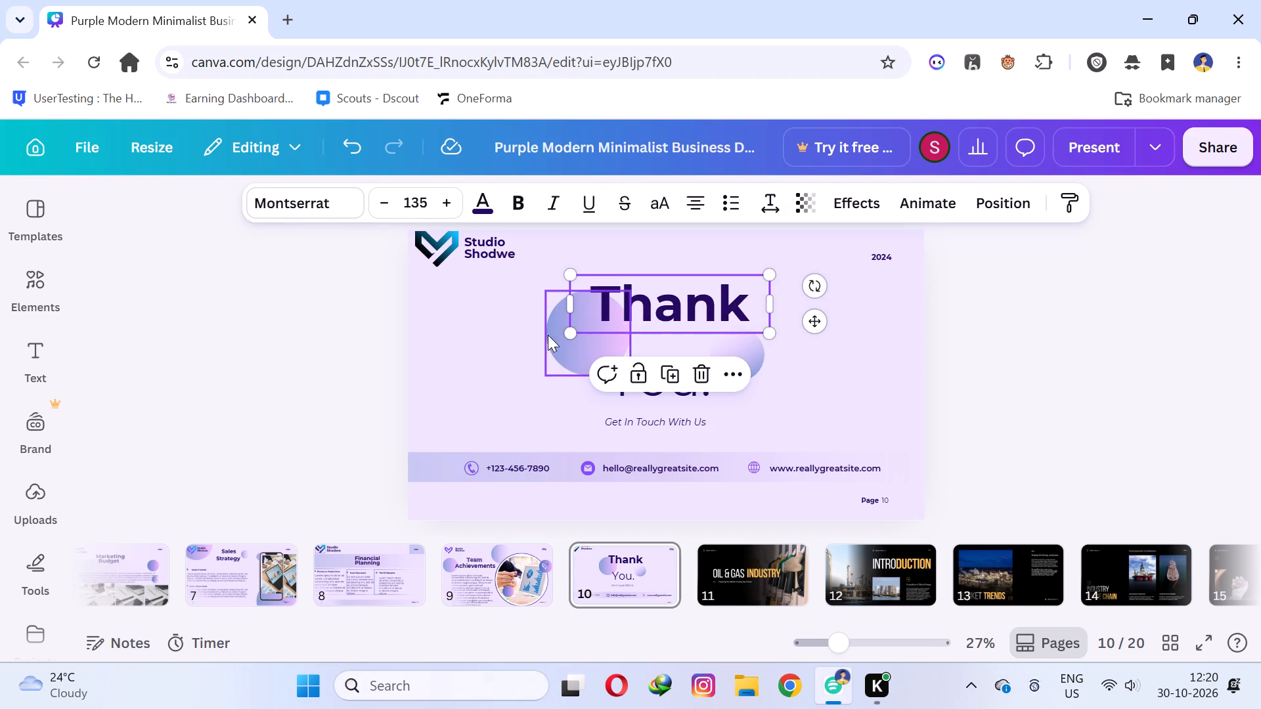
pyautogui.moveTo(557, 328); pyautogui.dragTo(554, 285)
pyautogui.moveTo(734, 367); pyautogui.dragTo(766, 352)
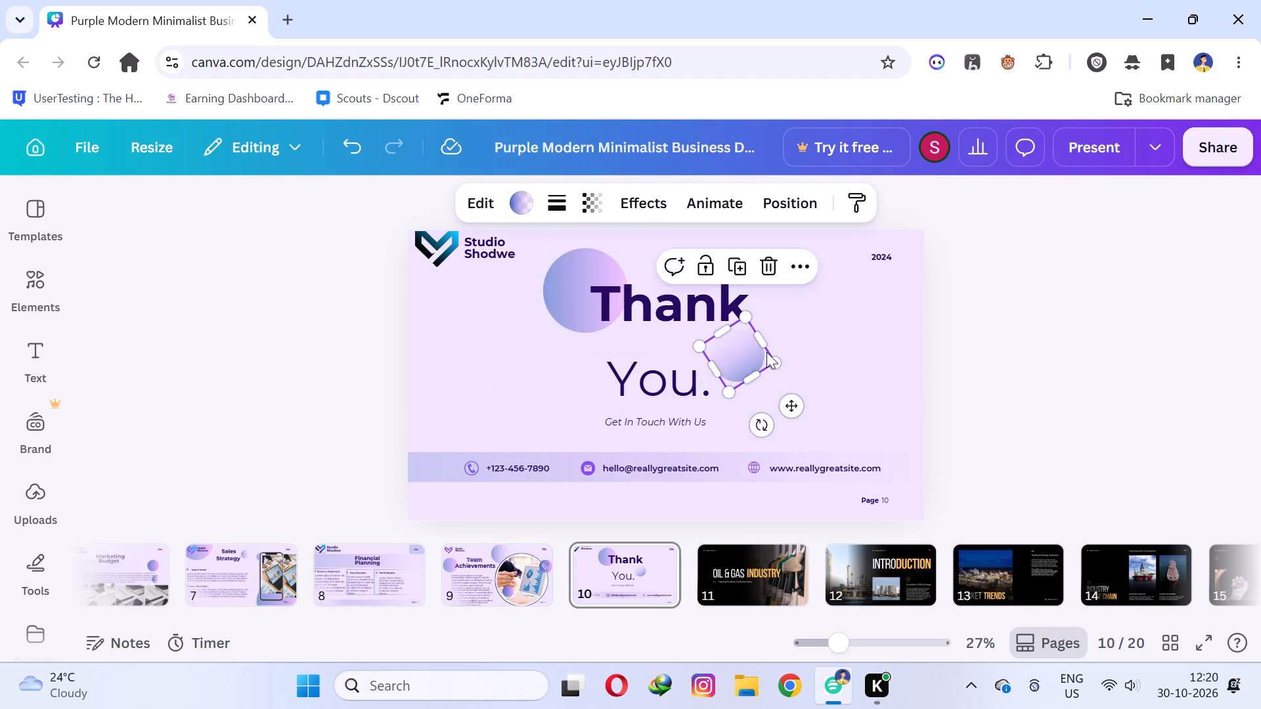
pyautogui.moveTo(766, 352); pyautogui.dragTo(769, 297)
pyautogui.moveTo(641, 381); pyautogui.dragTo(670, 351)
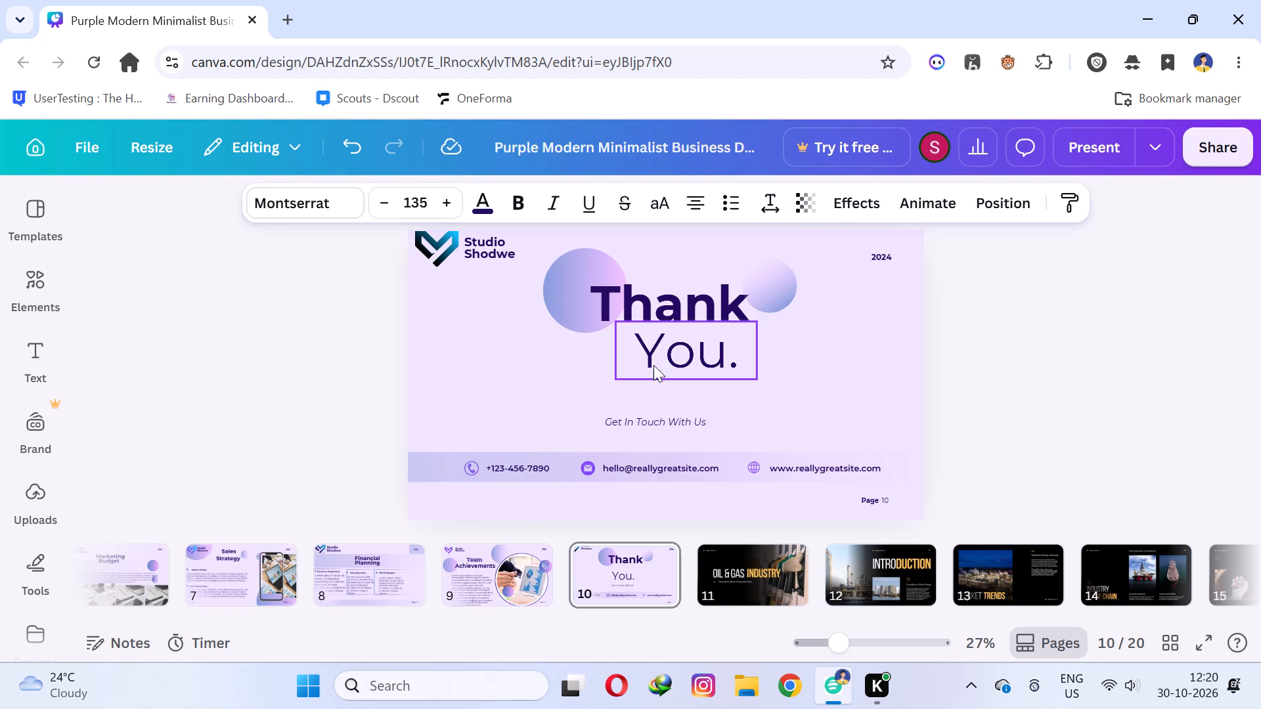
pyautogui.moveTo(620, 422); pyautogui.dragTo(652, 393)
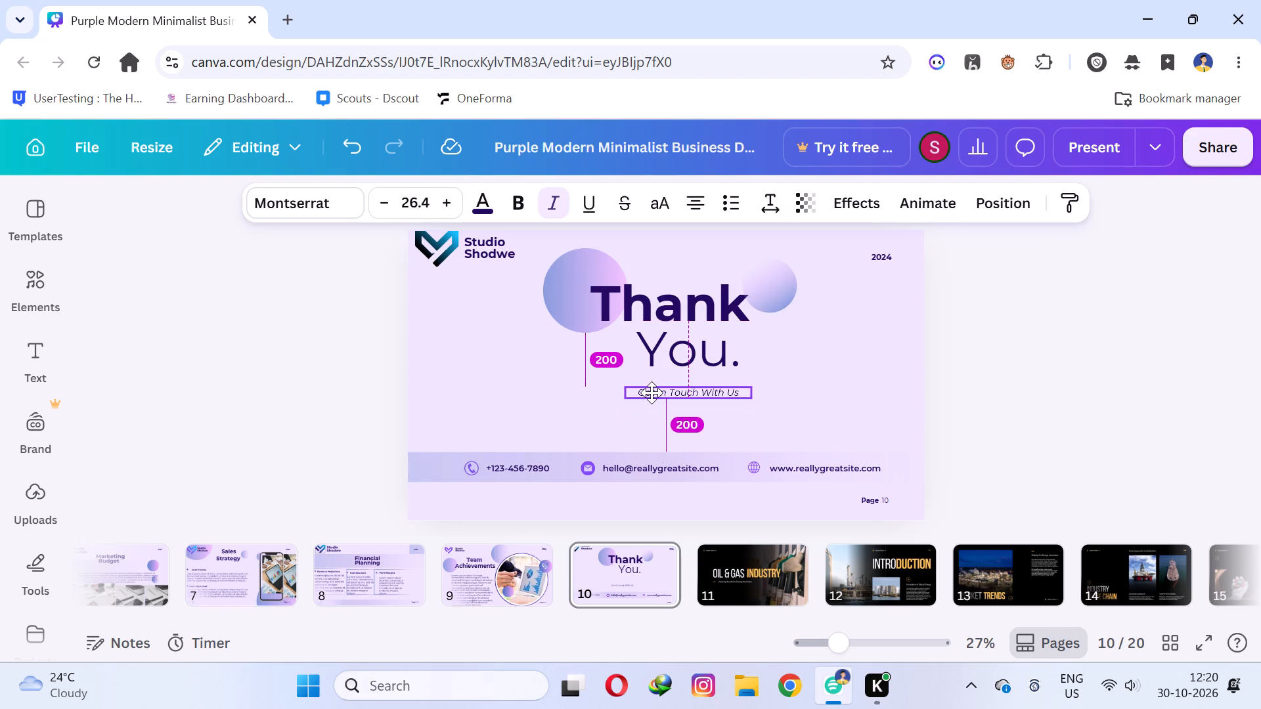
# Duplicate the Get In Touch With Us line, leaving the copy slightly offset over the original.
pyautogui.click(692, 357)
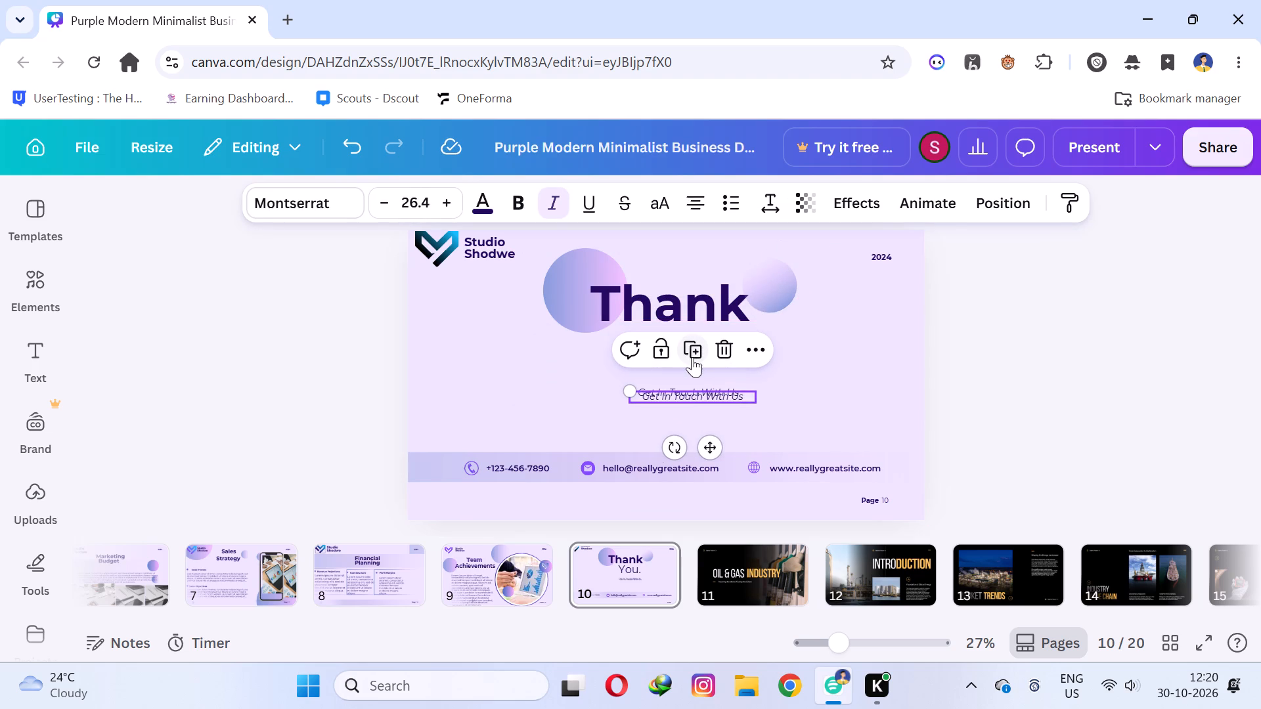
pyautogui.click(816, 388)
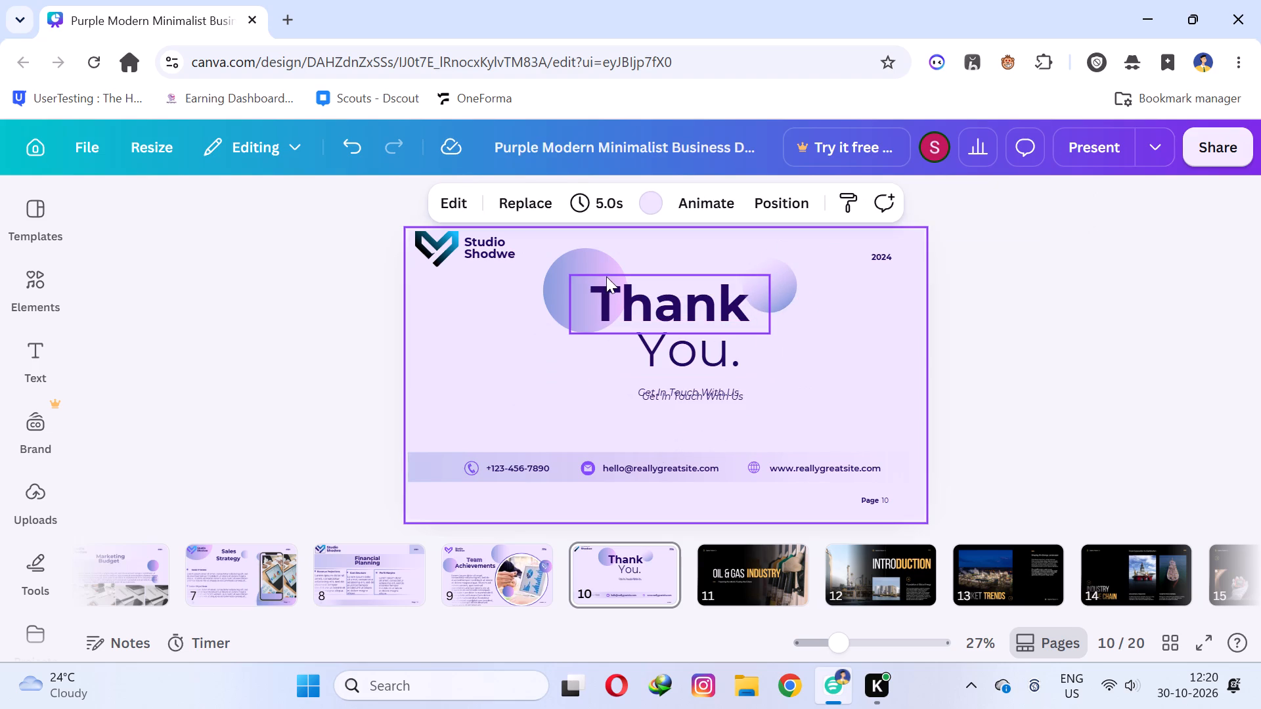
# Shift the Thank You heading to the page's left half, with the large circle before Thank and the small circle after it.
pyautogui.moveTo(558, 283); pyautogui.dragTo(453, 295)
pyautogui.moveTo(650, 314); pyautogui.dragTo(583, 312)
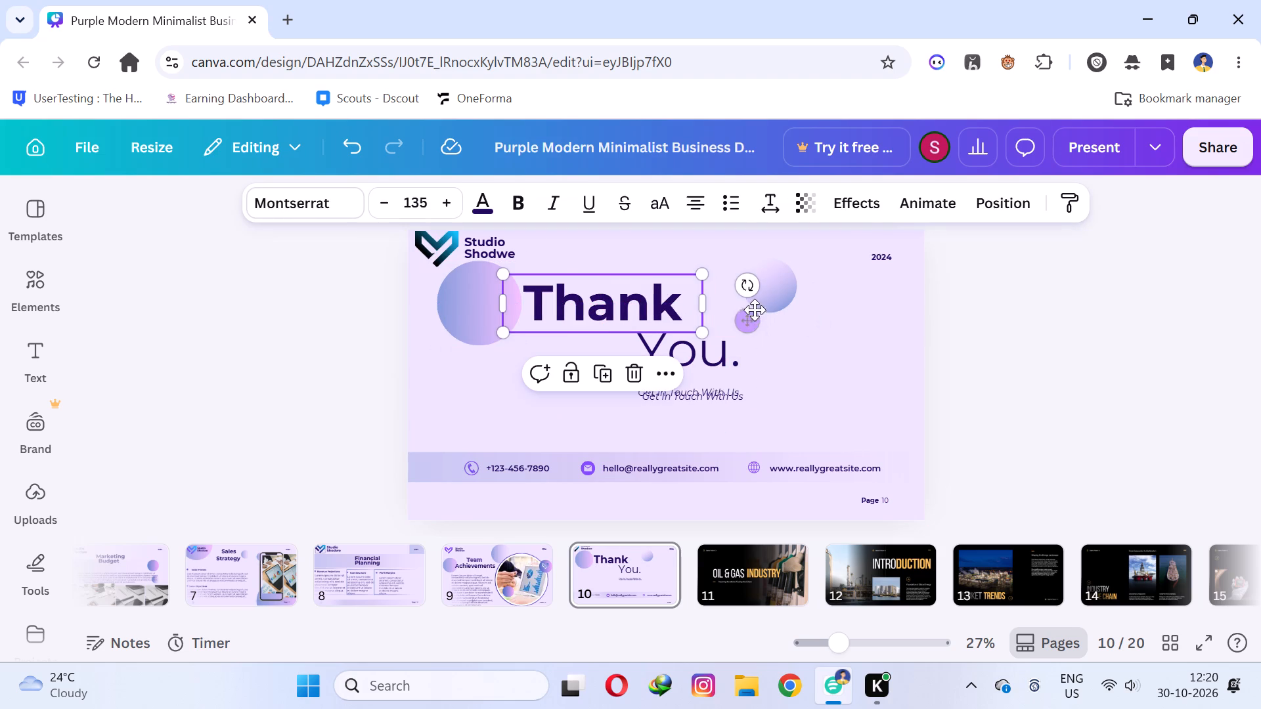
pyautogui.moveTo(776, 294); pyautogui.dragTo(717, 304)
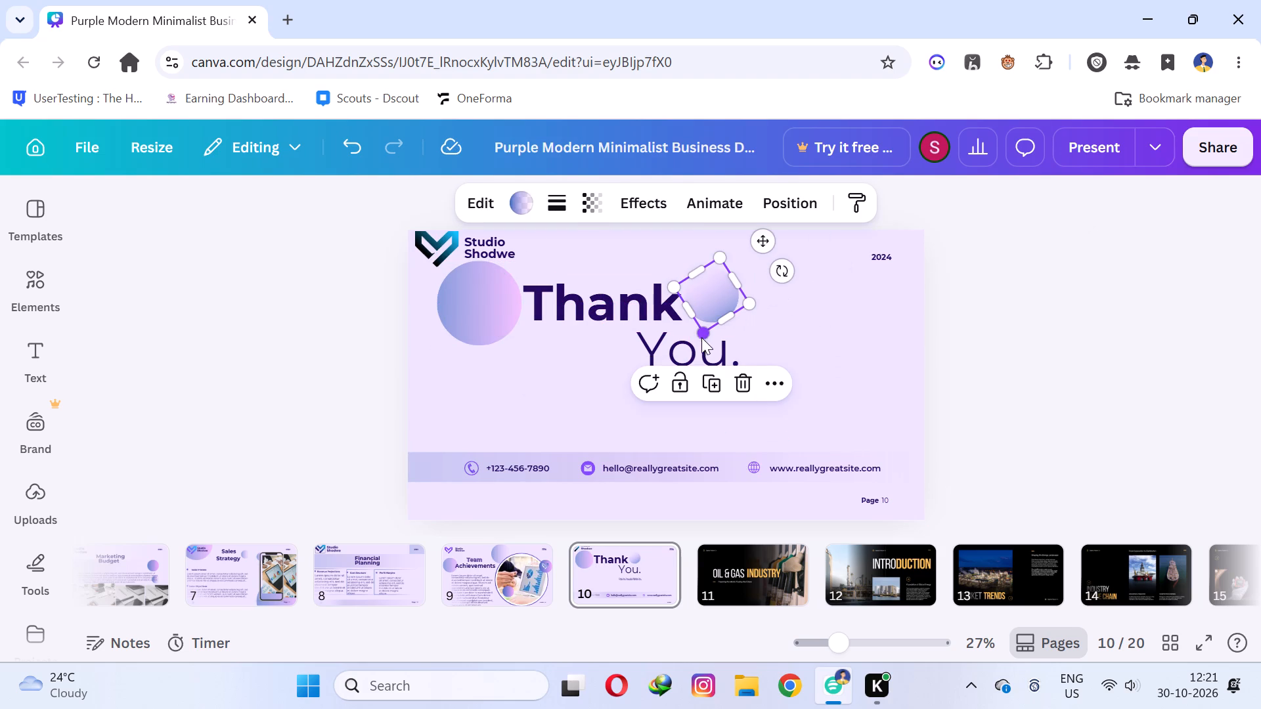
pyautogui.moveTo(686, 351); pyautogui.dragTo(594, 353)
pyautogui.click(834, 365)
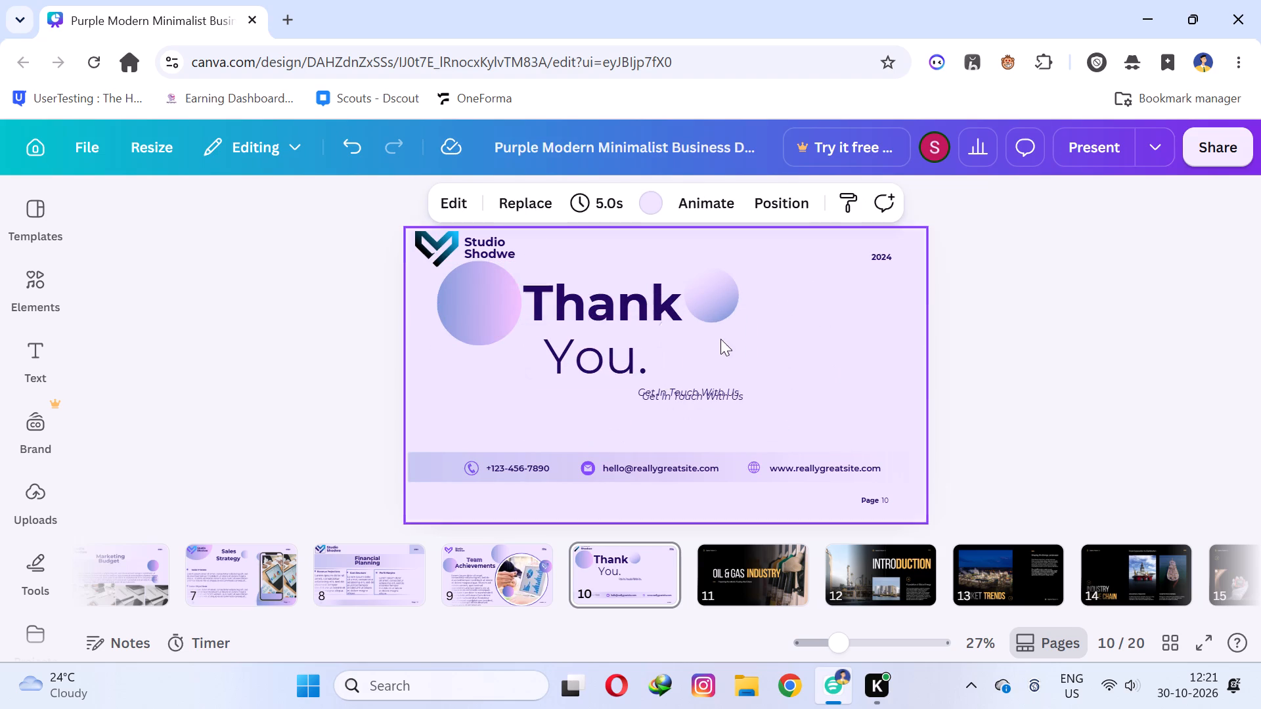
# Duplicate the Thank and You. texts and place the copies as a second stacked heading to the right of the small circle.
pyautogui.click(591, 312)
pyautogui.rightClick(591, 312)
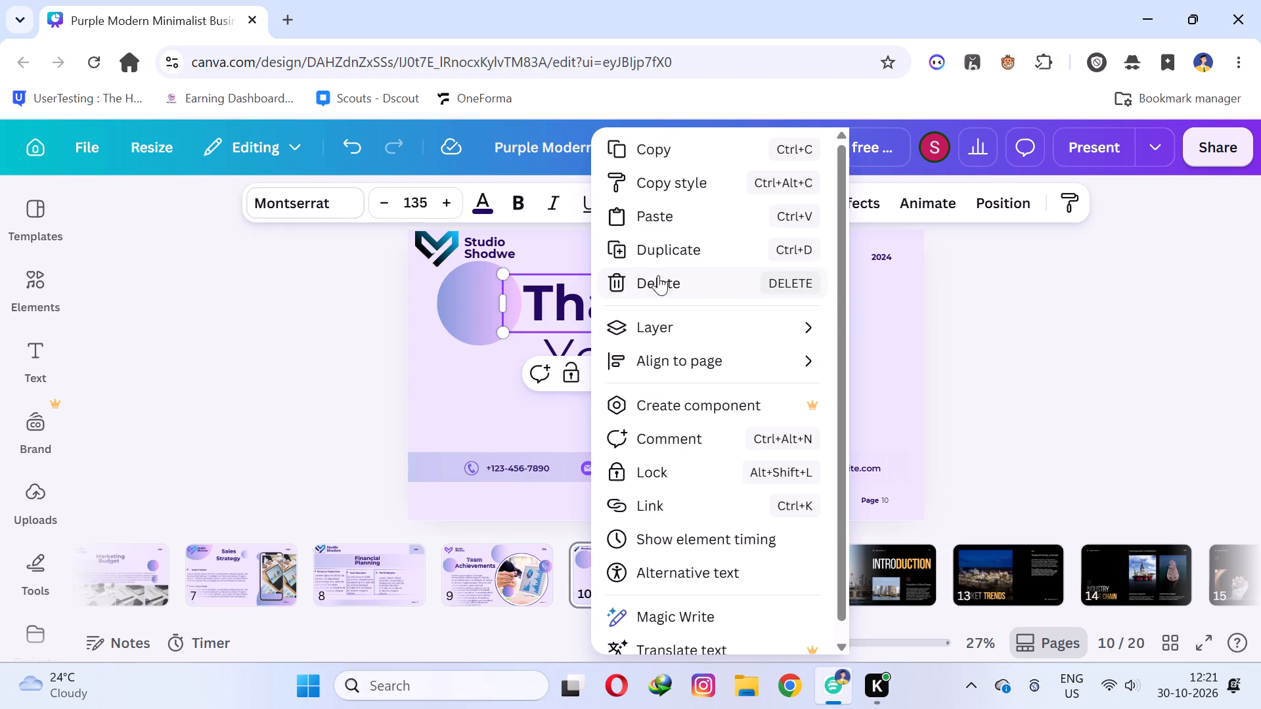
pyautogui.click(673, 247)
pyautogui.moveTo(616, 308); pyautogui.dragTo(831, 309)
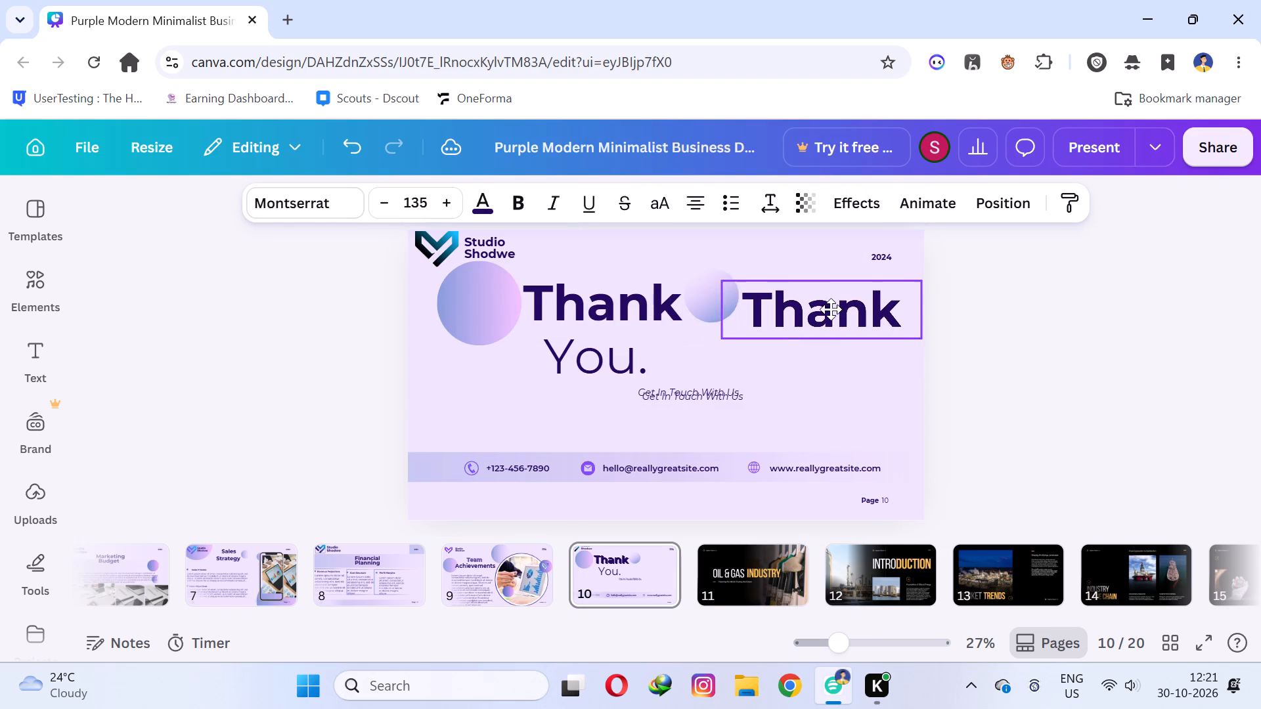
pyautogui.moveTo(831, 309); pyautogui.dragTo(827, 304)
pyautogui.click(583, 362)
pyautogui.rightClick(583, 362)
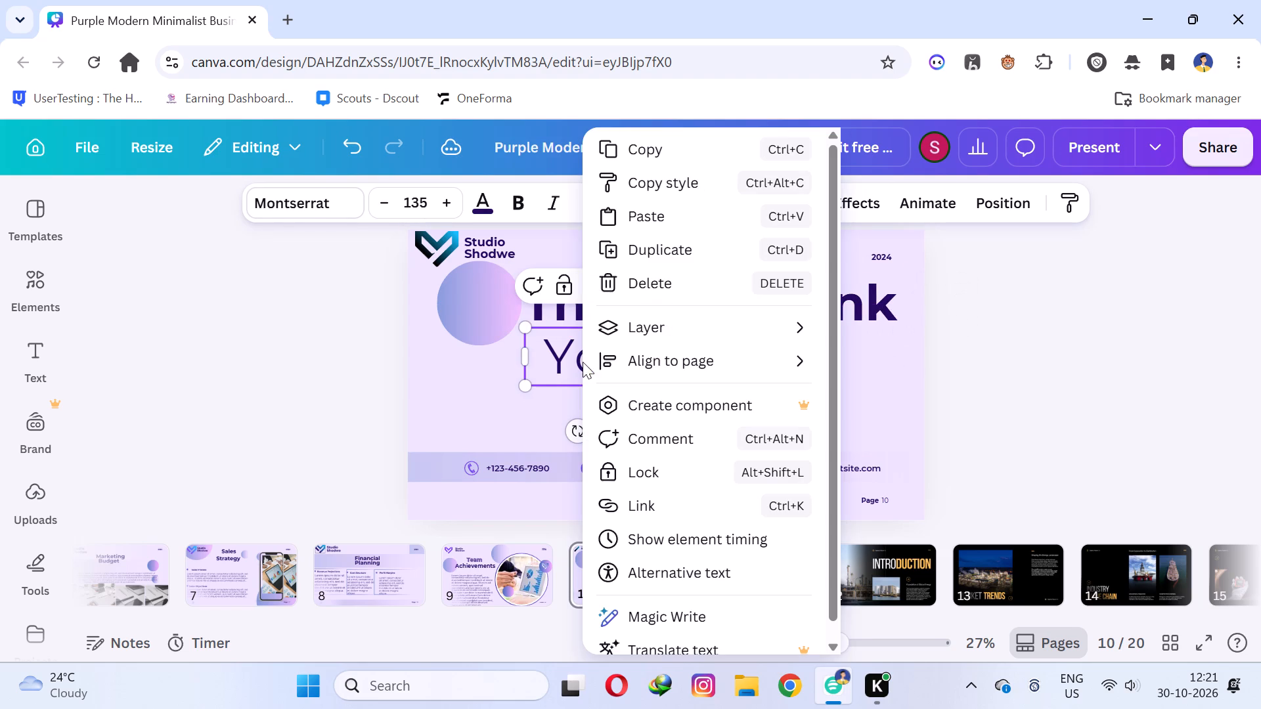
pyautogui.click(648, 264)
pyautogui.moveTo(611, 351); pyautogui.dragTo(825, 345)
# Make both the copied and the original You. texts bold.
pyautogui.click(824, 346)
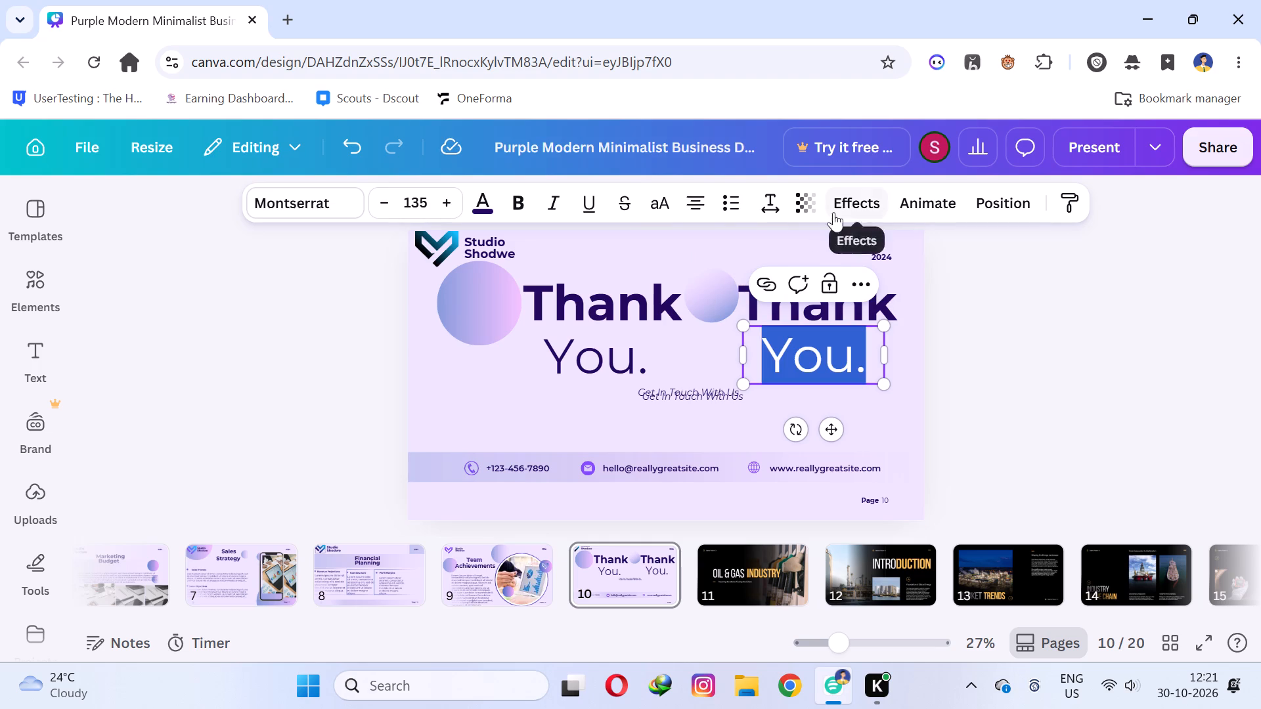
pyautogui.click(530, 204)
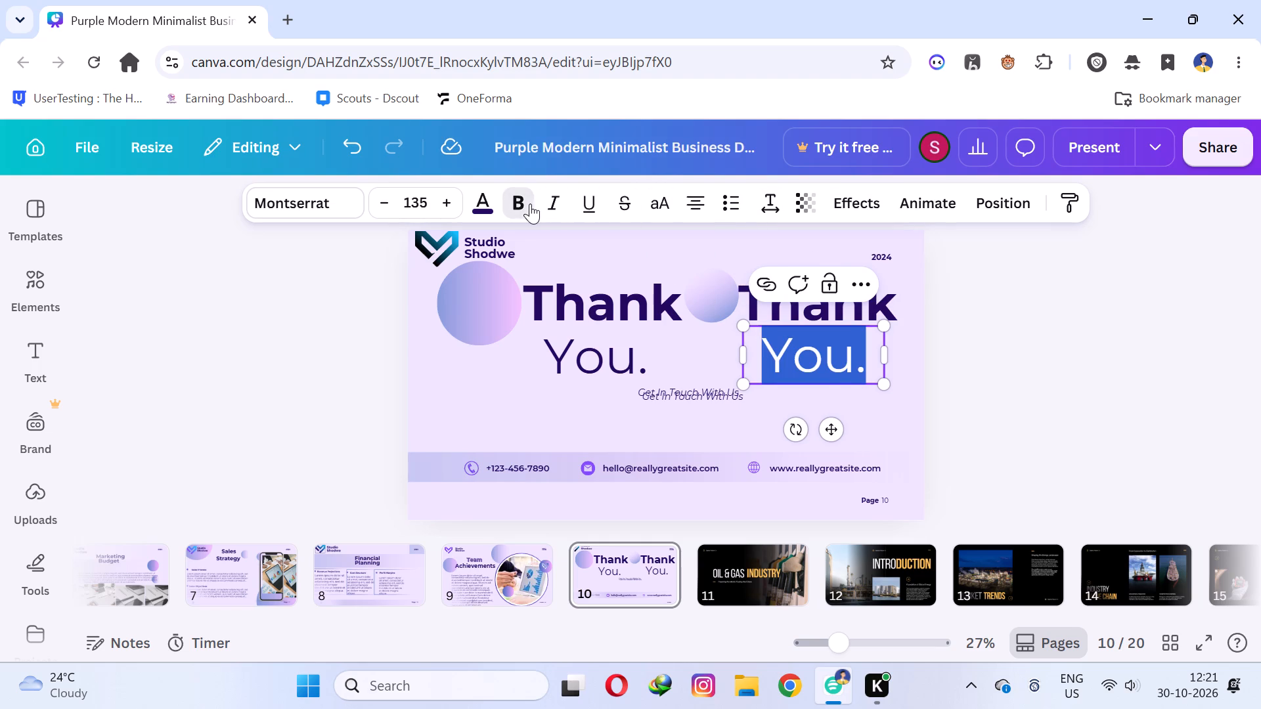
pyautogui.click(584, 364)
pyautogui.click(522, 211)
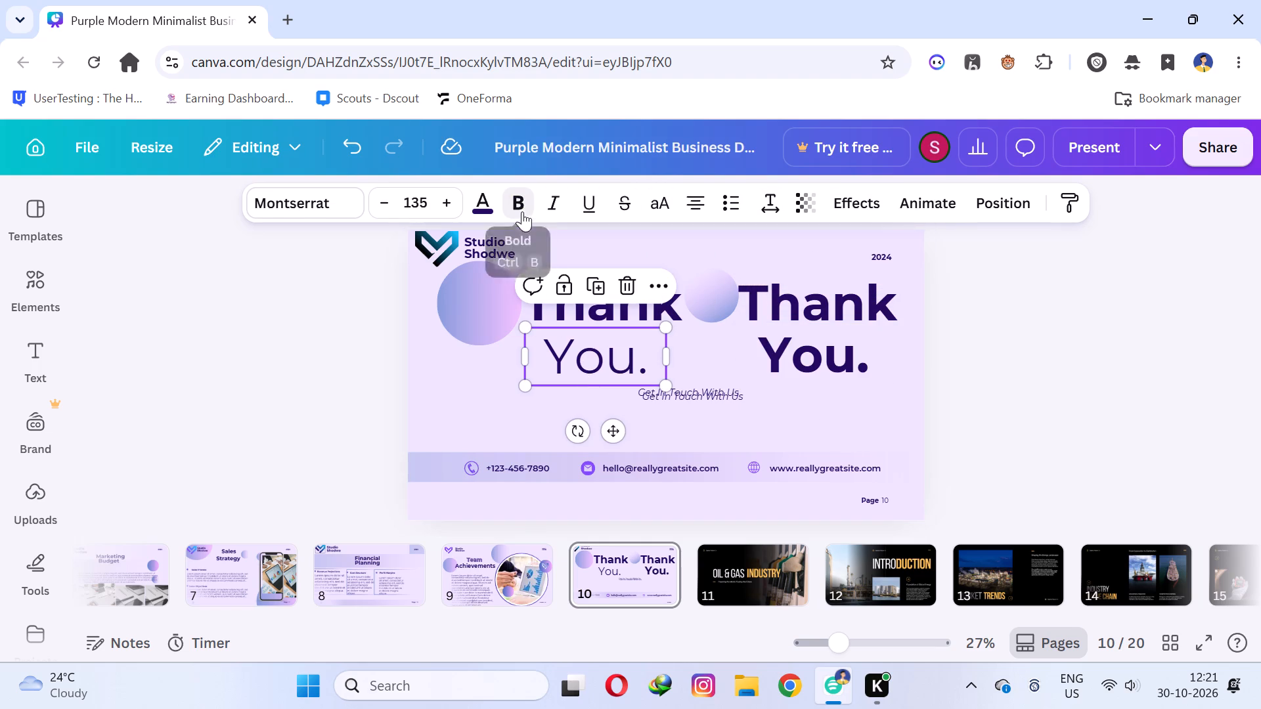
pyautogui.click(399, 356)
# Apply the Roll text animation to the original Thank heading.
pyautogui.click(629, 284)
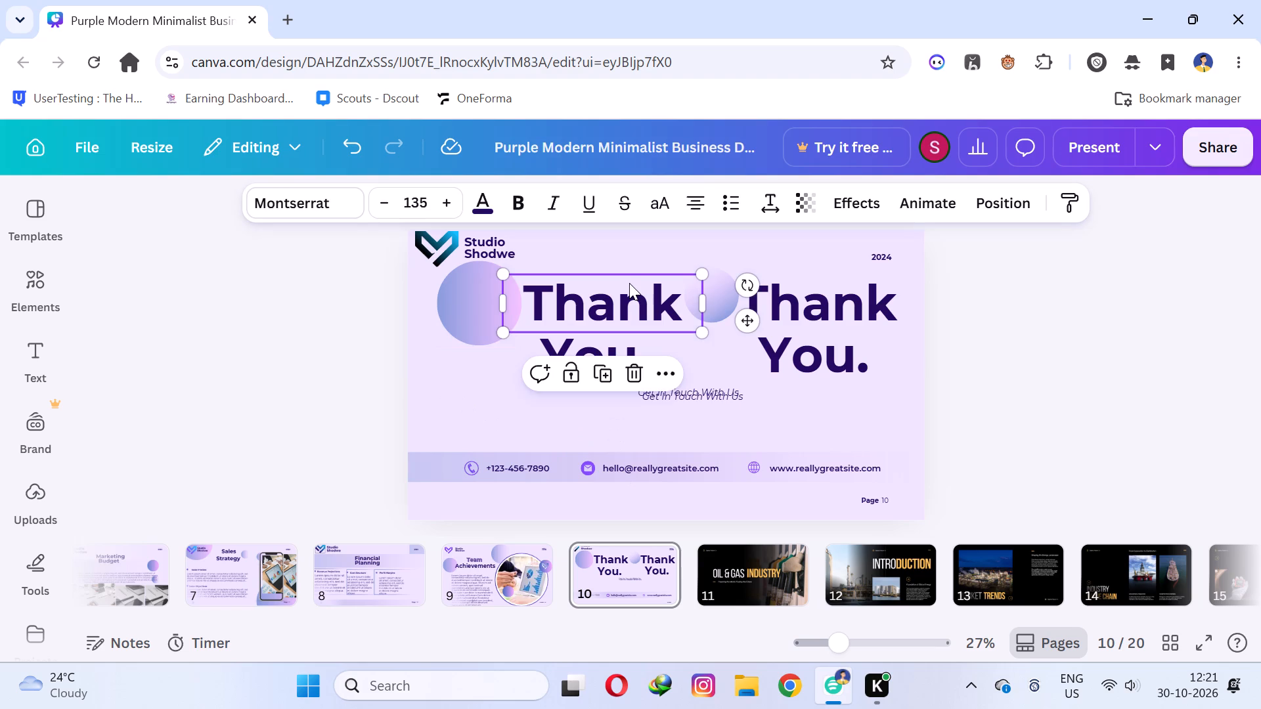
pyautogui.click(908, 199)
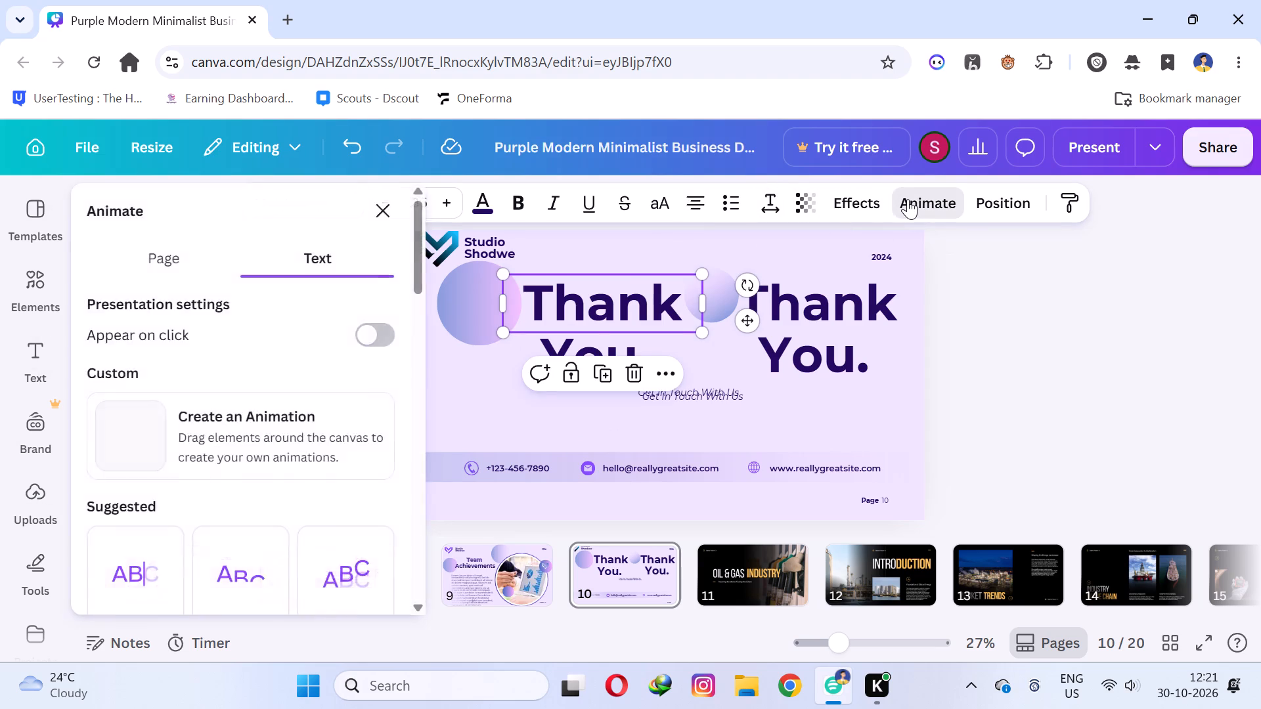
pyautogui.scroll(-4, 310, 473)
pyautogui.click(195, 477)
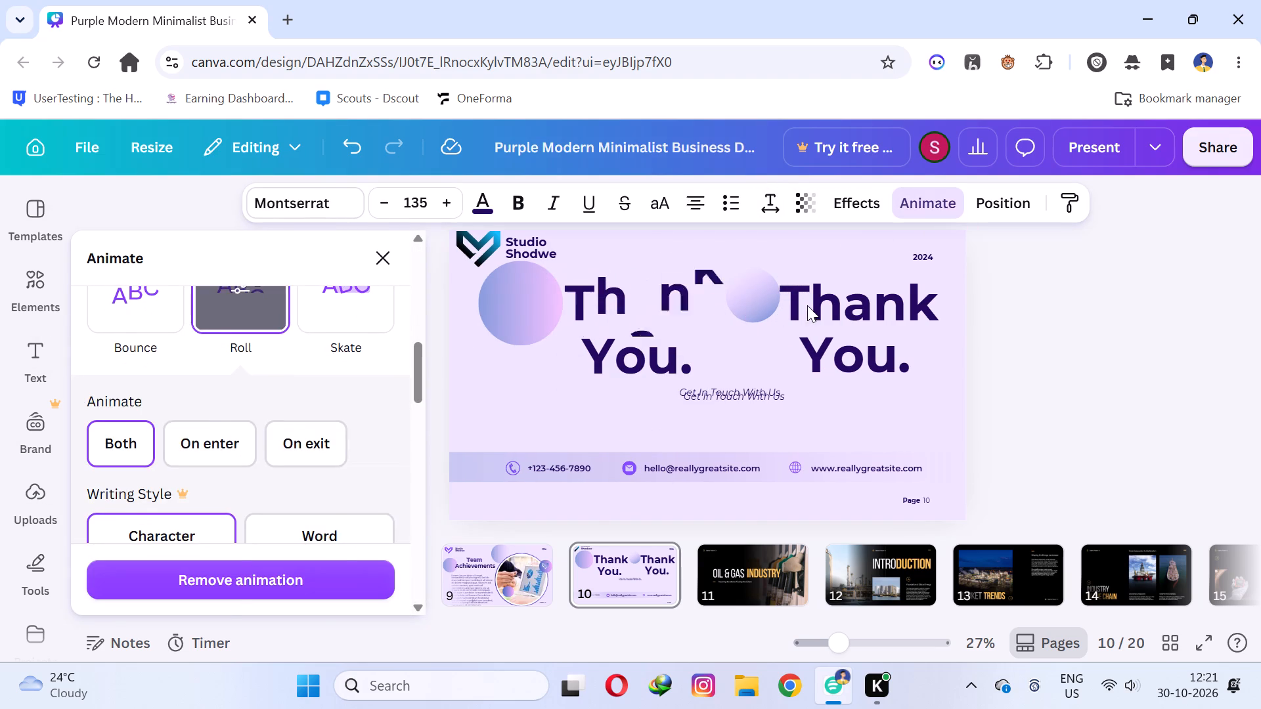
# Apply the Bounce text animation to the copied Thank heading.
pyautogui.click(824, 298)
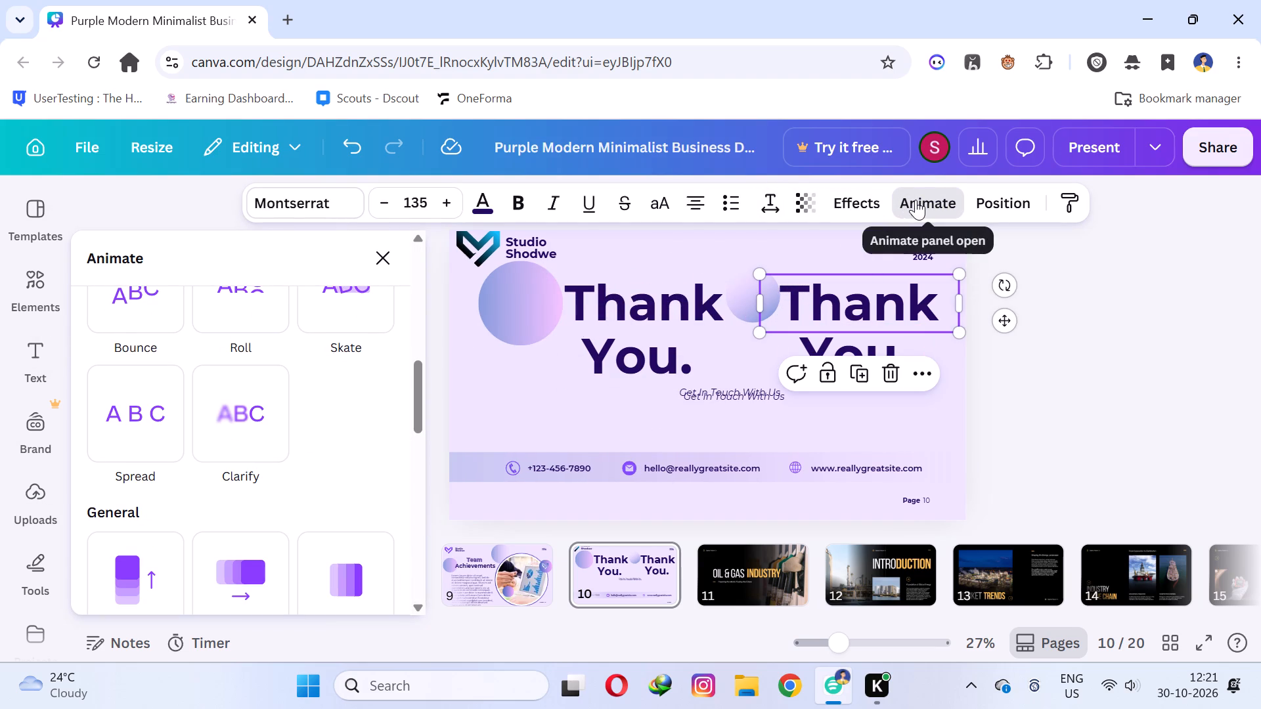
pyautogui.click(916, 200)
pyautogui.scroll(-2, 406, 424)
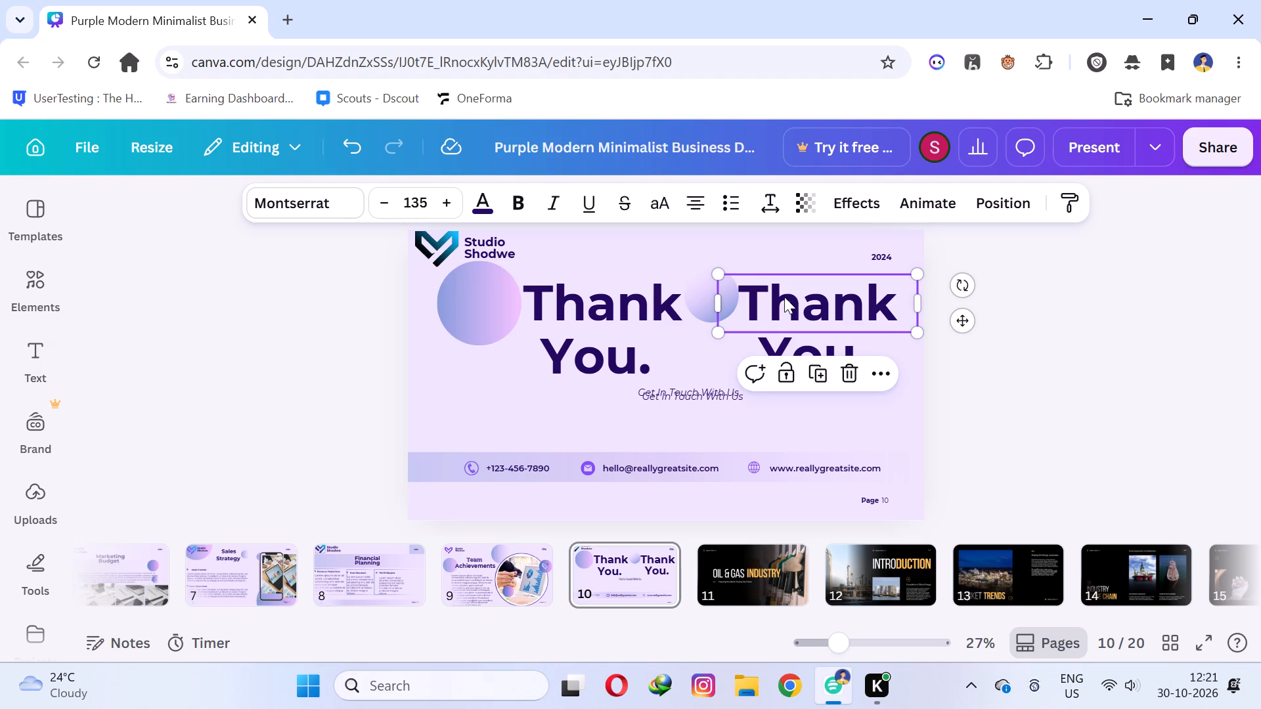
pyautogui.click(784, 297)
pyautogui.click(918, 197)
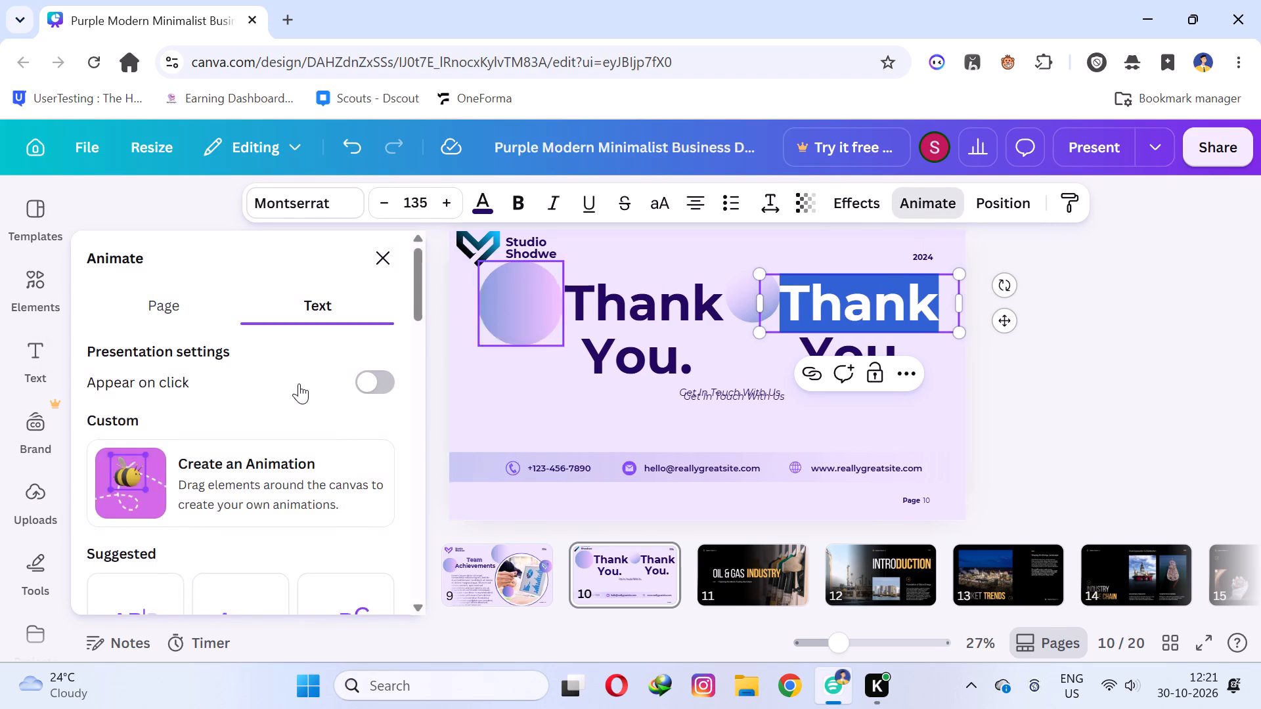
pyautogui.scroll(-6, 284, 390)
pyautogui.click(156, 322)
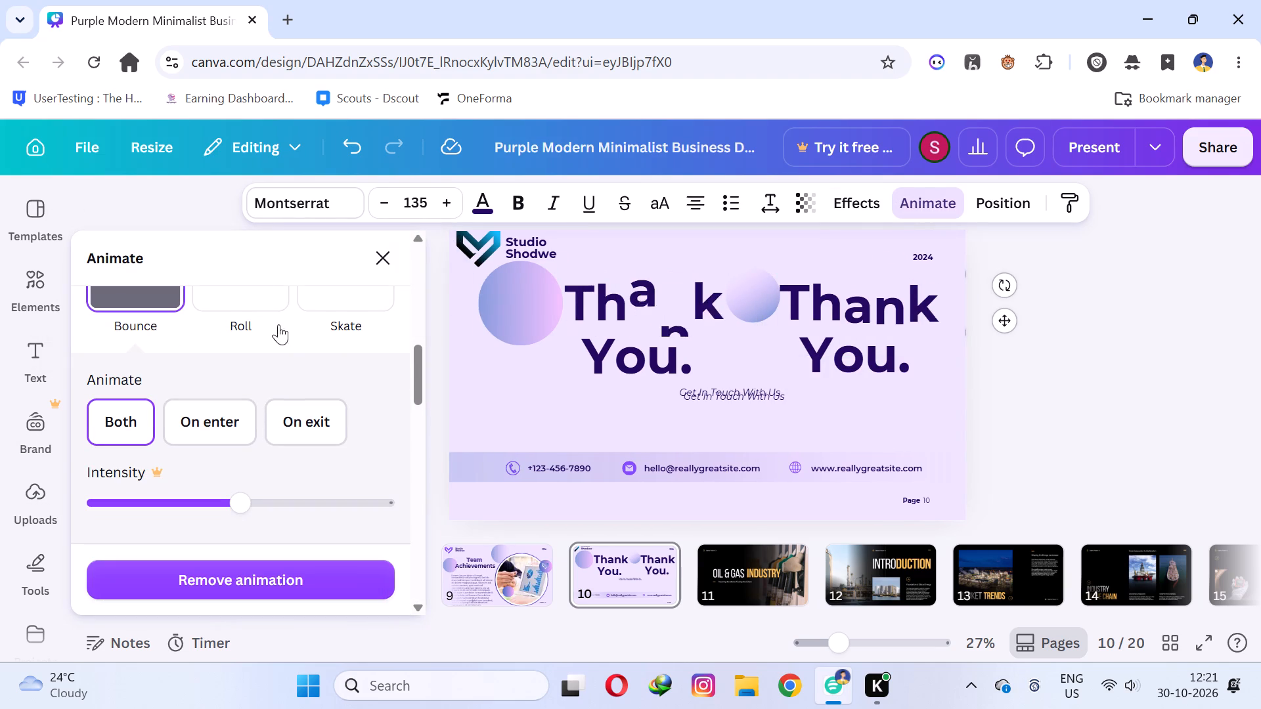
# Apply the Bounce text animation to the original You. text below the first Thank.
pyautogui.click(598, 353)
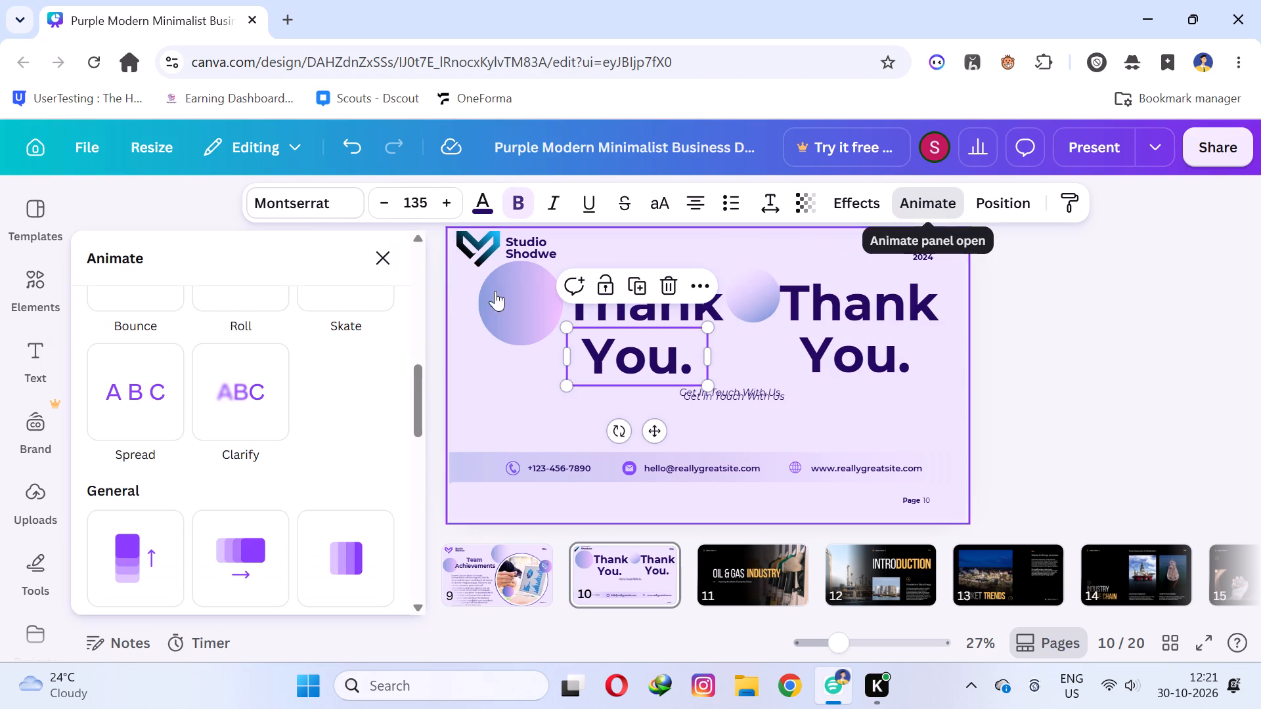
pyautogui.scroll(1, 0, 353)
pyautogui.scroll(1, 161, 341)
pyautogui.click(152, 349)
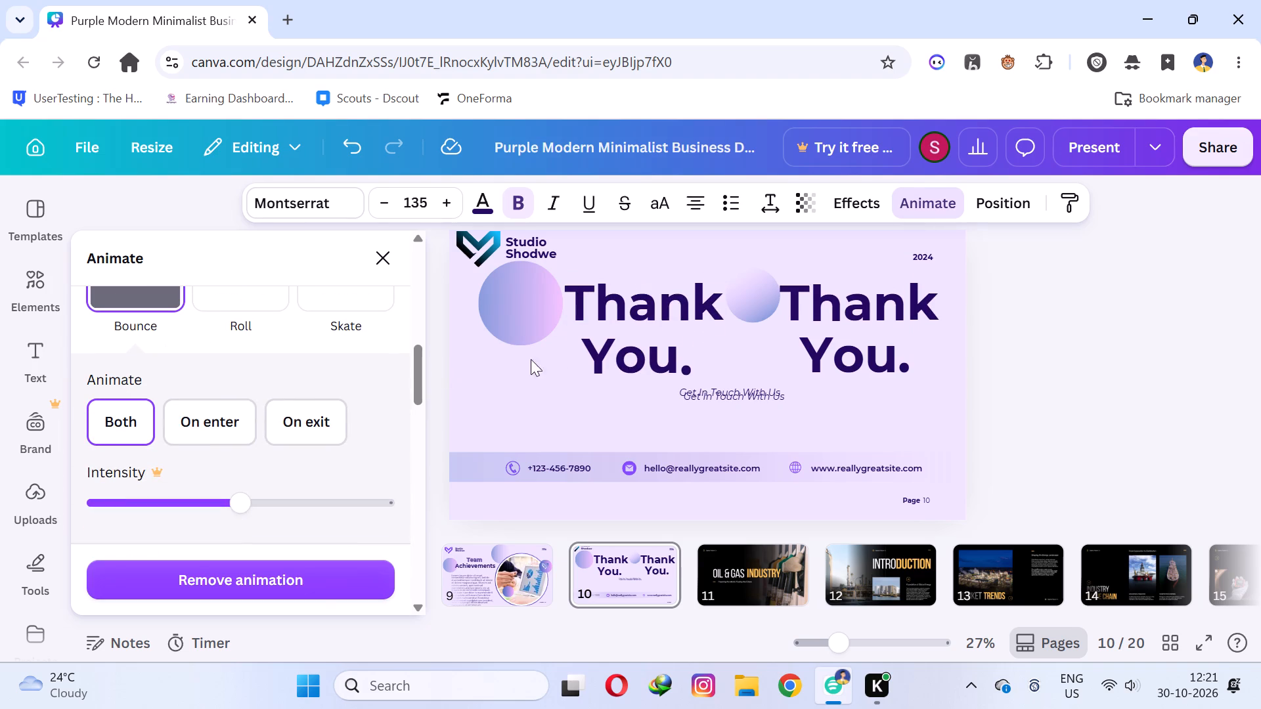
# Apply the Merge text animation to the copied You. text below the second Thank.
pyautogui.click(824, 362)
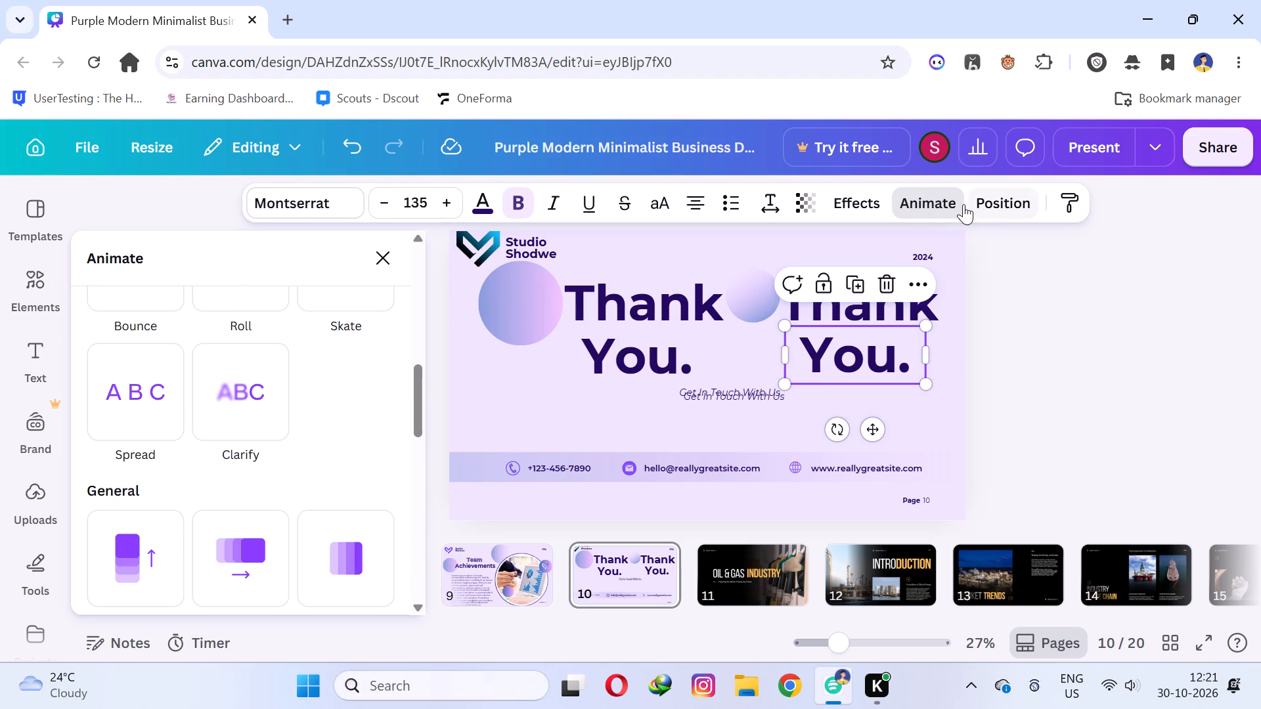
pyautogui.click(951, 204)
pyautogui.click(828, 353)
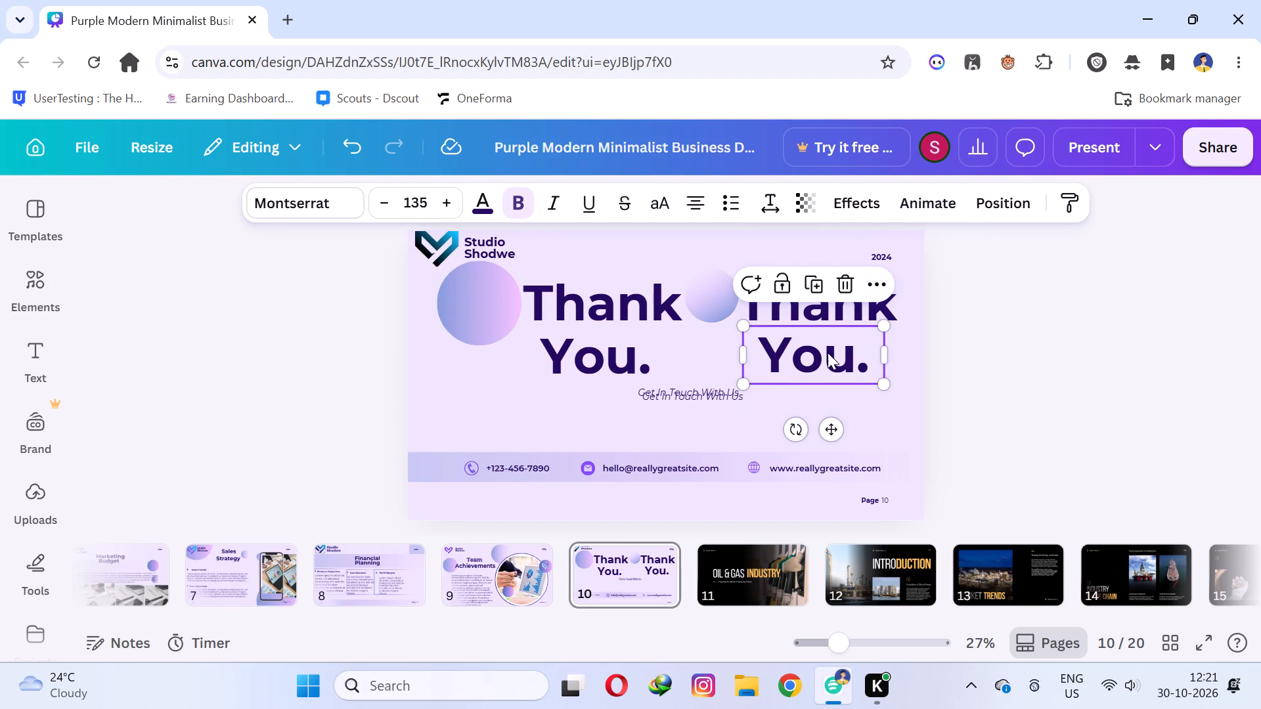
pyautogui.click(932, 204)
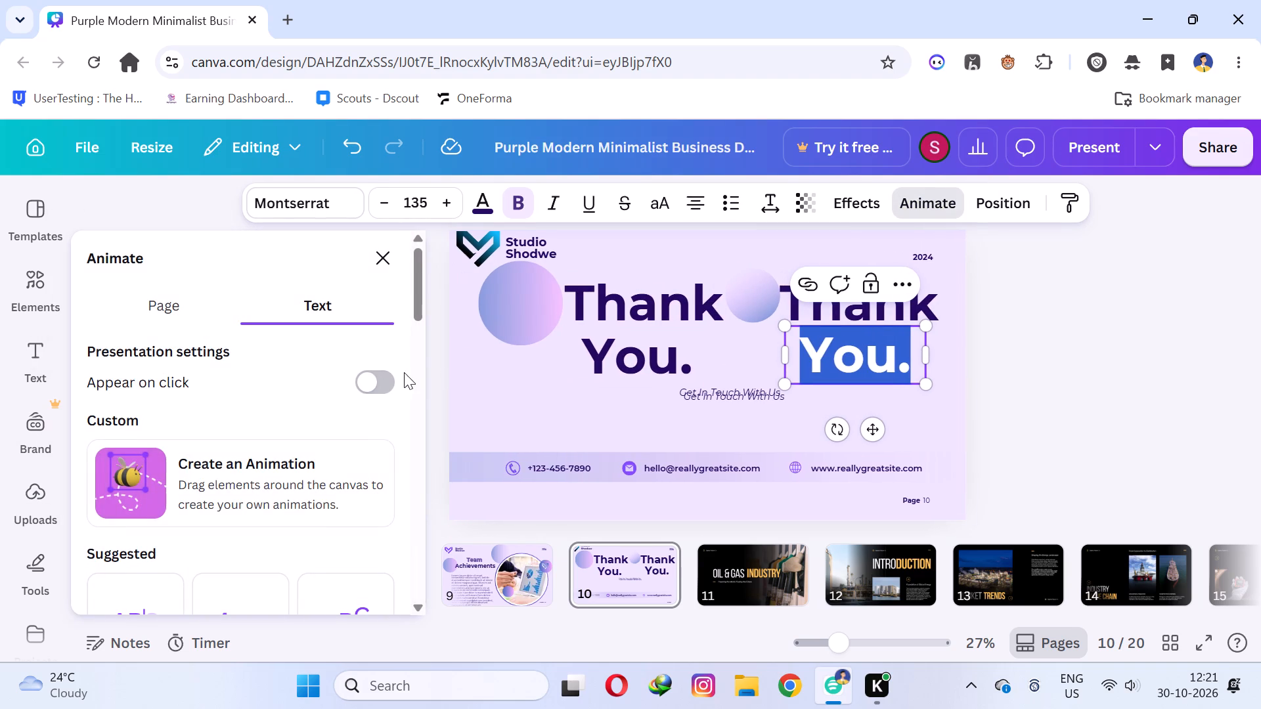
pyautogui.scroll(-2, 403, 372)
pyautogui.scroll(-1, 300, 366)
pyautogui.click(98, 431)
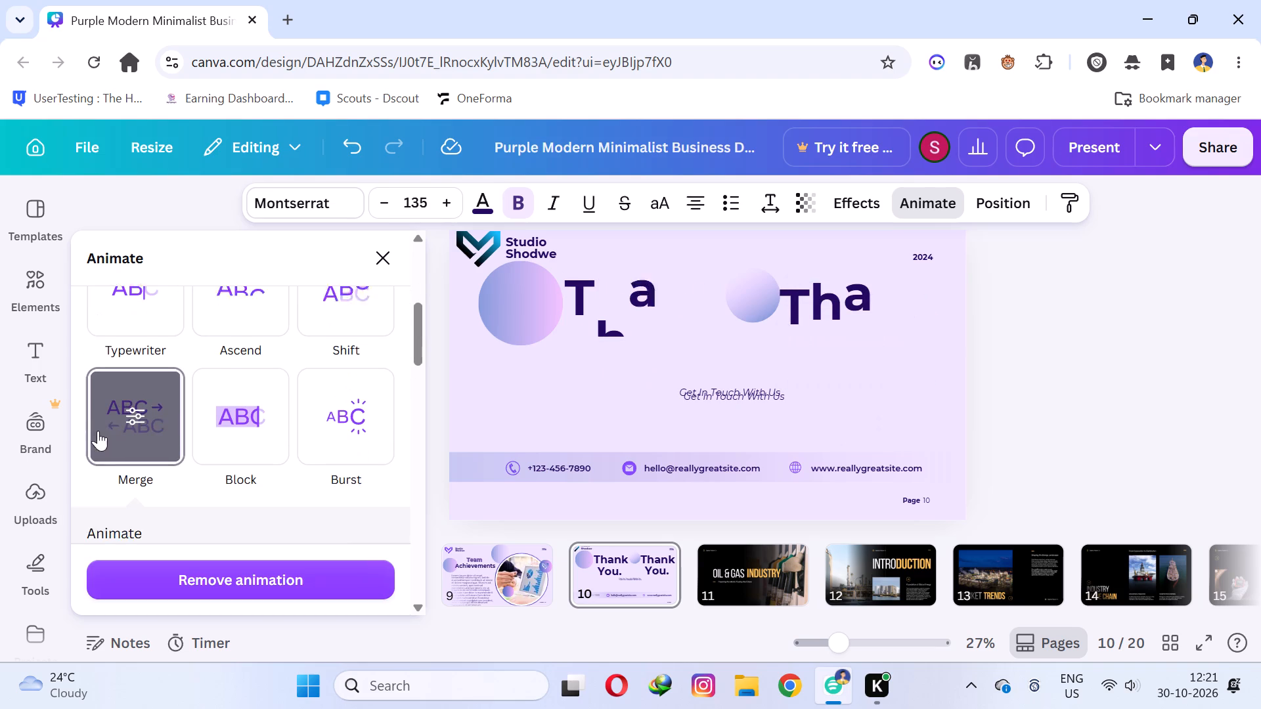
# Move the overlapping copy of the Get In Touch With Us line directly beneath the original on the Thank You page.
pyautogui.click(1190, 414)
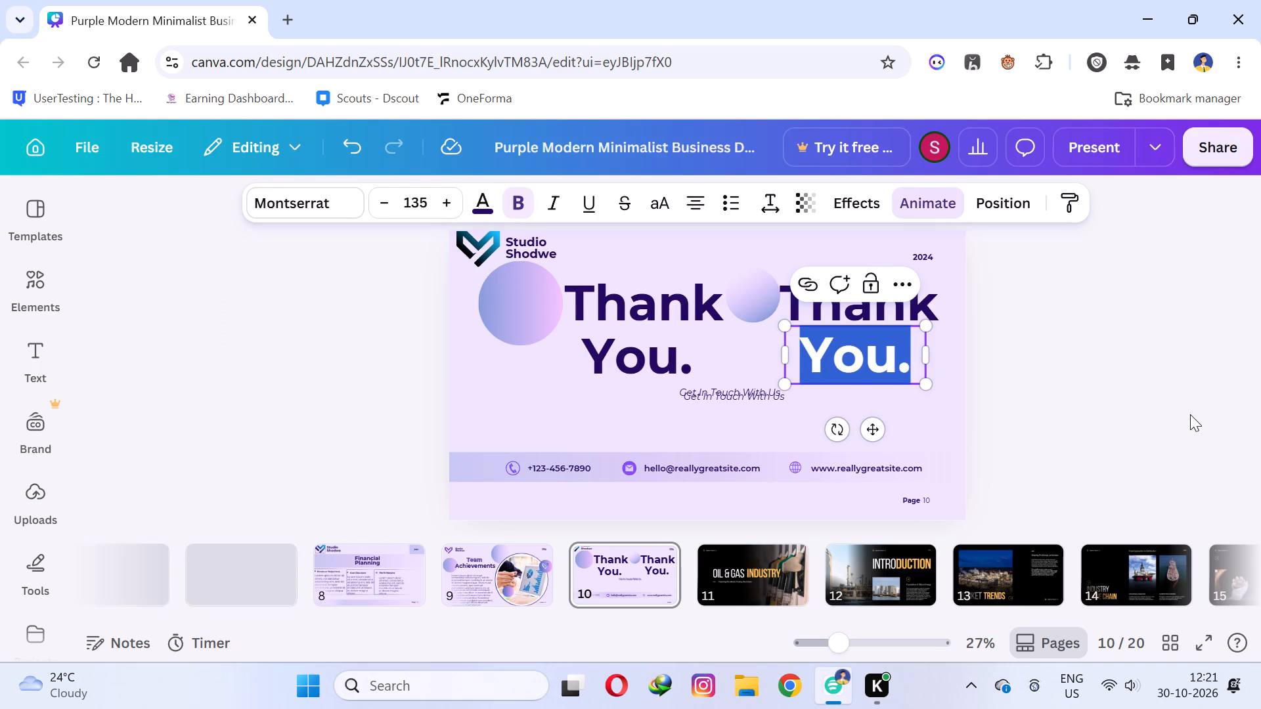
pyautogui.moveTo(652, 399); pyautogui.dragTo(634, 423)
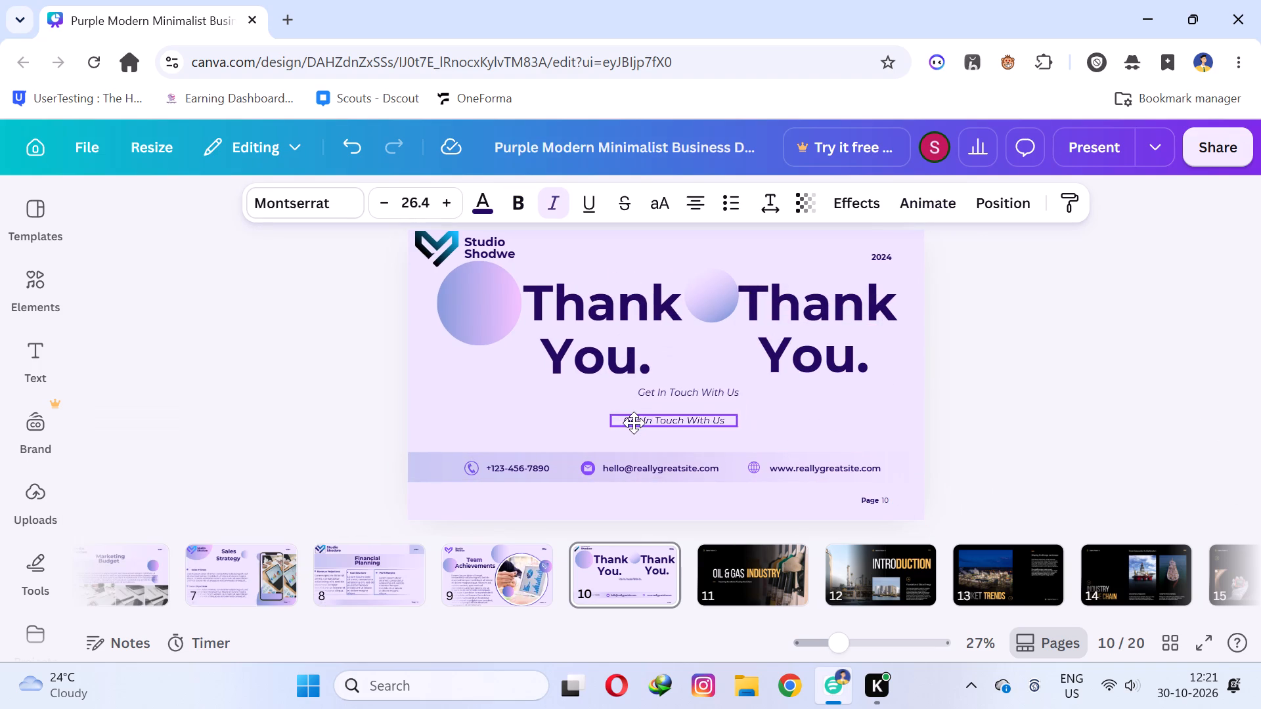
pyautogui.moveTo(634, 423); pyautogui.dragTo(656, 412)
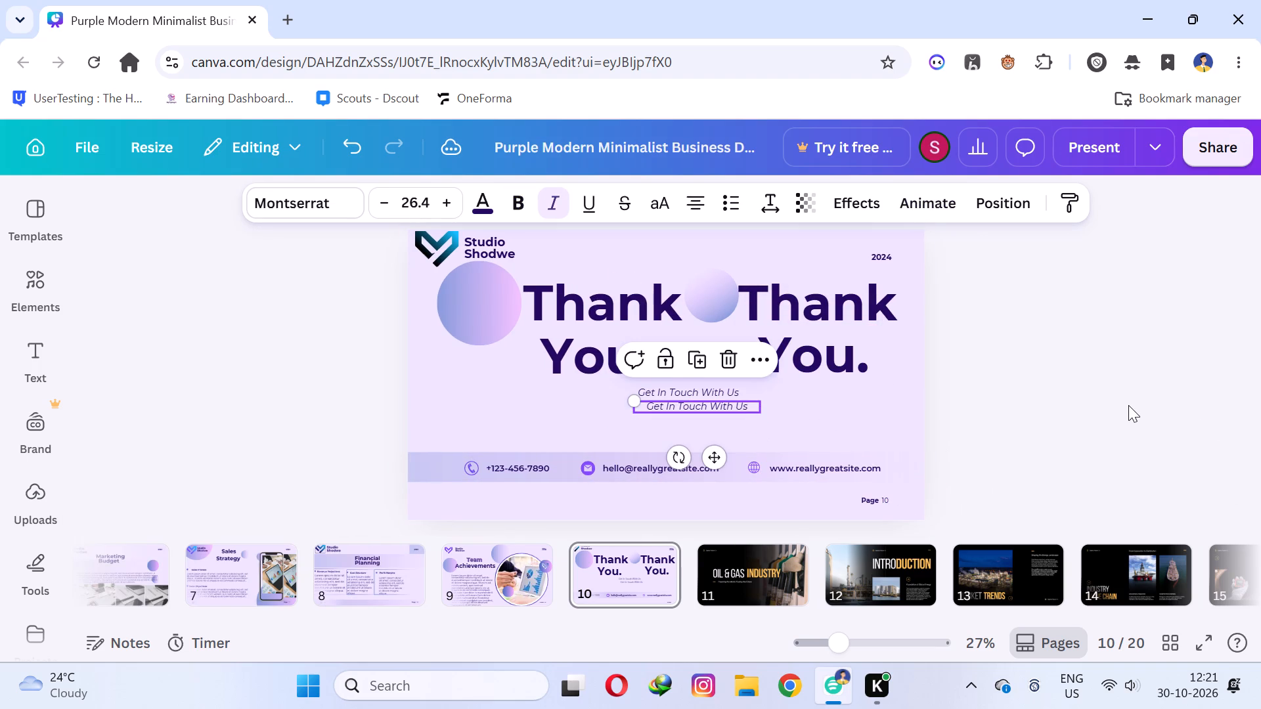
pyautogui.click(1128, 405)
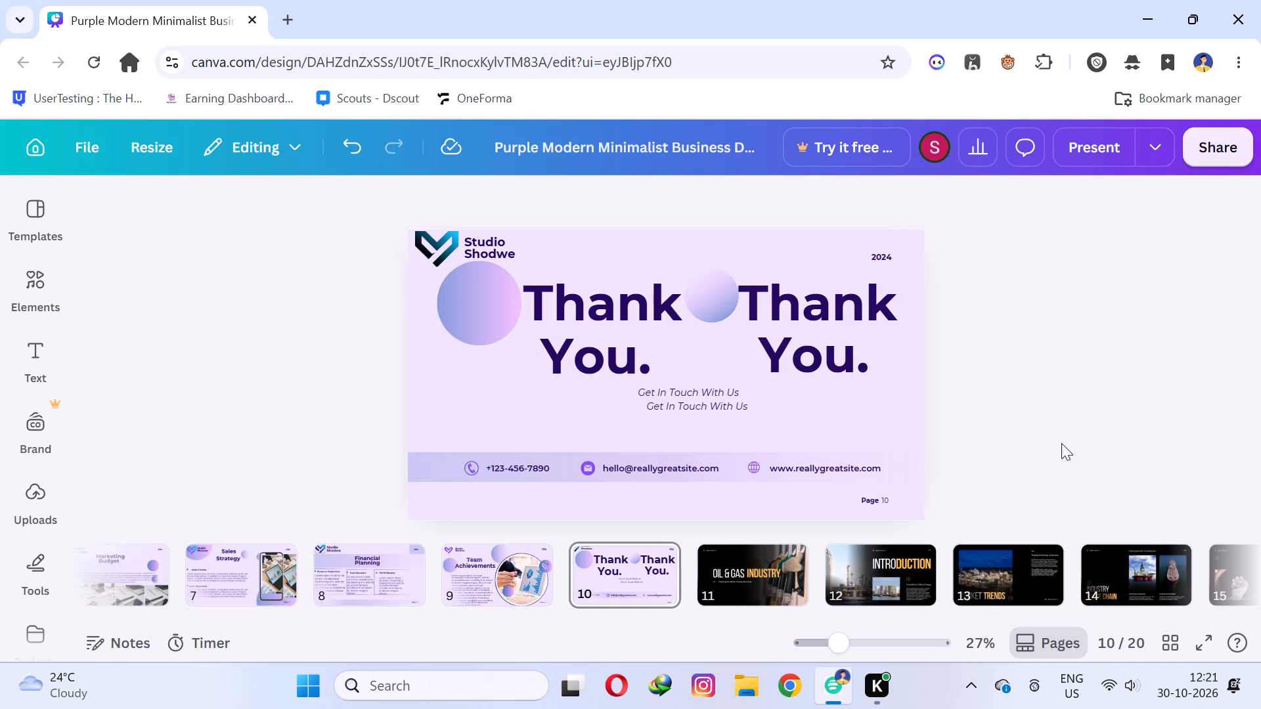
# Move the gradient contact bar up, closer to the Get In Touch With Us lines.
pyautogui.moveTo(418, 471); pyautogui.dragTo(428, 454)
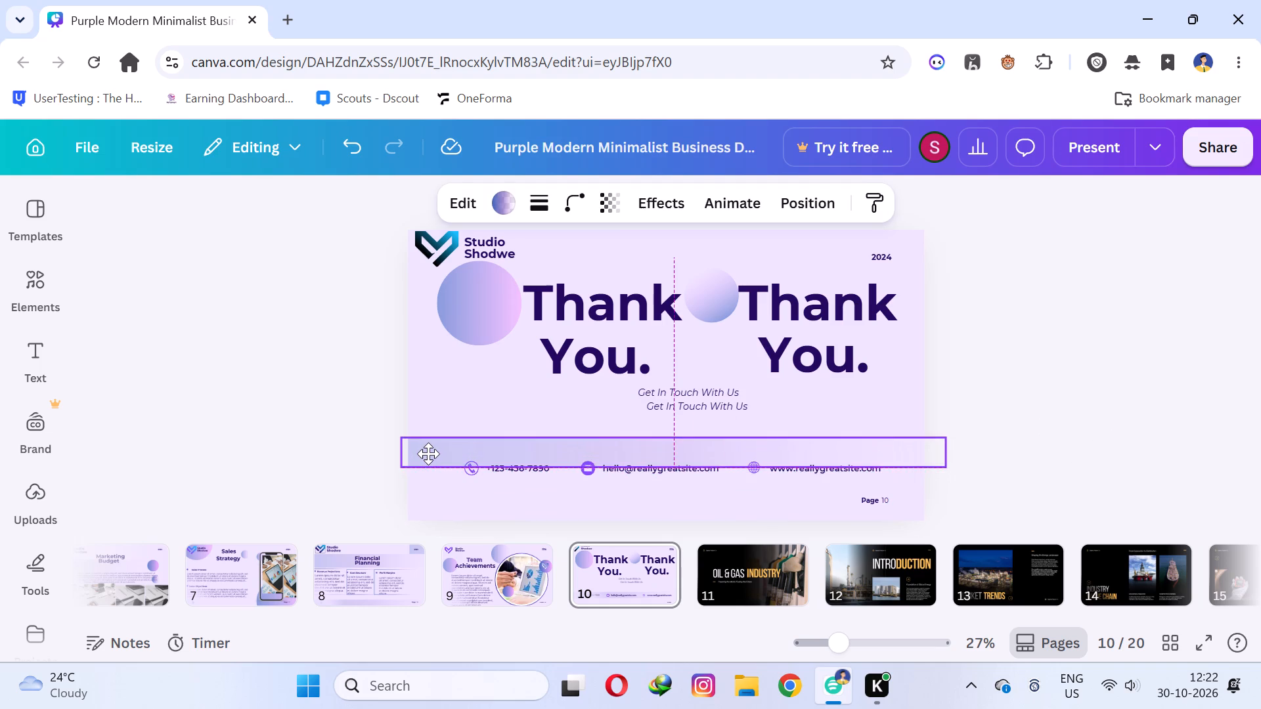
pyautogui.moveTo(428, 454); pyautogui.dragTo(437, 444)
# Move the phone, email and website texts and their icons up onto the gradient contact bar.
pyautogui.moveTo(533, 468); pyautogui.dragTo(523, 453)
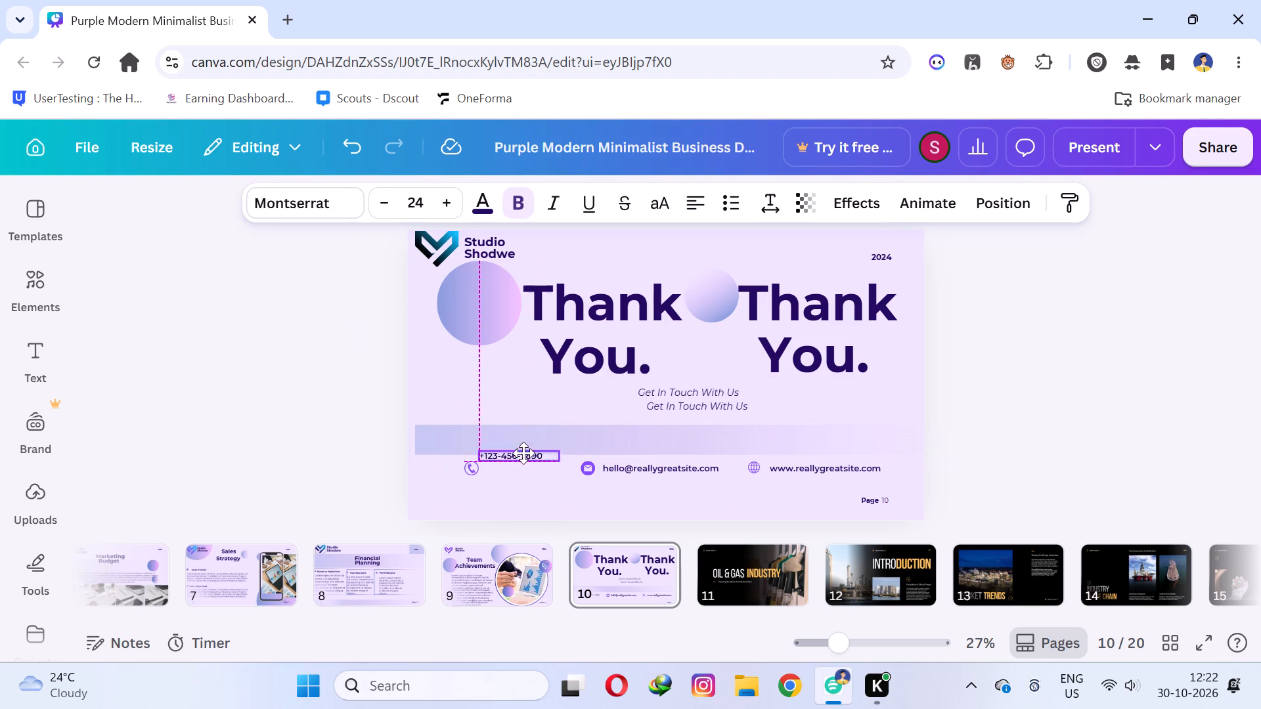
pyautogui.moveTo(523, 453); pyautogui.dragTo(512, 446)
pyautogui.moveTo(464, 466); pyautogui.dragTo(457, 453)
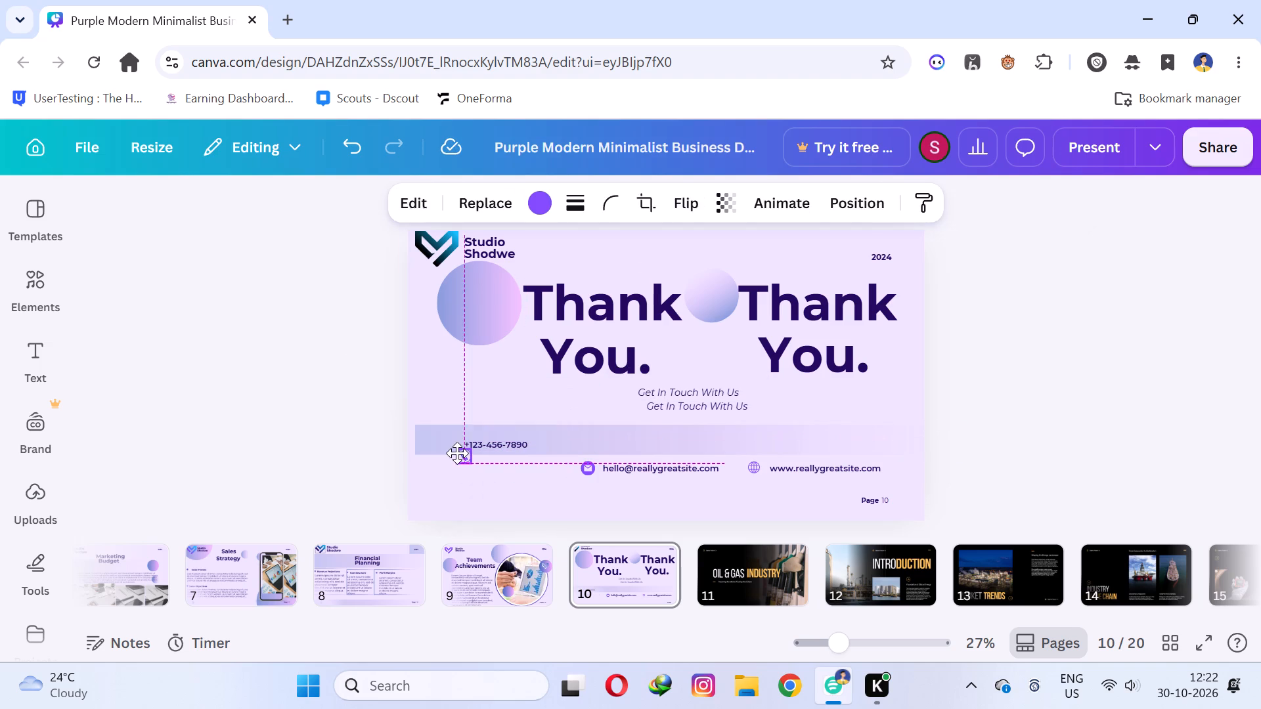
pyautogui.moveTo(457, 453); pyautogui.dragTo(452, 444)
pyautogui.moveTo(634, 471); pyautogui.dragTo(646, 458)
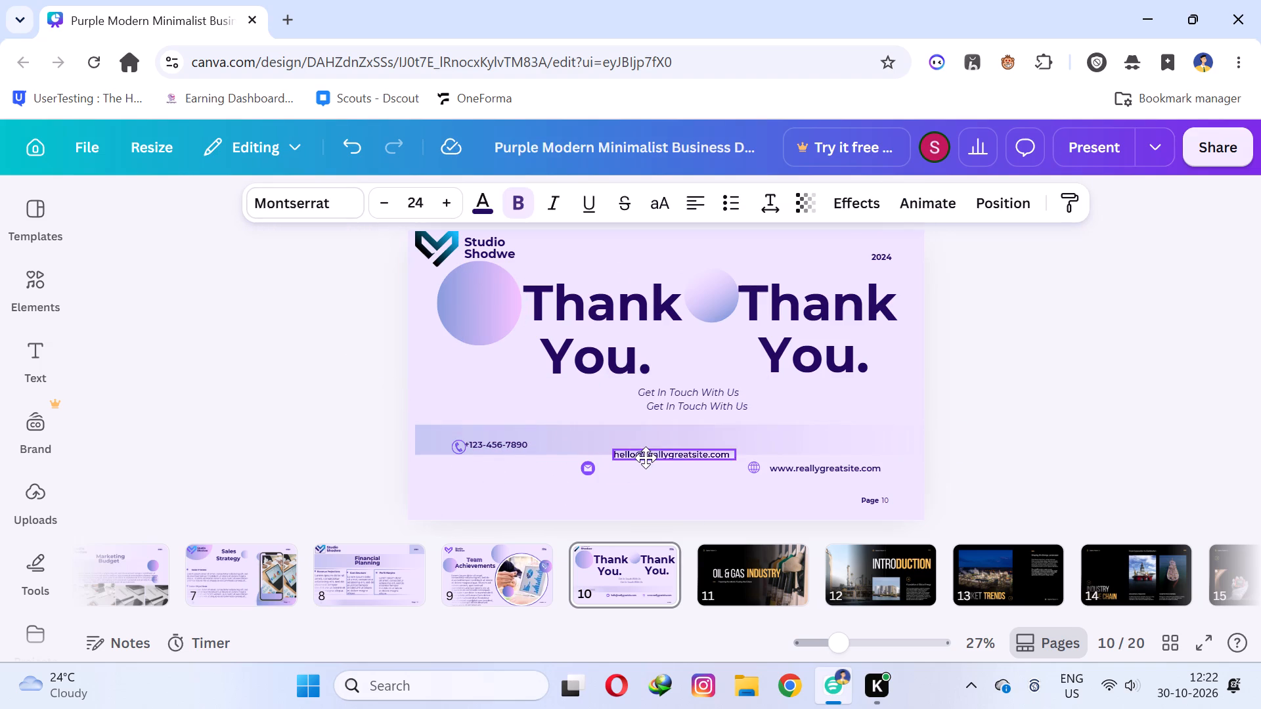
pyautogui.moveTo(646, 458); pyautogui.dragTo(640, 444)
pyautogui.moveTo(586, 473); pyautogui.dragTo(585, 454)
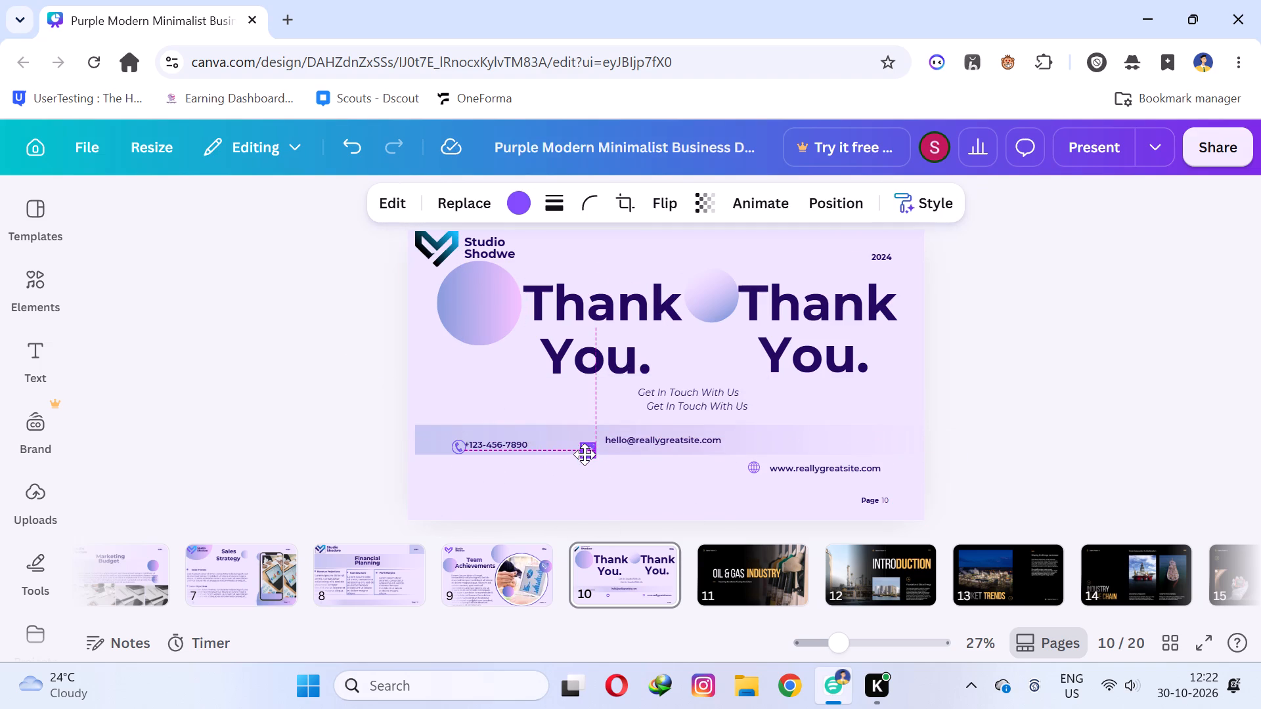
pyautogui.moveTo(585, 454); pyautogui.dragTo(585, 448)
pyautogui.moveTo(804, 469); pyautogui.dragTo(807, 445)
pyautogui.click(807, 445)
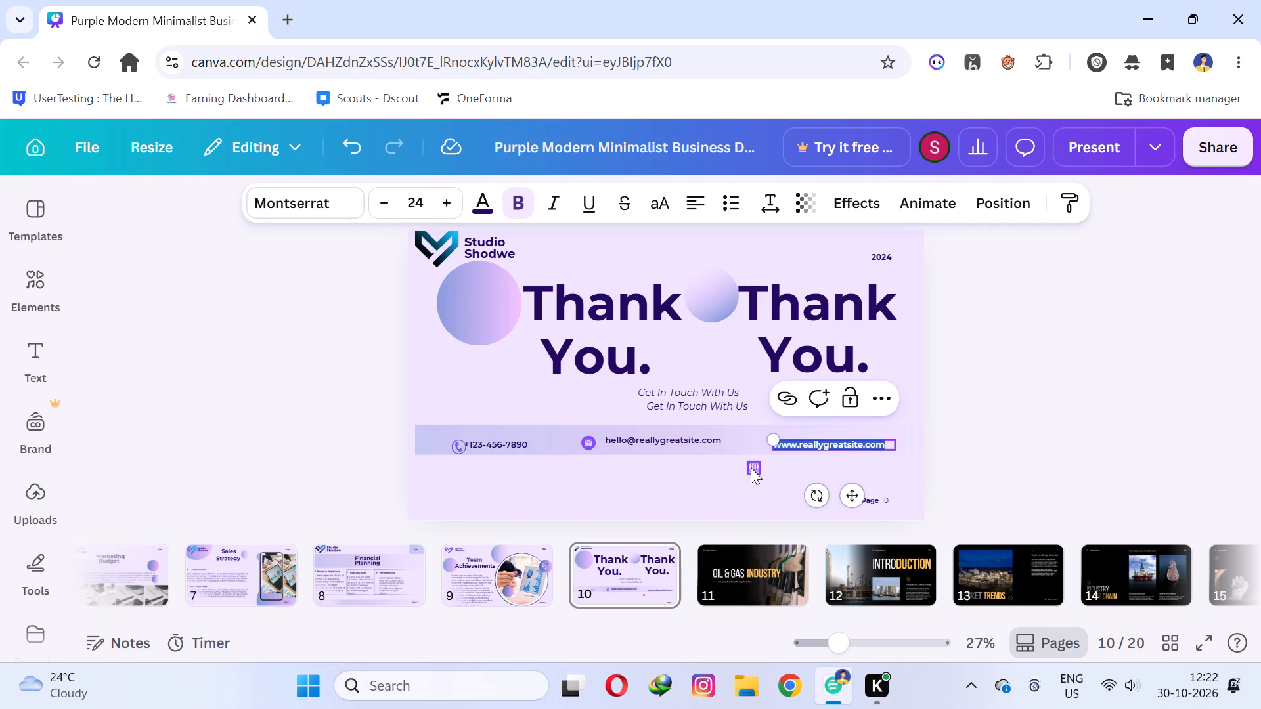
pyautogui.moveTo(751, 467); pyautogui.dragTo(753, 446)
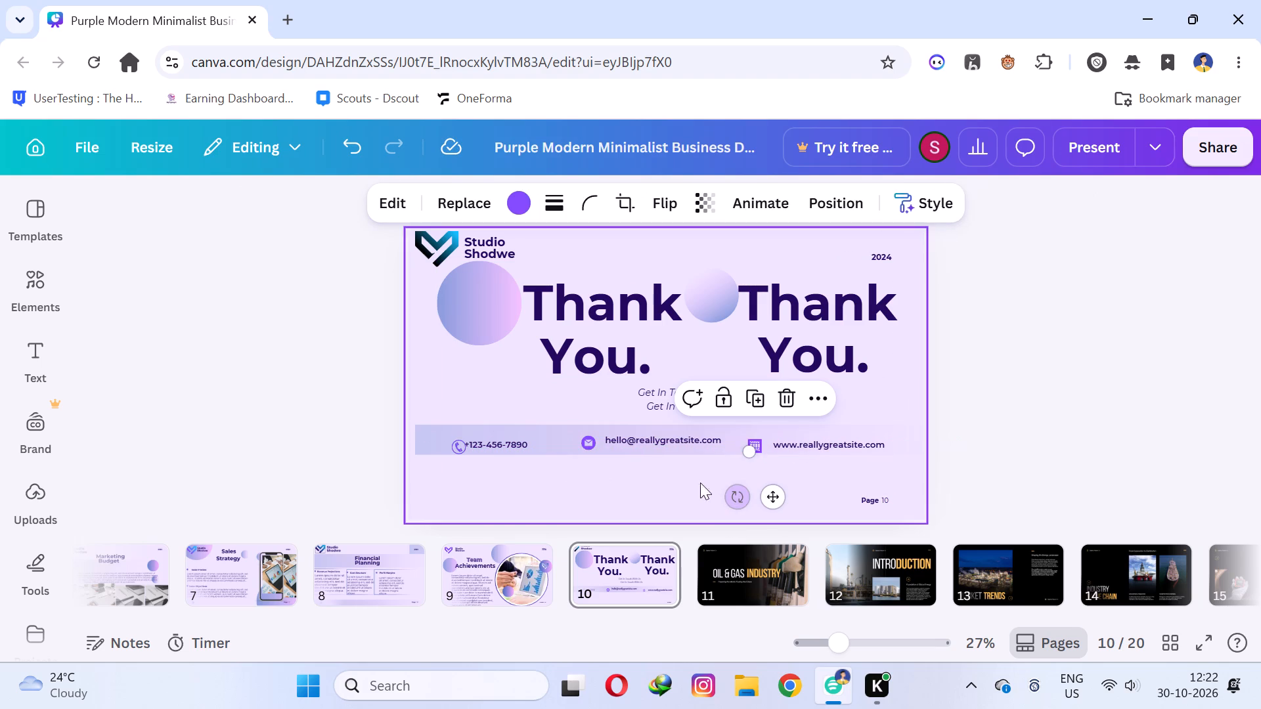
pyautogui.click(662, 483)
# Fine-tune the email and phone texts on the contact bar so they line up with the website text.
pyautogui.moveTo(641, 439); pyautogui.dragTo(639, 445)
pyautogui.click(493, 442)
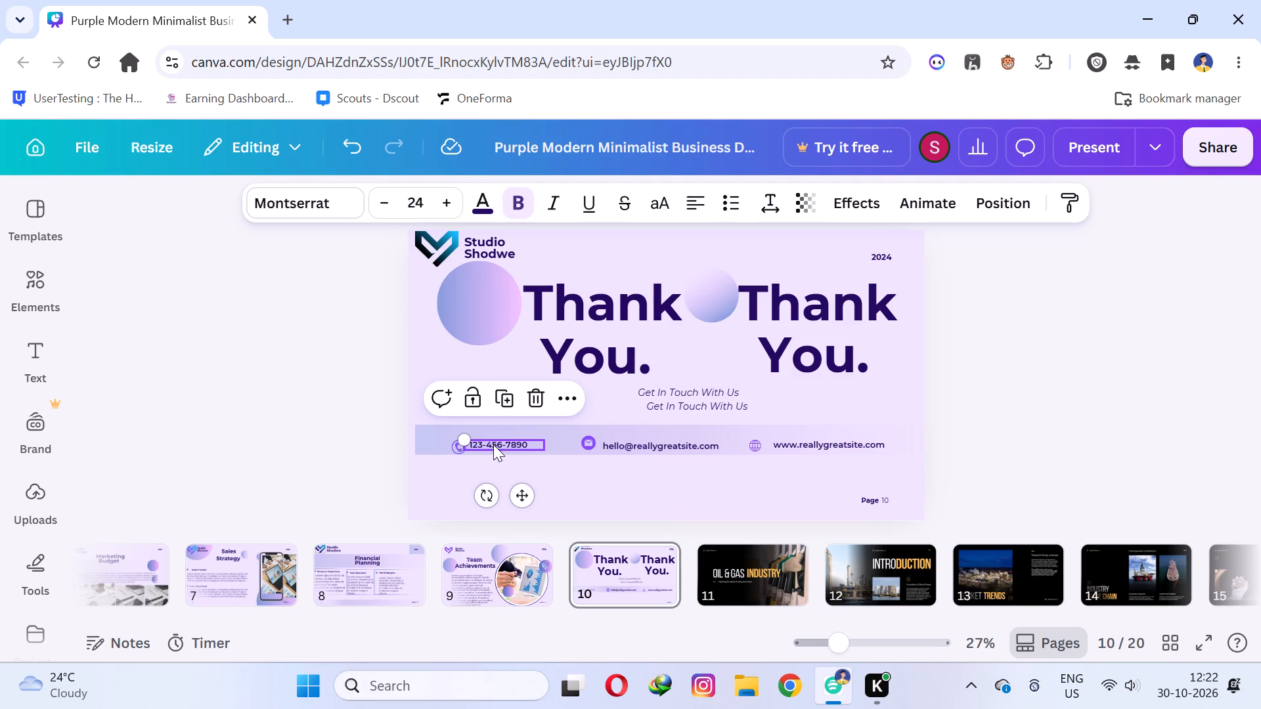
pyautogui.moveTo(494, 447); pyautogui.dragTo(494, 440)
pyautogui.click(719, 487)
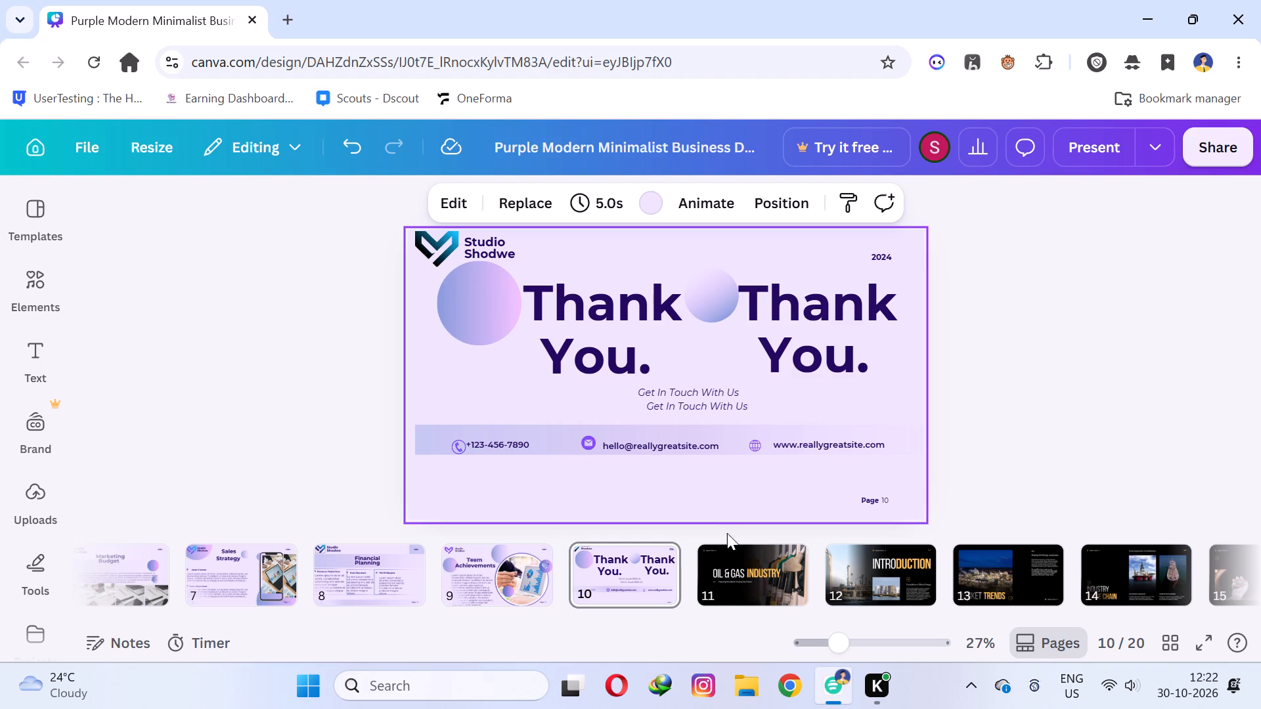
# Open page 11, the Oil & Gas Industry title page, and look over the pages that follow it.
pyautogui.click(732, 570)
pyautogui.moveTo(738, 615); pyautogui.dragTo(661, 616)
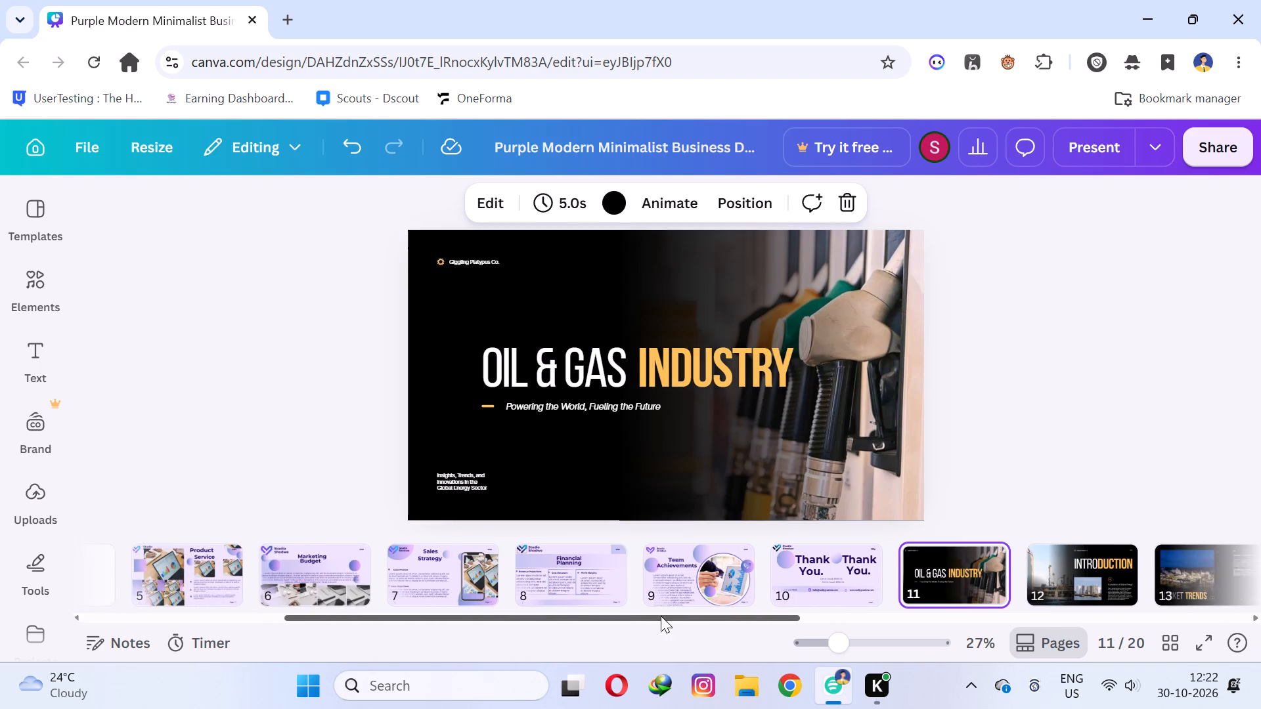
pyautogui.moveTo(661, 616); pyautogui.dragTo(981, 634)
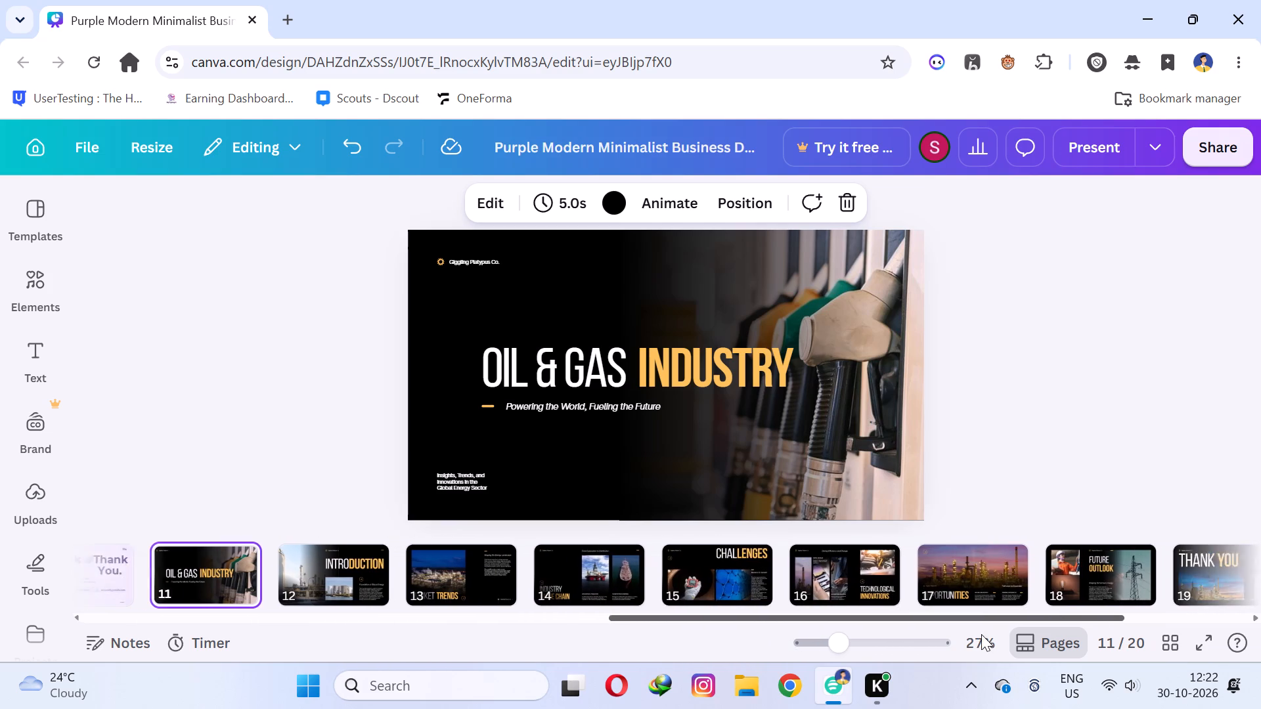
pyautogui.moveTo(981, 634); pyautogui.dragTo(1006, 634)
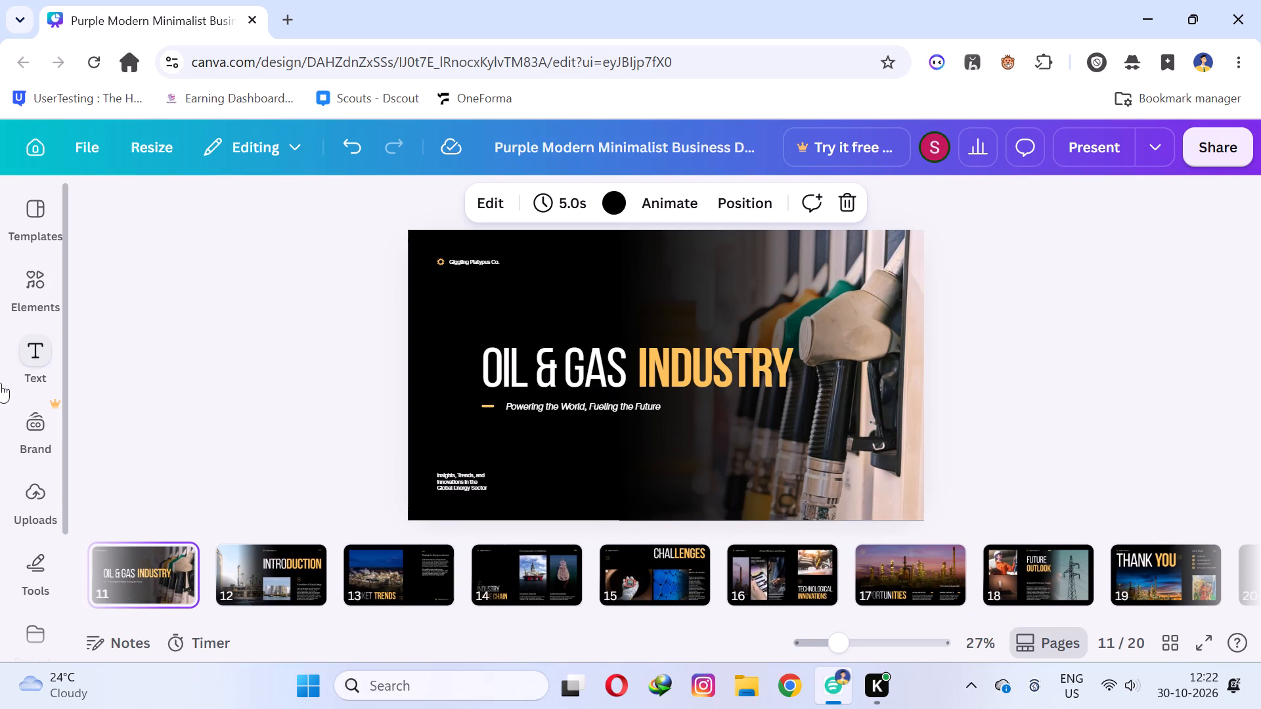
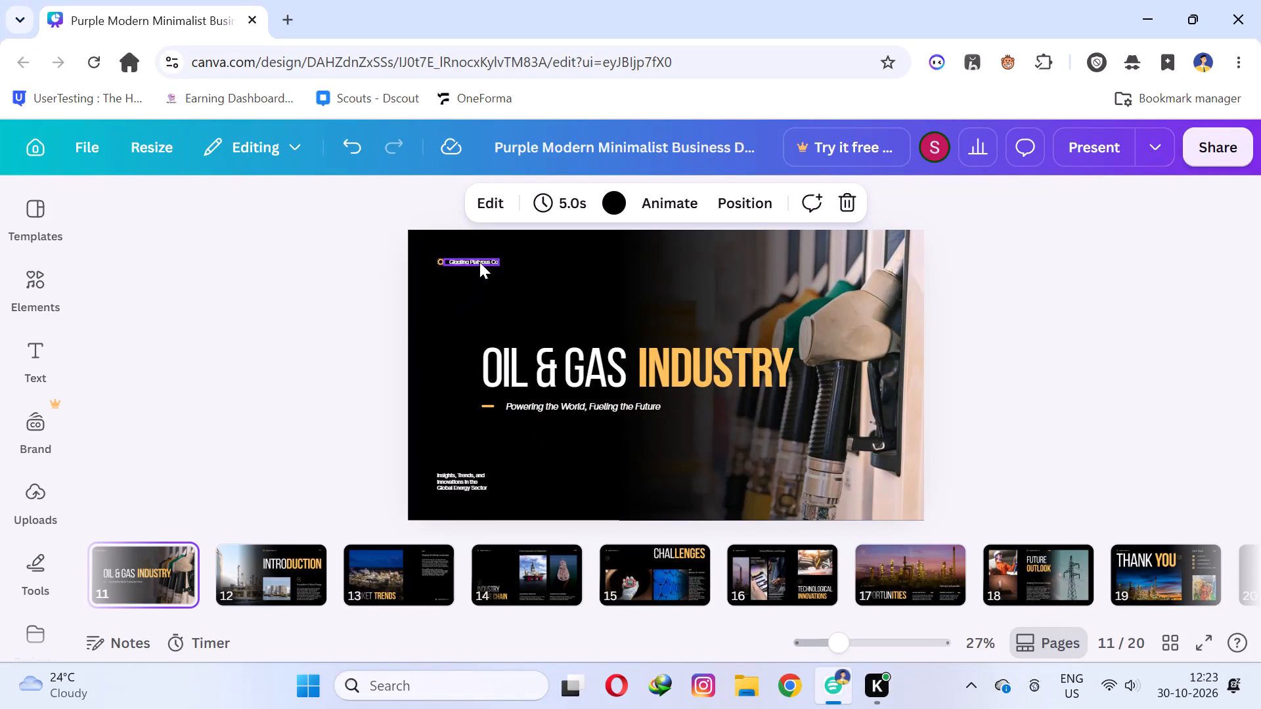
# Enlarge the Giggling Platypus Co. text on the title page to size 39 and move it slightly up.
pyautogui.click(479, 262)
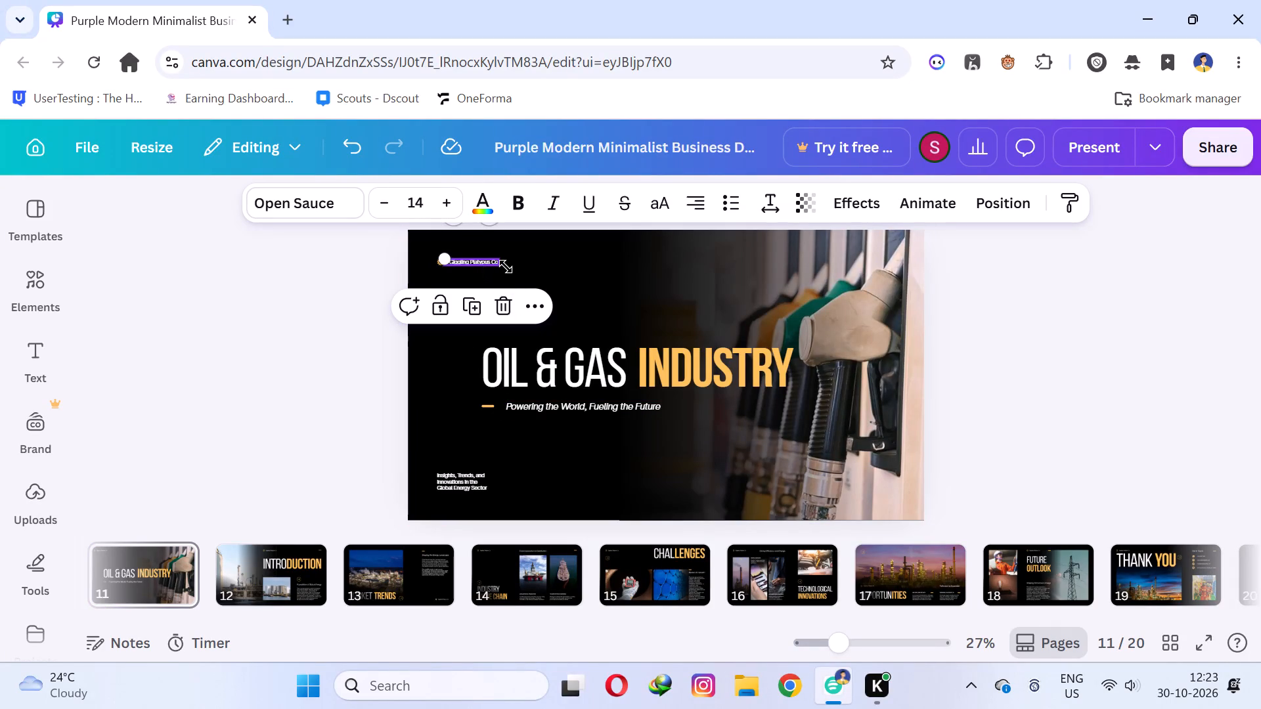
pyautogui.moveTo(506, 267); pyautogui.dragTo(568, 335)
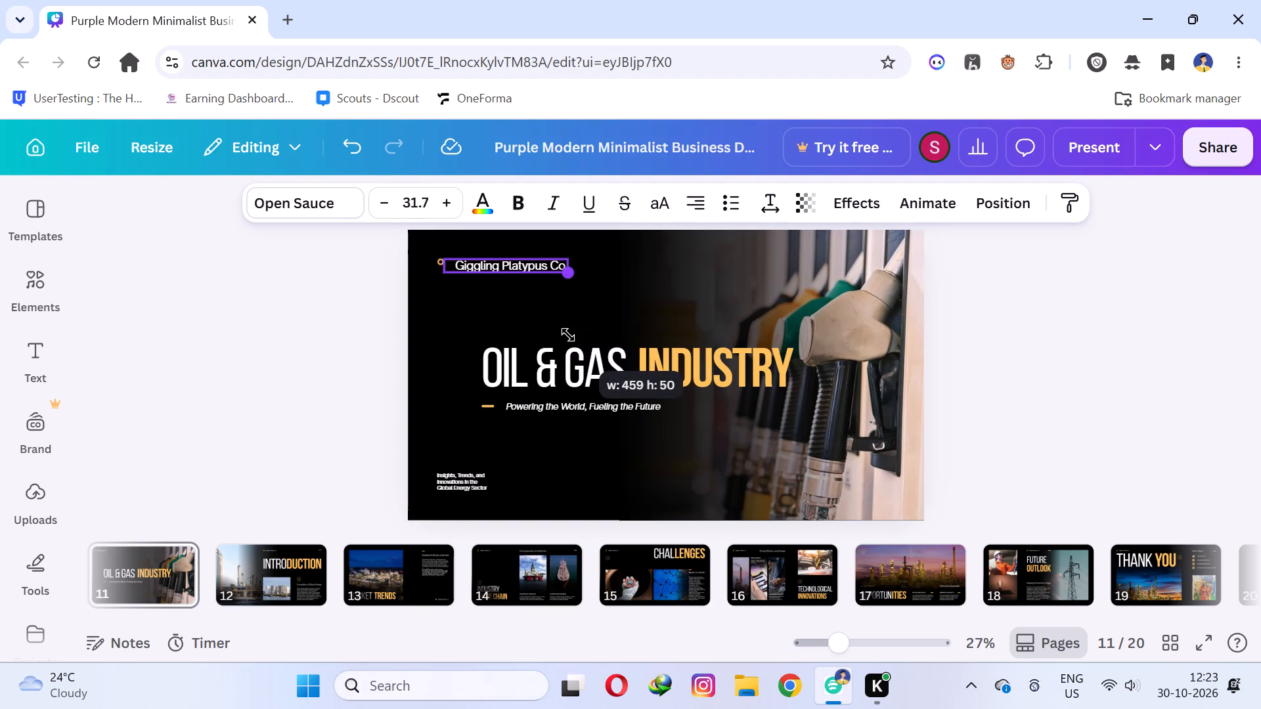
pyautogui.moveTo(568, 335); pyautogui.dragTo(602, 339)
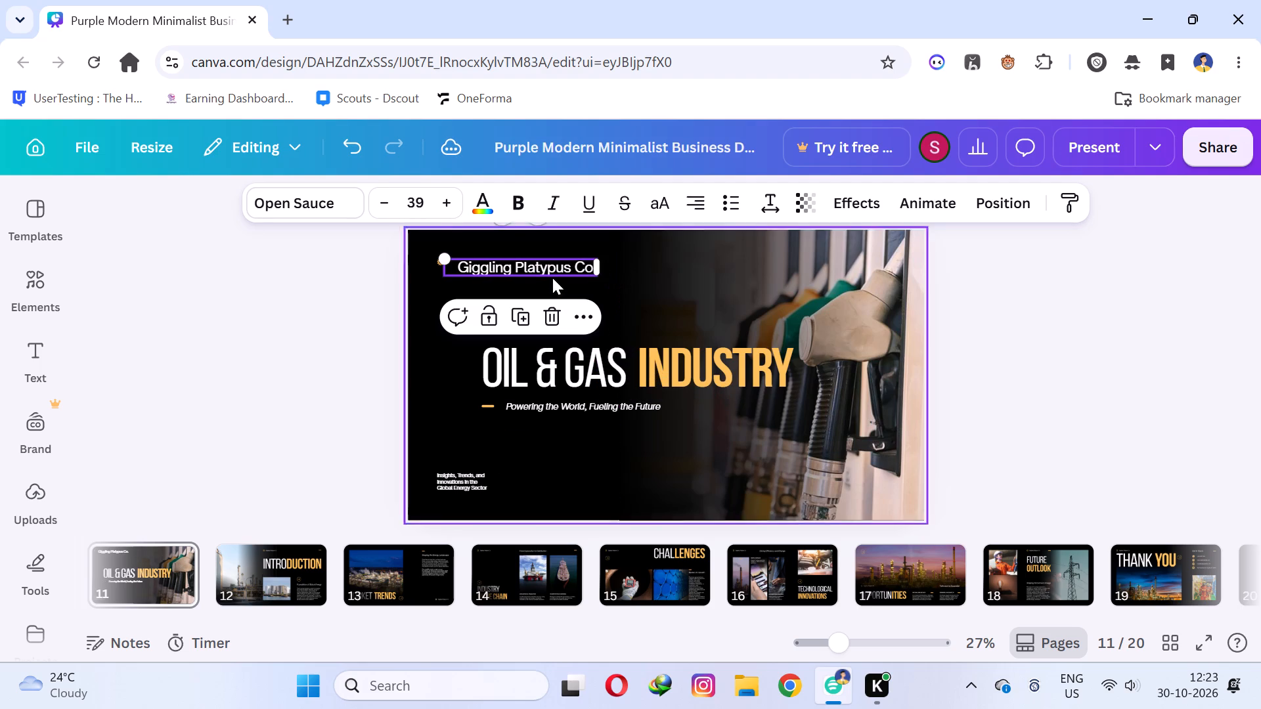
pyautogui.moveTo(528, 266); pyautogui.dragTo(528, 255)
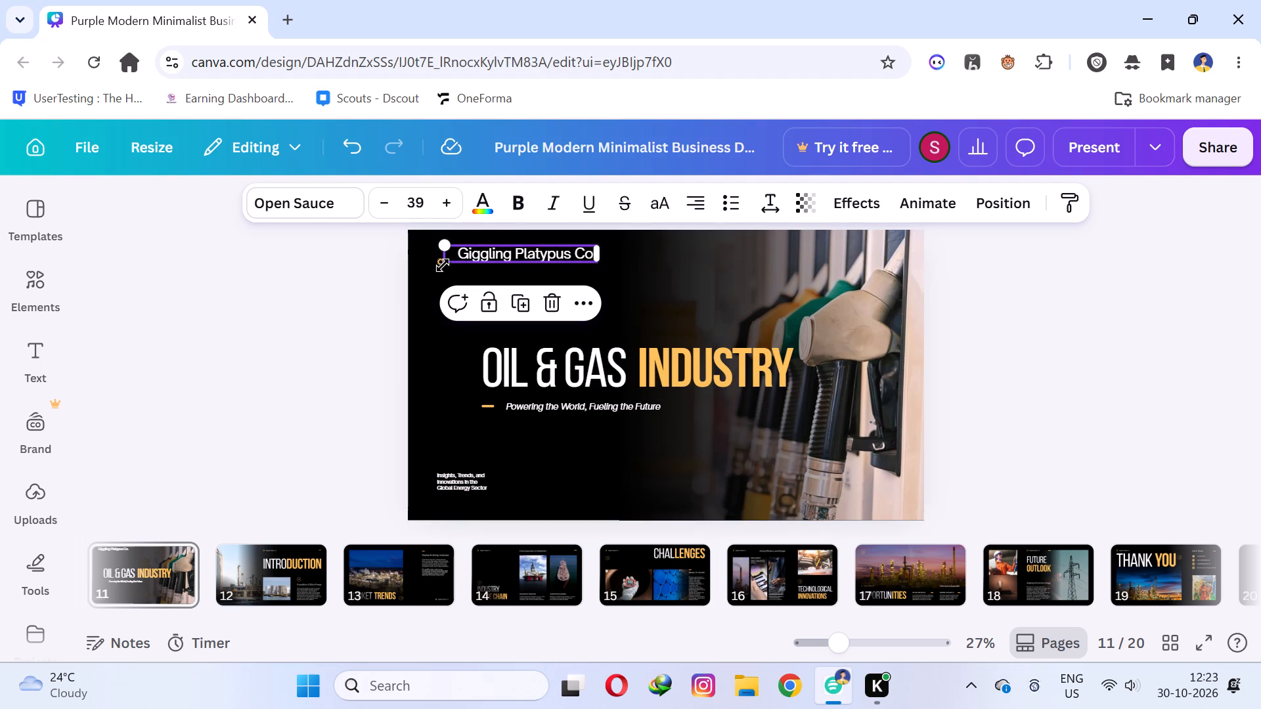
pyautogui.click(357, 280)
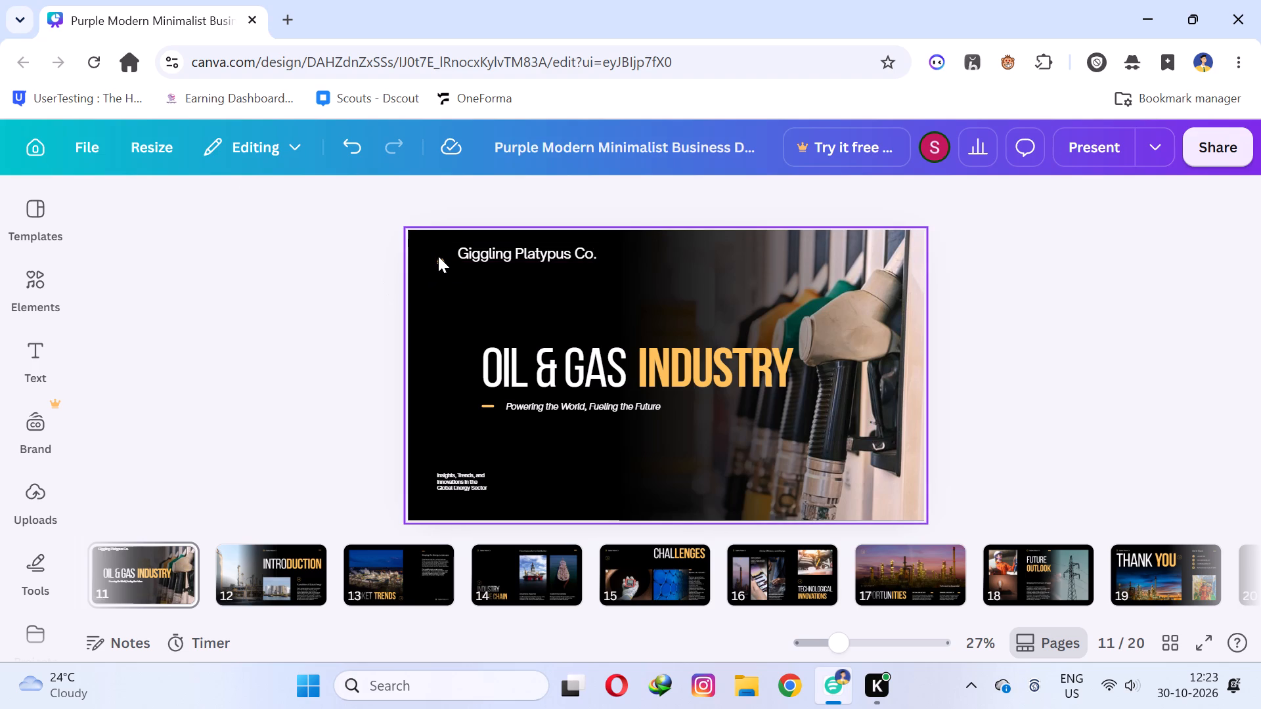
# Nudge the small orange ring icon closer to the enlarged company name.
pyautogui.moveTo(438, 256); pyautogui.dragTo(440, 250)
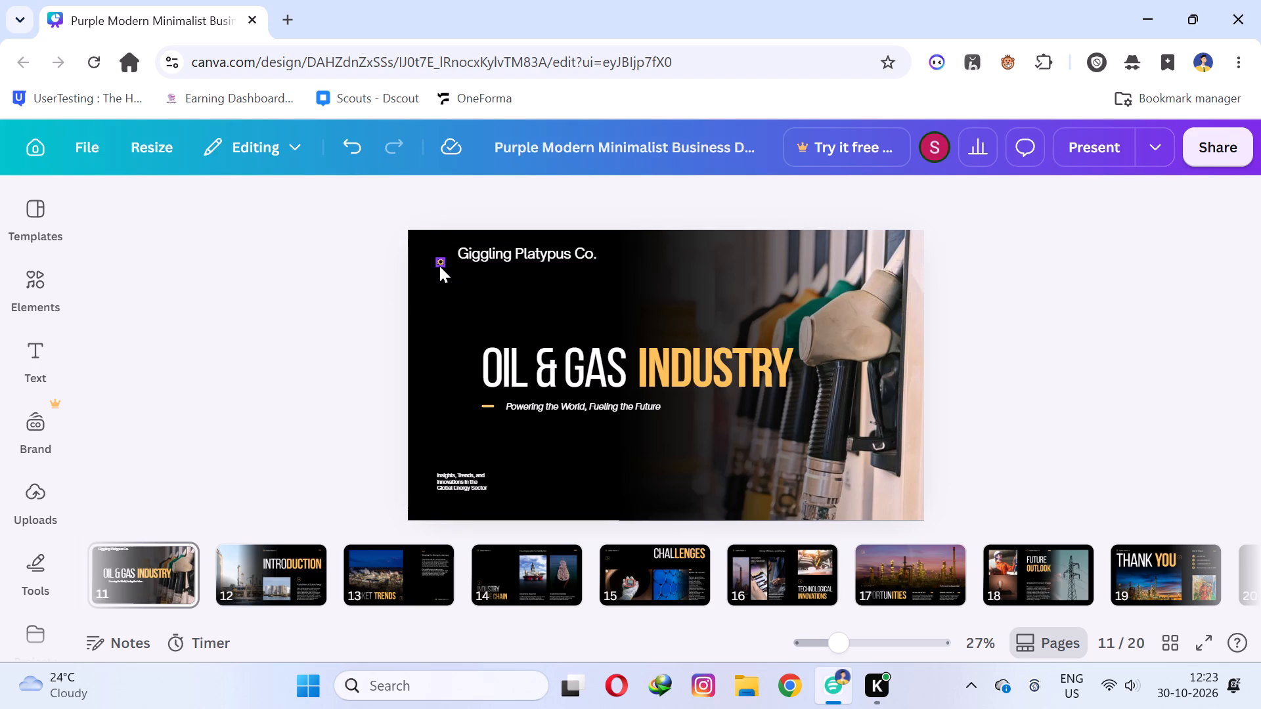
pyautogui.click(439, 259)
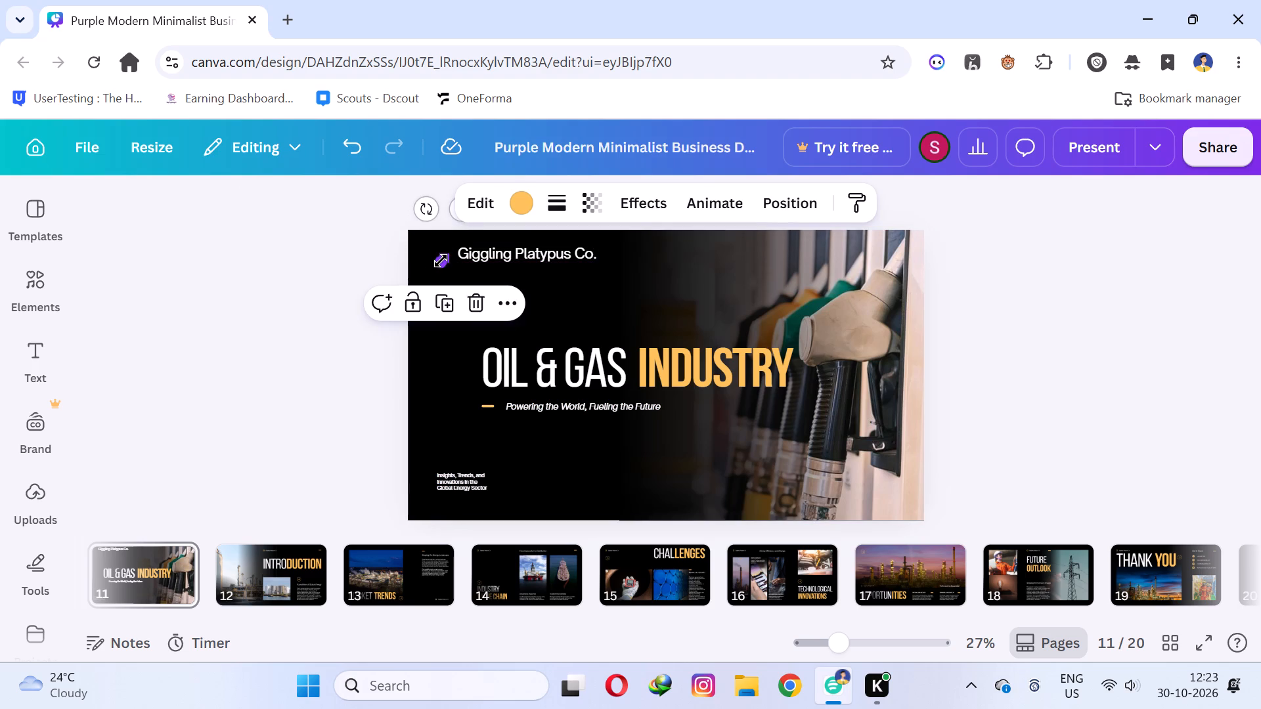
pyautogui.click(340, 260)
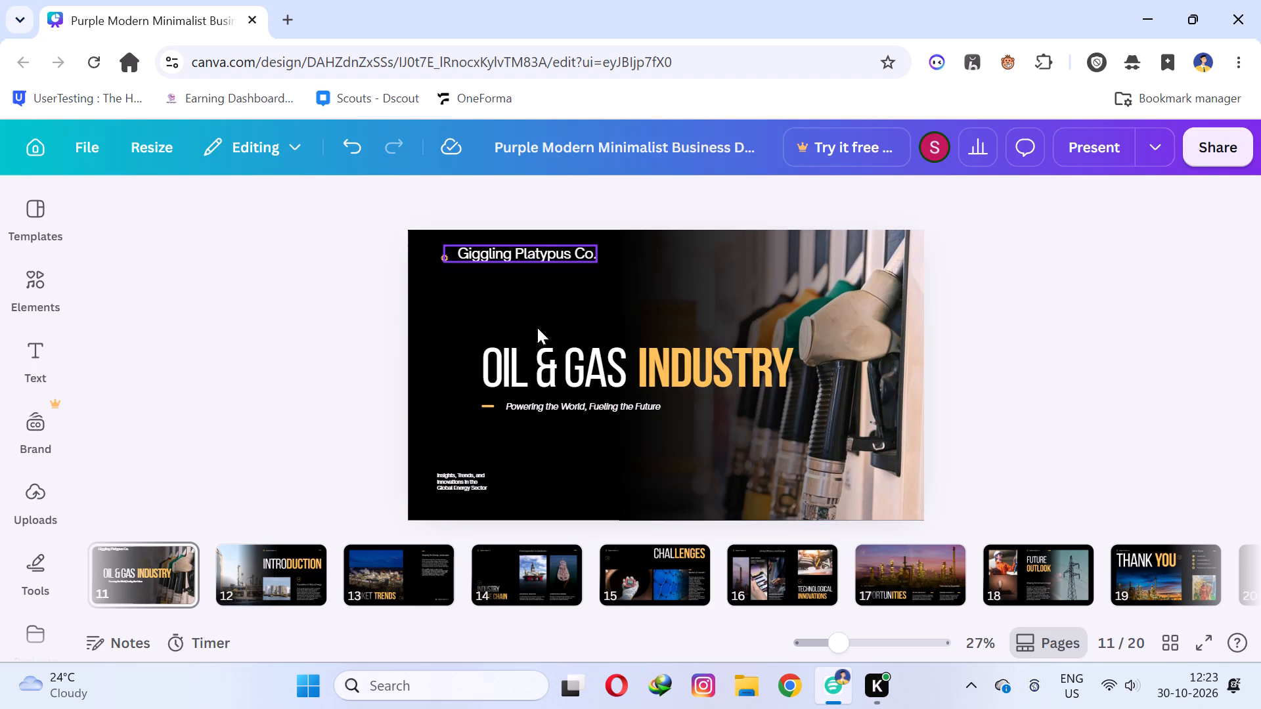
# Try several design colors on the OIL & GAS heading text and settle on the bright purple.
pyautogui.click(560, 362)
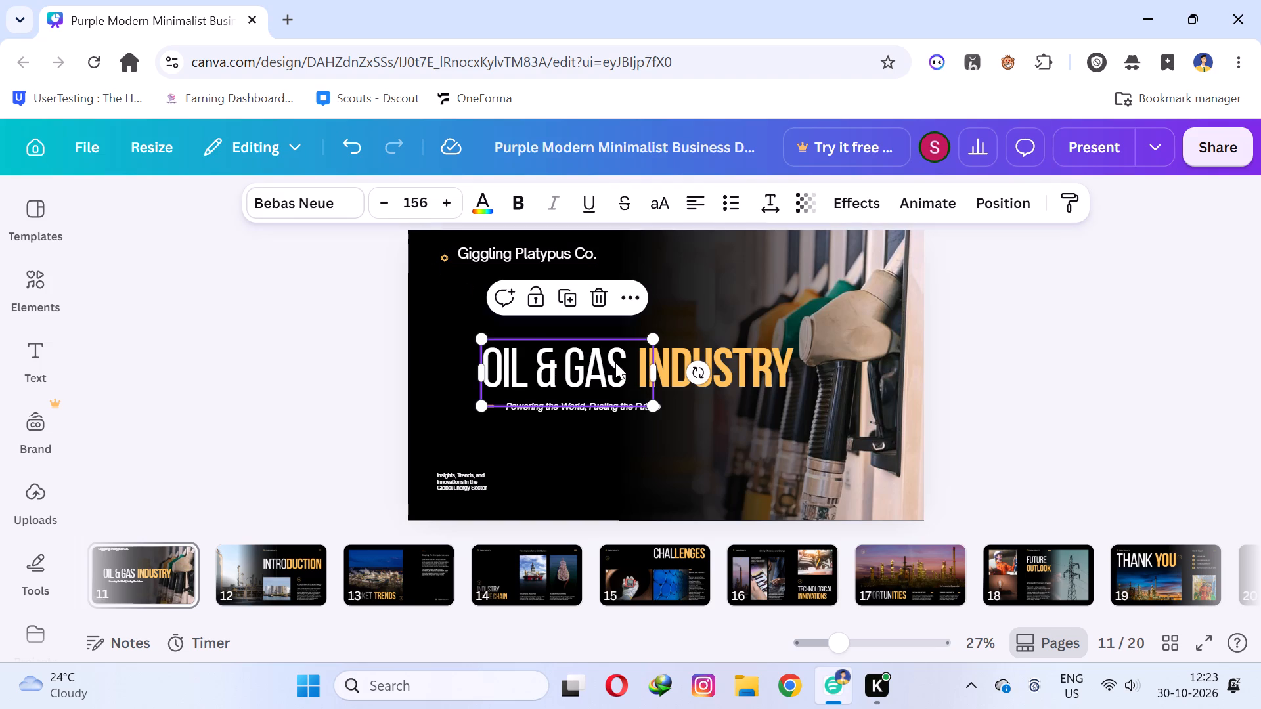
pyautogui.click(495, 202)
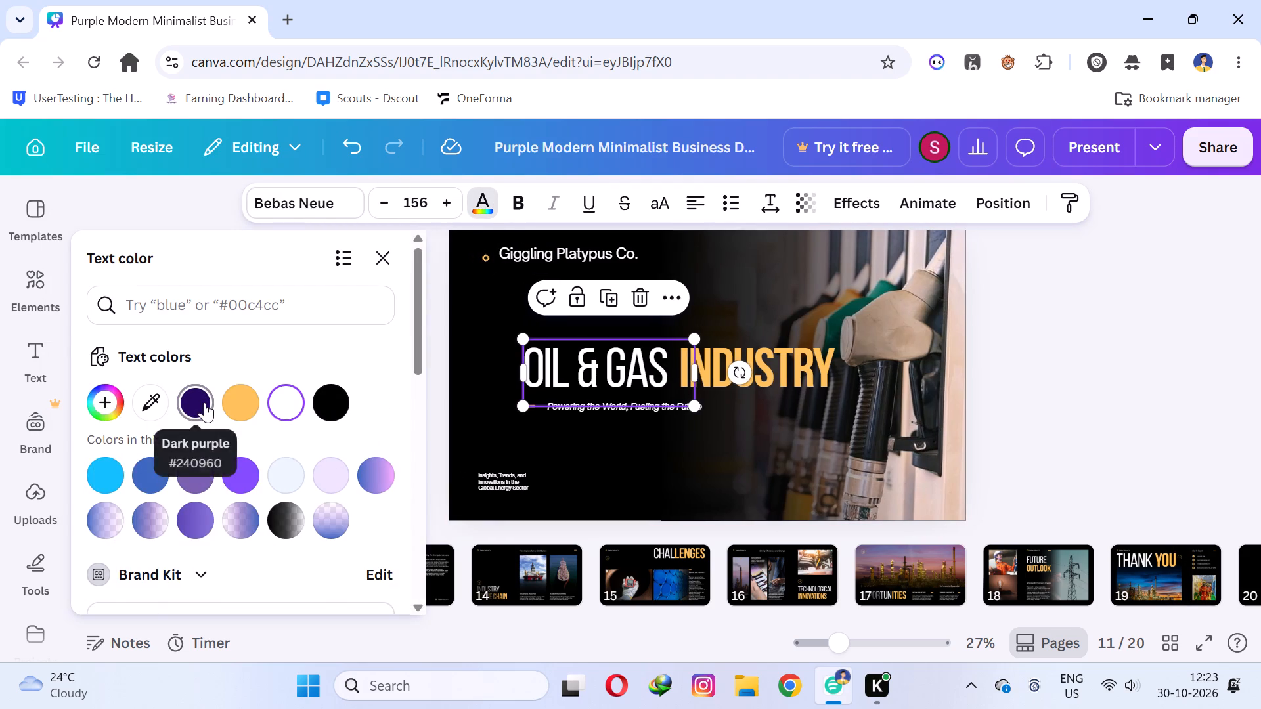
pyautogui.click(204, 402)
pyautogui.click(277, 404)
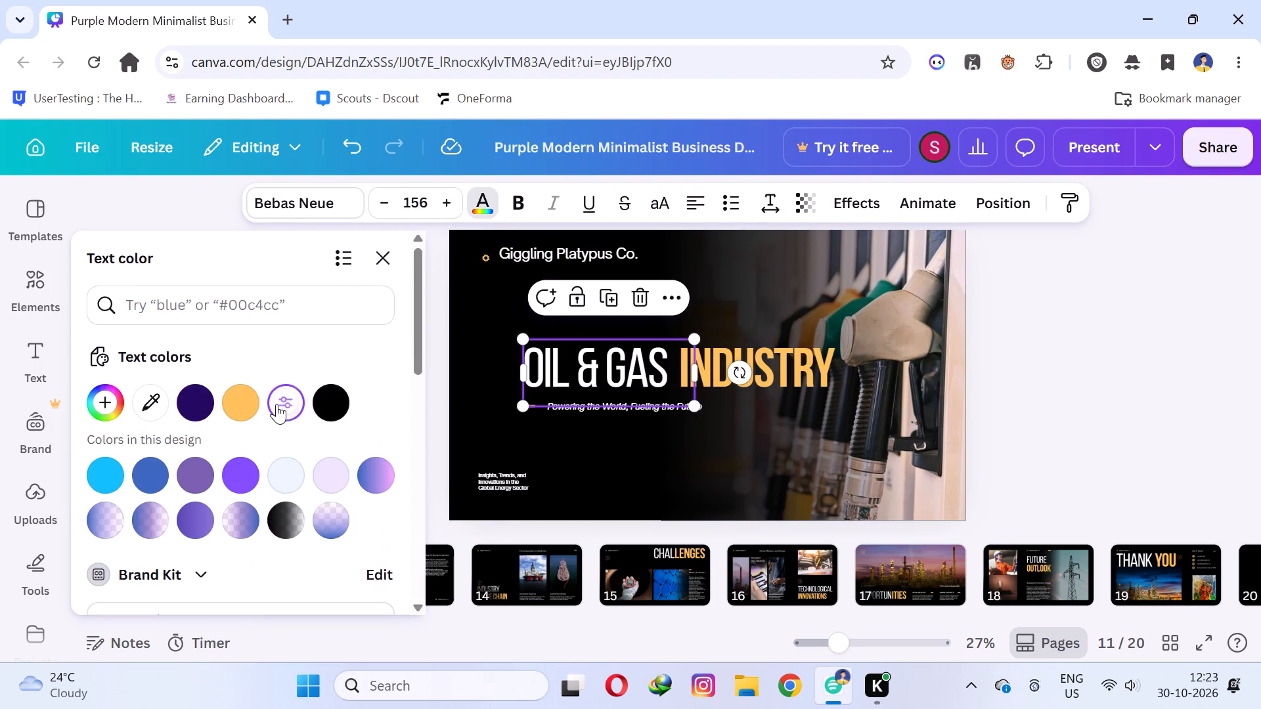
pyautogui.click(334, 404)
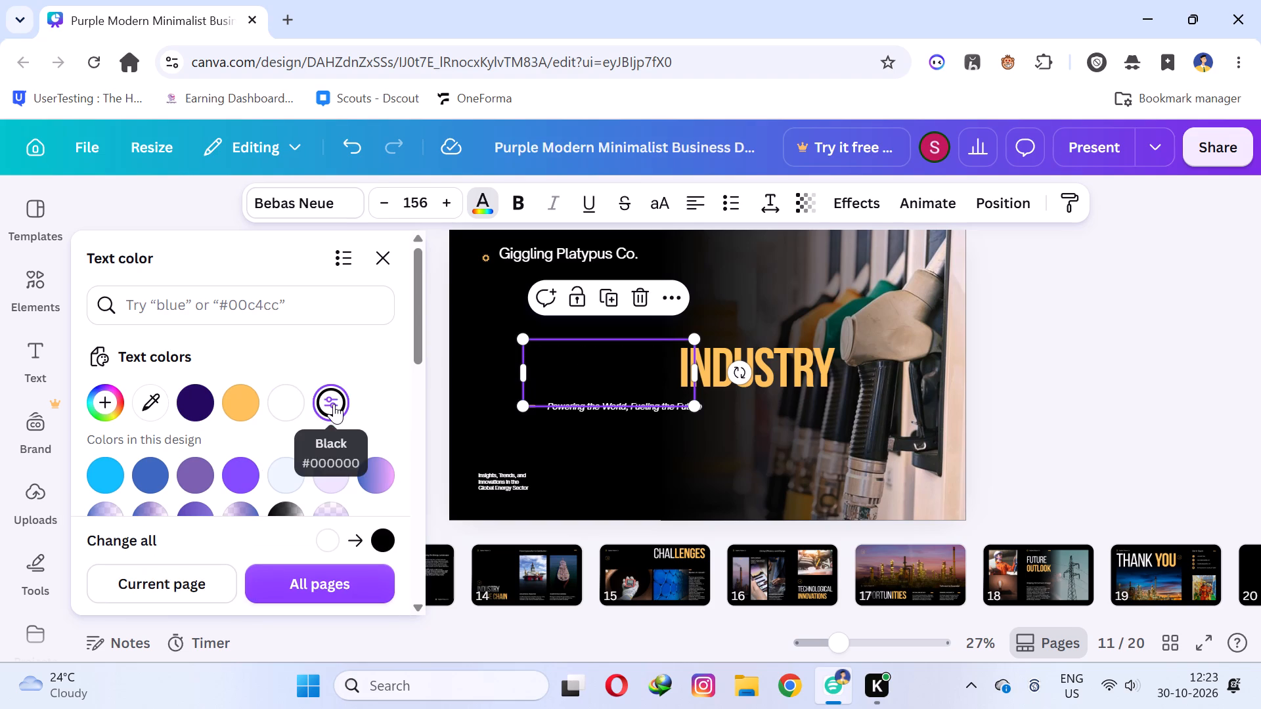
pyautogui.click(99, 476)
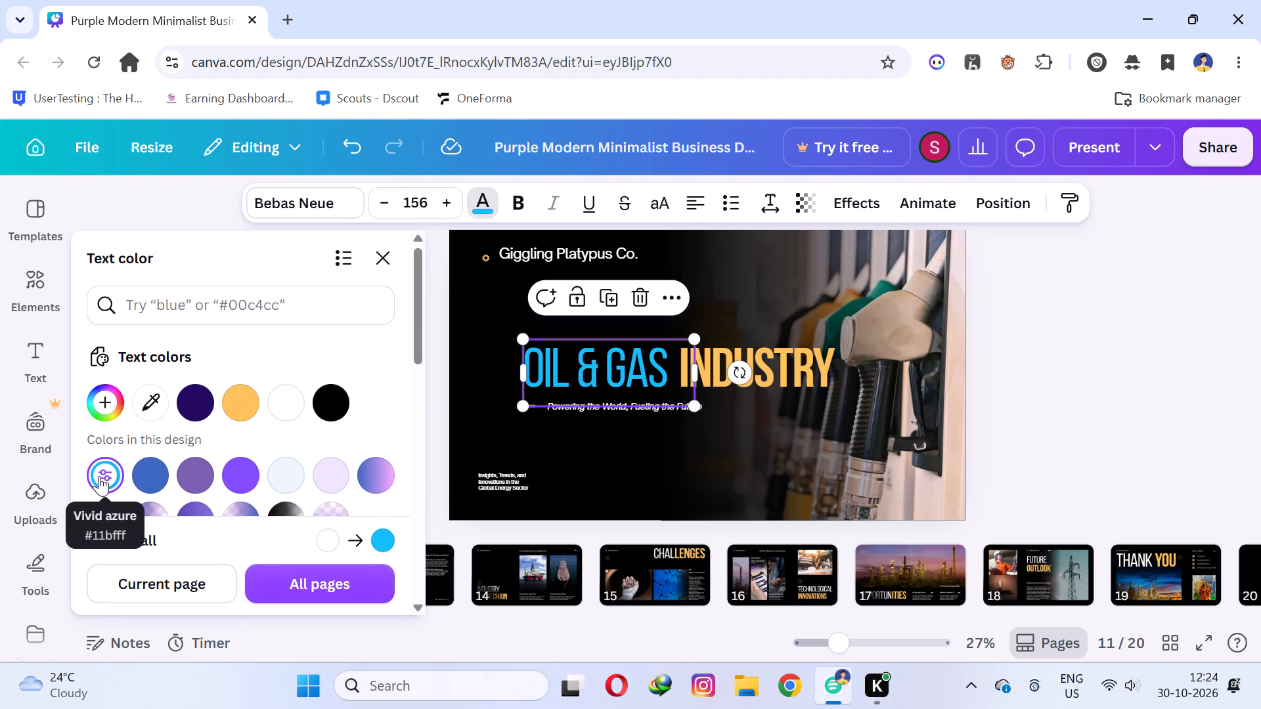
pyautogui.click(152, 484)
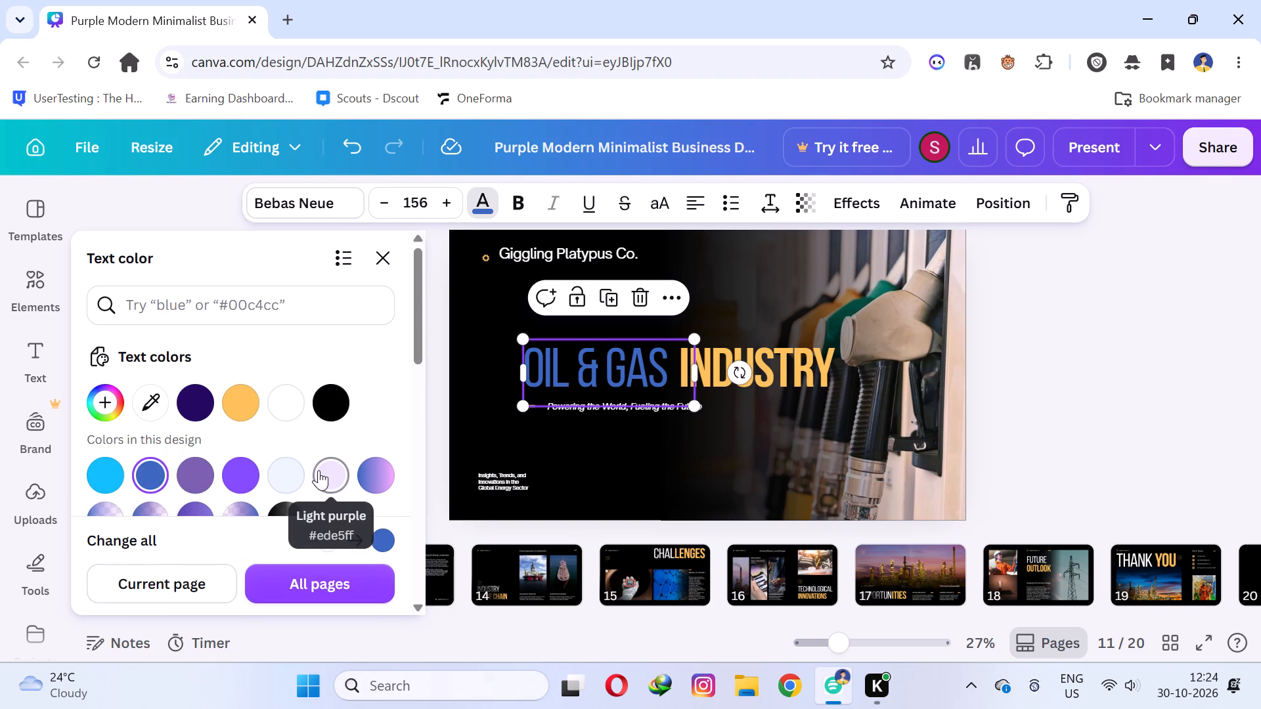
pyautogui.click(203, 488)
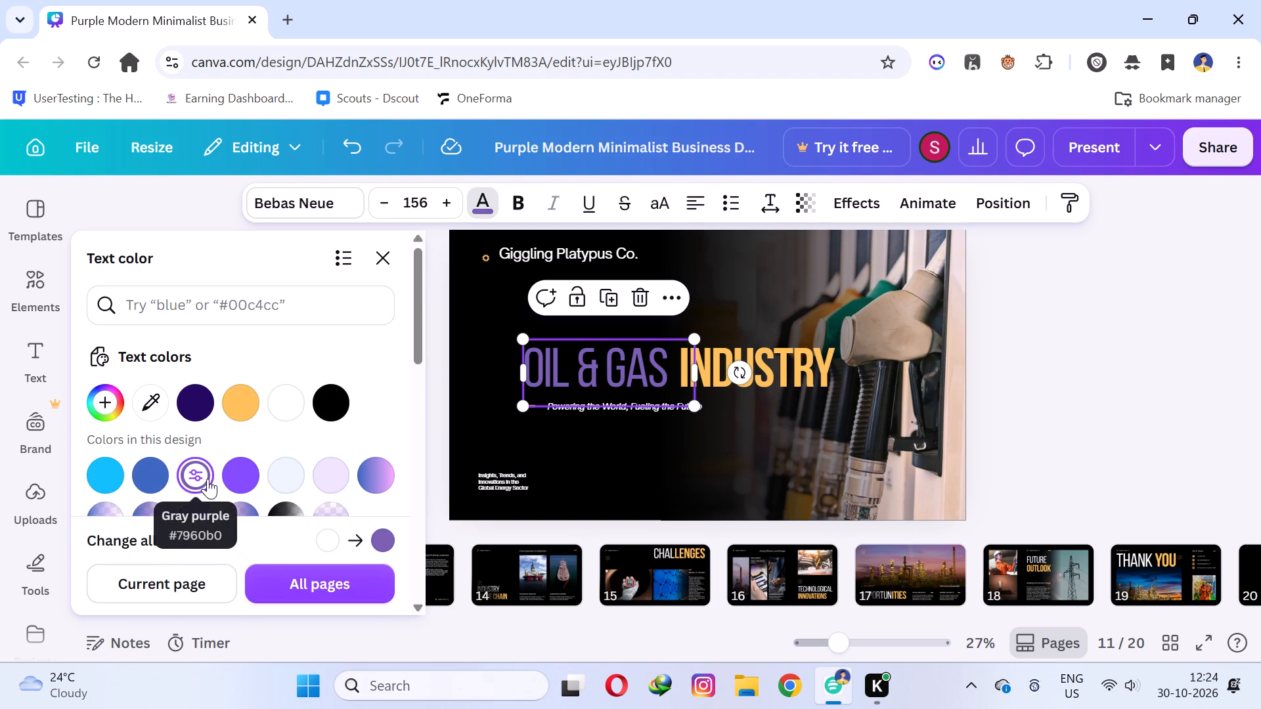
pyautogui.click(261, 474)
pyautogui.click(252, 474)
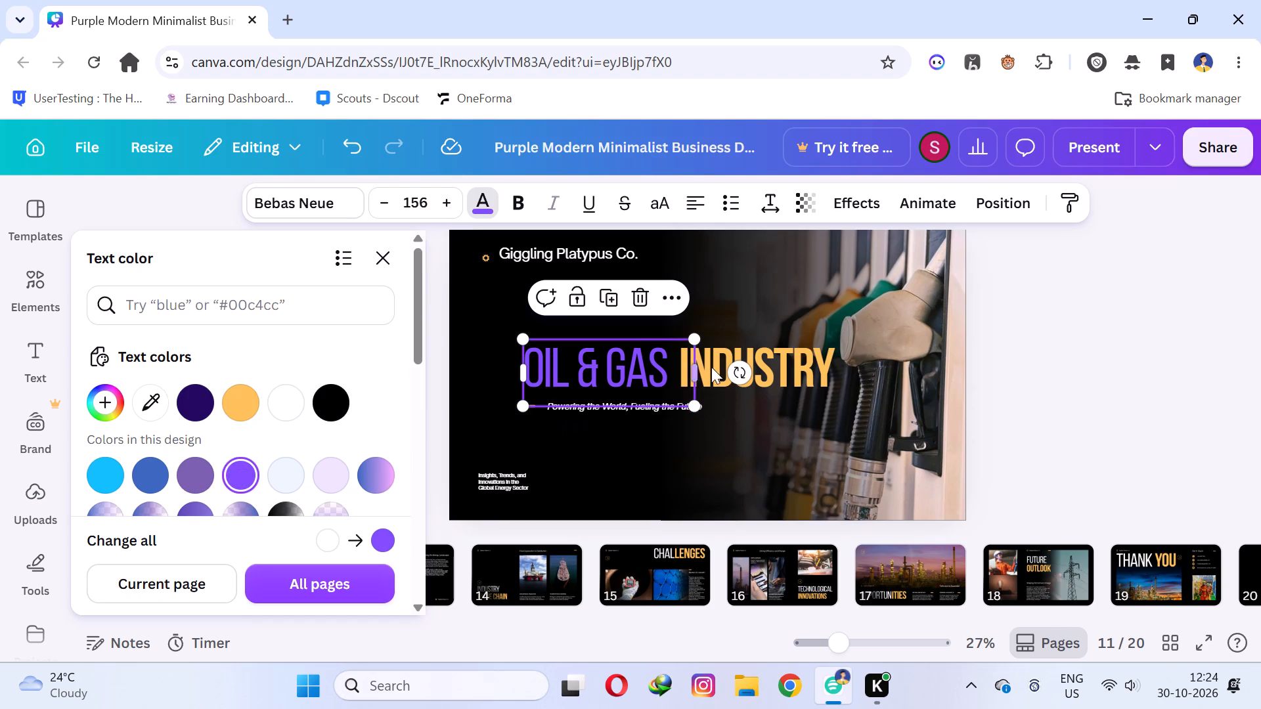
# Recolor the heading word INDUSTRY to Vivid azure #11bfff.
pyautogui.click(741, 353)
pyautogui.click(114, 471)
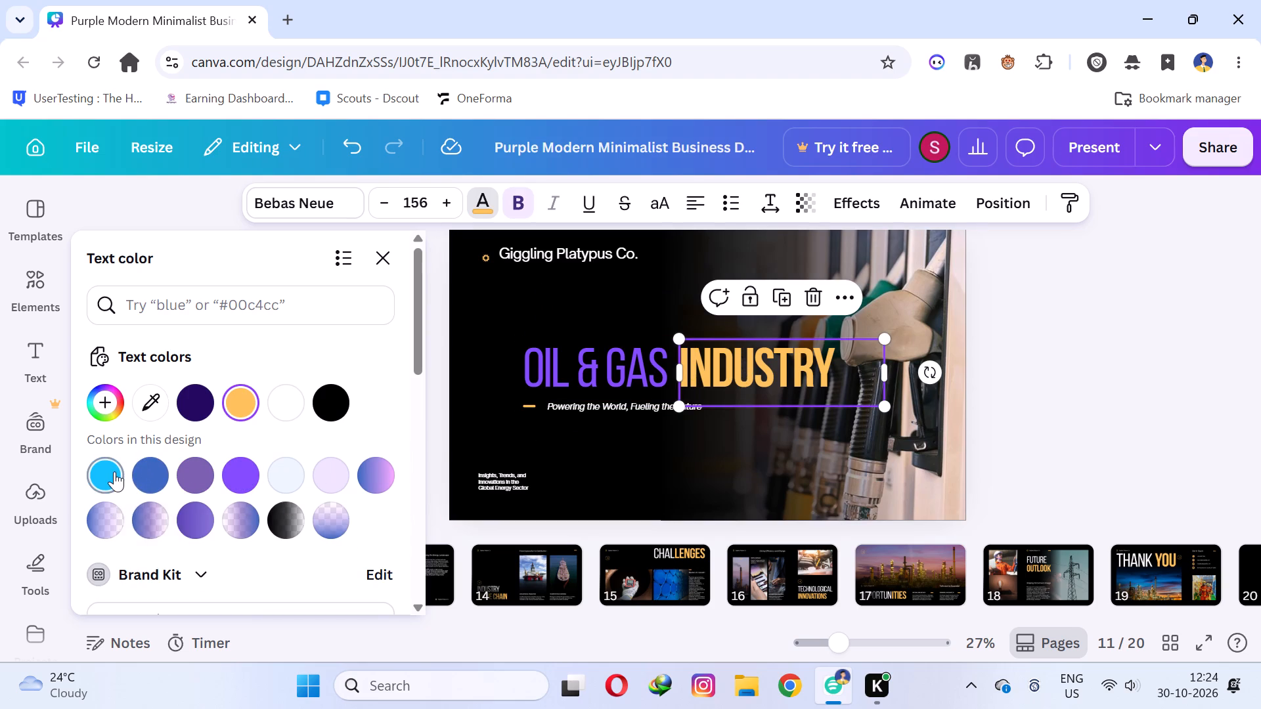
pyautogui.click(1201, 398)
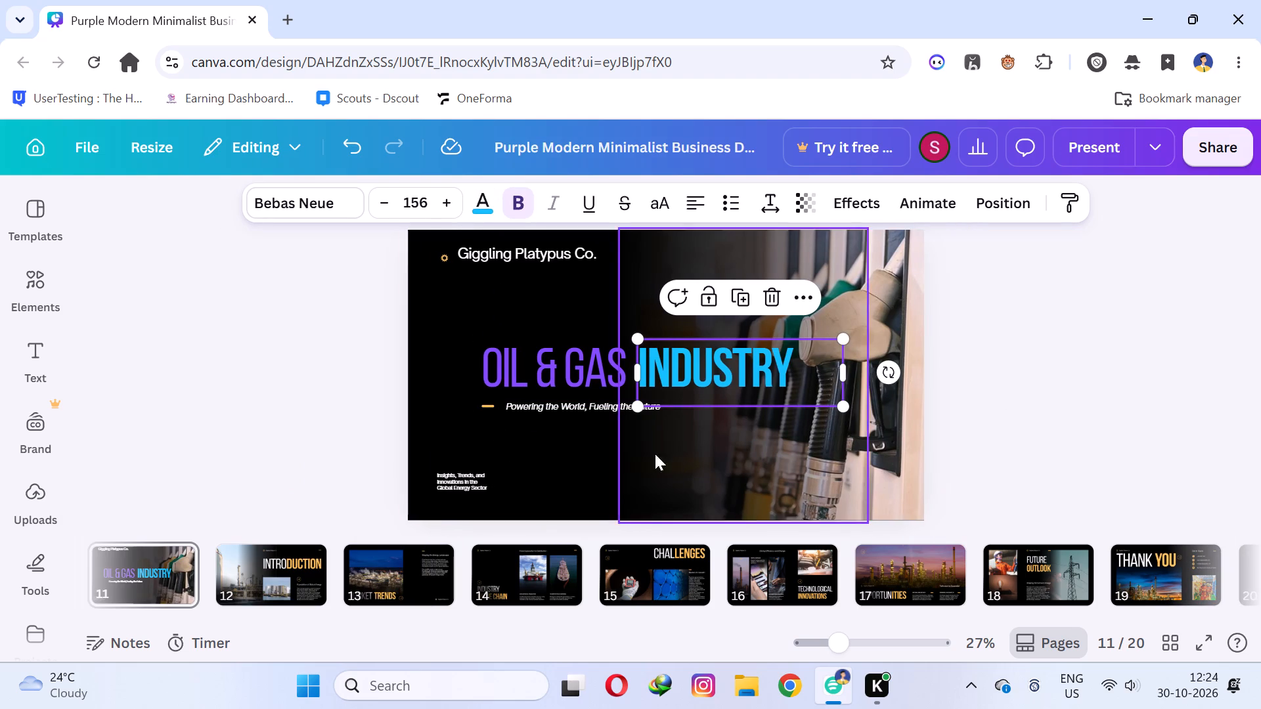
# Recolor the tagline Powering the World, Fueling the Future to Vivid azure #11bfff.
pyautogui.click(525, 407)
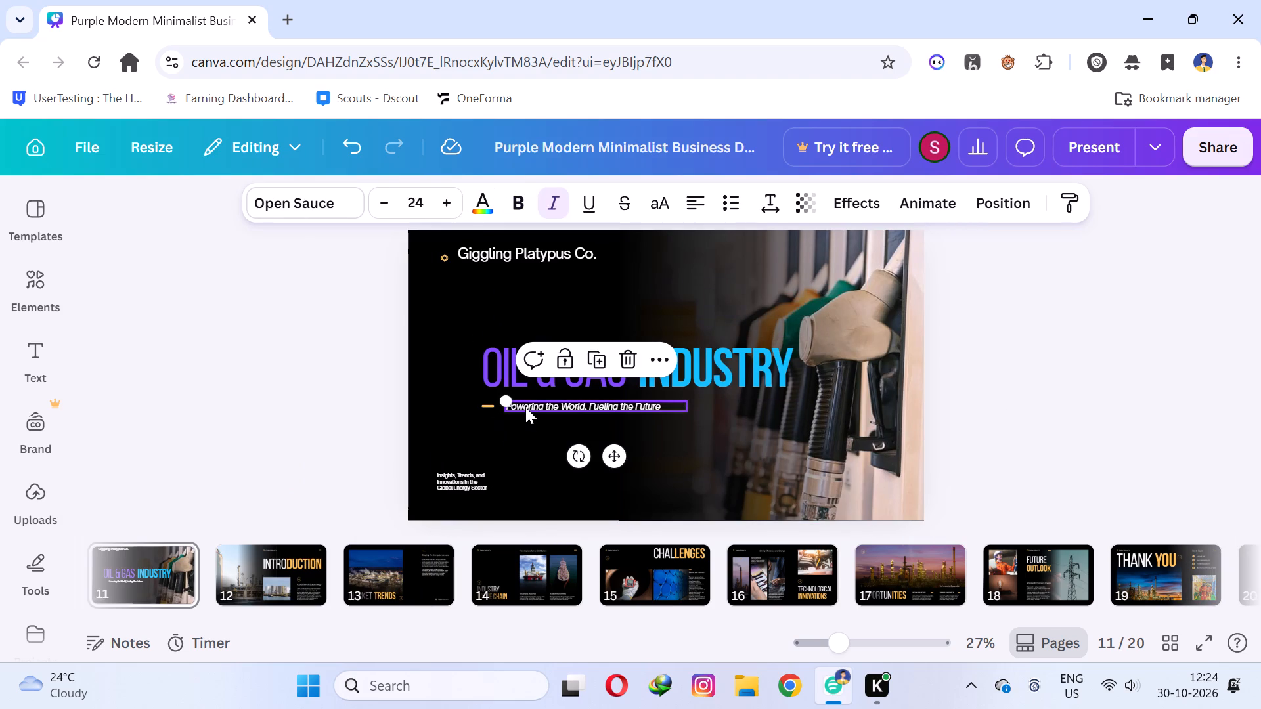
pyautogui.click(475, 192)
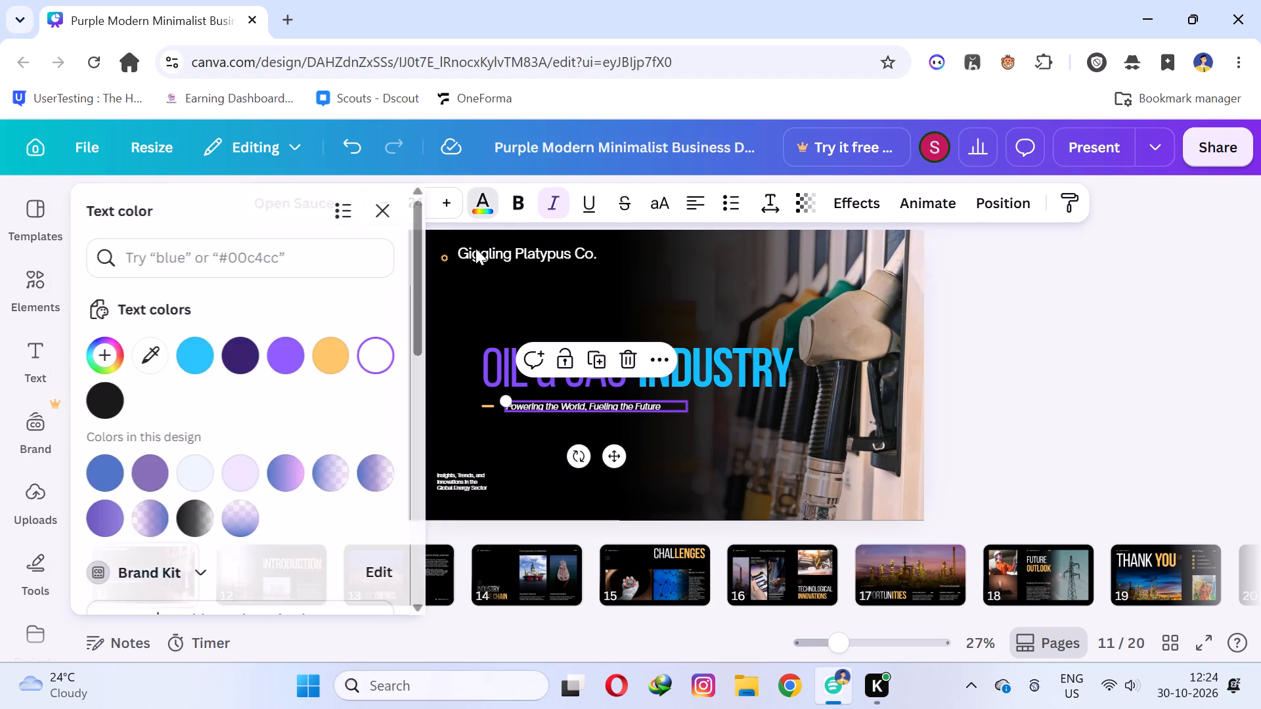
pyautogui.click(239, 395)
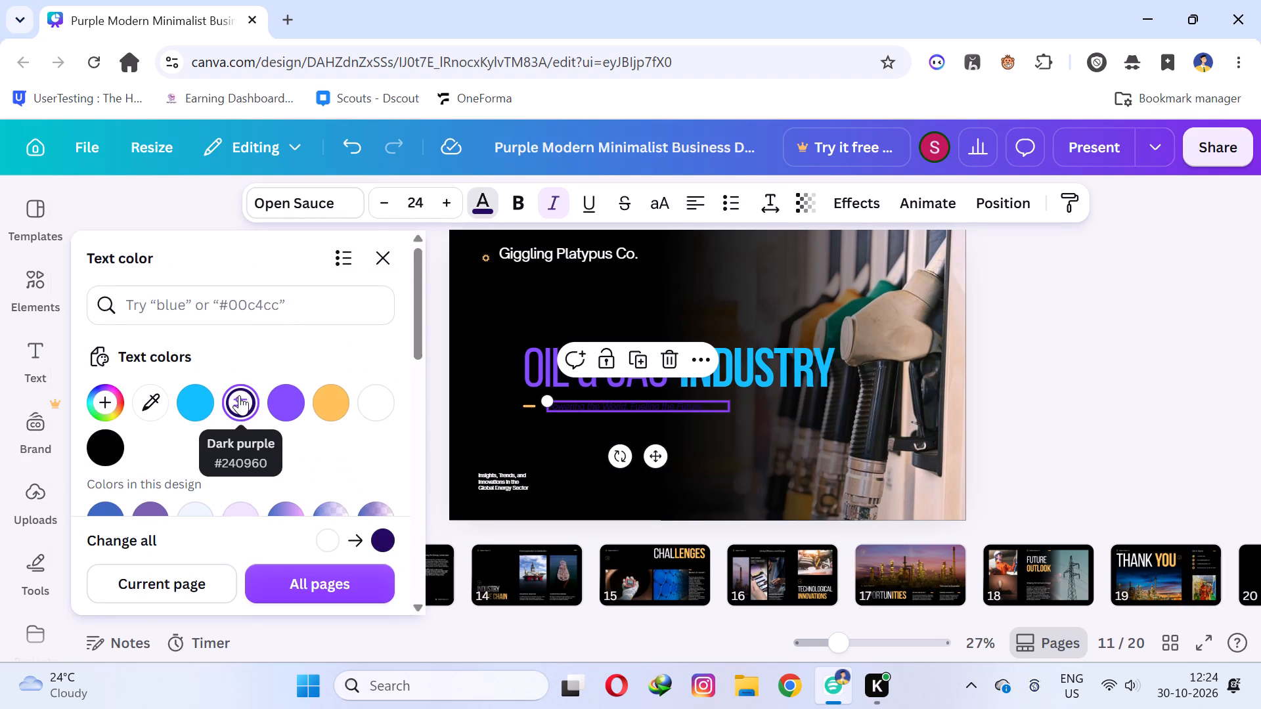
pyautogui.click(202, 400)
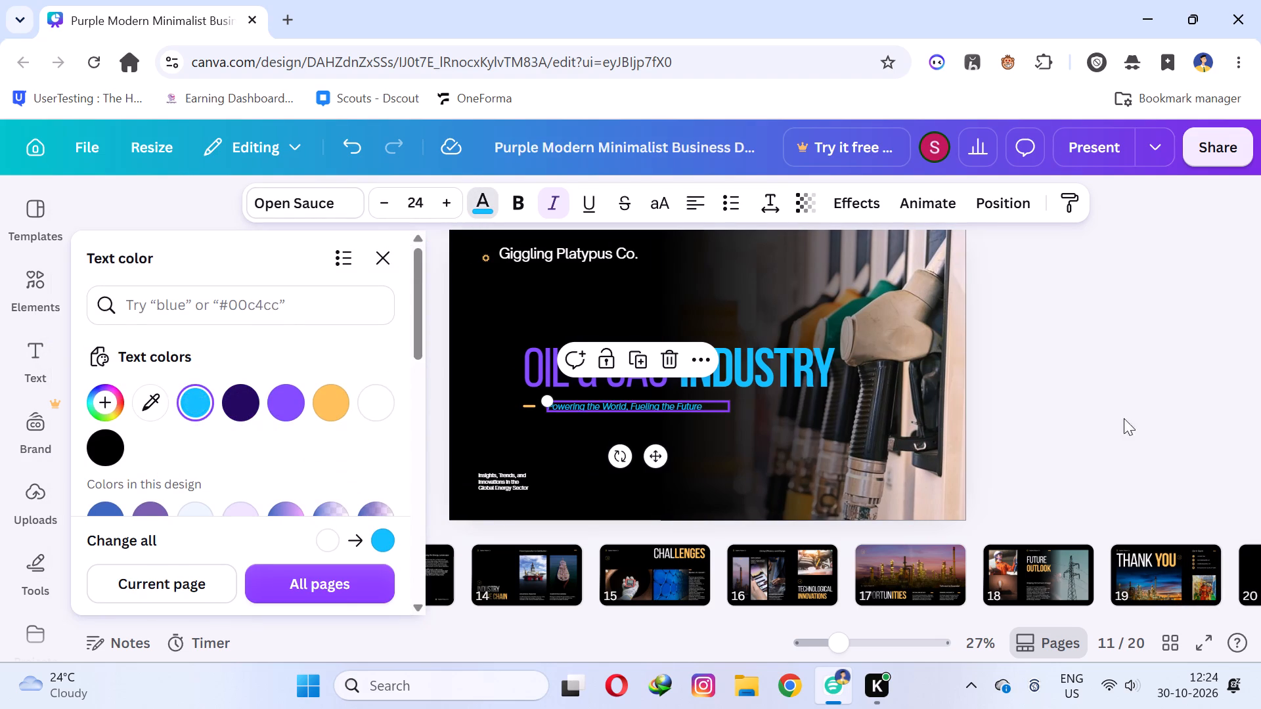
pyautogui.click(1129, 378)
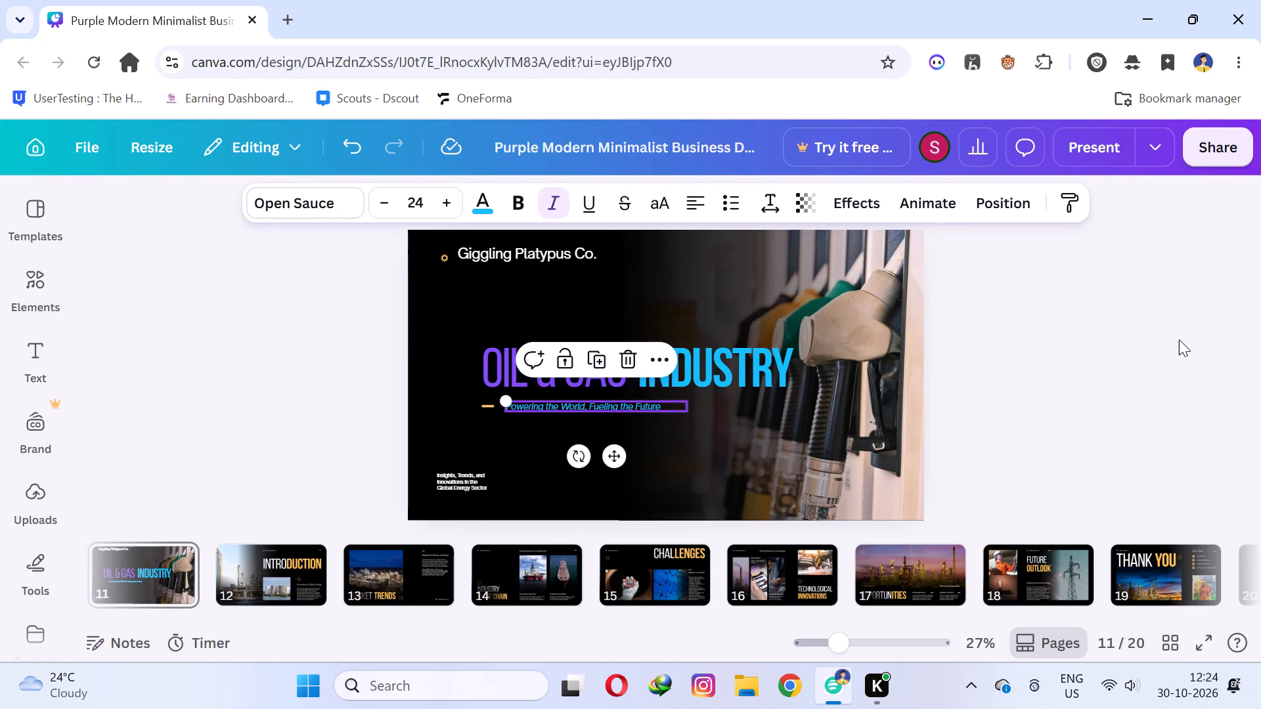
pyautogui.click(1179, 339)
# Enlarge the Insights, Trends, and Innovations text to about size 24.4 and set it near the page's lower-left corner.
pyautogui.click(444, 471)
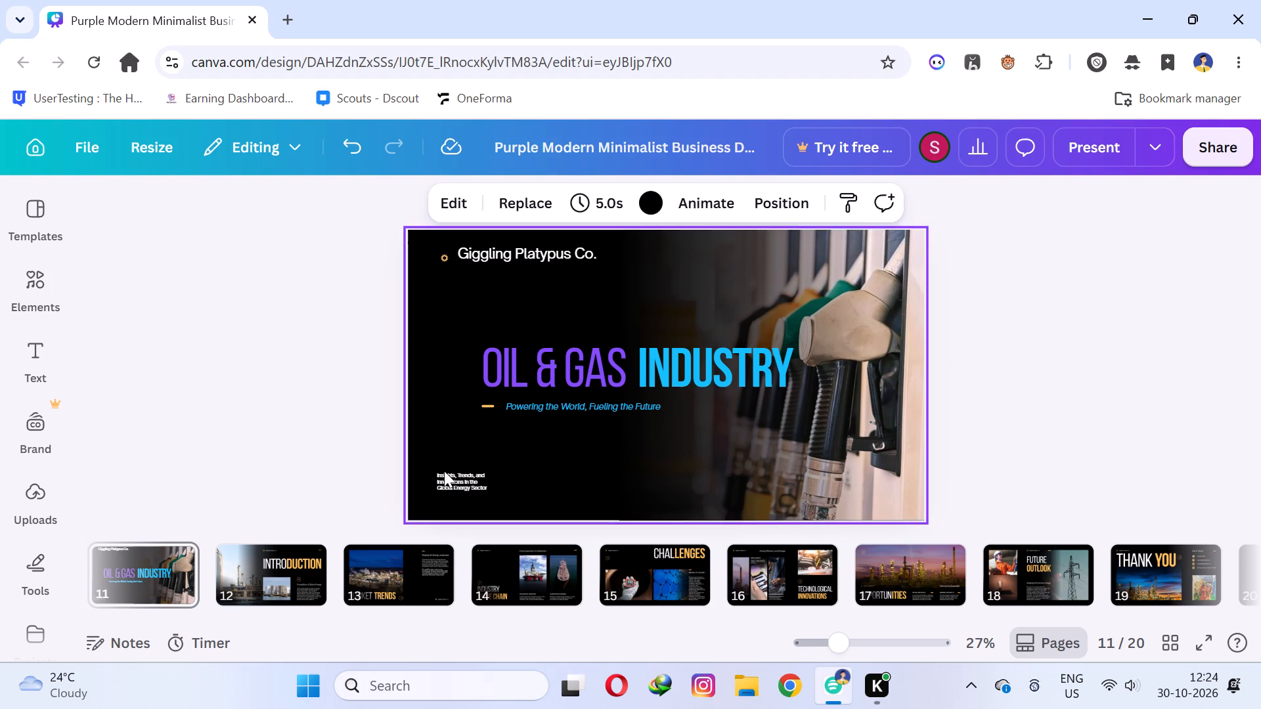
pyautogui.click(483, 489)
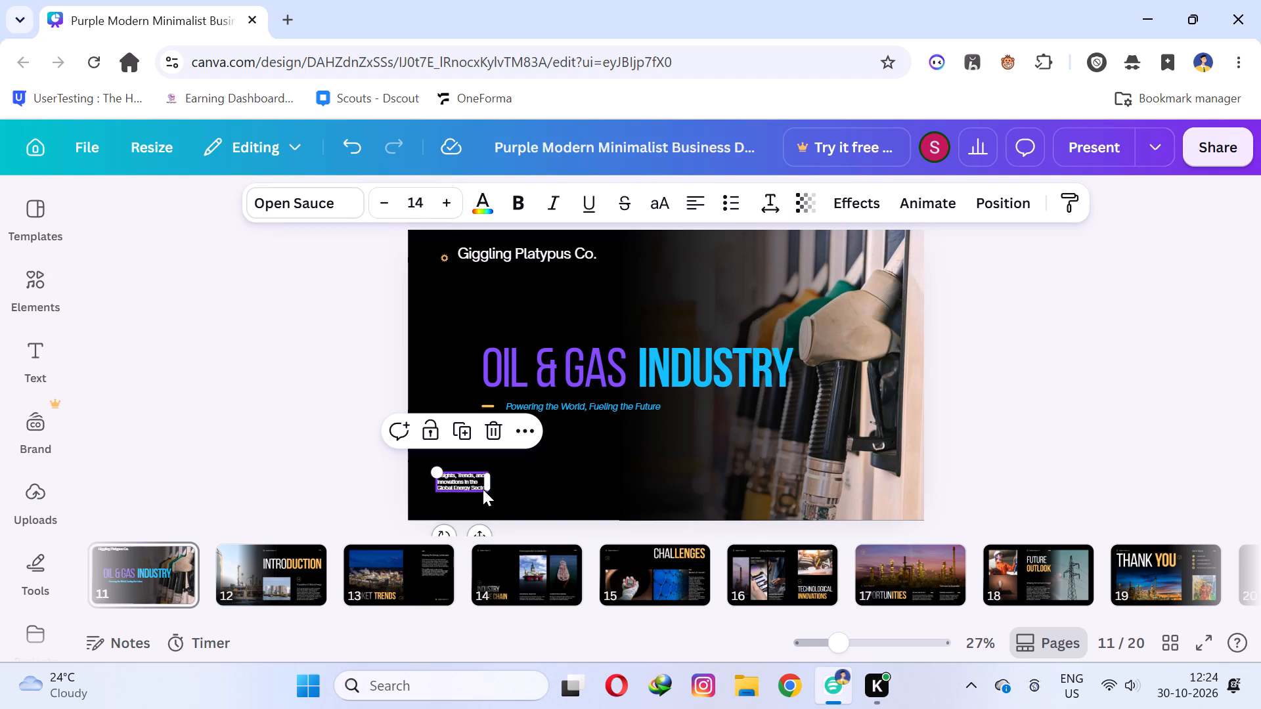
pyautogui.moveTo(435, 469); pyautogui.dragTo(415, 441)
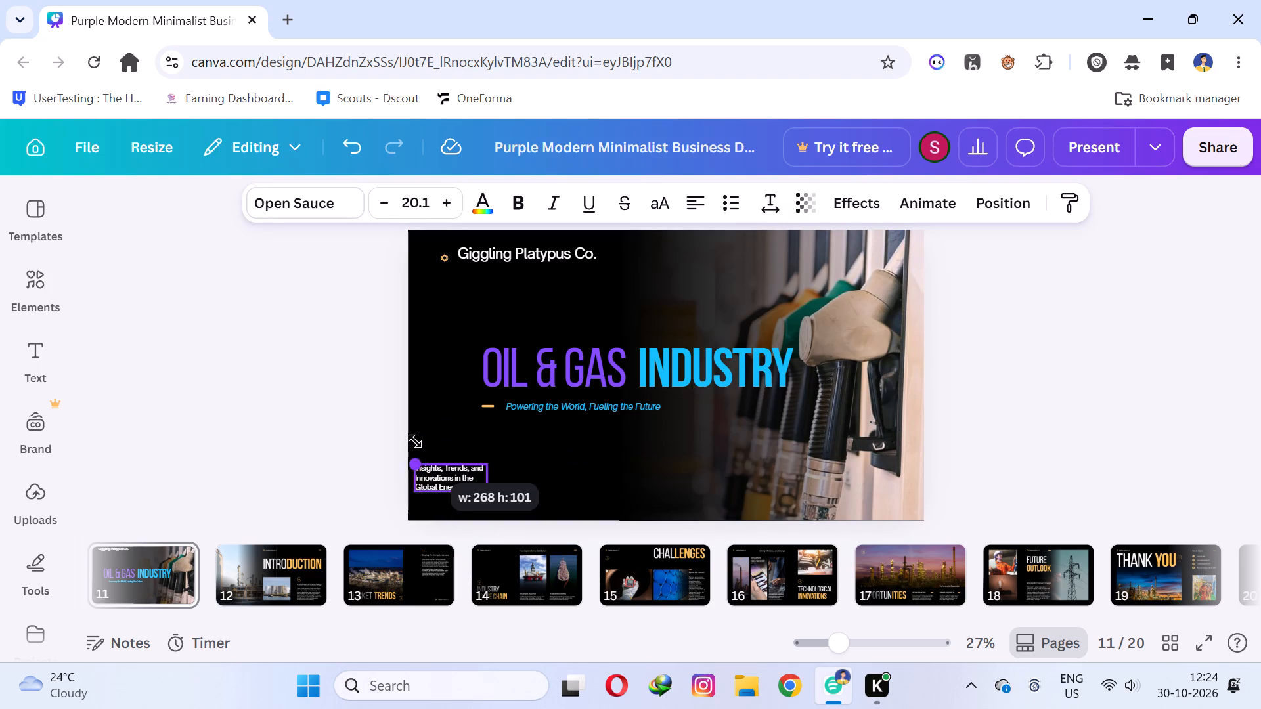
pyautogui.moveTo(415, 441); pyautogui.dragTo(408, 430)
pyautogui.moveTo(438, 466); pyautogui.dragTo(468, 481)
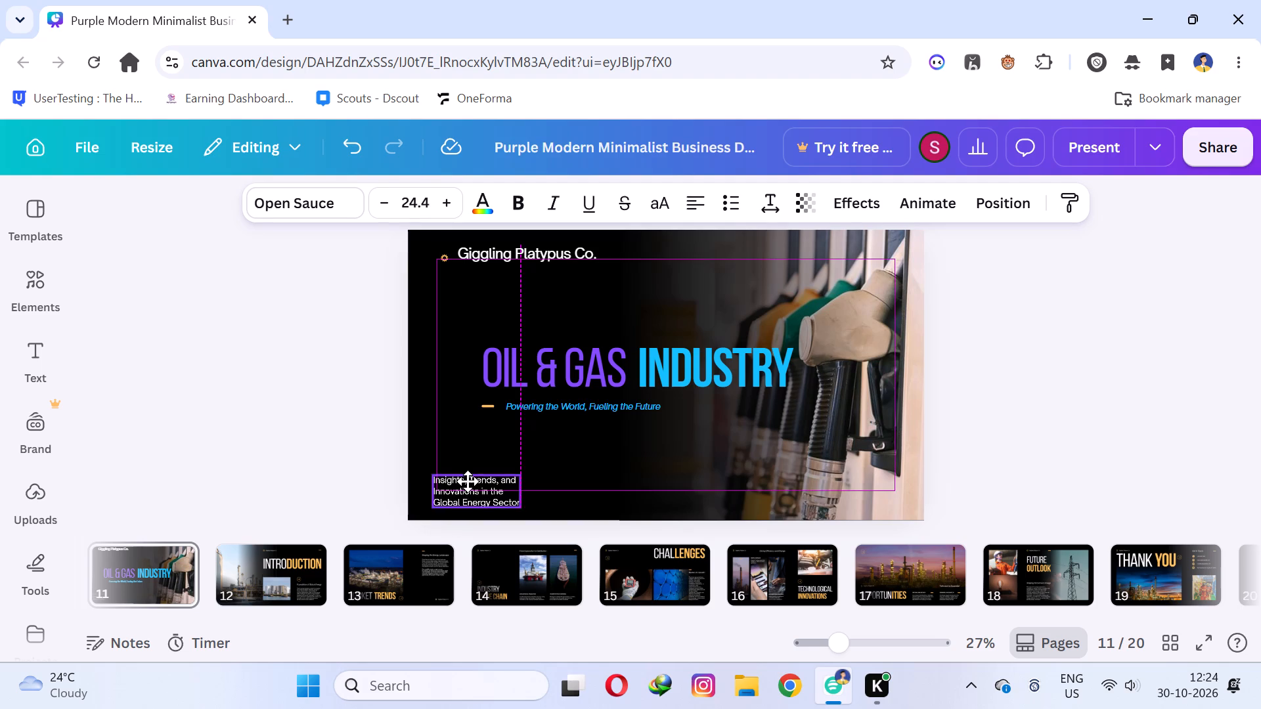
pyautogui.moveTo(468, 481); pyautogui.dragTo(461, 490)
# Recolor the Insights, Trends, and Innovations text to Vivid azure #11bfff.
pyautogui.click(460, 492)
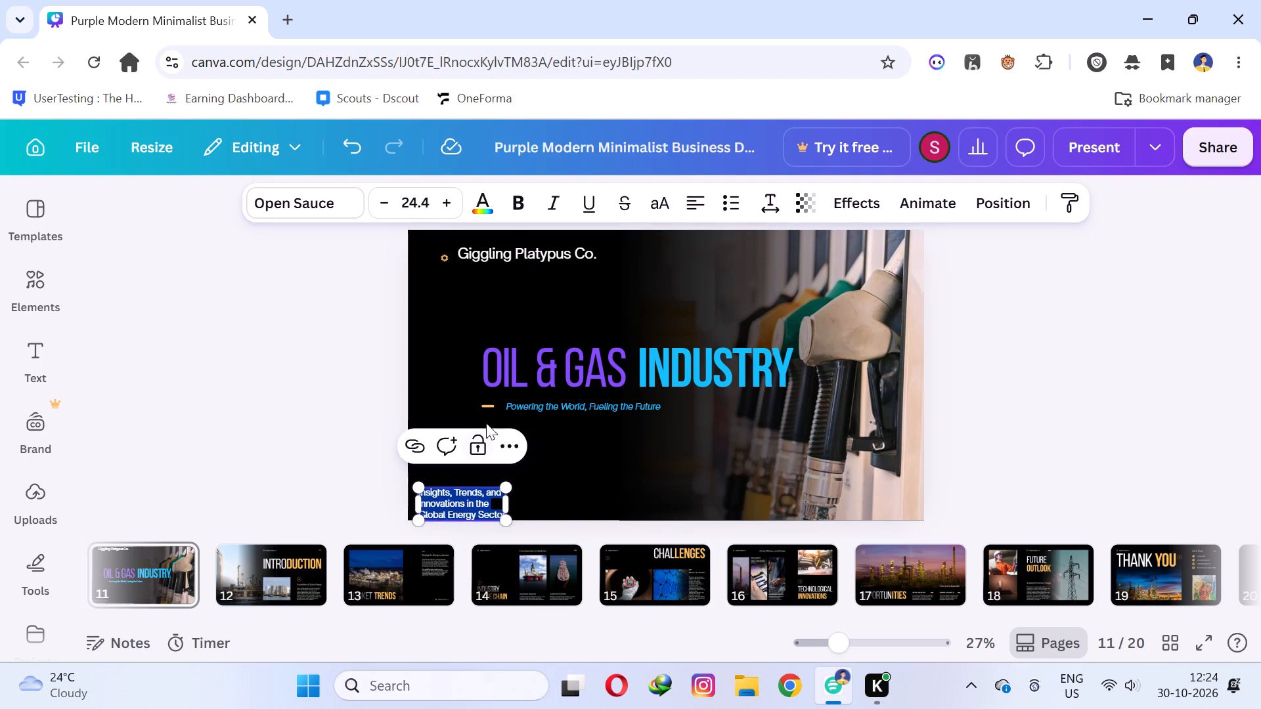
pyautogui.click(493, 203)
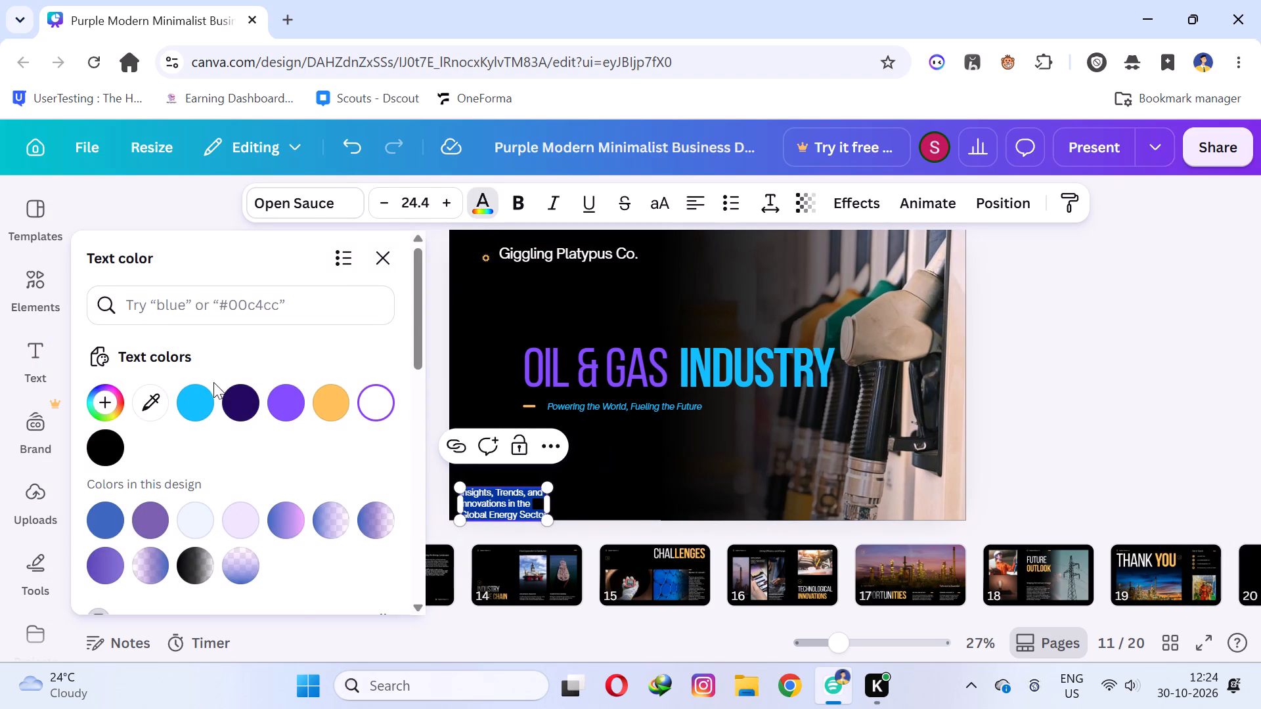
pyautogui.click(196, 397)
pyautogui.click(1166, 429)
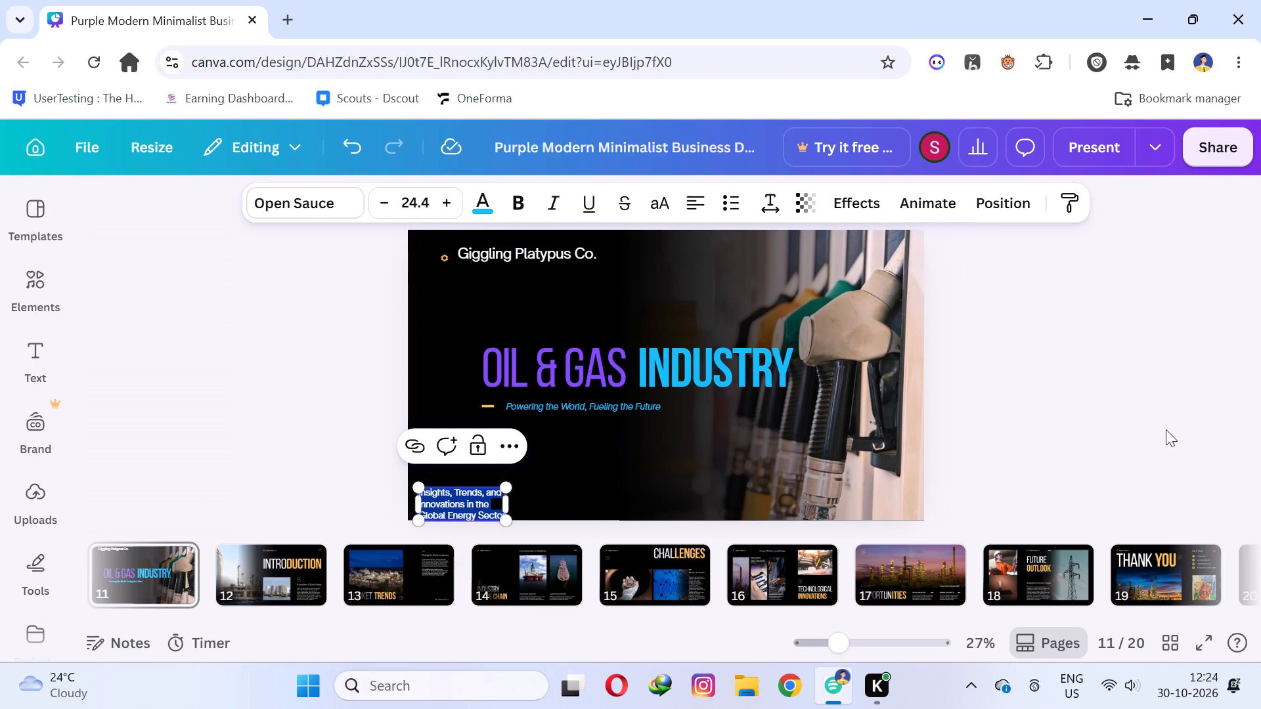
# Shift the dark gradient overlay on the fuel pump photo slightly toward the company name side of the page.
pyautogui.click(771, 437)
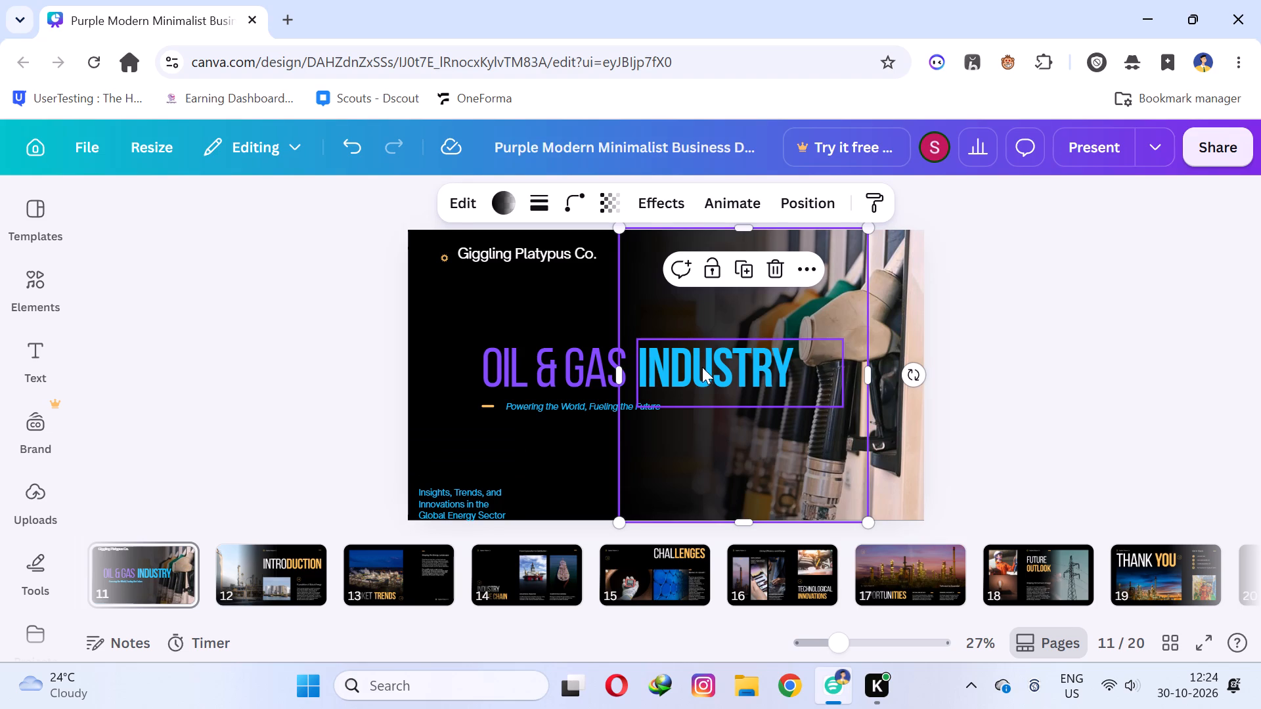
pyautogui.click(839, 323)
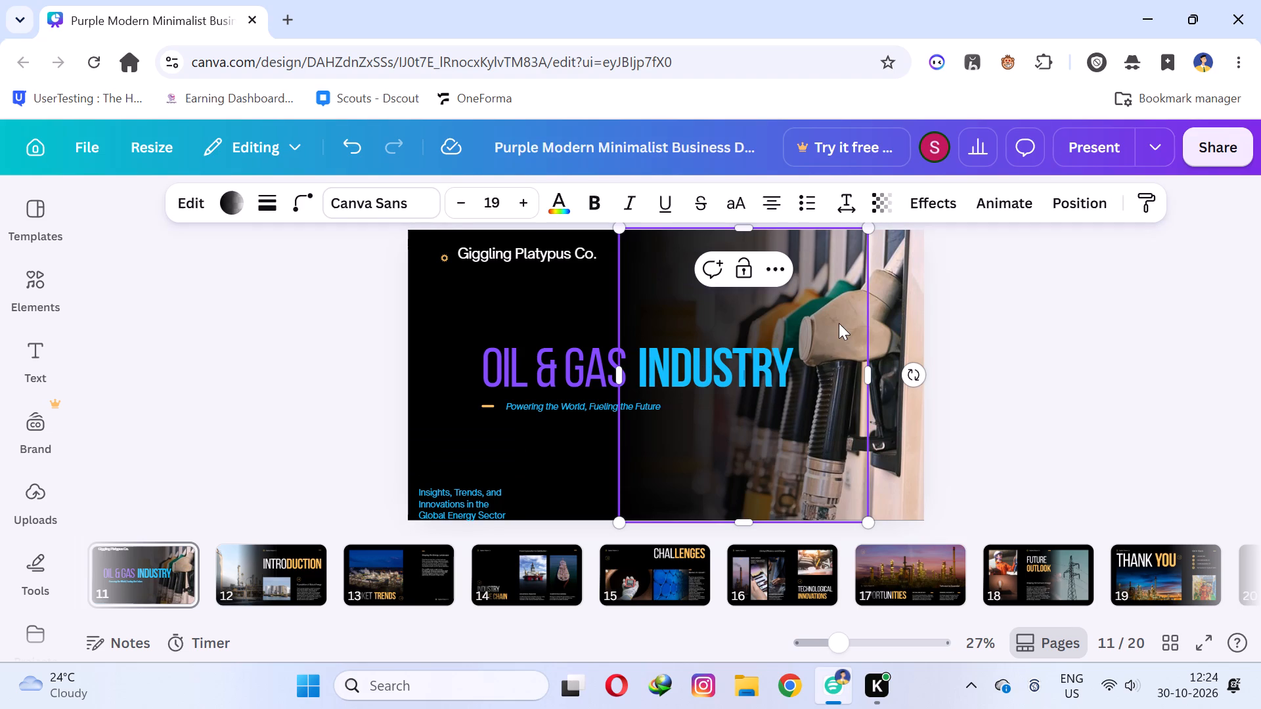
pyautogui.moveTo(839, 323); pyautogui.dragTo(818, 332)
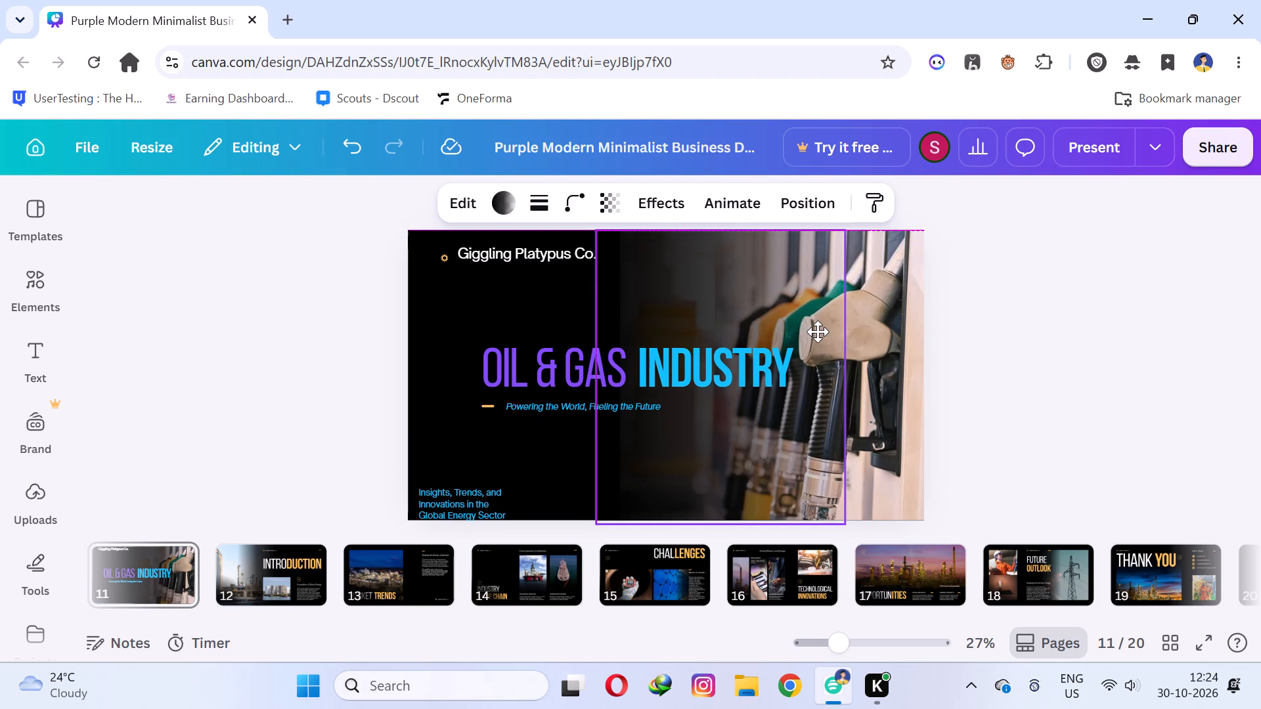
pyautogui.moveTo(818, 332); pyautogui.dragTo(820, 332)
# Duplicate the fuel pump photo on the title page and move the copy over the page's left half.
pyautogui.click(877, 329)
pyautogui.rightClick(877, 329)
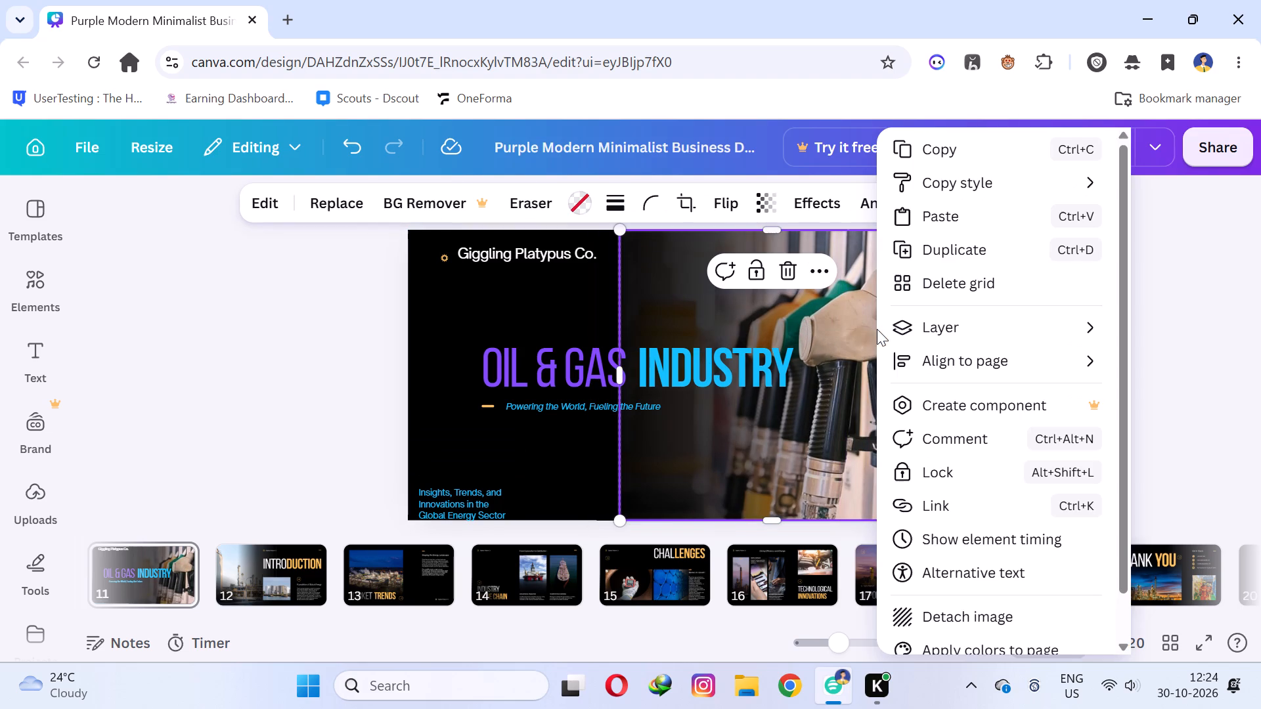
pyautogui.click(933, 255)
pyautogui.moveTo(837, 352); pyautogui.dragTo(835, 354)
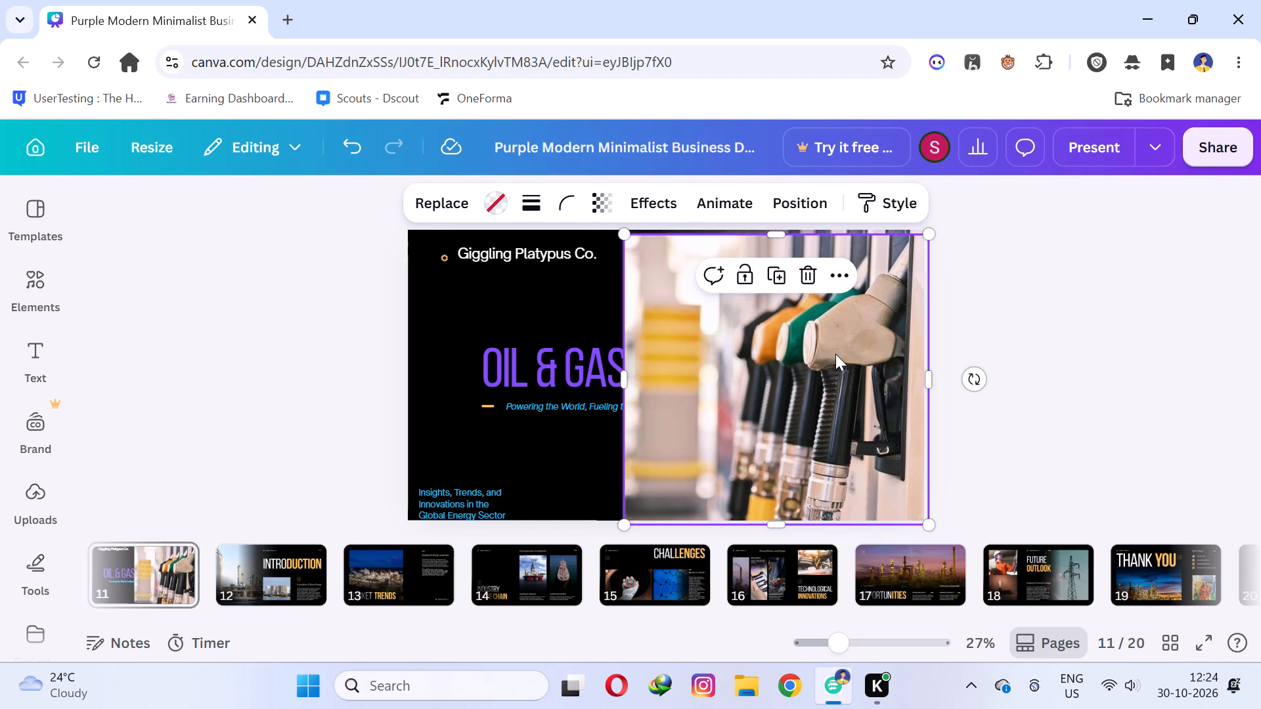
pyautogui.moveTo(835, 354); pyautogui.dragTo(572, 349)
# Crop the duplicated fuel pump photo to a full-height strip about 270 px wide along the page's left edge.
pyautogui.moveTo(368, 376); pyautogui.dragTo(514, 374)
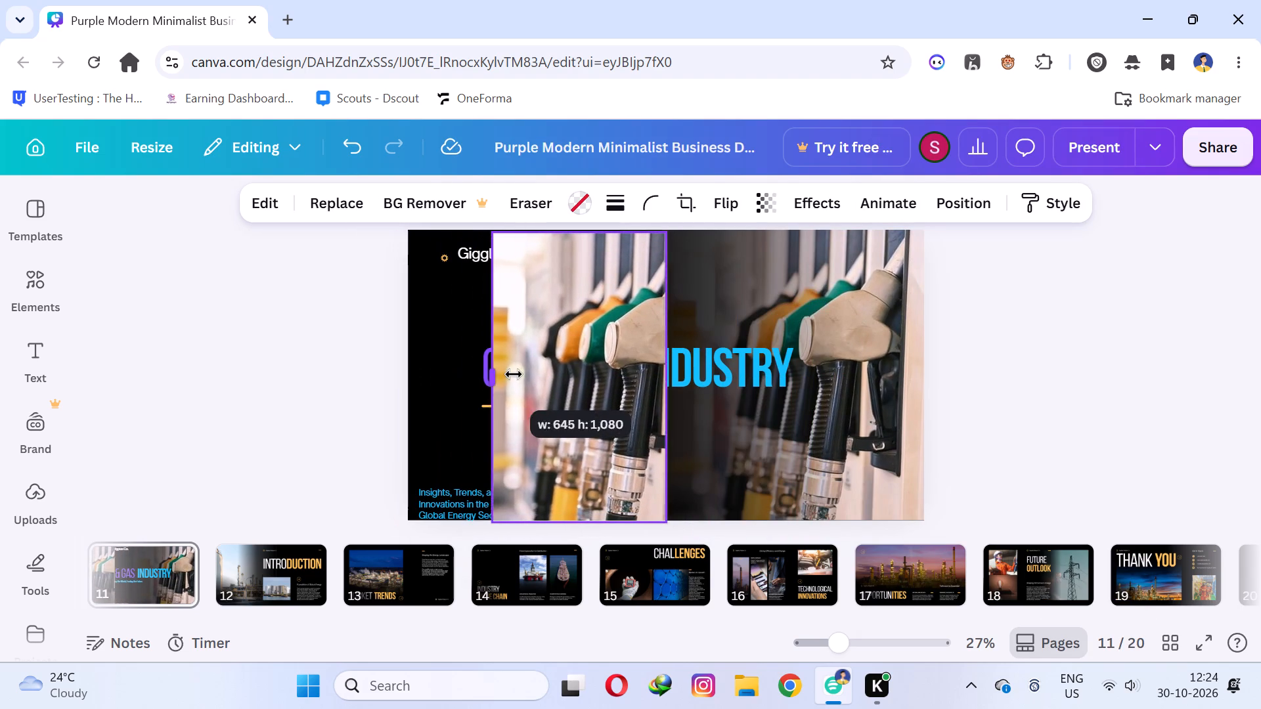
pyautogui.moveTo(514, 374); pyautogui.dragTo(525, 374)
pyautogui.moveTo(580, 326); pyautogui.dragTo(468, 330)
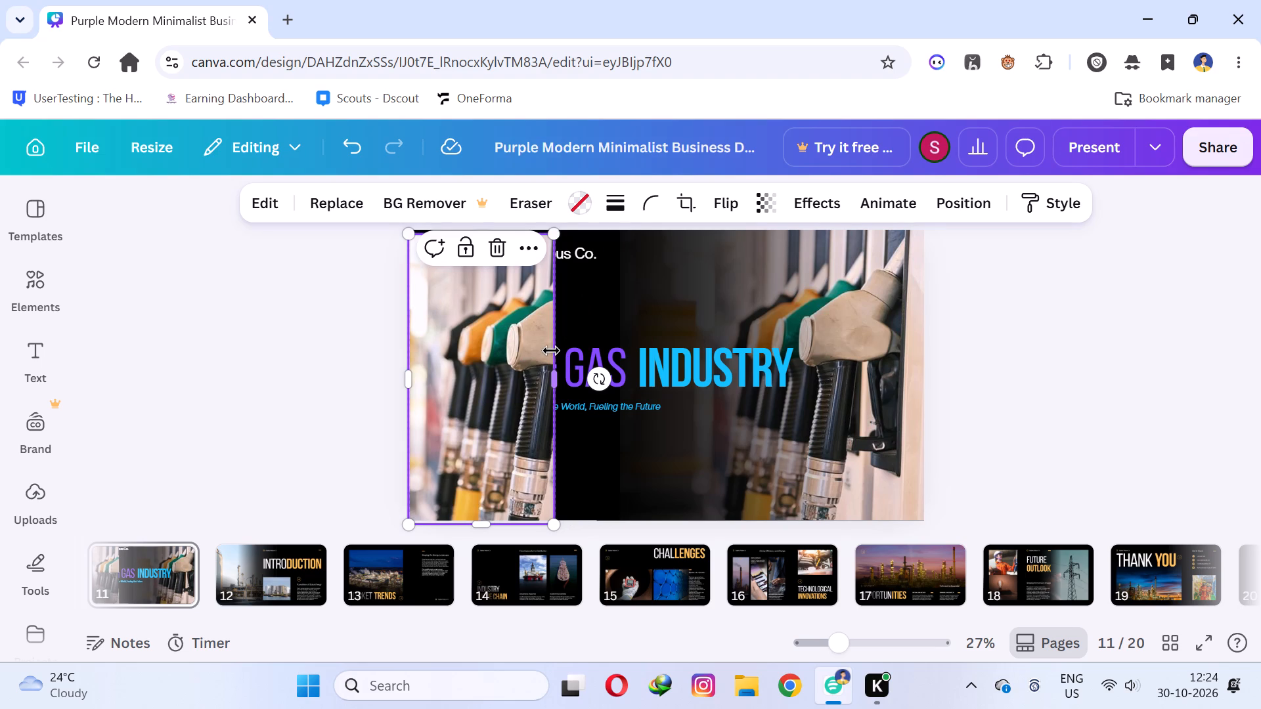
pyautogui.moveTo(551, 351); pyautogui.dragTo(479, 340)
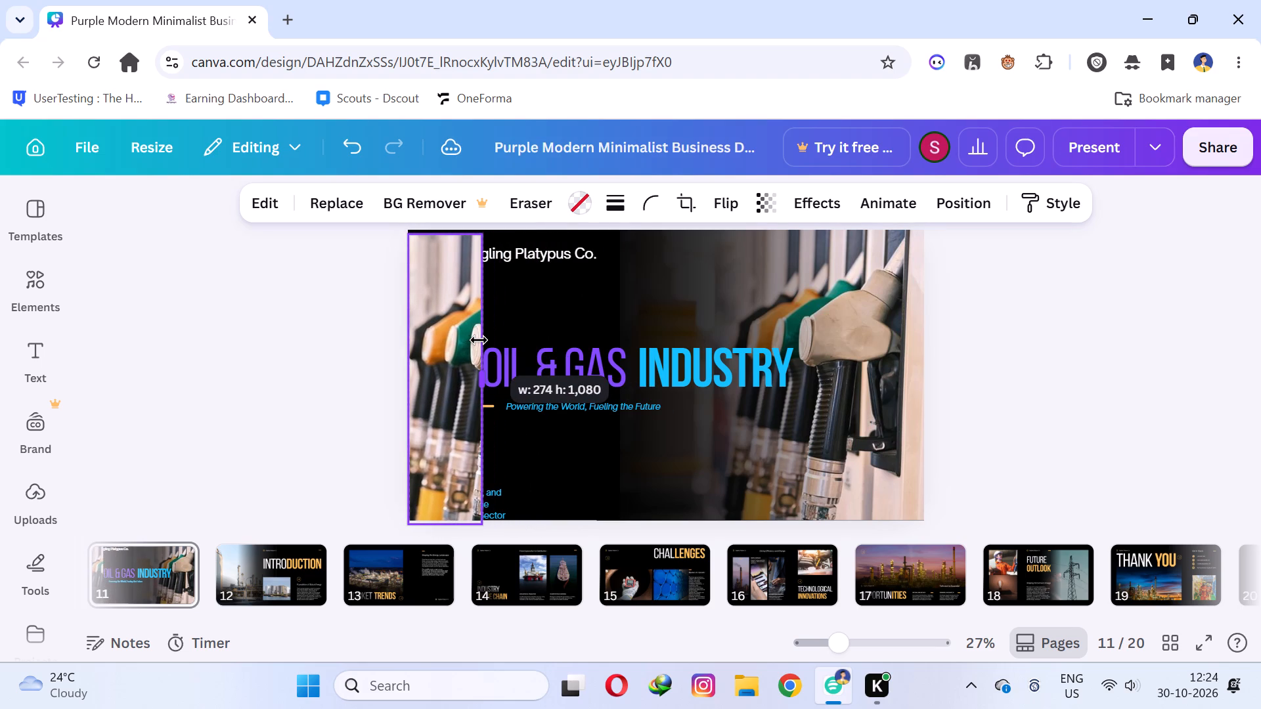
pyautogui.moveTo(479, 340); pyautogui.dragTo(469, 339)
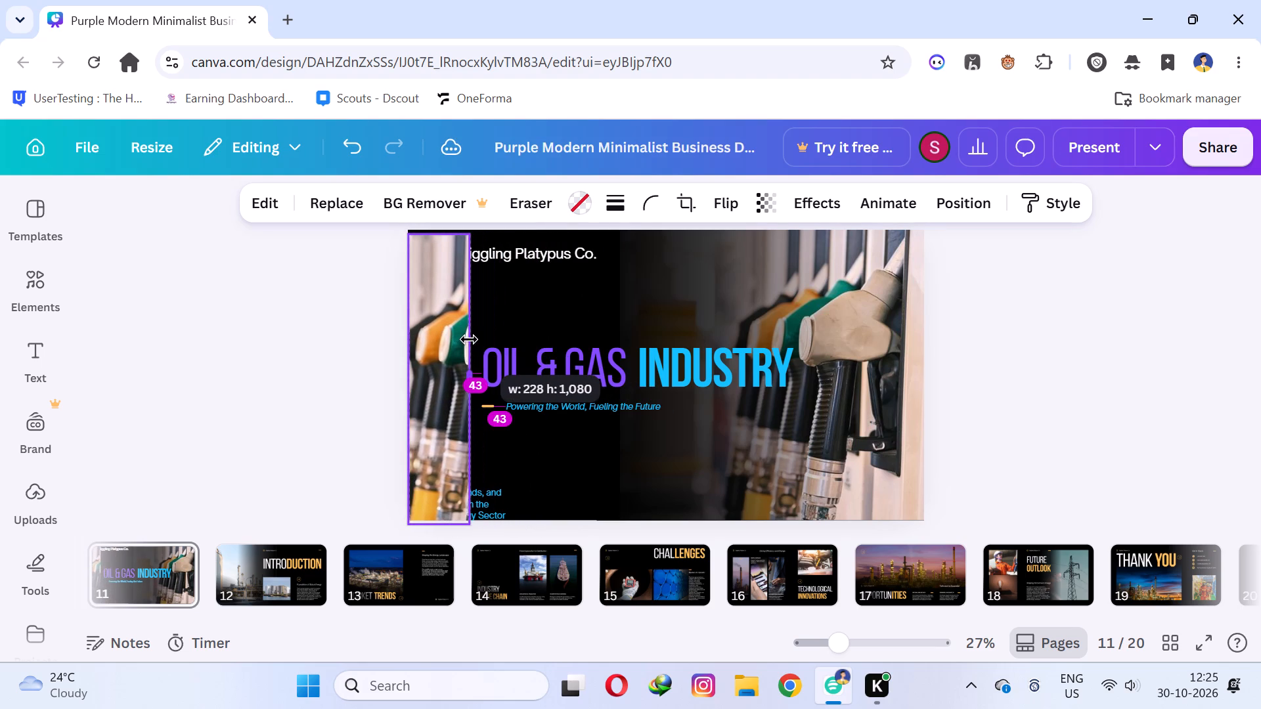
pyautogui.moveTo(469, 339); pyautogui.dragTo(473, 340)
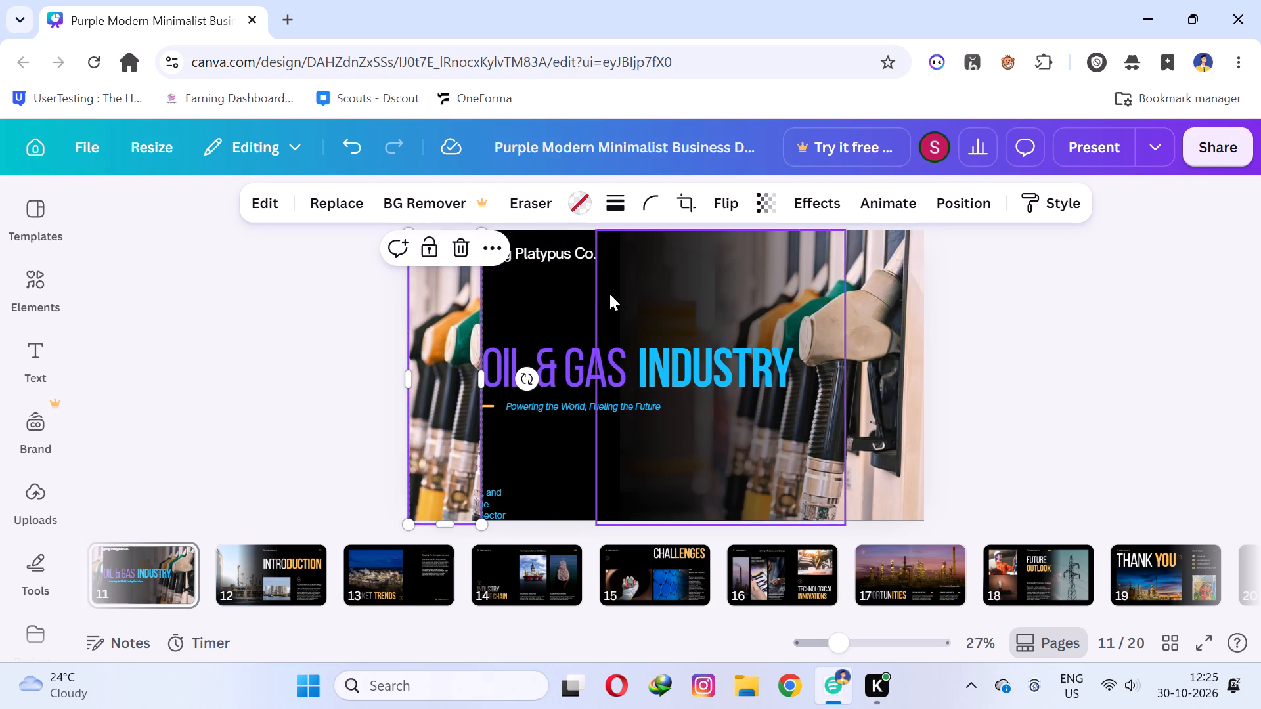
# Move the Giggling Platypus Co. name and the Insights, Trends, and Innovations text onto the black area beside the photo strip.
pyautogui.moveTo(532, 259); pyautogui.dragTo(571, 260)
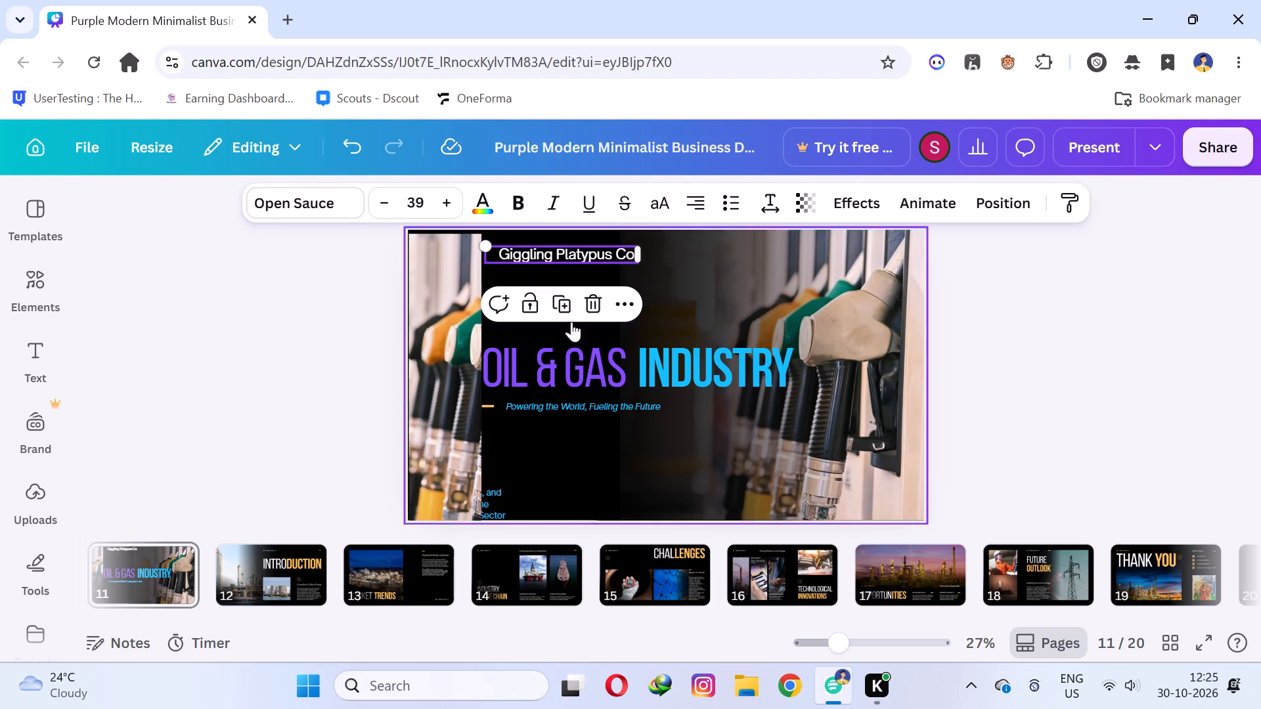
pyautogui.click(497, 498)
pyautogui.moveTo(485, 500); pyautogui.dragTo(558, 501)
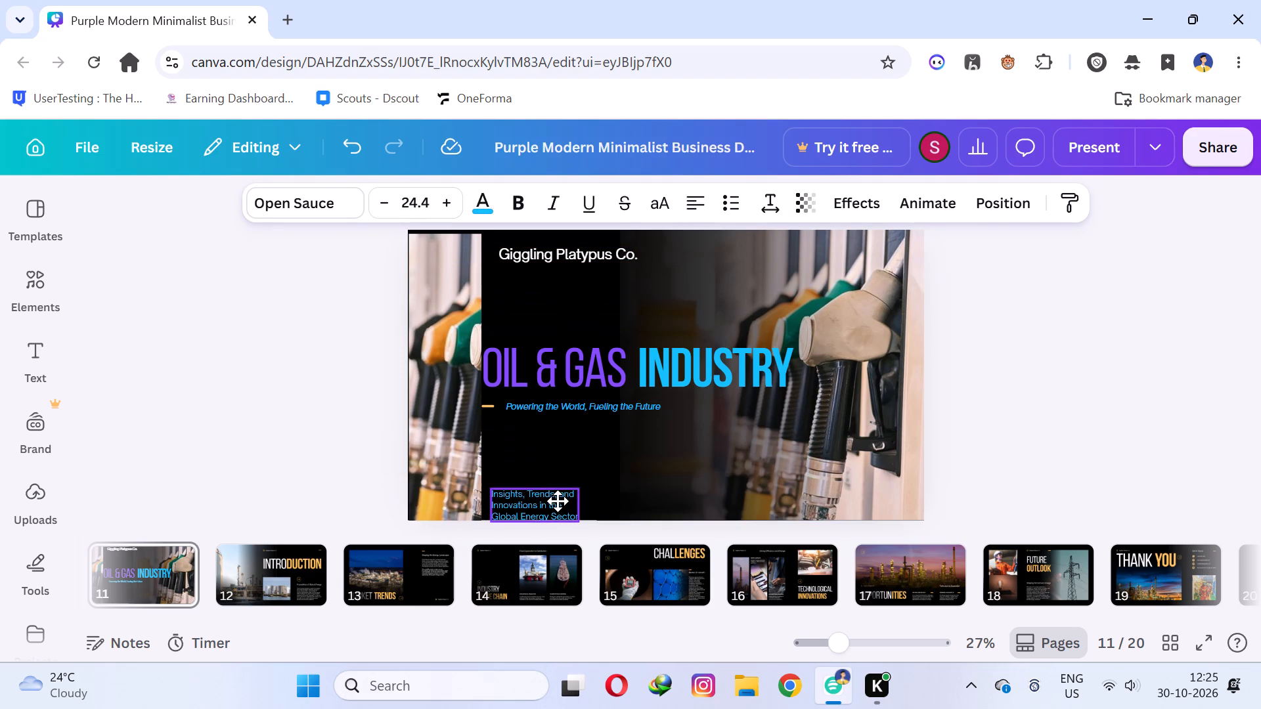
pyautogui.moveTo(558, 501); pyautogui.dragTo(552, 498)
pyautogui.click(675, 301)
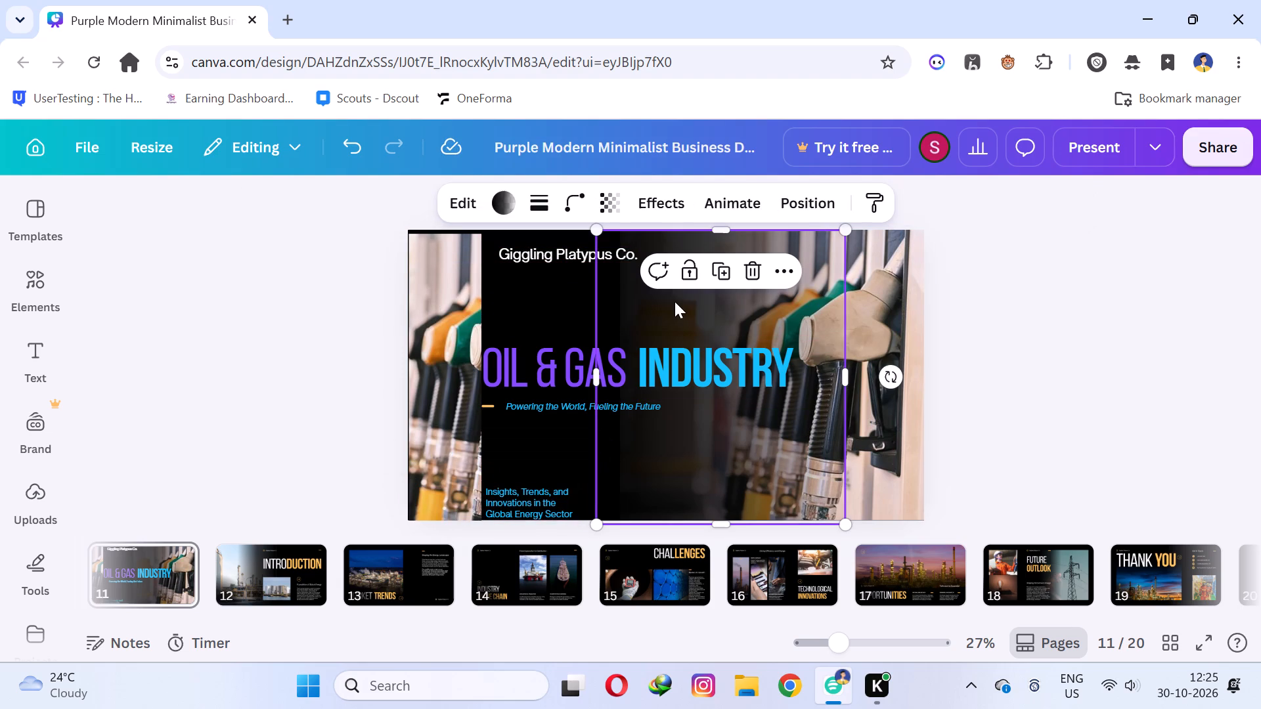
pyautogui.click(255, 320)
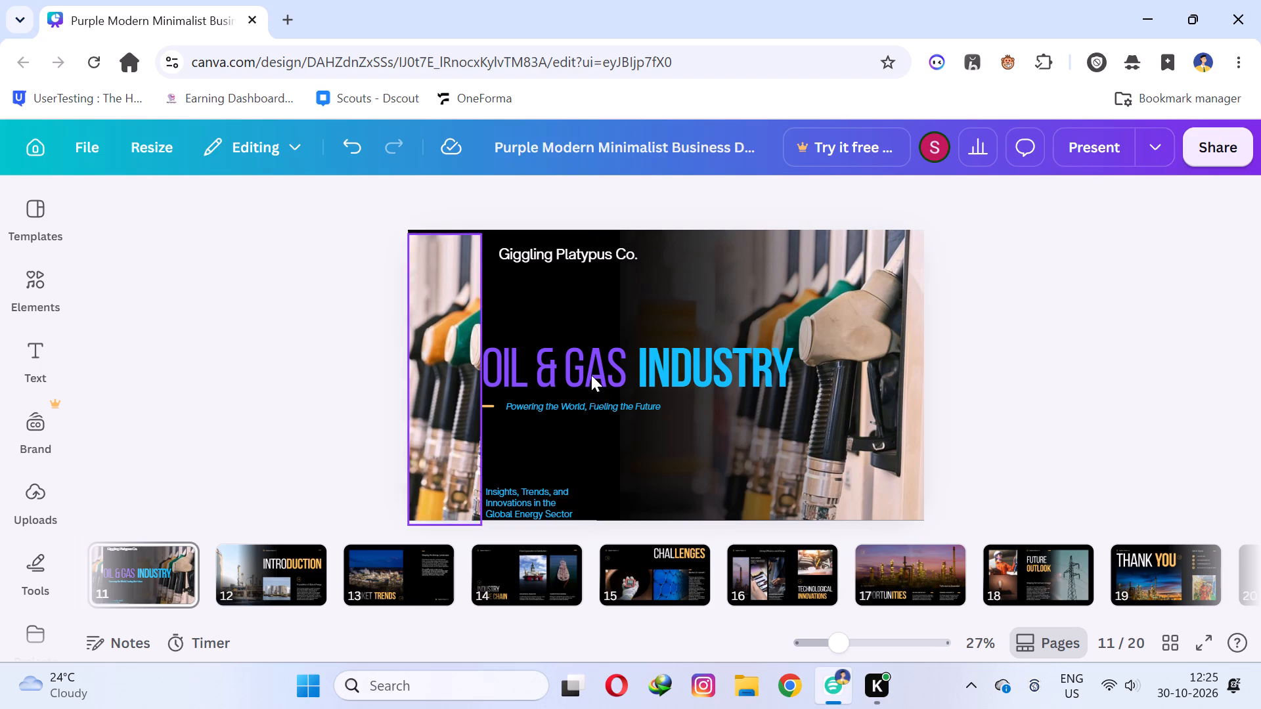
# Apply the Typewriter animation to the OIL & GAS title text and set it to play on exit.
pyautogui.click(572, 374)
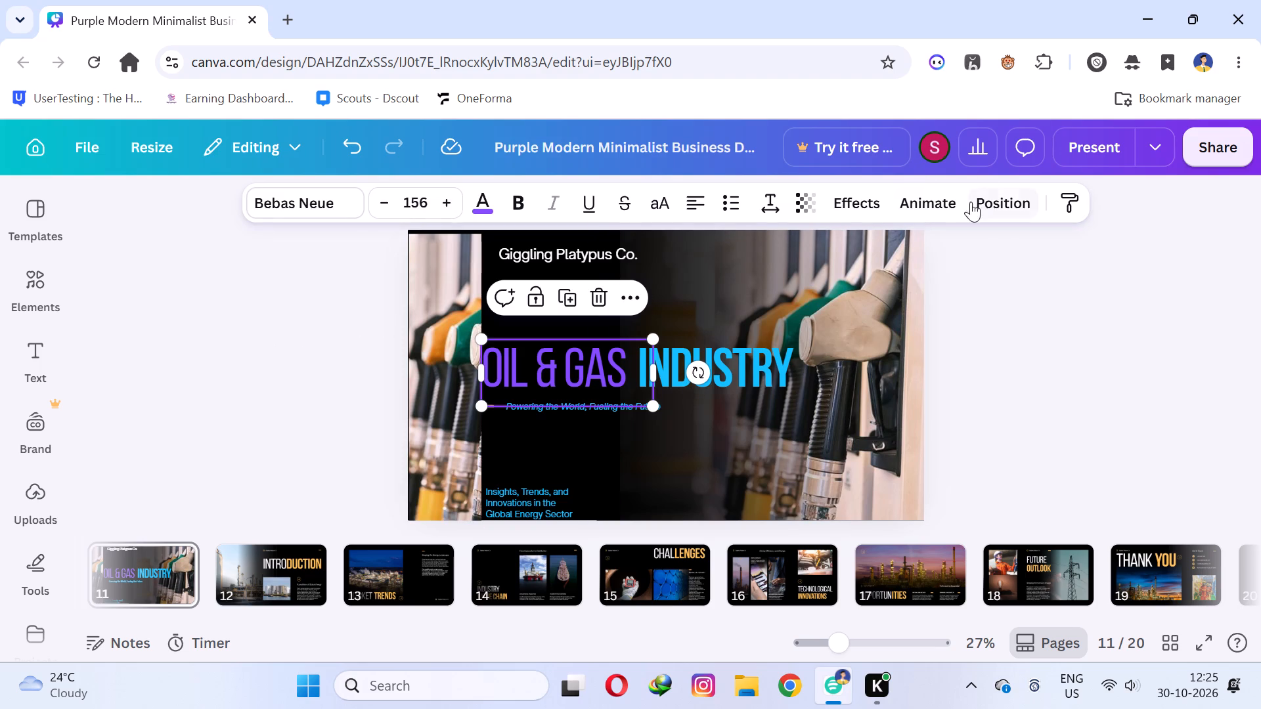
pyautogui.click(915, 205)
pyautogui.scroll(-2, 240, 412)
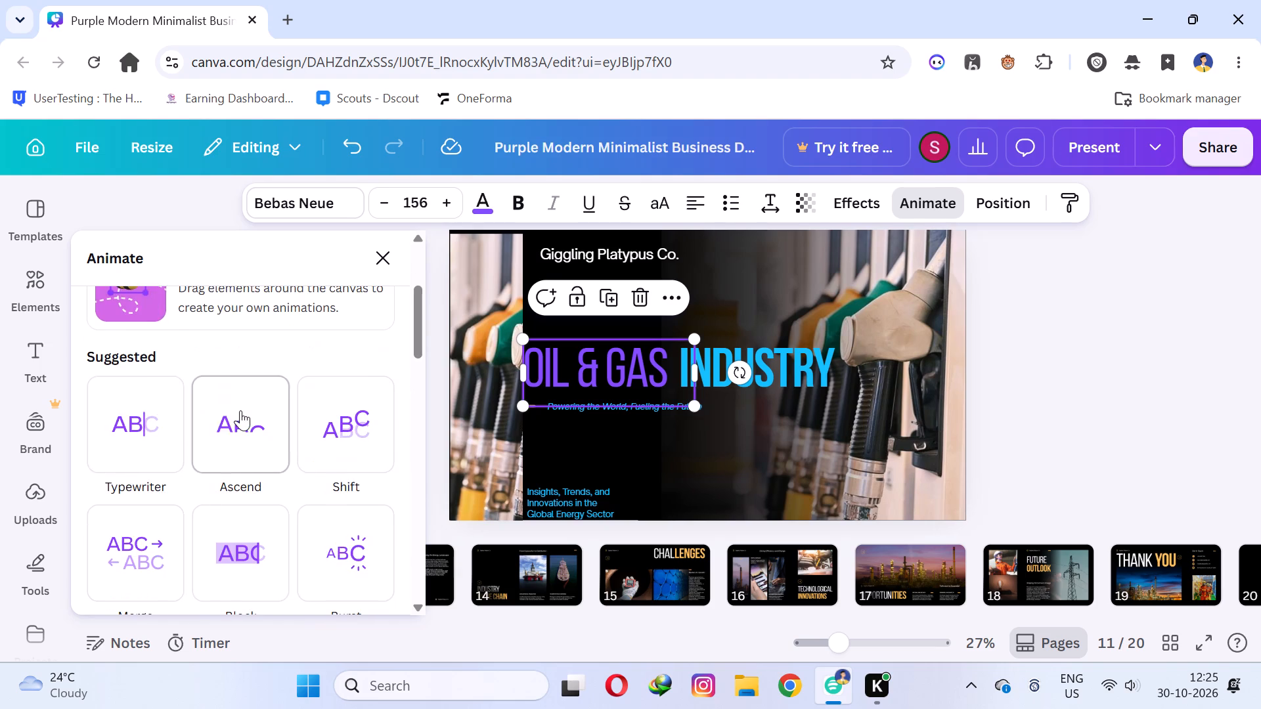
pyautogui.click(145, 427)
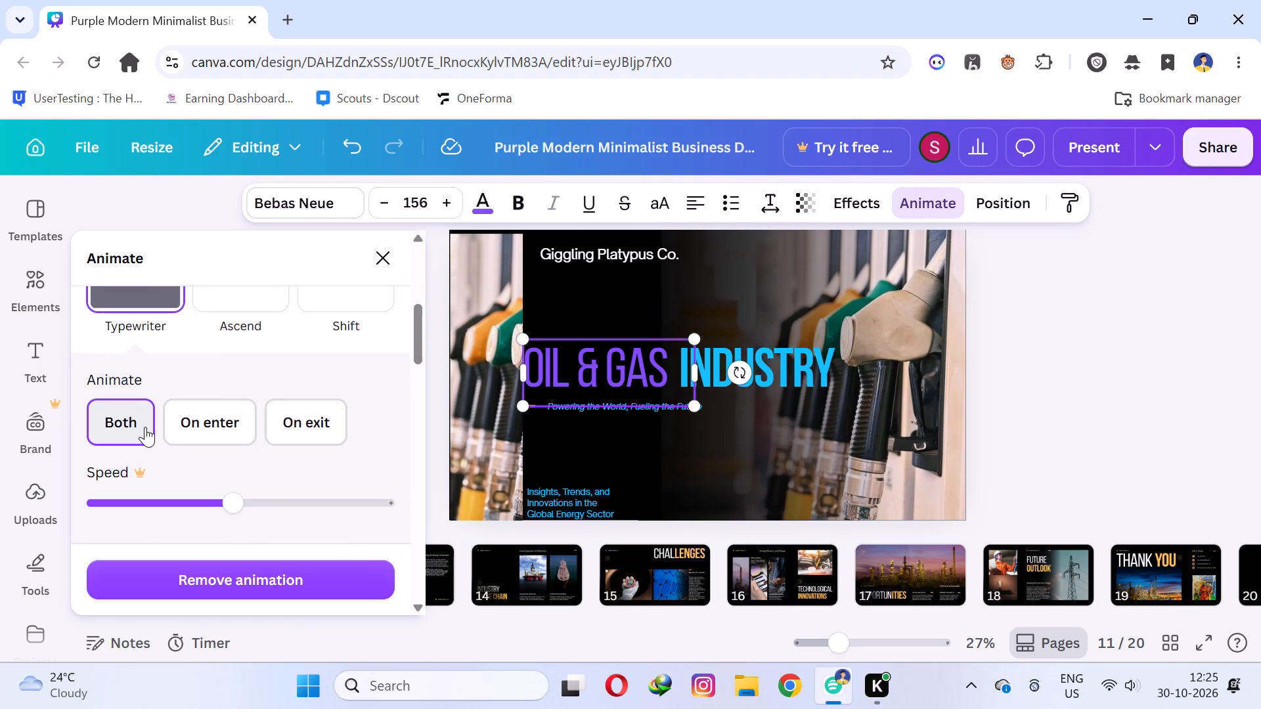
pyautogui.click(233, 427)
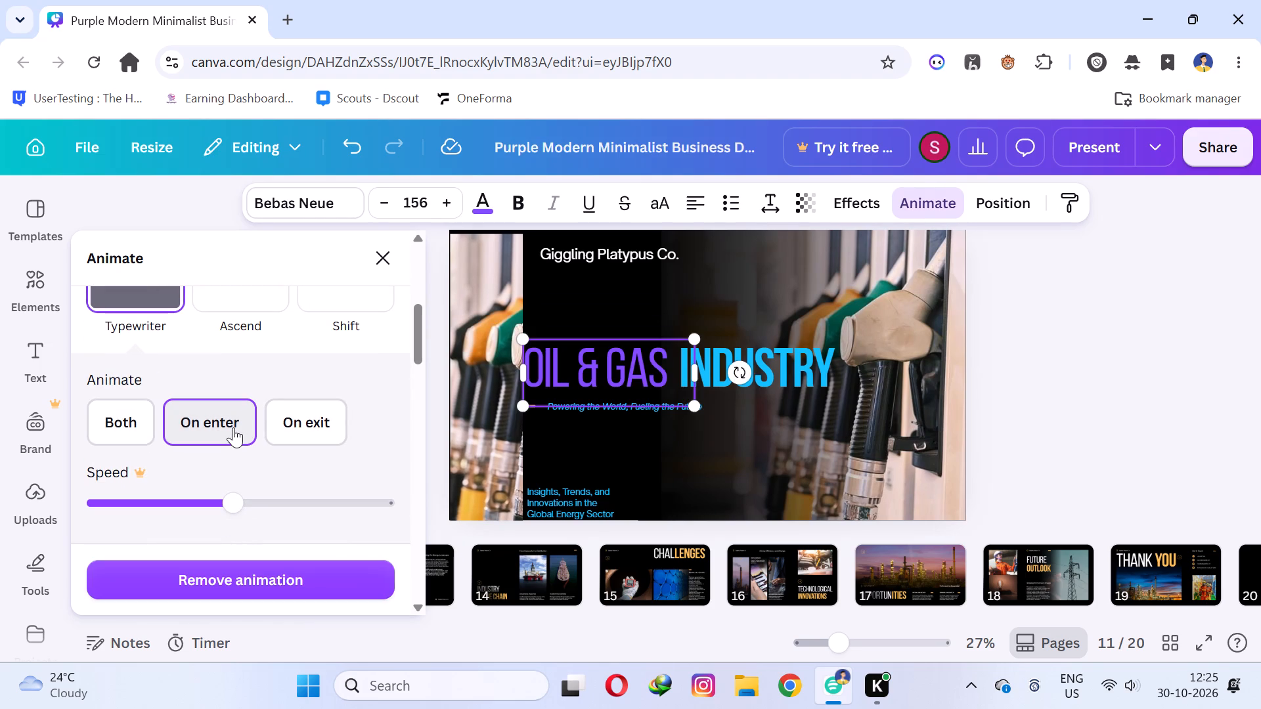
pyautogui.click(290, 421)
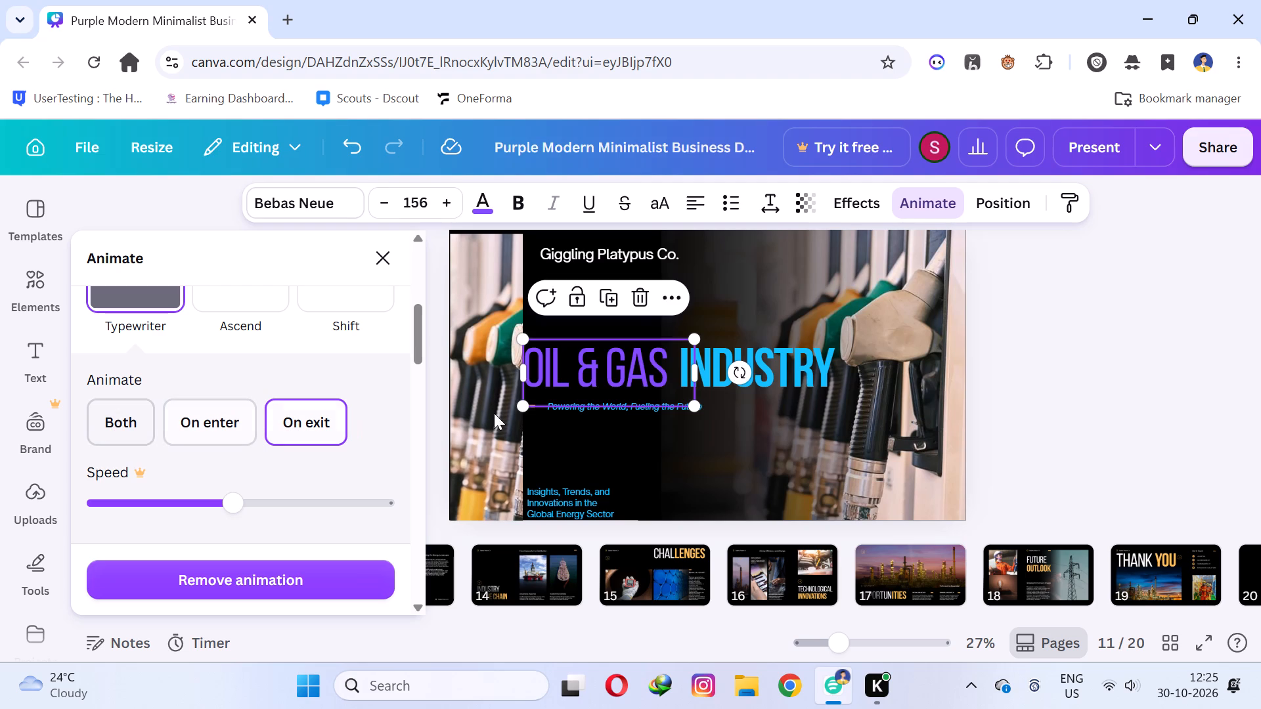
pyautogui.click(1115, 318)
# Apply the Typewriter animation to the INDUSTRY title text and set it to play on enter.
pyautogui.click(757, 351)
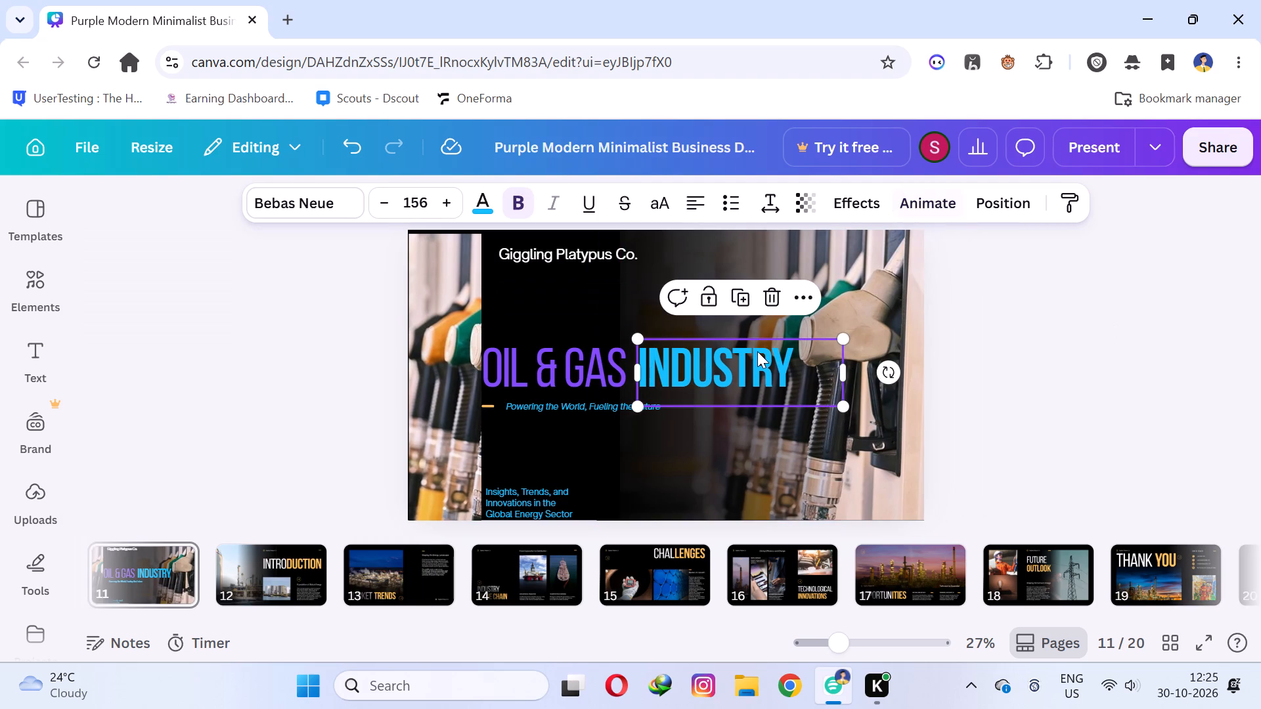
pyautogui.click(939, 202)
pyautogui.scroll(-2, 205, 458)
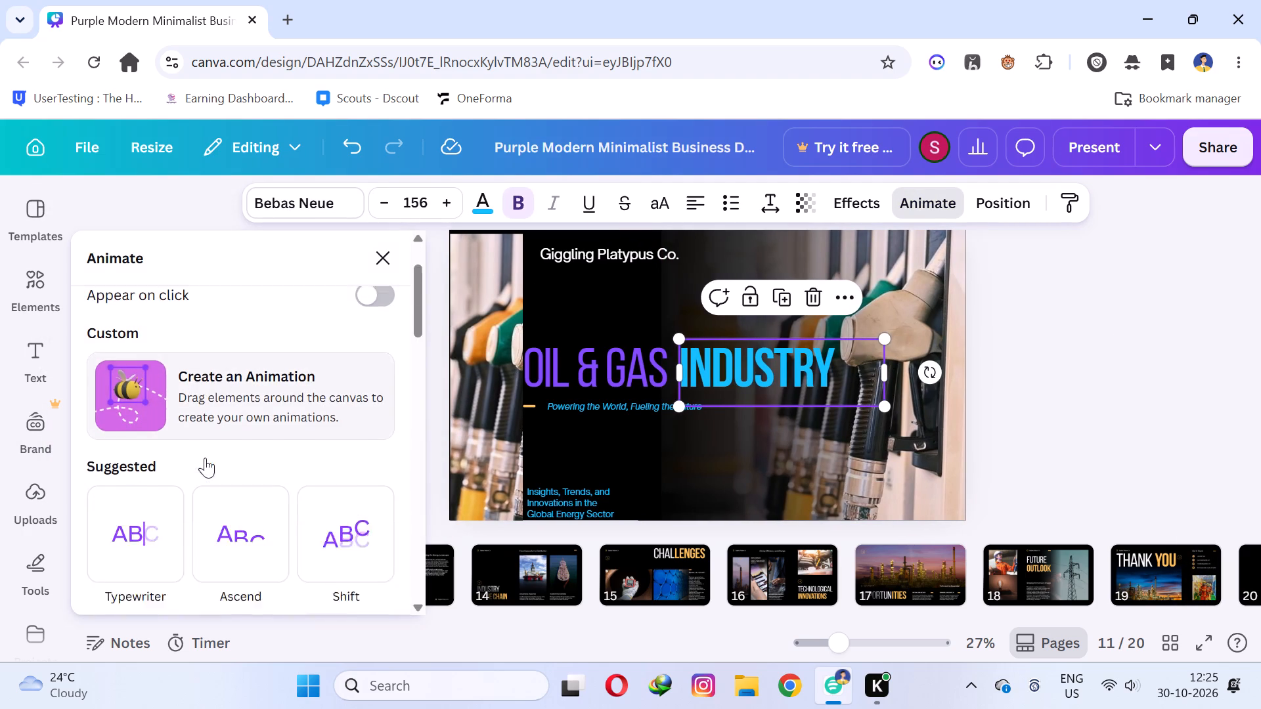
pyautogui.click(144, 432)
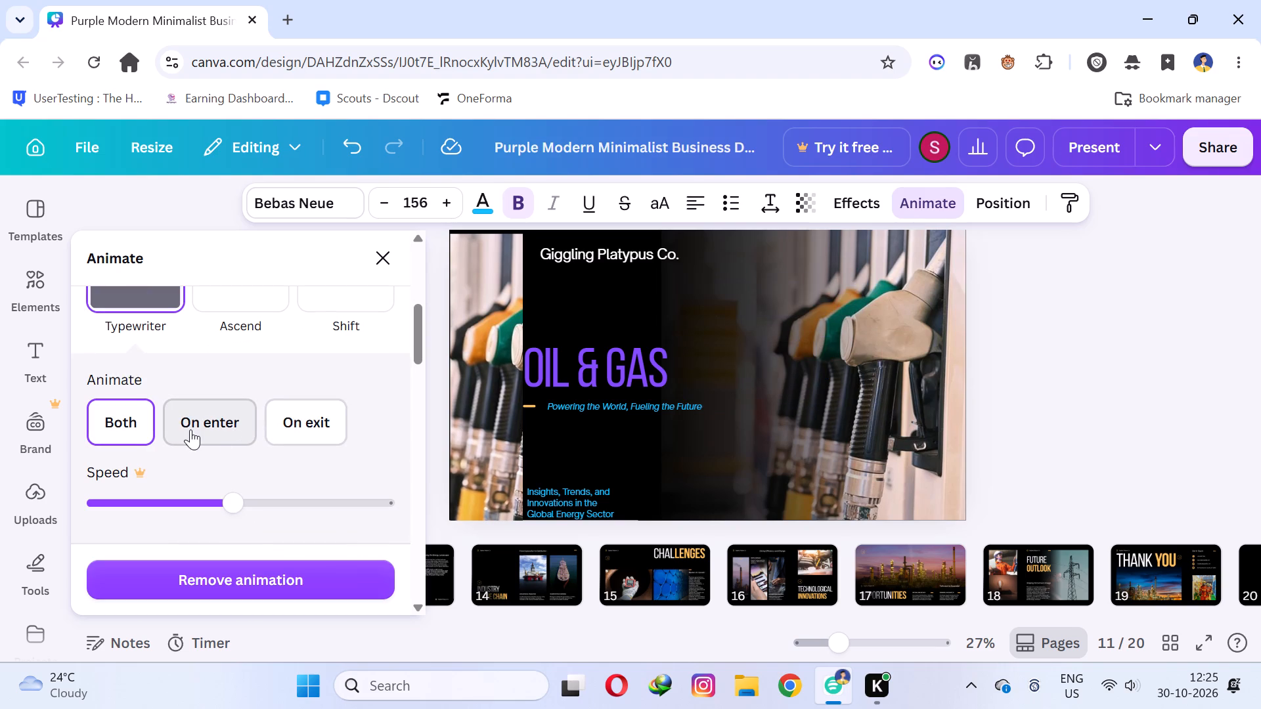
pyautogui.click(221, 424)
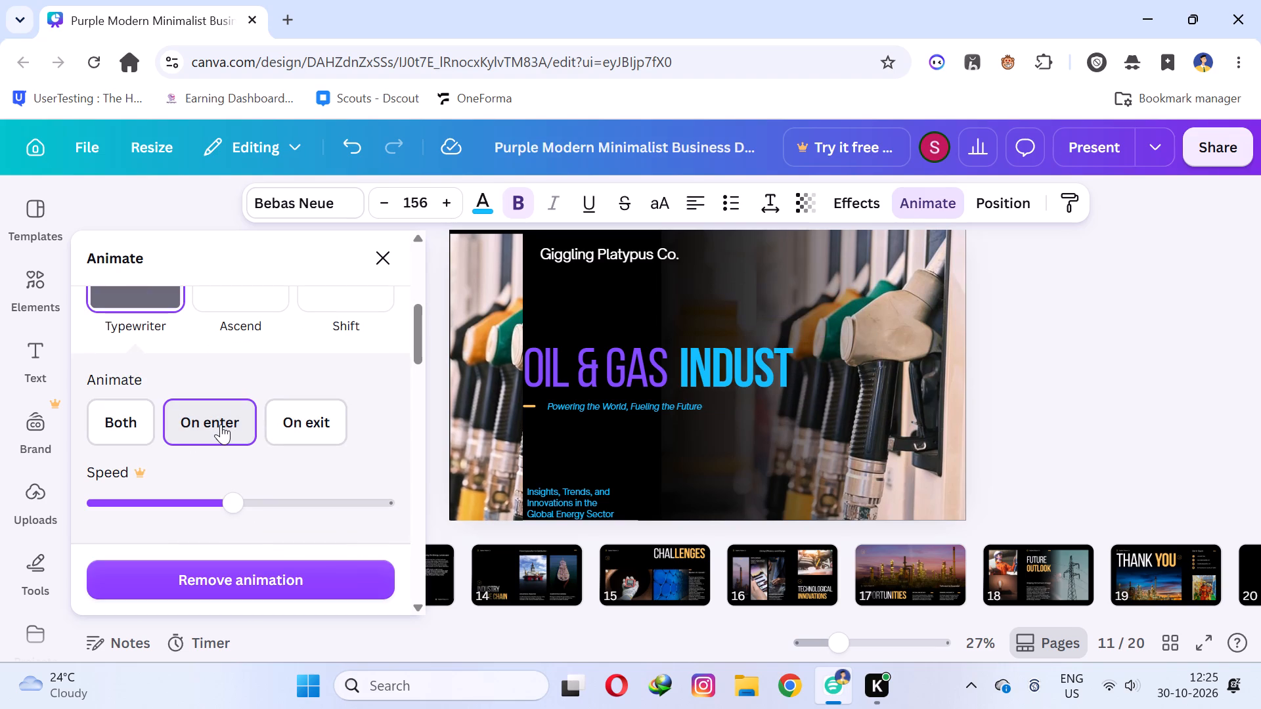
pyautogui.click(1036, 368)
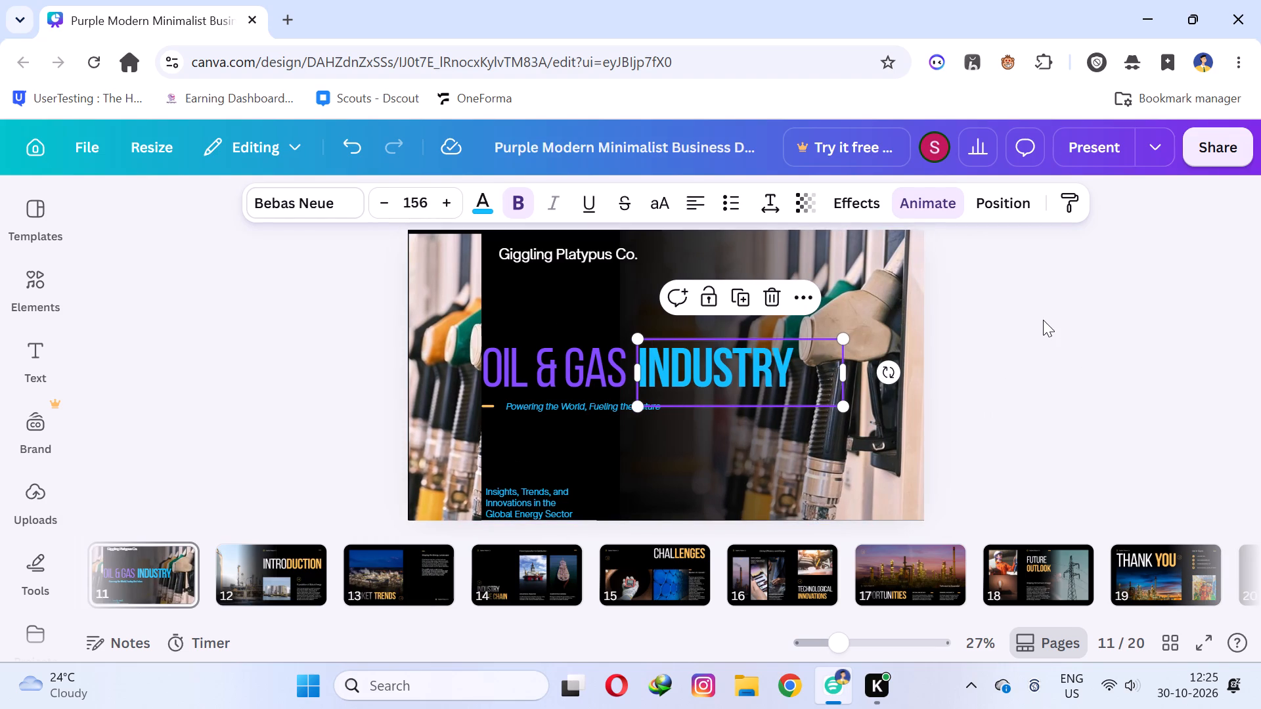
pyautogui.click(1043, 320)
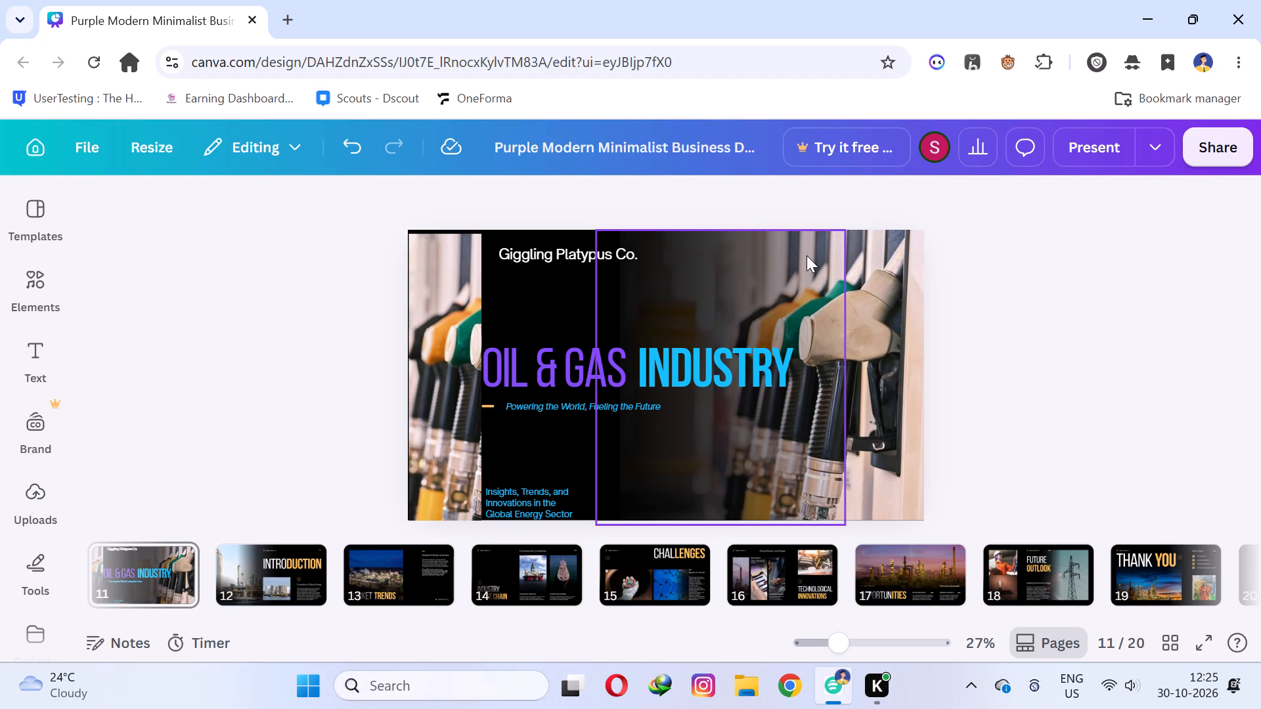
# On the Introduction page, move the small orange ring and the Giggling Platypus Co. text to the page's upper-left corner over the refinery photo.
pyautogui.click(283, 578)
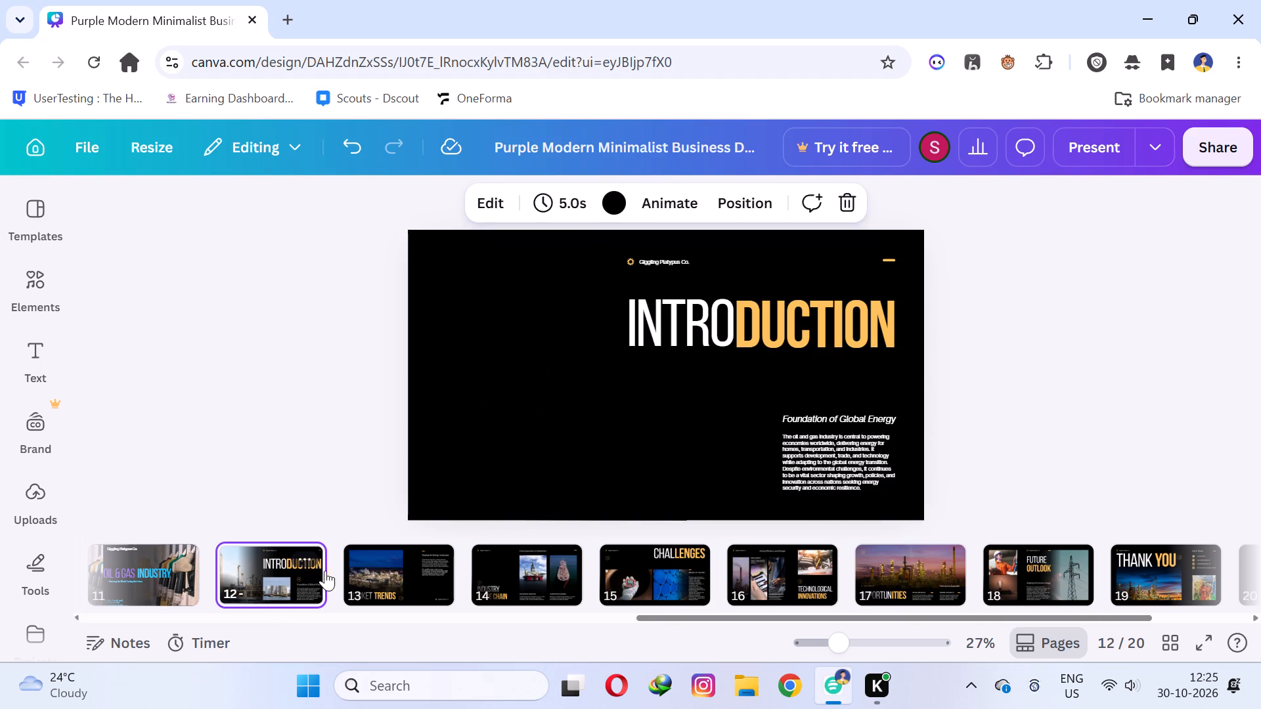
pyautogui.click(664, 255)
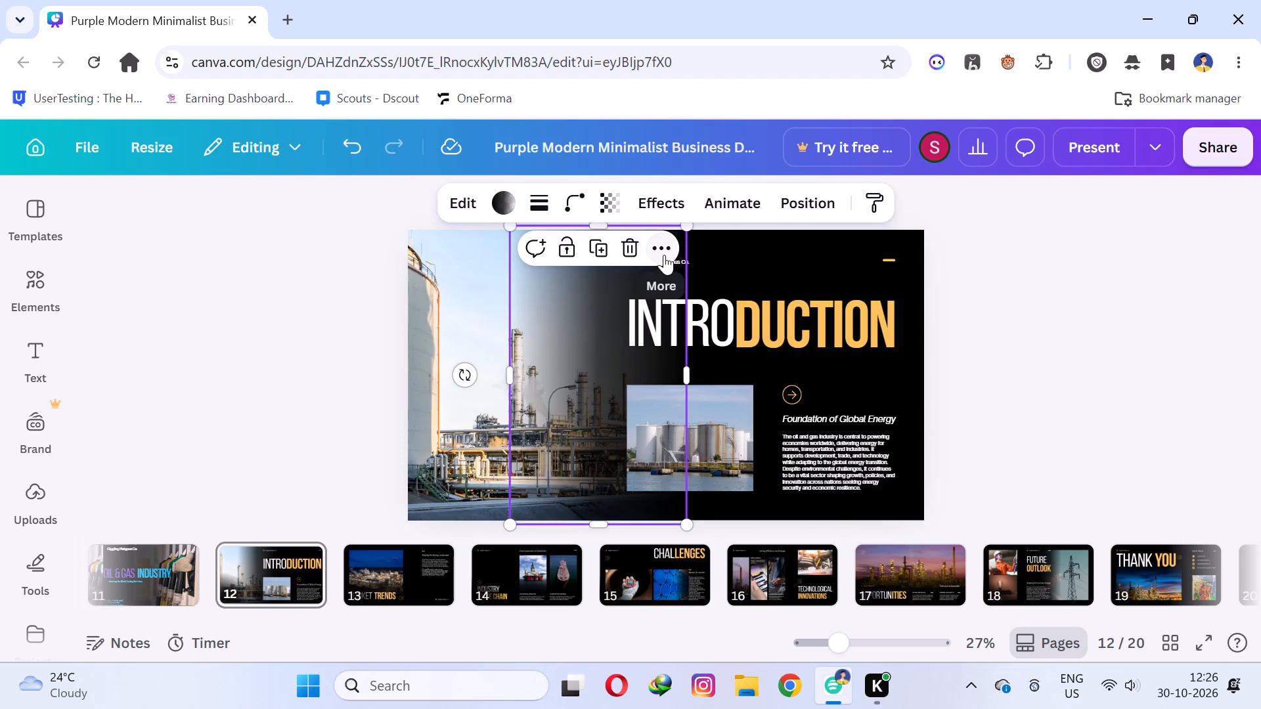
pyautogui.click(745, 259)
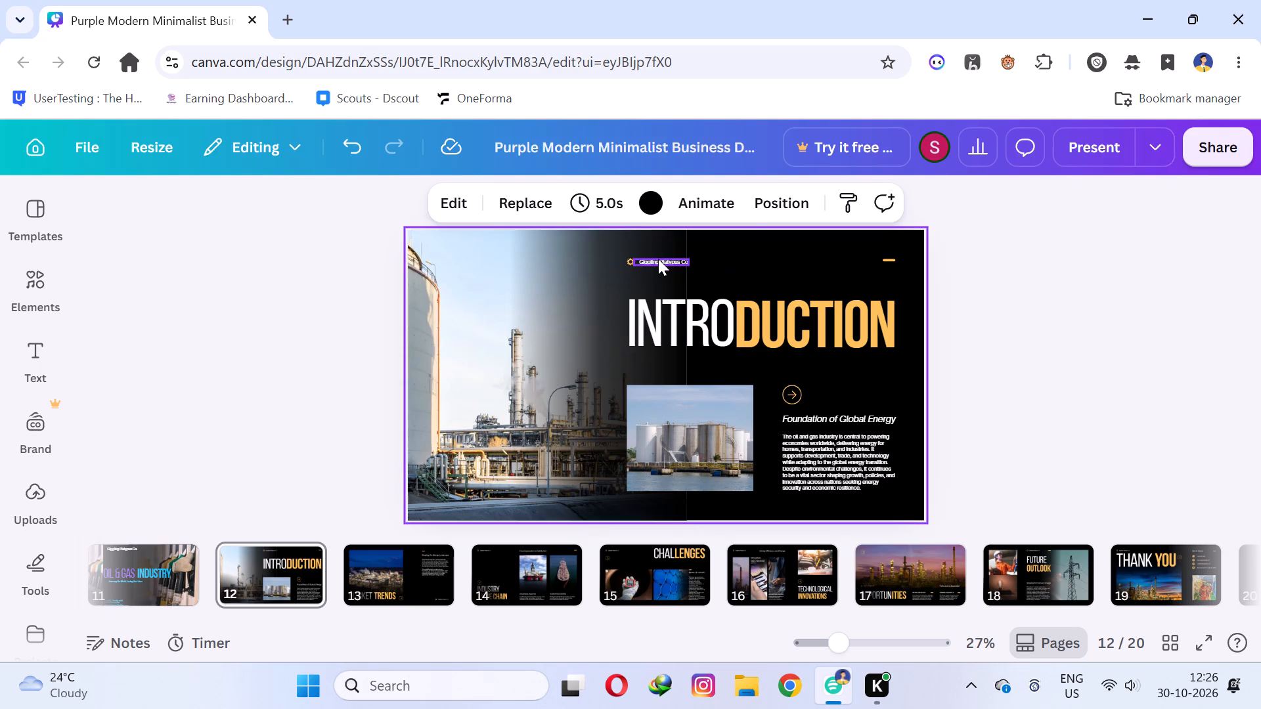
pyautogui.click(658, 259)
pyautogui.click(790, 259)
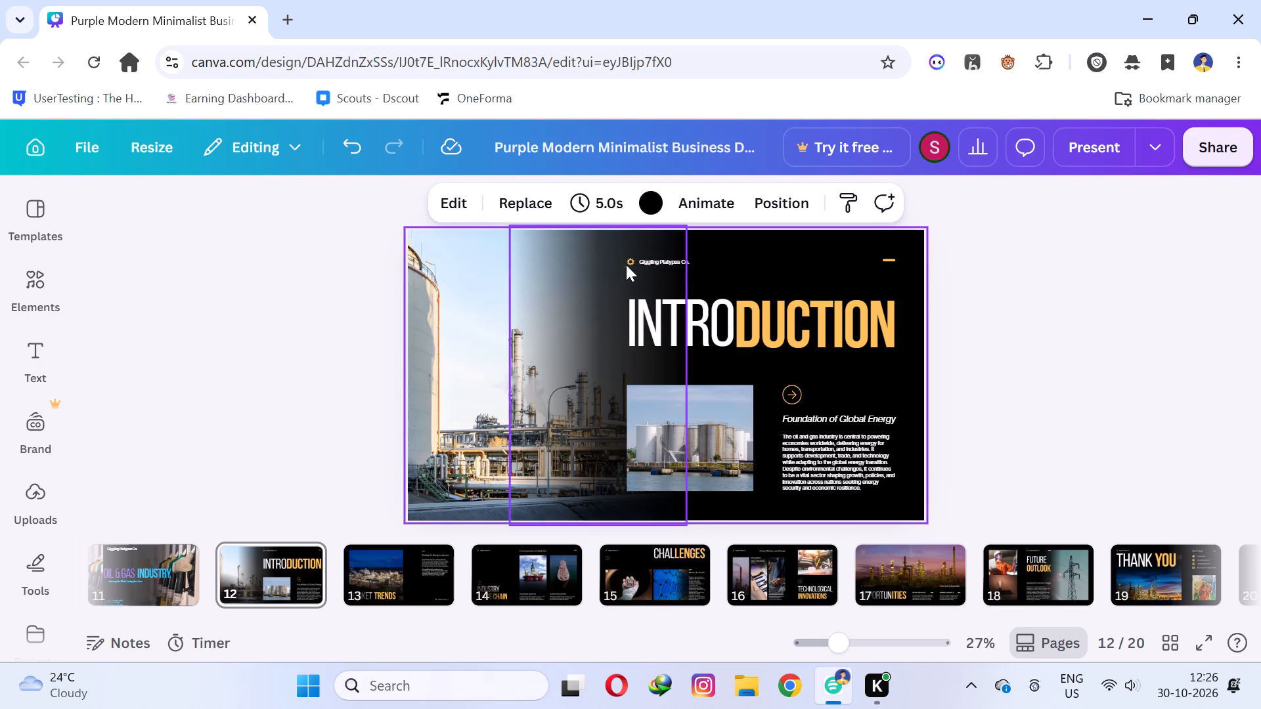
pyautogui.moveTo(627, 264); pyautogui.dragTo(431, 257)
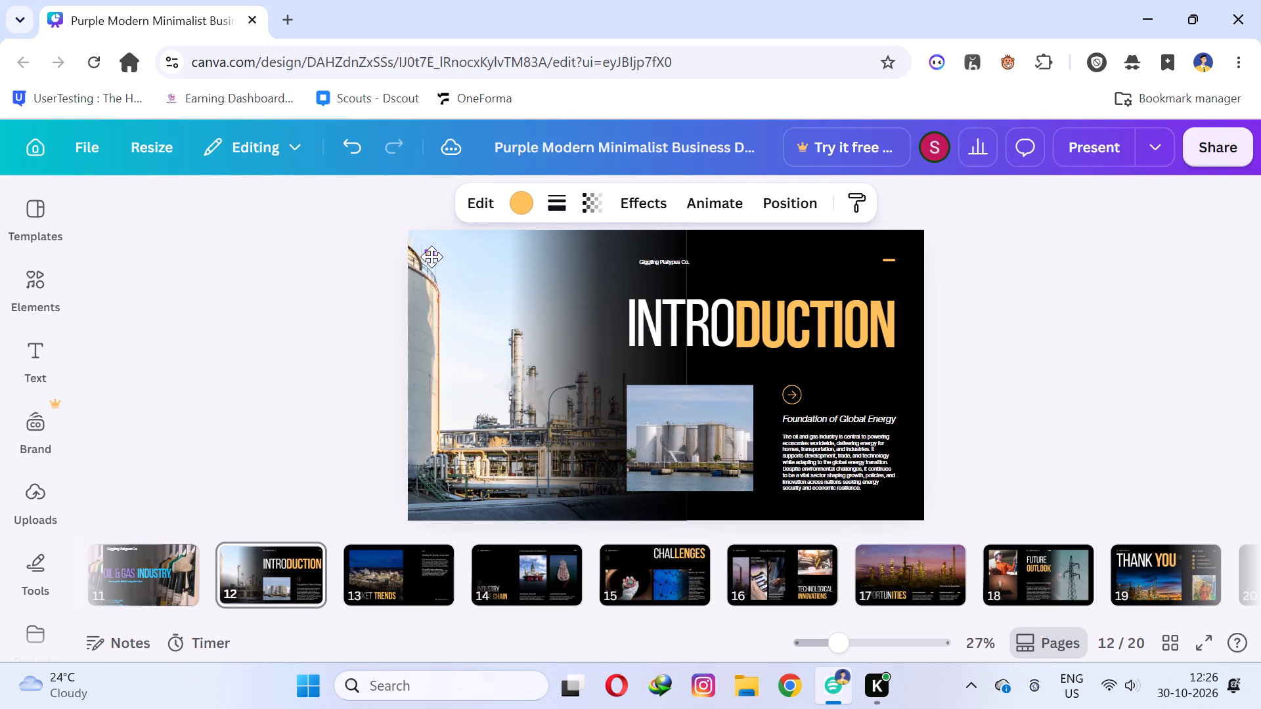
pyautogui.moveTo(431, 257); pyautogui.dragTo(444, 257)
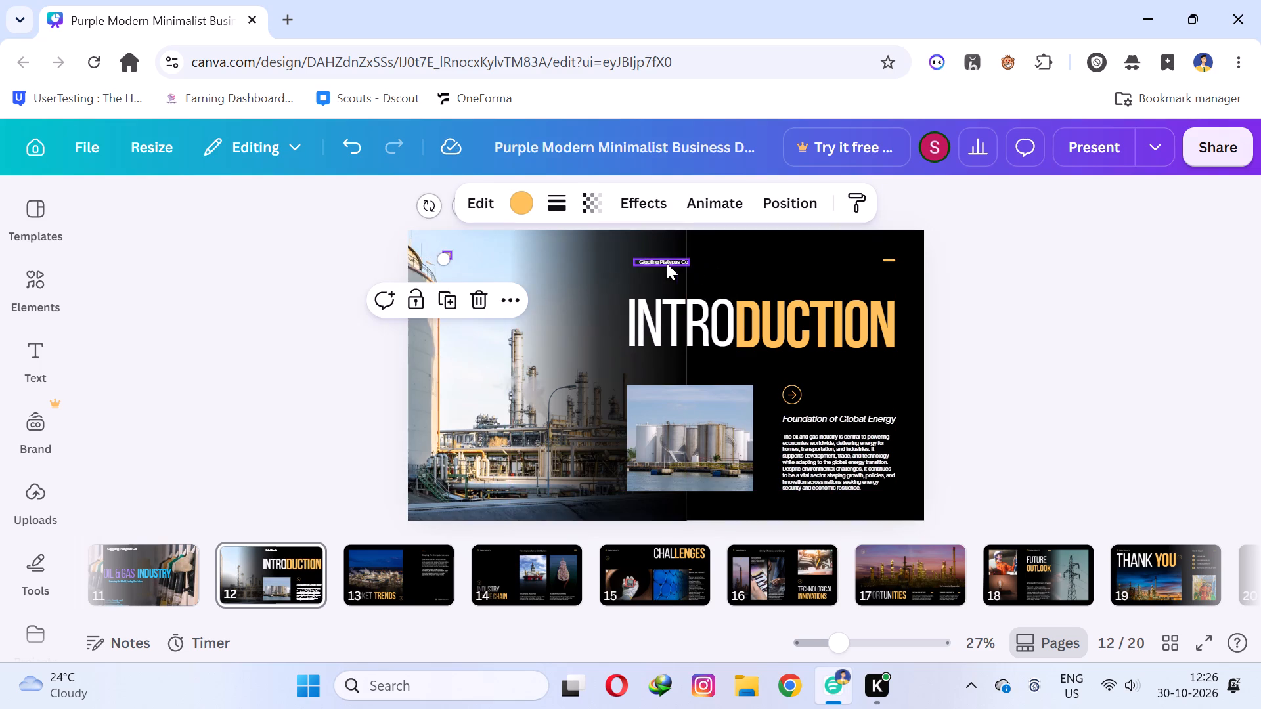
pyautogui.moveTo(667, 263); pyautogui.dragTo(495, 257)
pyautogui.click(673, 249)
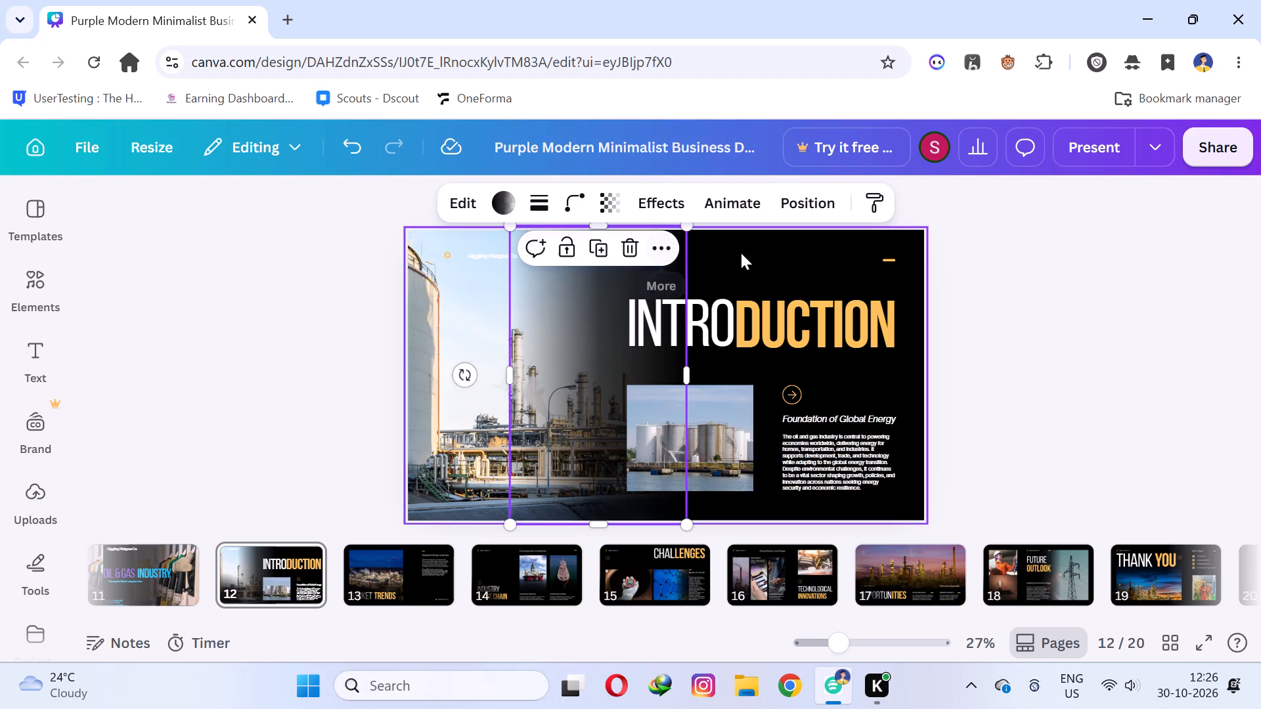
# Enlarge the Giggling Platypus Co. text on the Introduction page to about size 31.7.
pyautogui.click(486, 257)
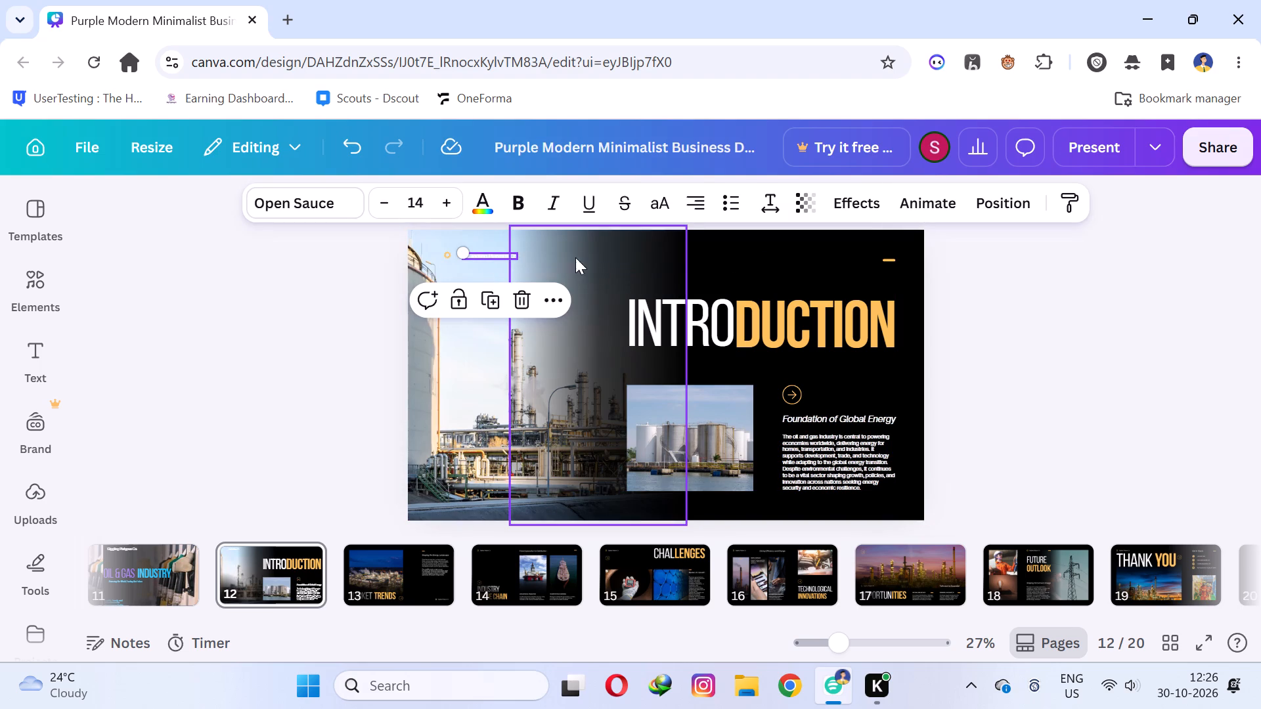
pyautogui.click(634, 256)
pyautogui.click(751, 259)
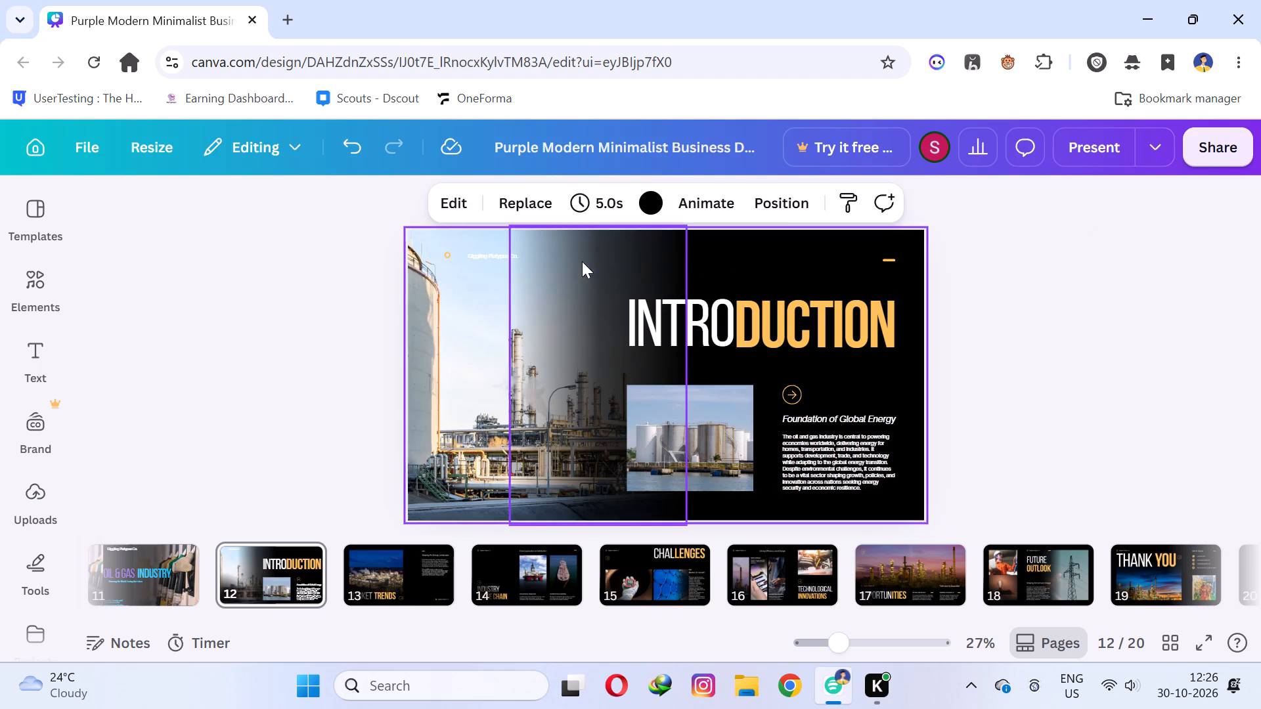
pyautogui.click(480, 261)
pyautogui.click(474, 256)
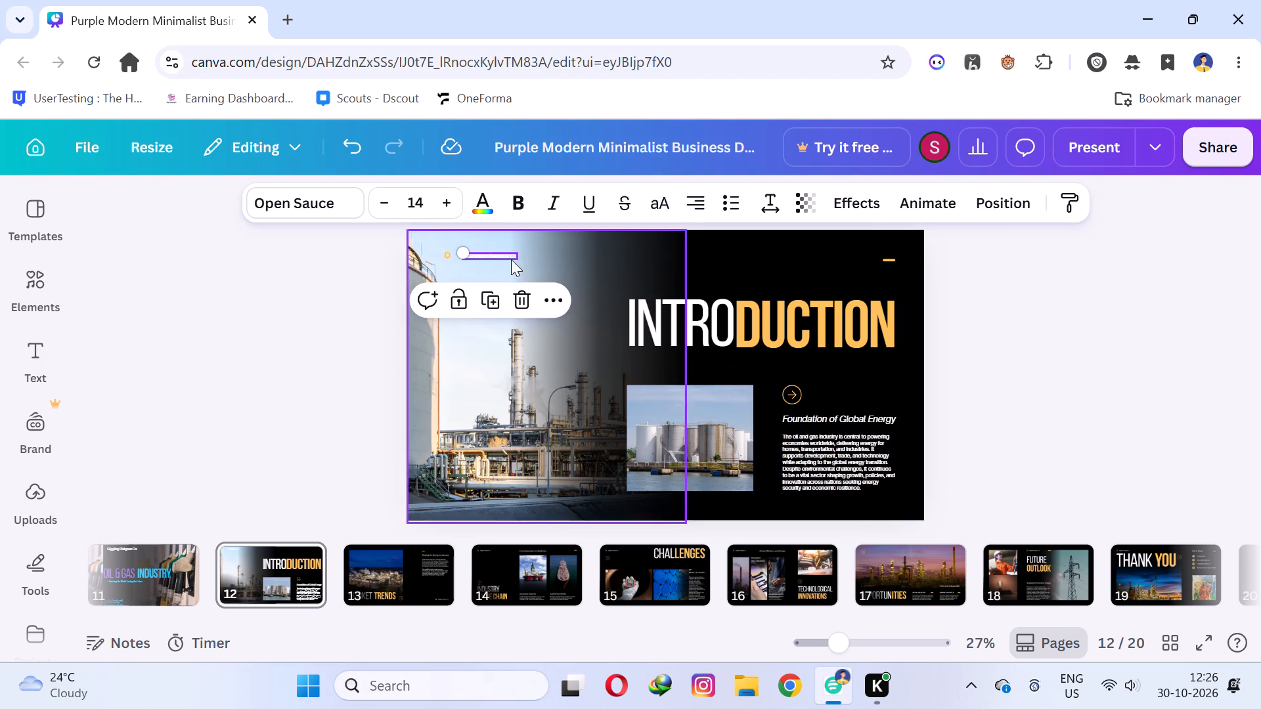
pyautogui.moveTo(514, 261); pyautogui.dragTo(550, 330)
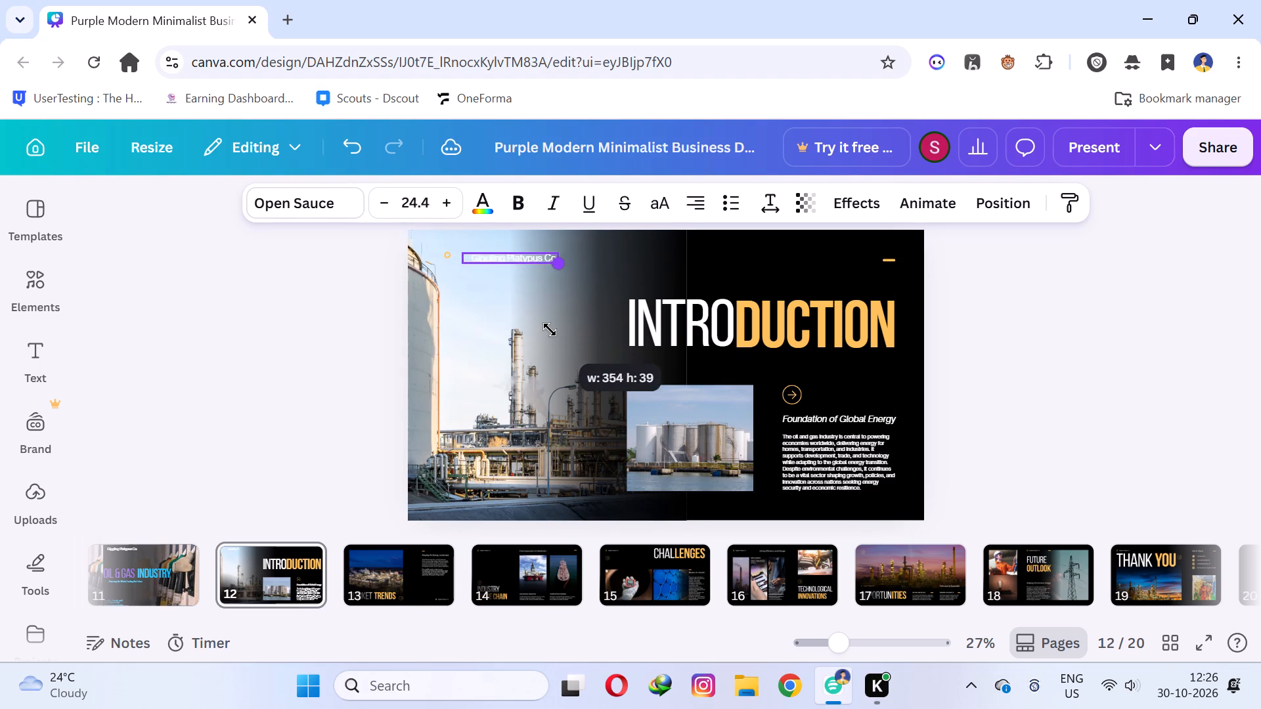
pyautogui.moveTo(550, 330); pyautogui.dragTo(573, 367)
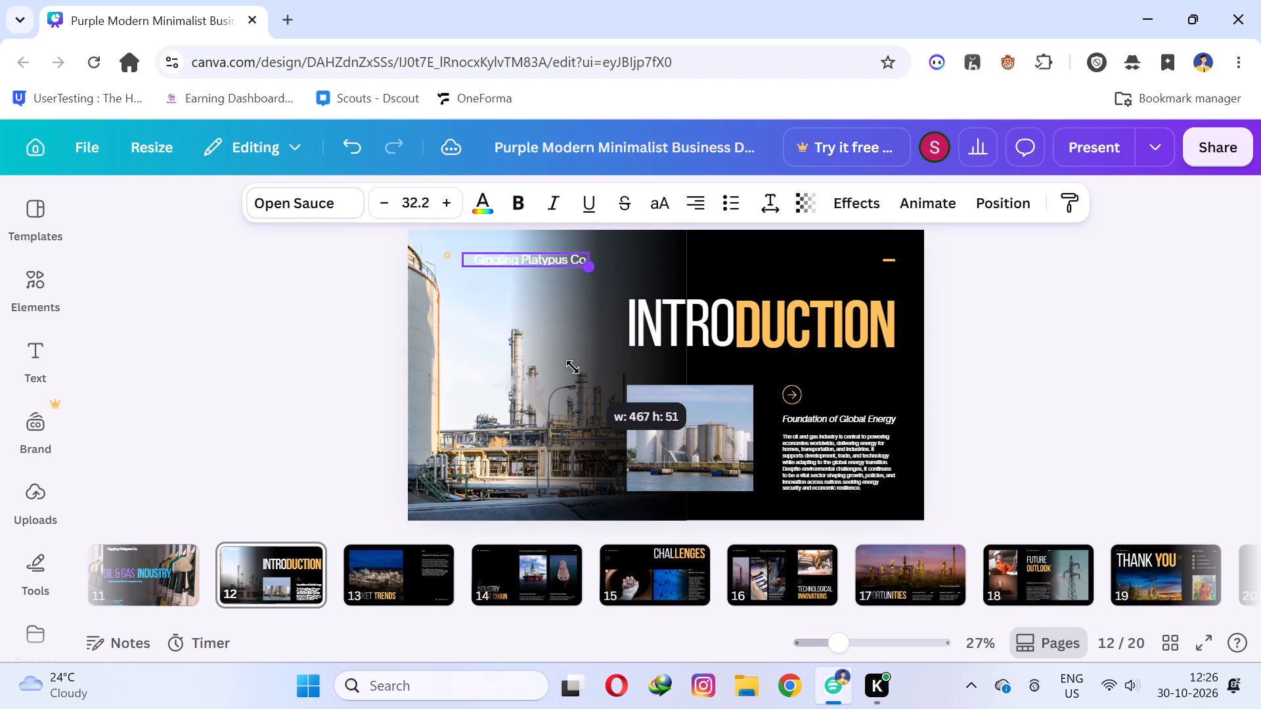
pyautogui.moveTo(573, 367); pyautogui.dragTo(573, 366)
pyautogui.click(324, 278)
pyautogui.click(493, 260)
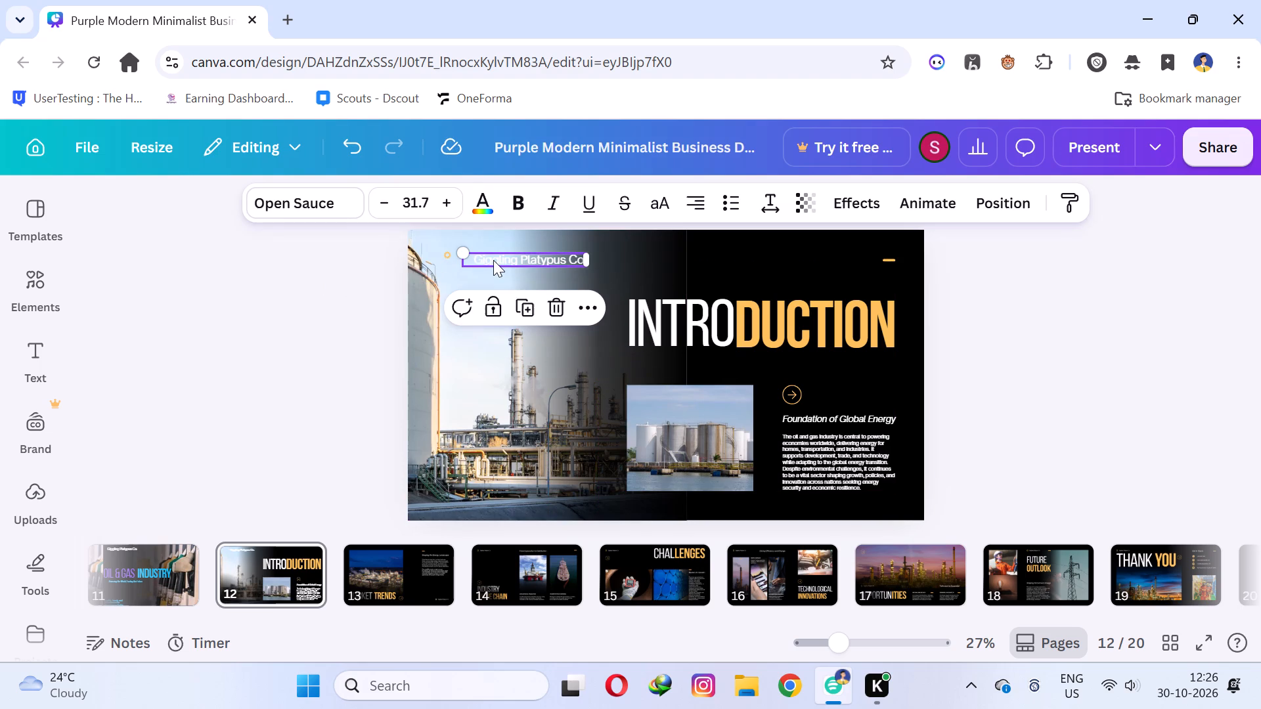
# Recolour the Giggling Platypus Co. text on the Introduction page black (#000000).
pyautogui.click(478, 197)
pyautogui.scroll(-1, 387, 345)
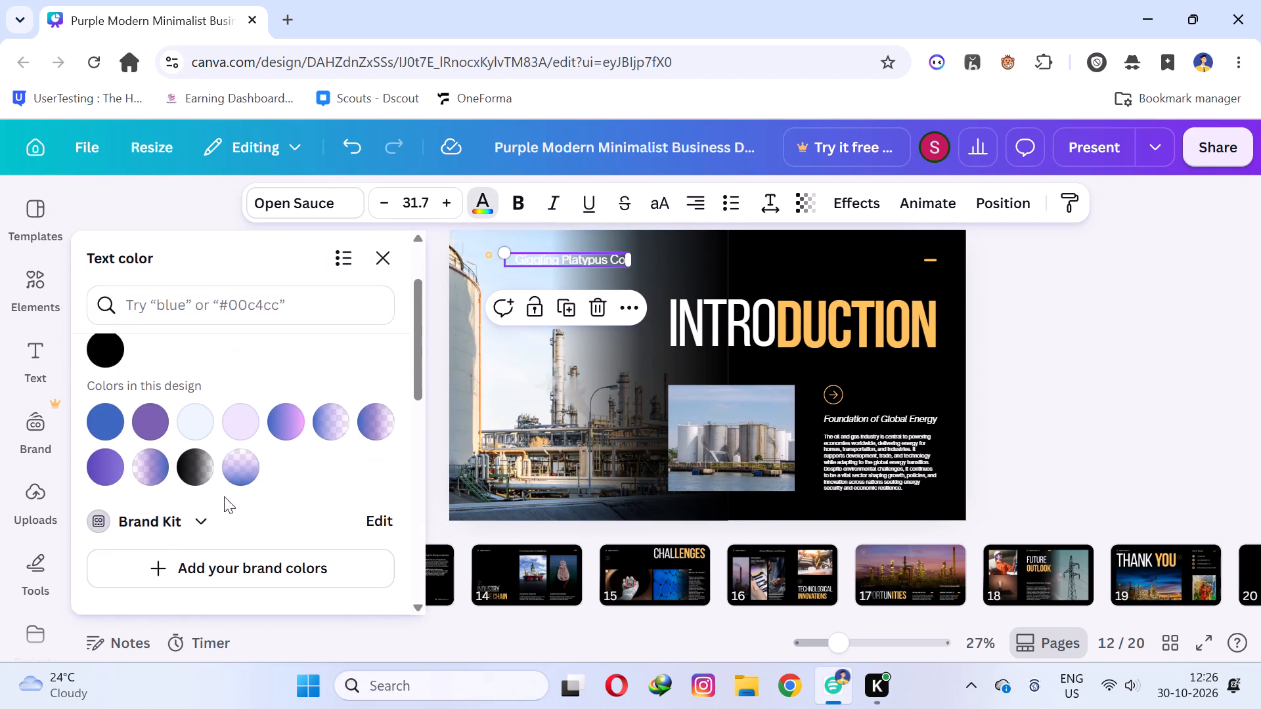
pyautogui.scroll(2, 188, 462)
pyautogui.click(110, 452)
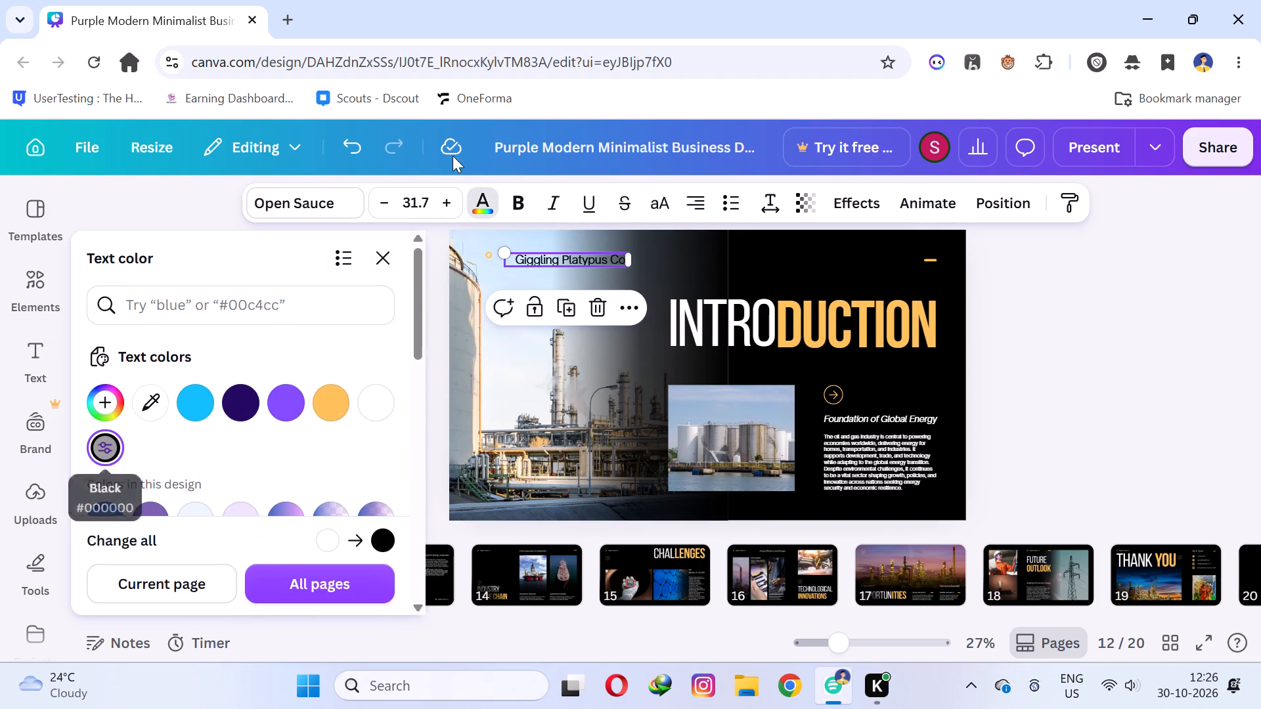
pyautogui.click(705, 0)
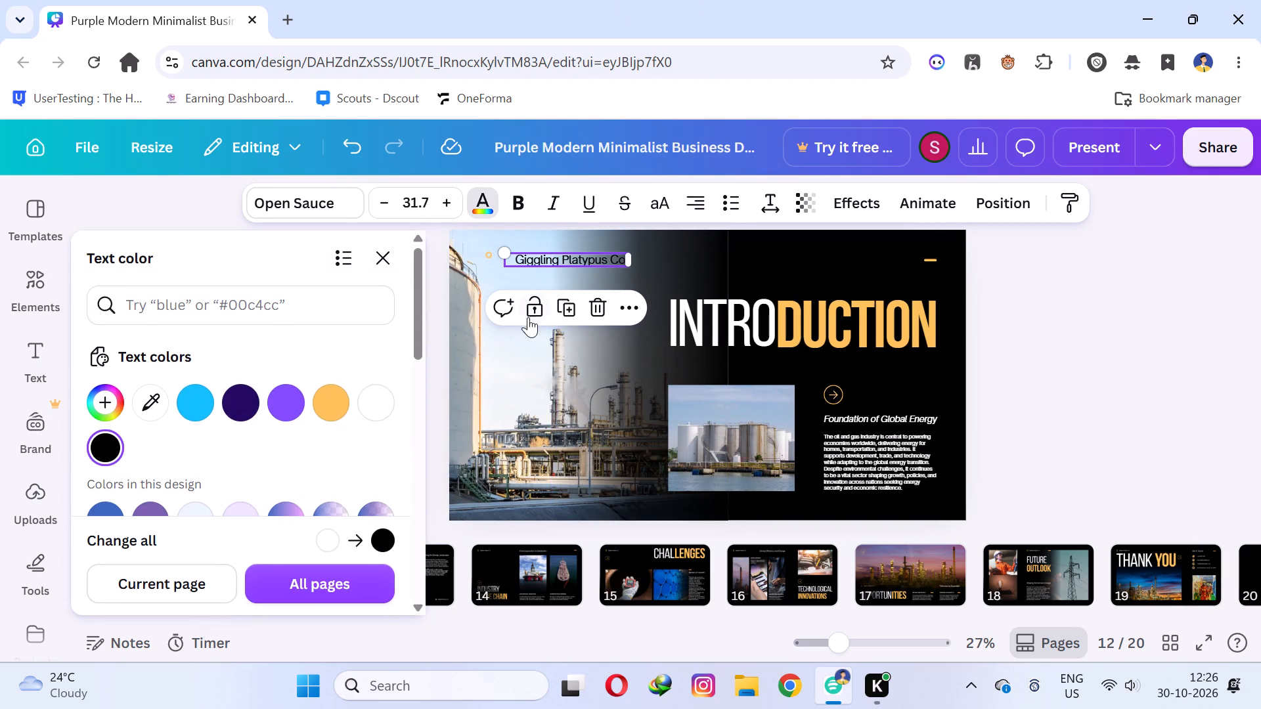
pyautogui.click(498, 368)
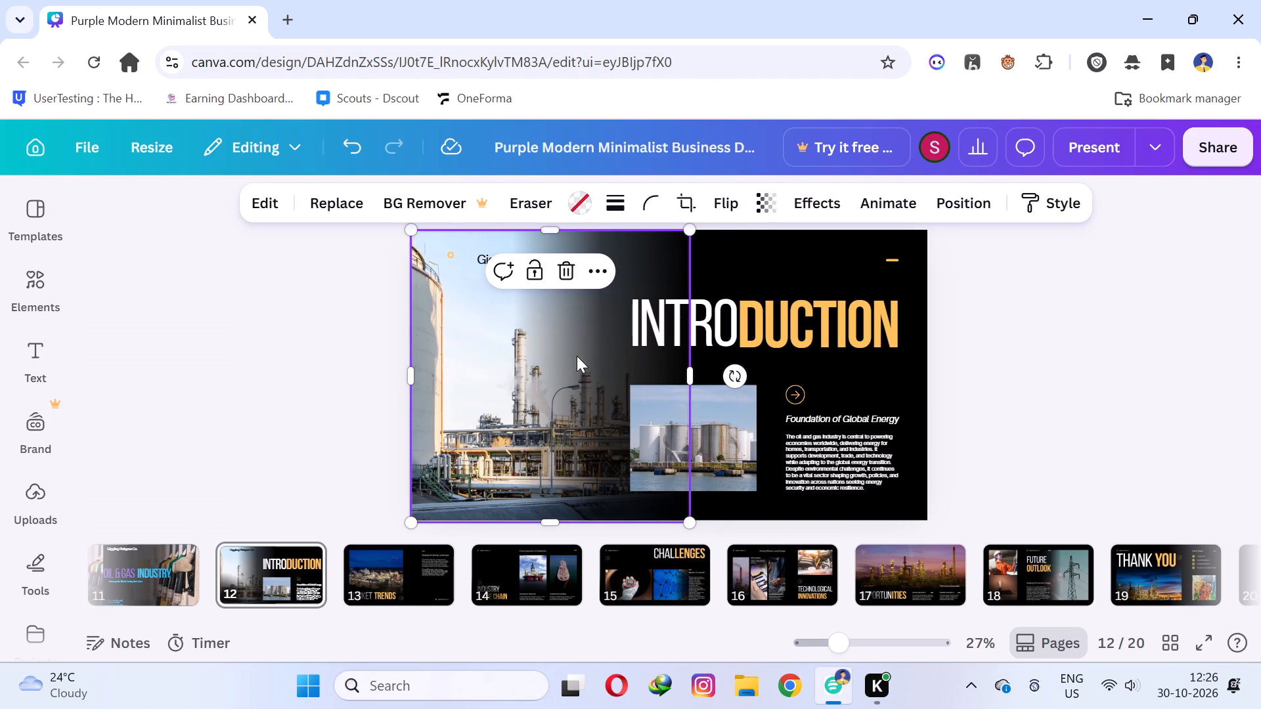
# Try the vivid azure and dark purple colours on the INTRO title text, settling on the bright purple.
pyautogui.click(657, 327)
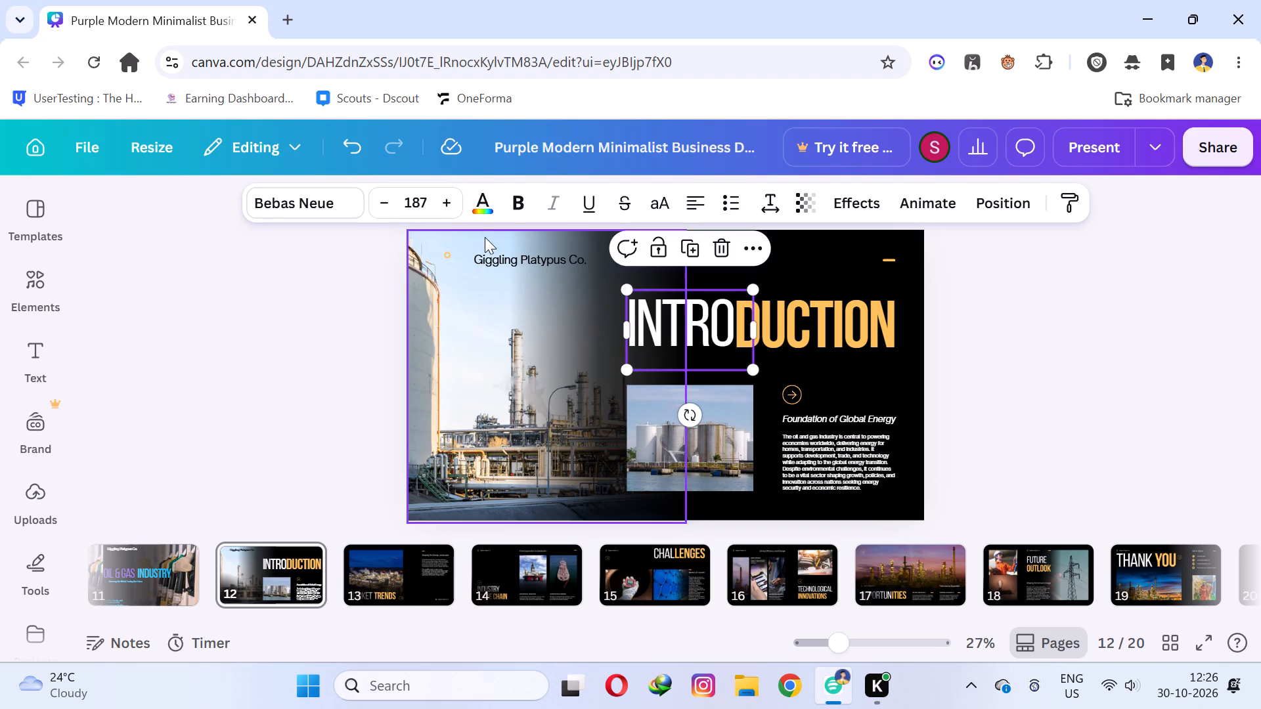
pyautogui.click(470, 203)
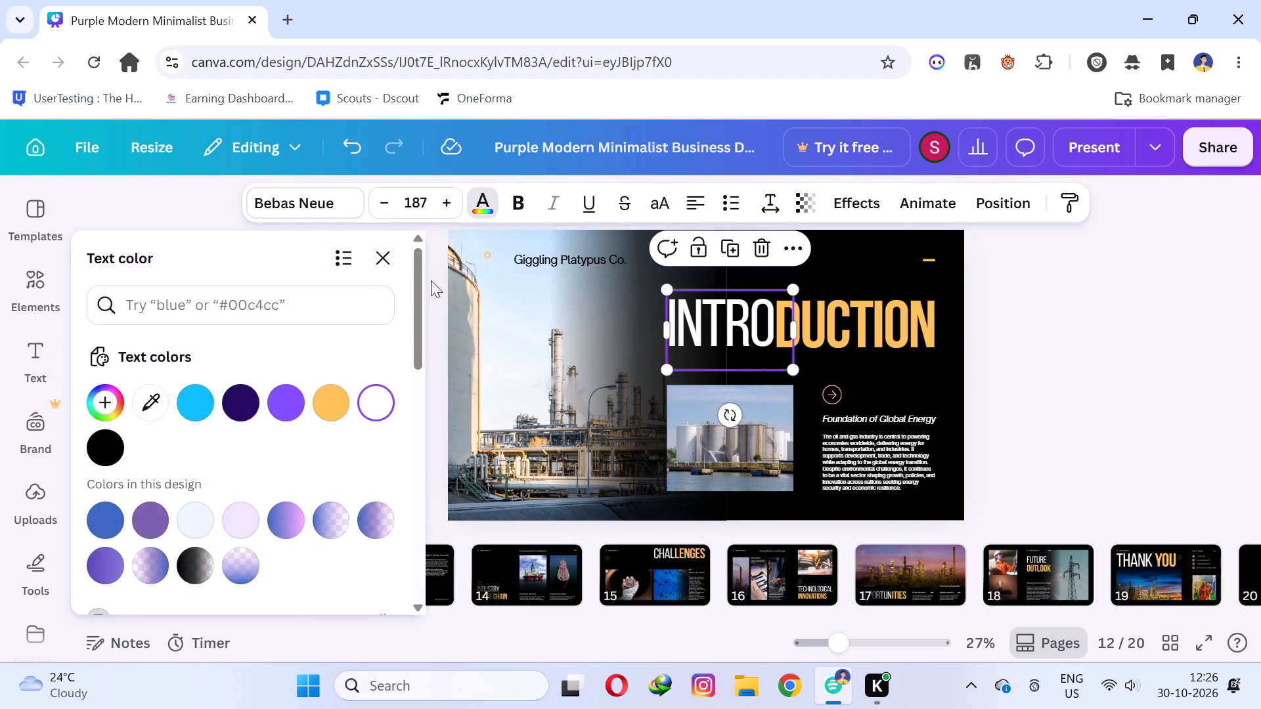
pyautogui.scroll(-1, 217, 449)
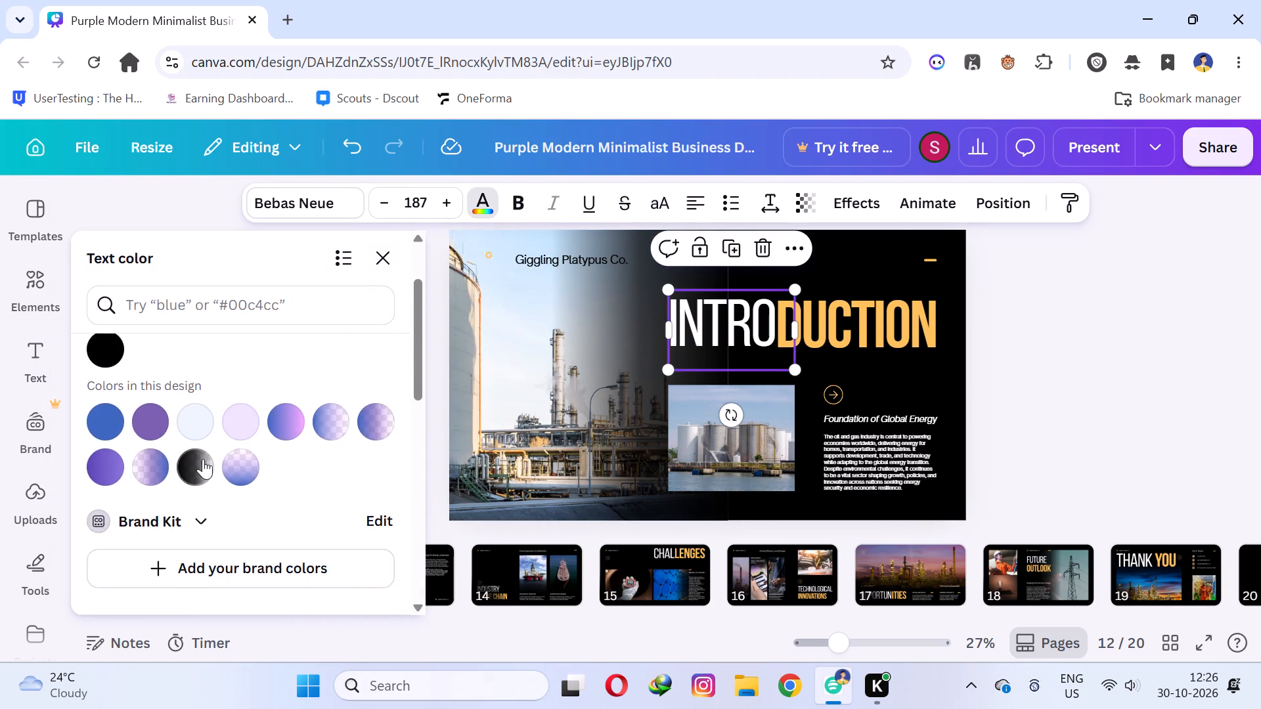
pyautogui.scroll(2, 191, 404)
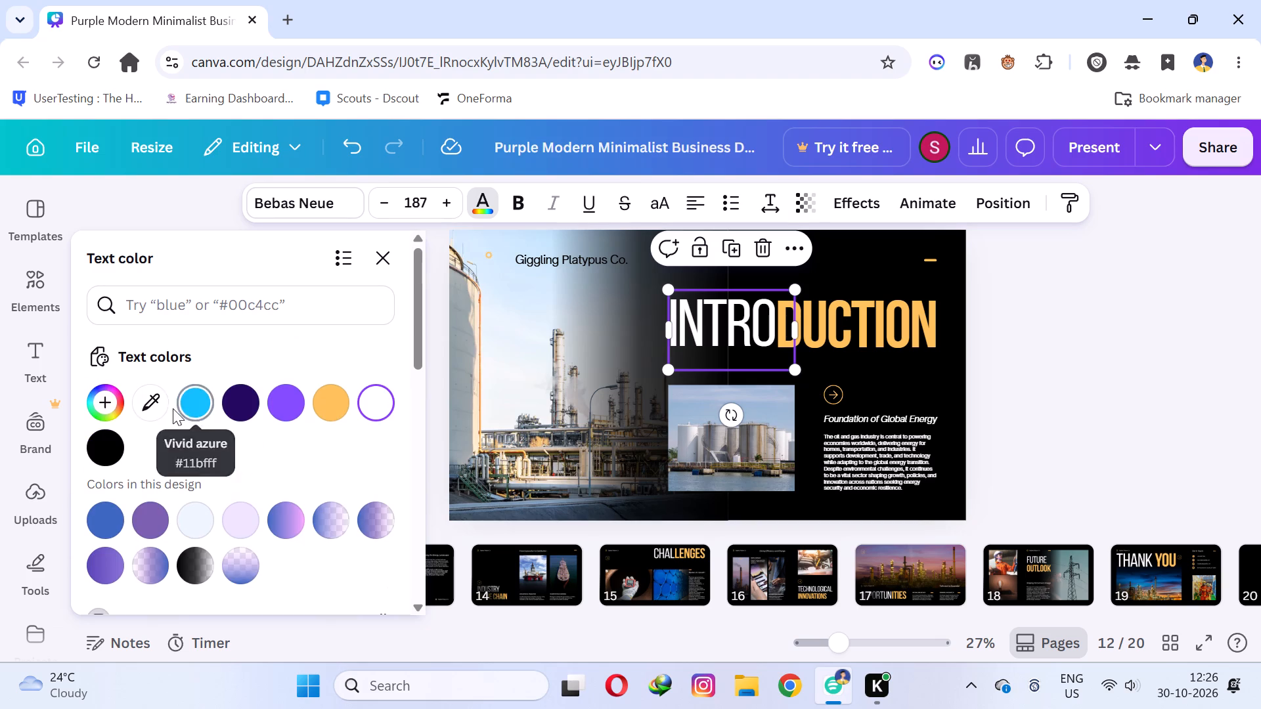
pyautogui.click(200, 406)
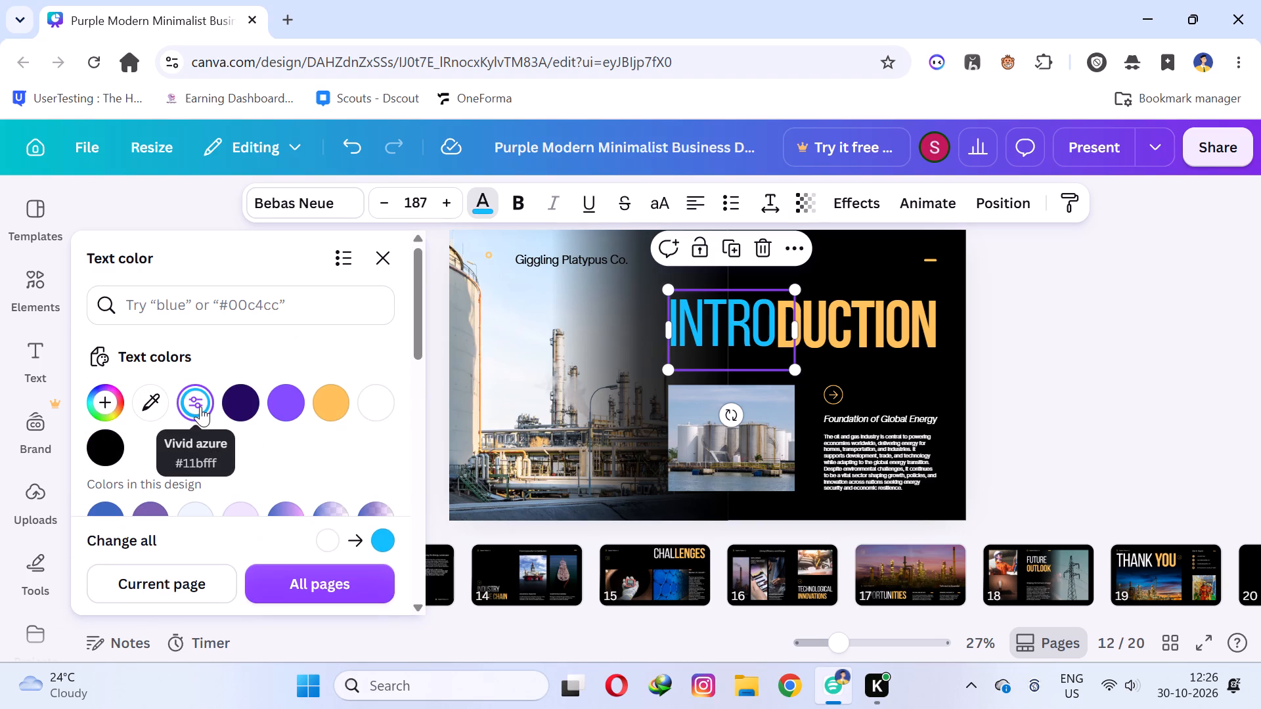
pyautogui.click(231, 404)
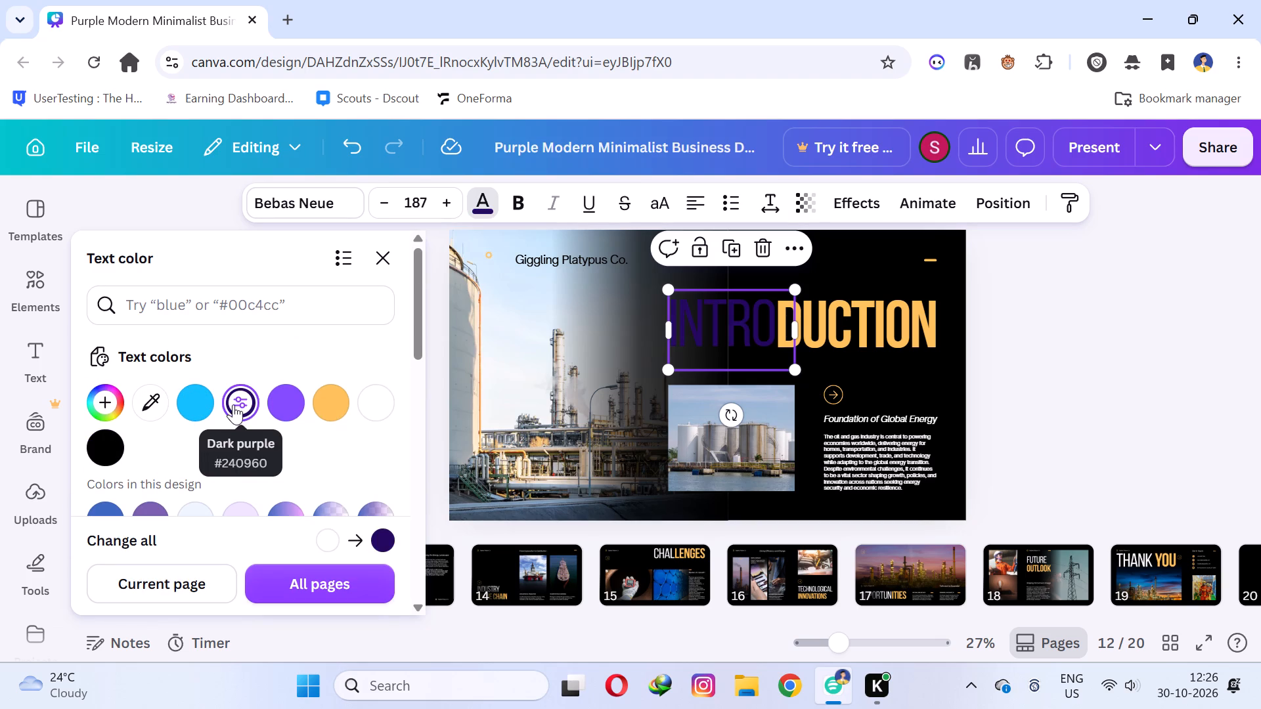
pyautogui.click(280, 404)
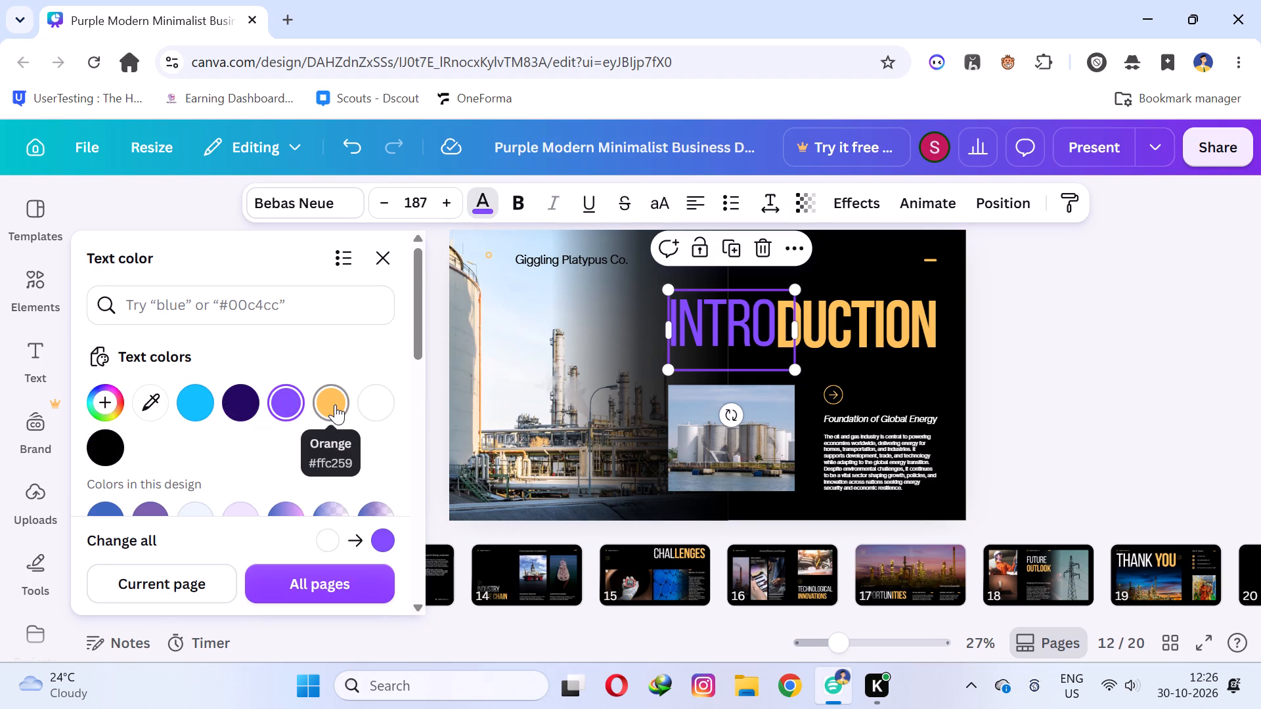
# Recolour the DUCTION title text with the same bright purple as INTRO.
pyautogui.click(821, 318)
pyautogui.click(259, 397)
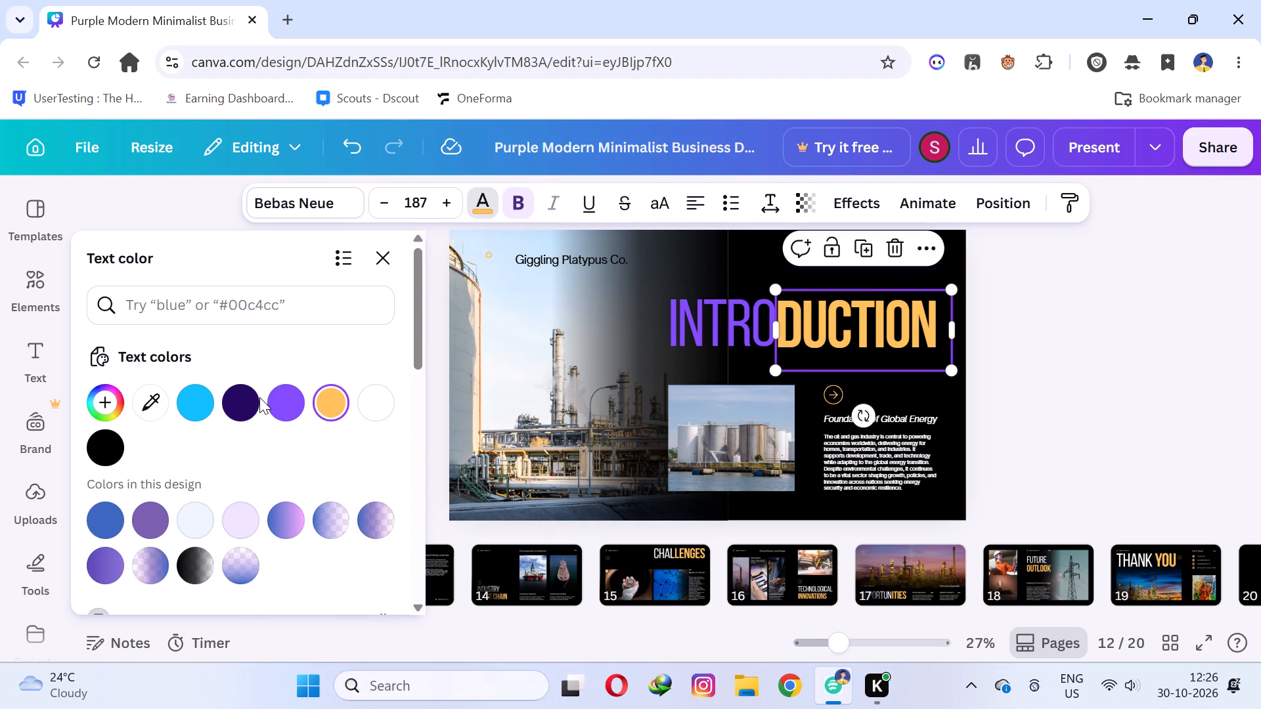
pyautogui.click(238, 397)
pyautogui.click(291, 400)
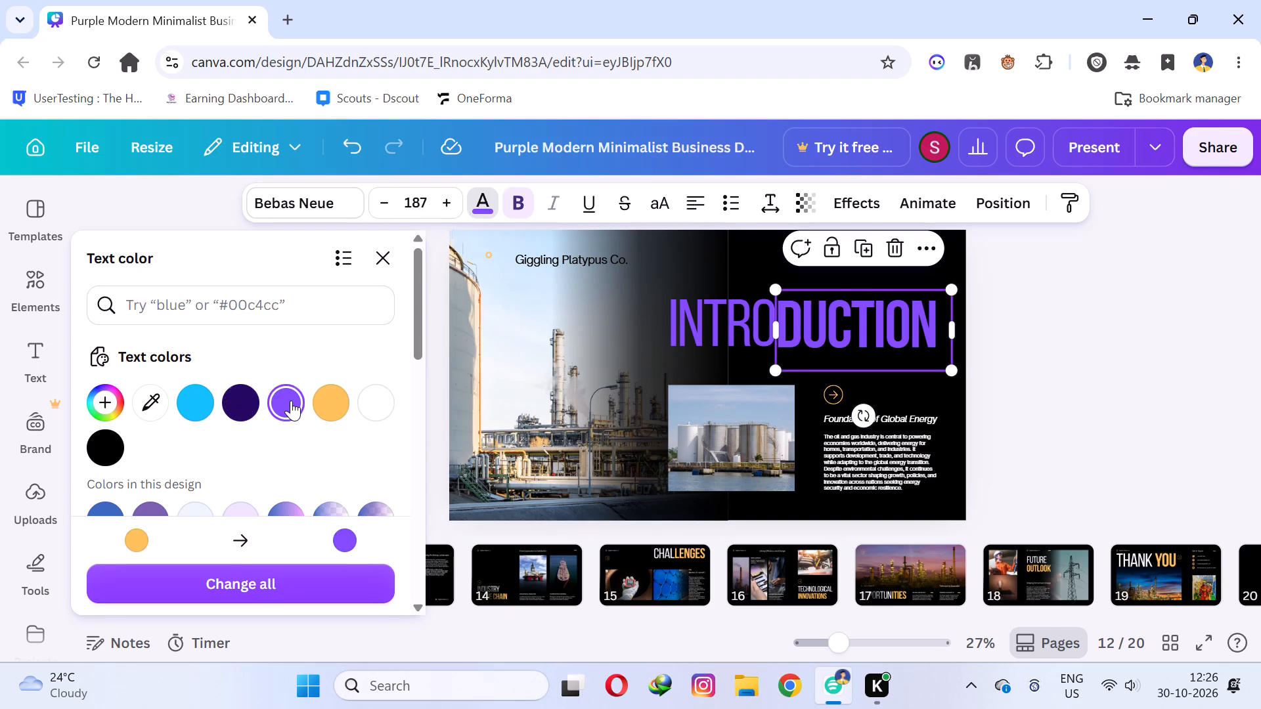
pyautogui.click(1080, 334)
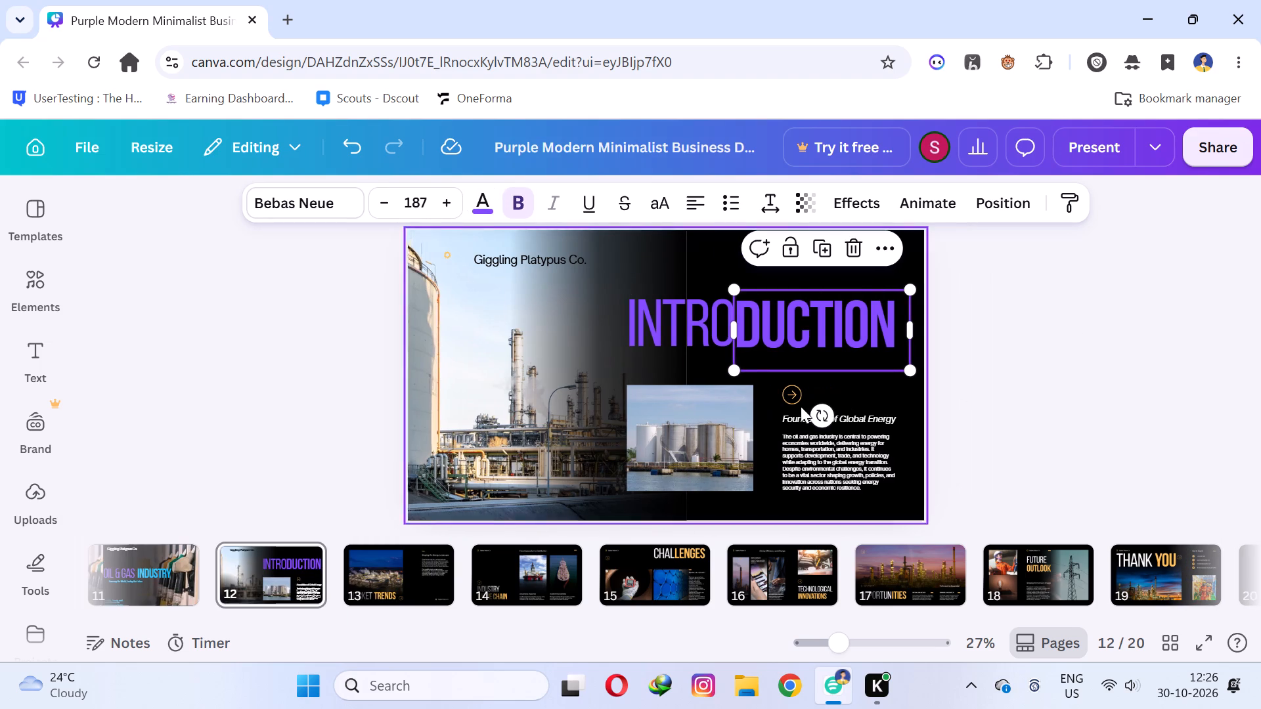
# Enlarge the storage-tank photo slightly and move it over the lower part of the refinery photo.
pyautogui.click(650, 408)
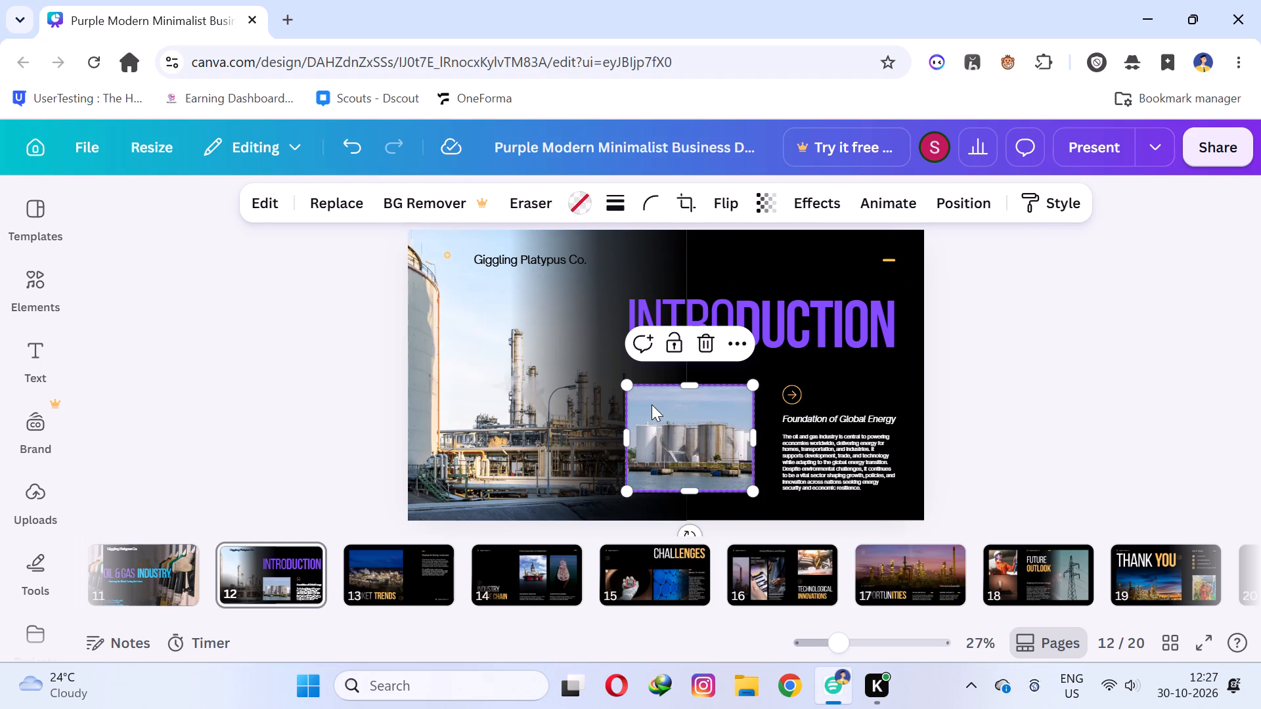
pyautogui.moveTo(630, 391); pyautogui.dragTo(595, 382)
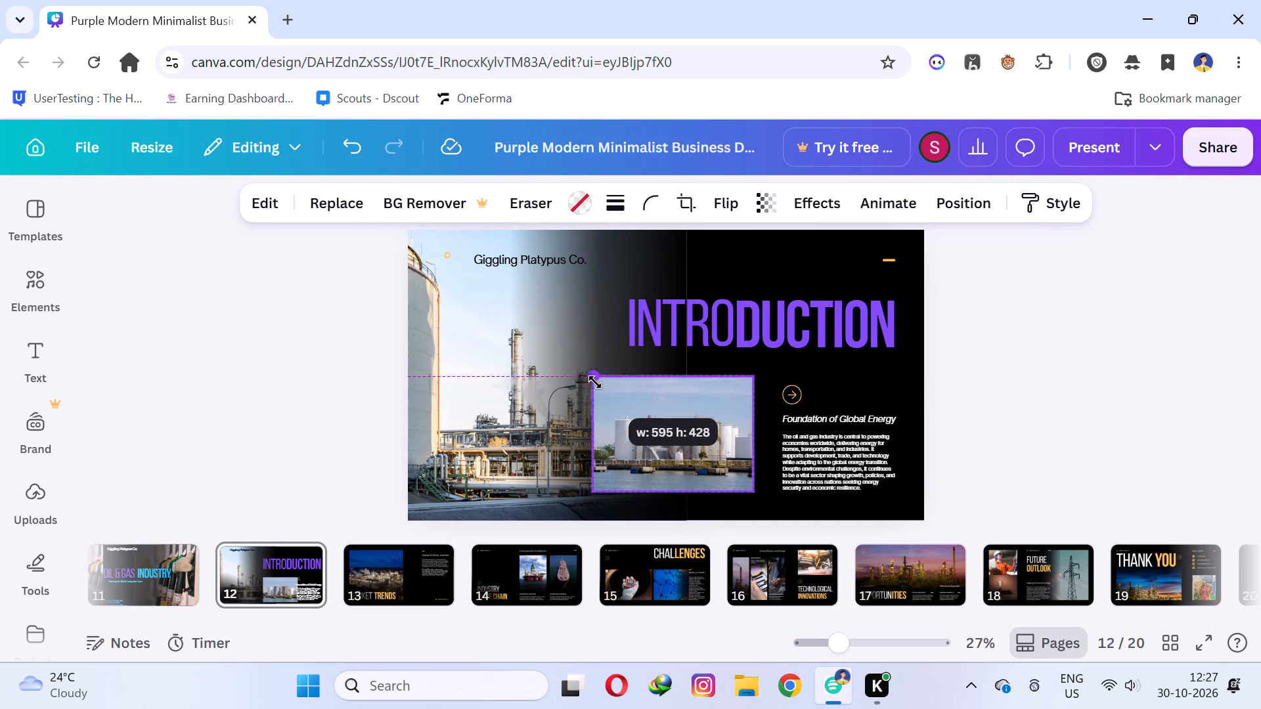
pyautogui.moveTo(595, 382); pyautogui.dragTo(606, 384)
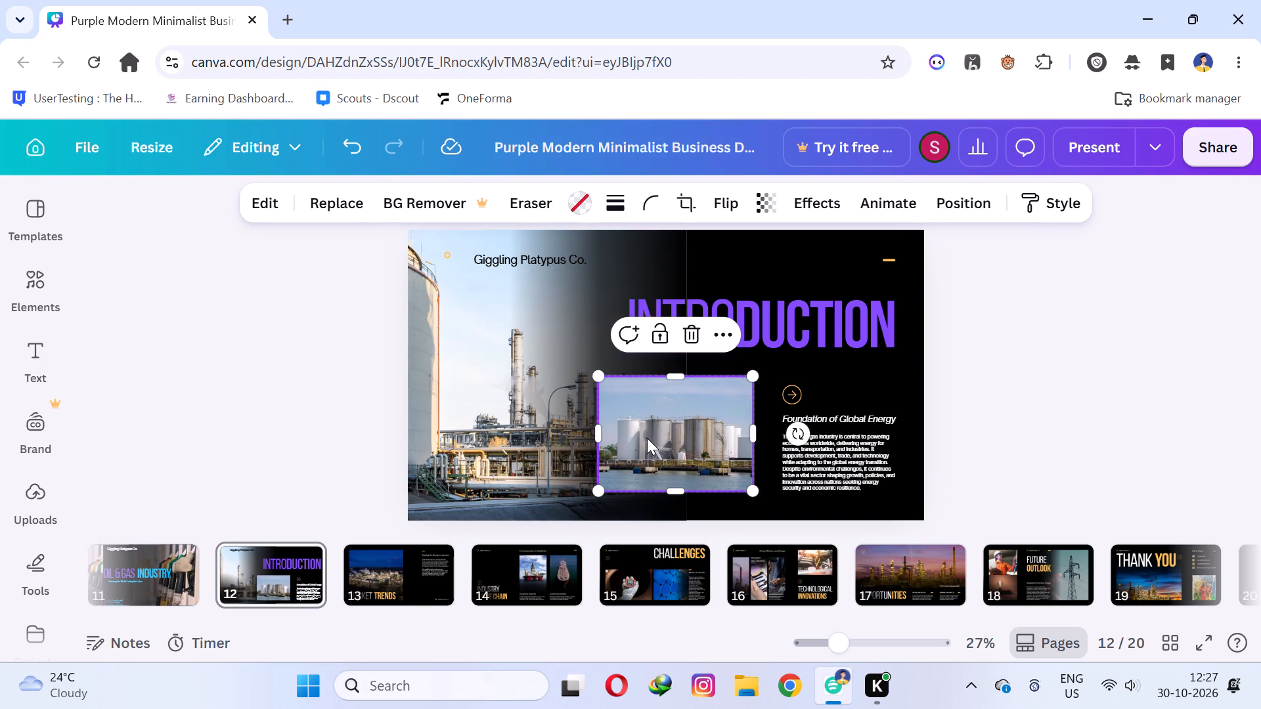
pyautogui.moveTo(651, 433); pyautogui.dragTo(518, 462)
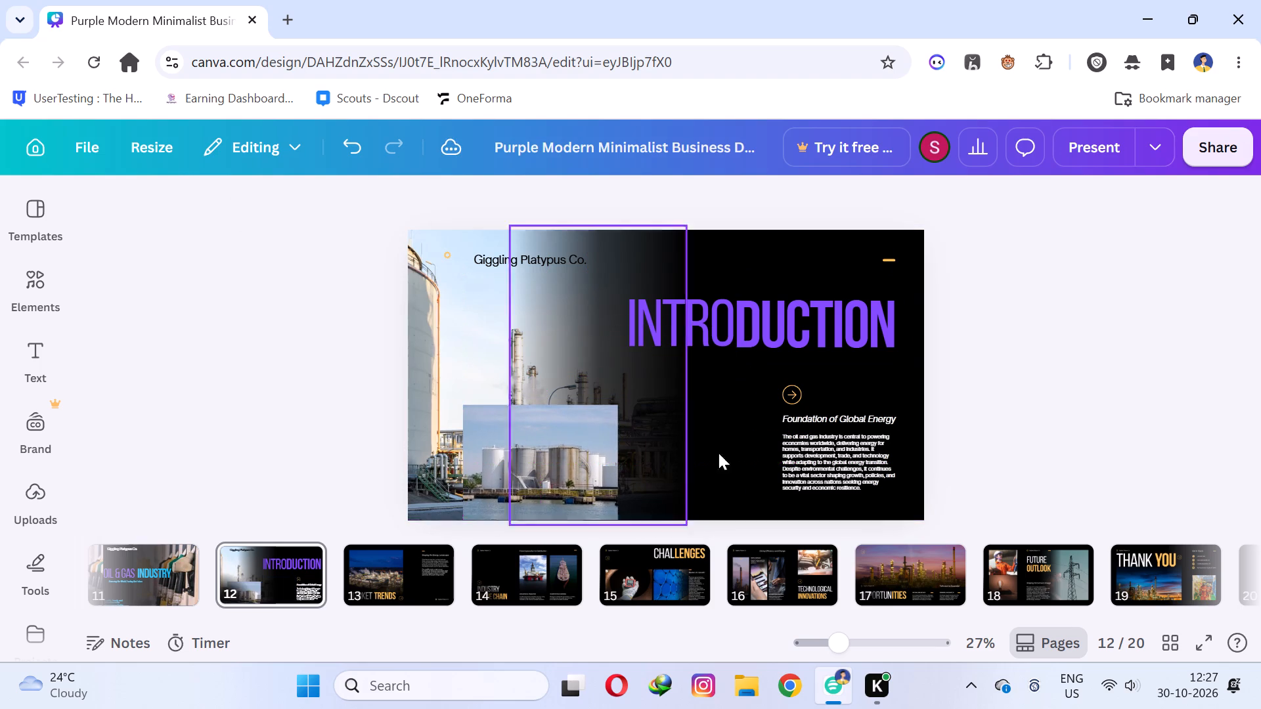
# Enlarge the body paragraph about the oil and gas industry to about size 21.4, extending it toward the page's lower-right corner.
pyautogui.click(879, 485)
pyautogui.moveTo(893, 490); pyautogui.dragTo(928, 520)
pyautogui.moveTo(778, 438); pyautogui.dragTo(757, 432)
# Shift the Foundation of Global Energy heading and the circled arrow icon slightly up and right, above the enlarged paragraph.
pyautogui.click(853, 418)
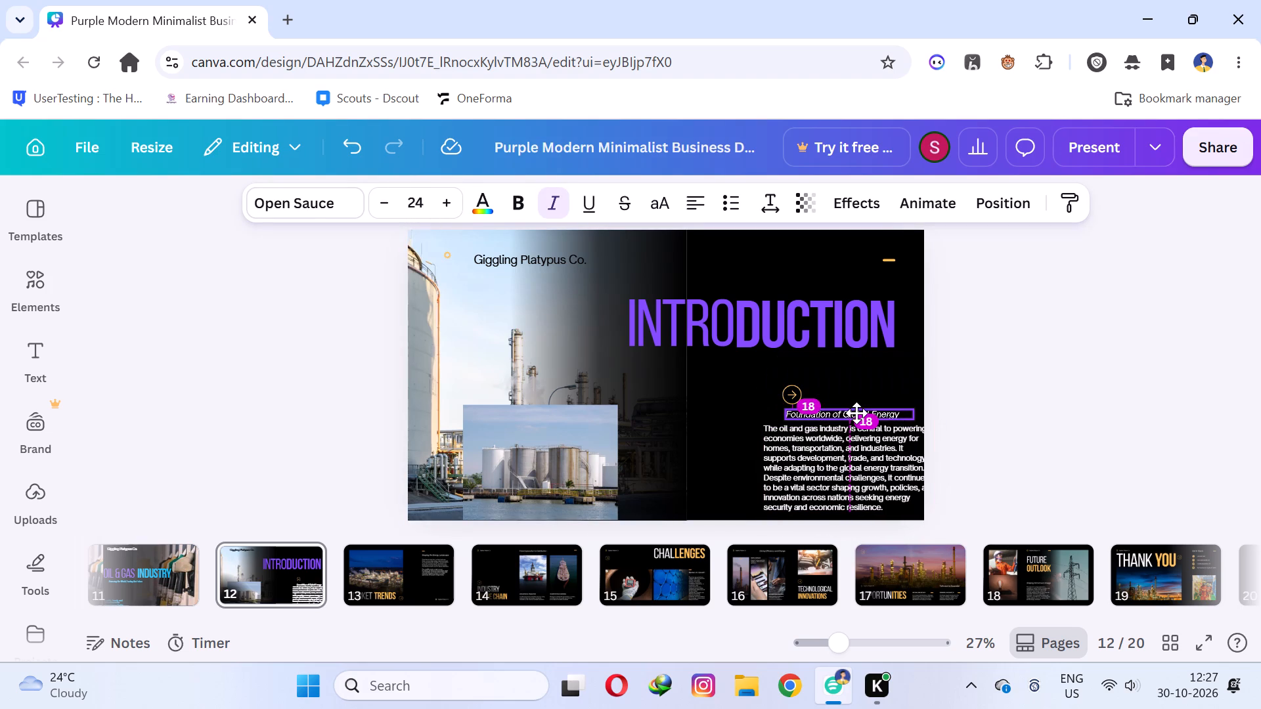
pyautogui.moveTo(793, 398); pyautogui.dragTo(802, 395)
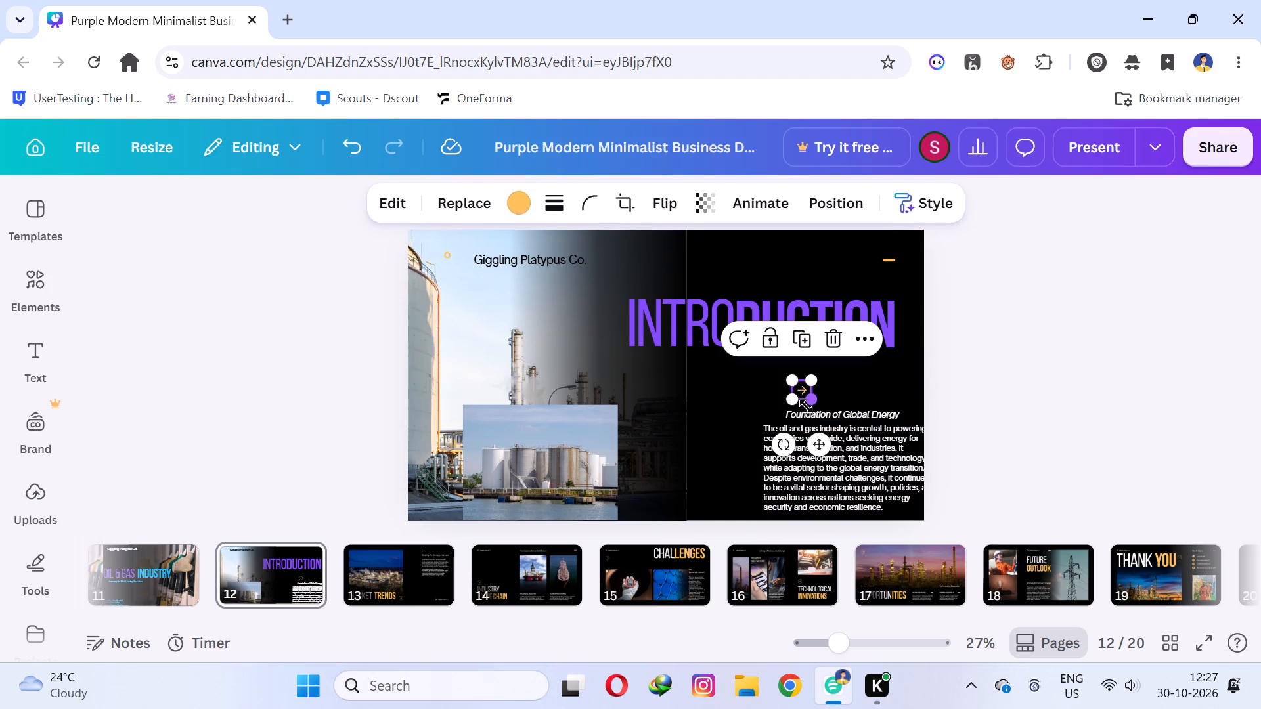
# Recolour the Foundation of Global Energy heading light orange.
pyautogui.click(808, 412)
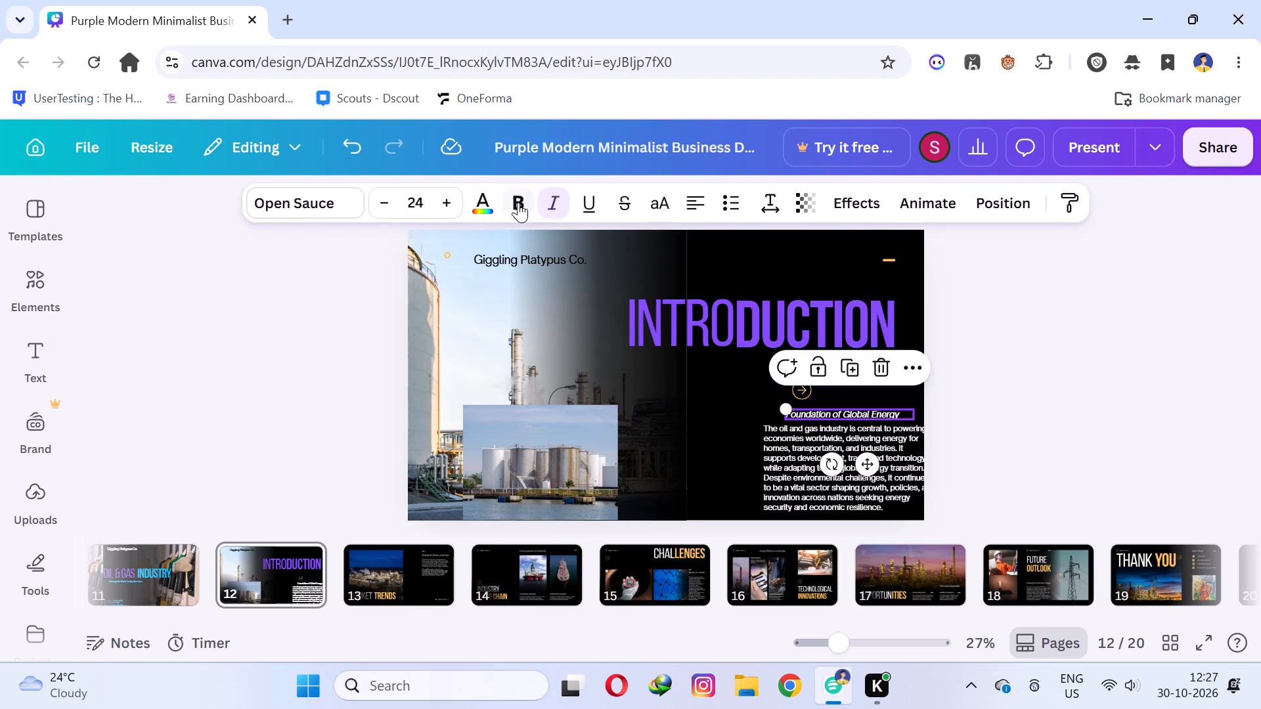
pyautogui.click(495, 201)
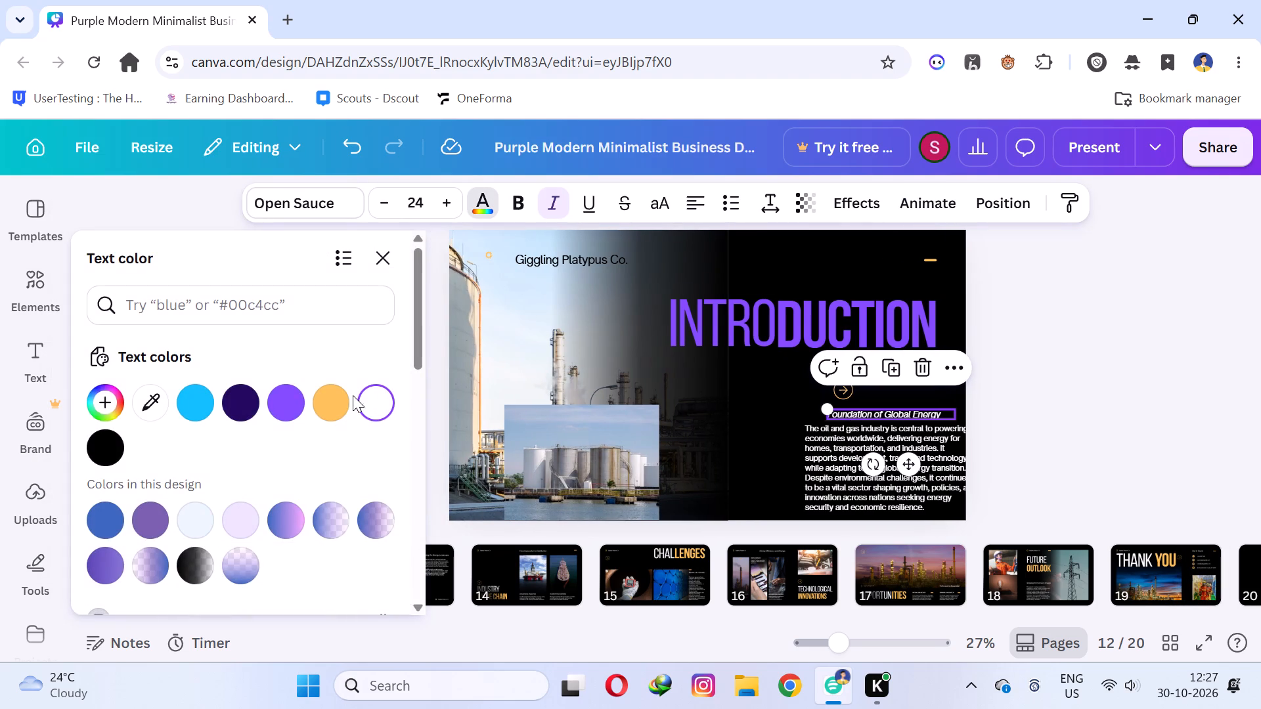
pyautogui.click(348, 396)
# Recolour the body paragraph under the Foundation of Global Energy heading light orange.
pyautogui.click(818, 433)
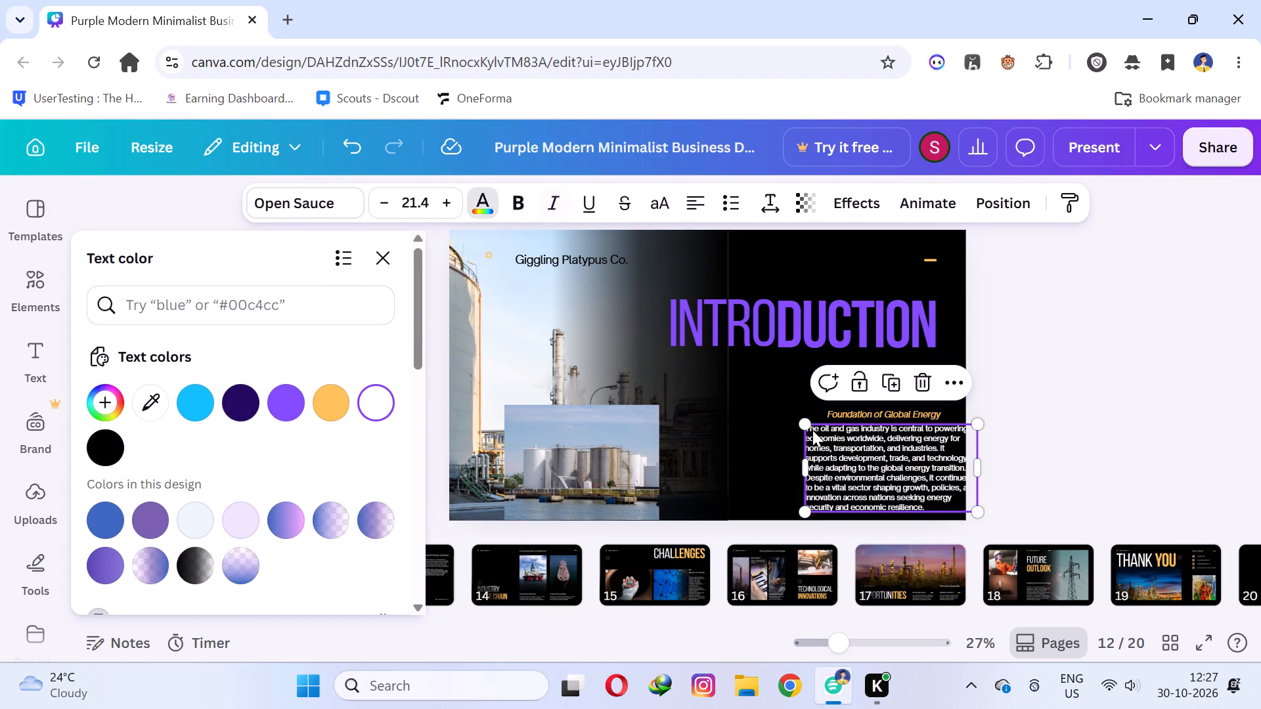
pyautogui.click(479, 200)
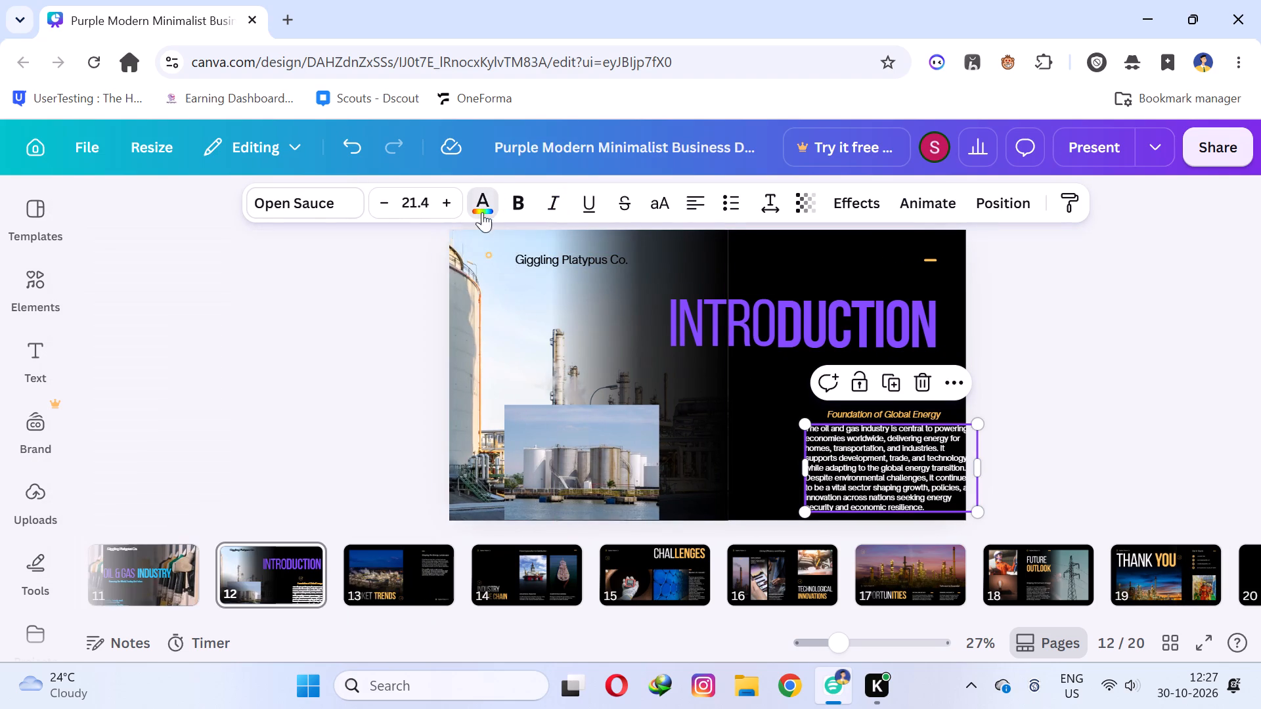
pyautogui.click(489, 190)
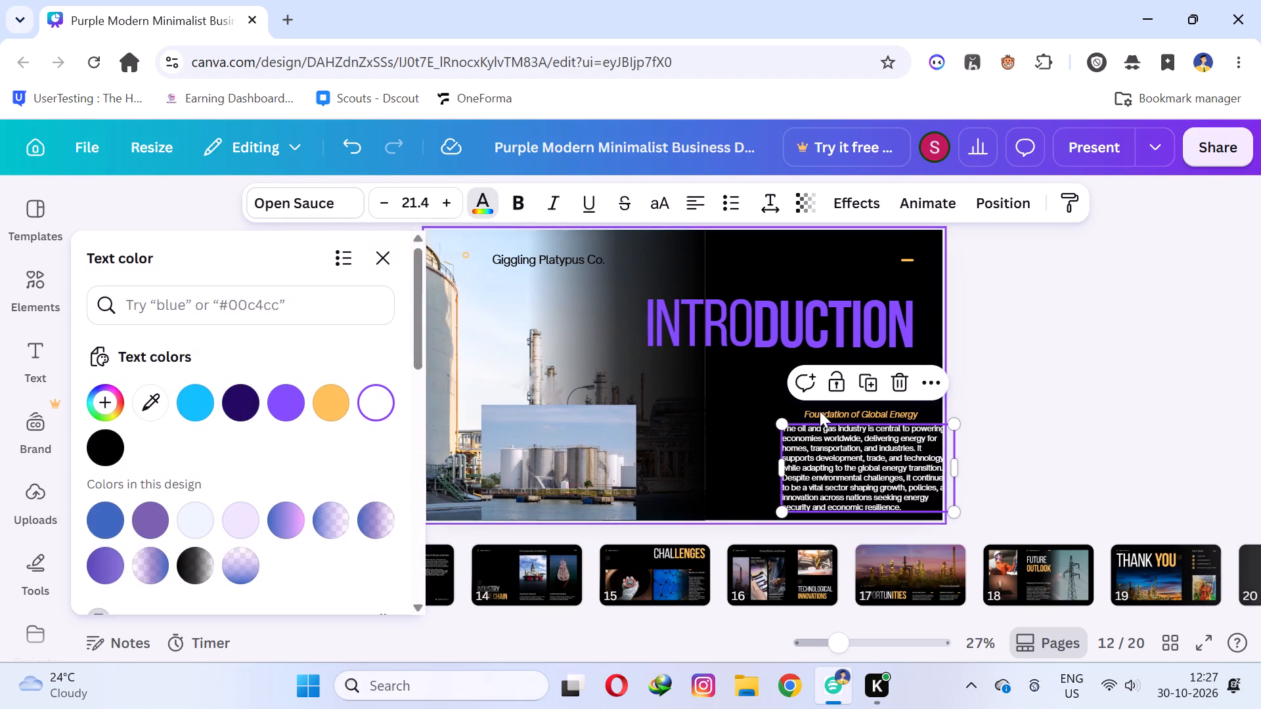
pyautogui.click(342, 397)
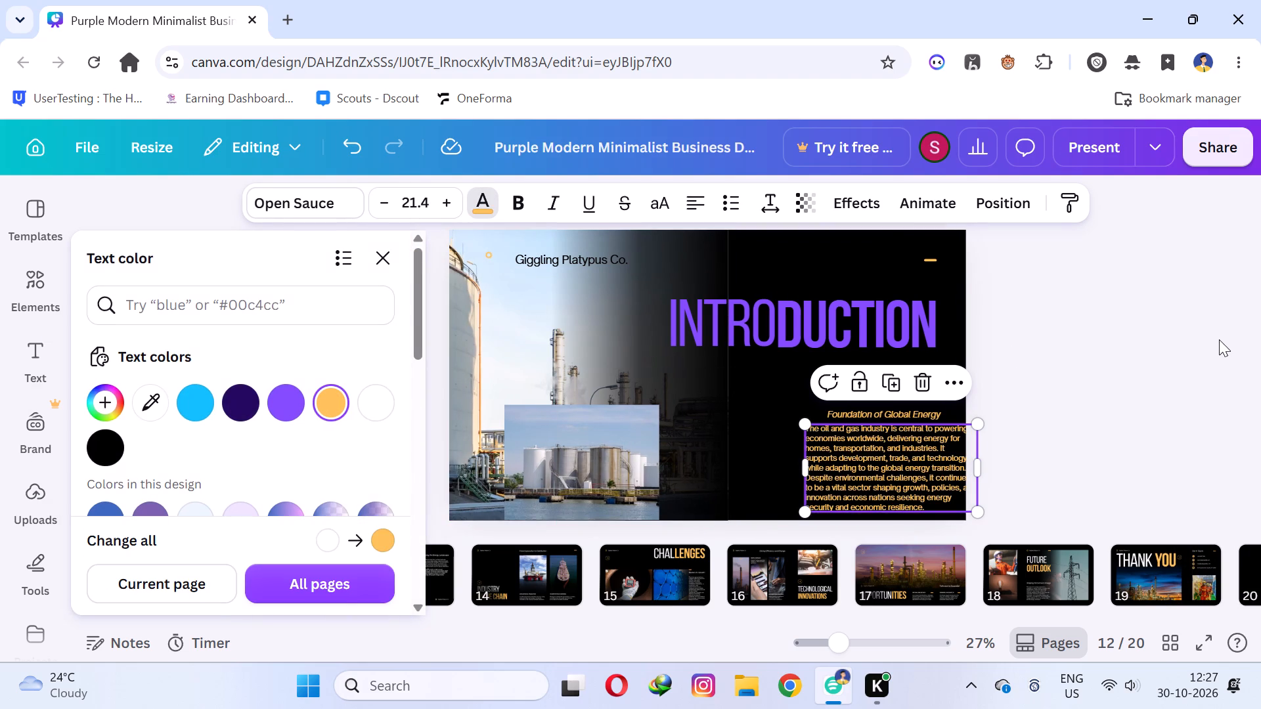
pyautogui.click(1219, 339)
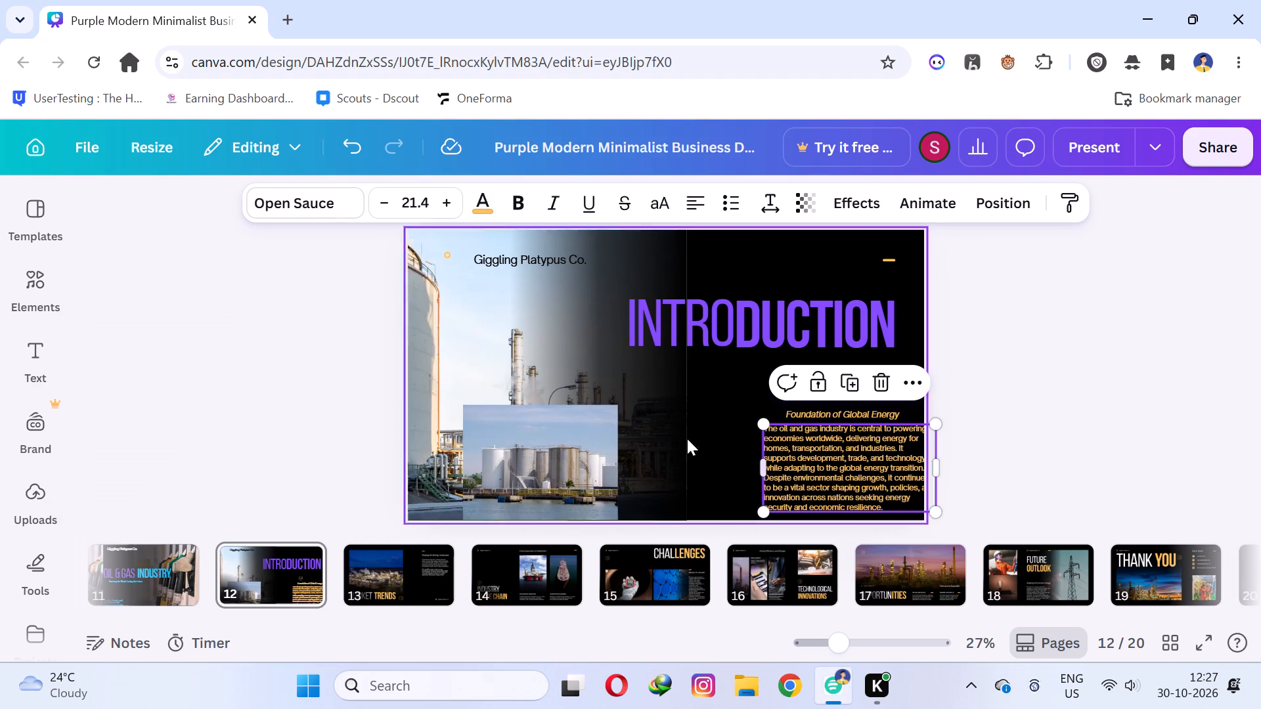
# Move the storage-tank photo back beneath the INTRO title text, just beside the orange paragraph.
pyautogui.moveTo(531, 454); pyautogui.dragTo(659, 447)
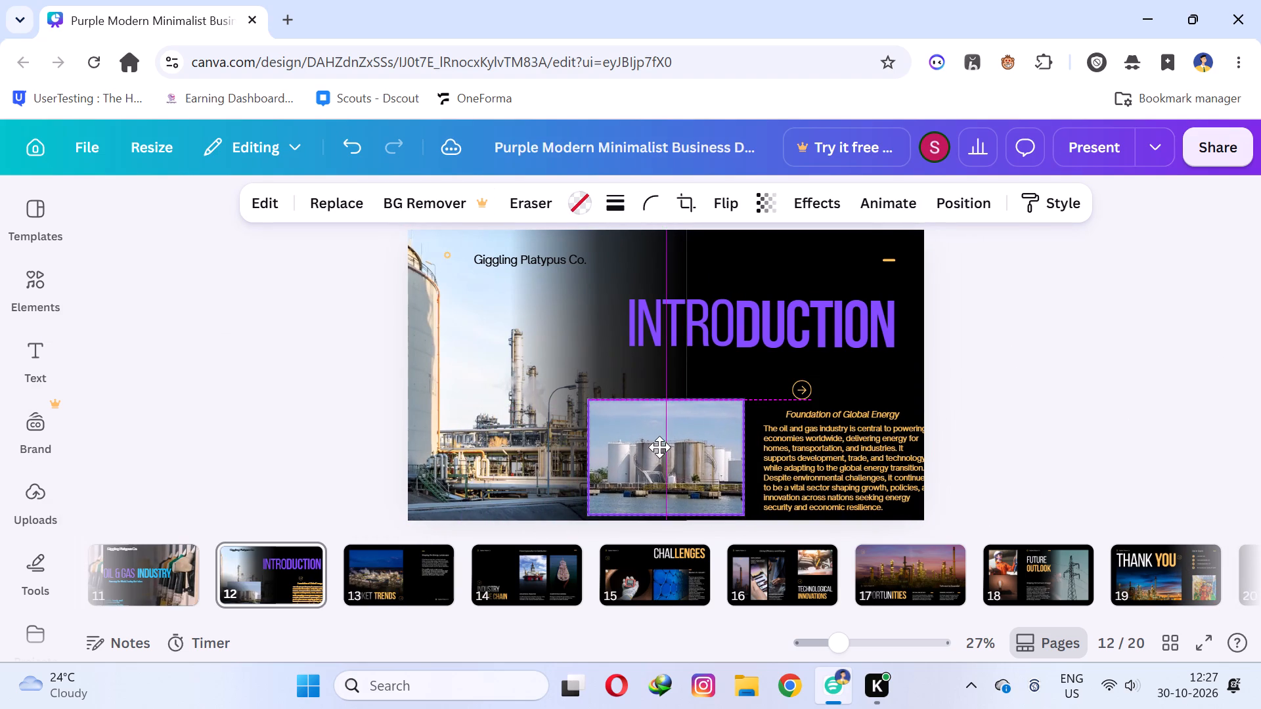
pyautogui.moveTo(659, 447); pyautogui.dragTo(667, 450)
pyautogui.click(1086, 293)
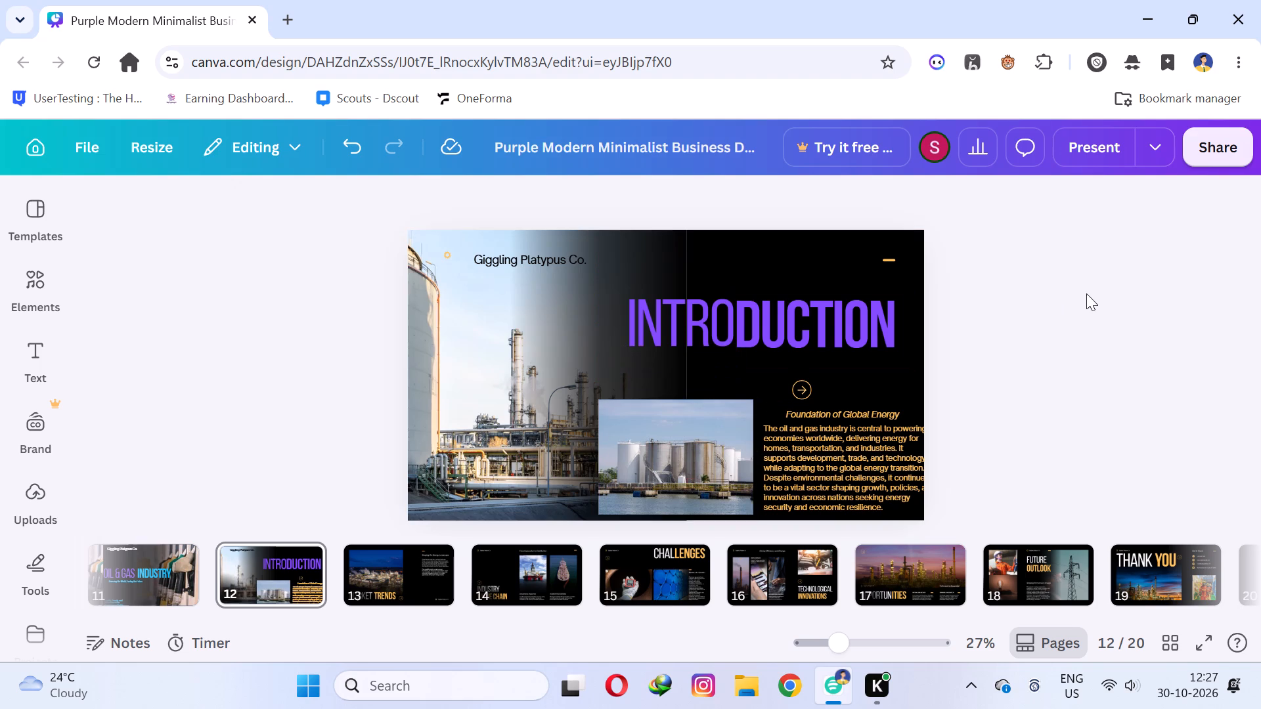
# Apply the Shift animation to the INTRO title text.
pyautogui.click(765, 316)
pyautogui.click(710, 318)
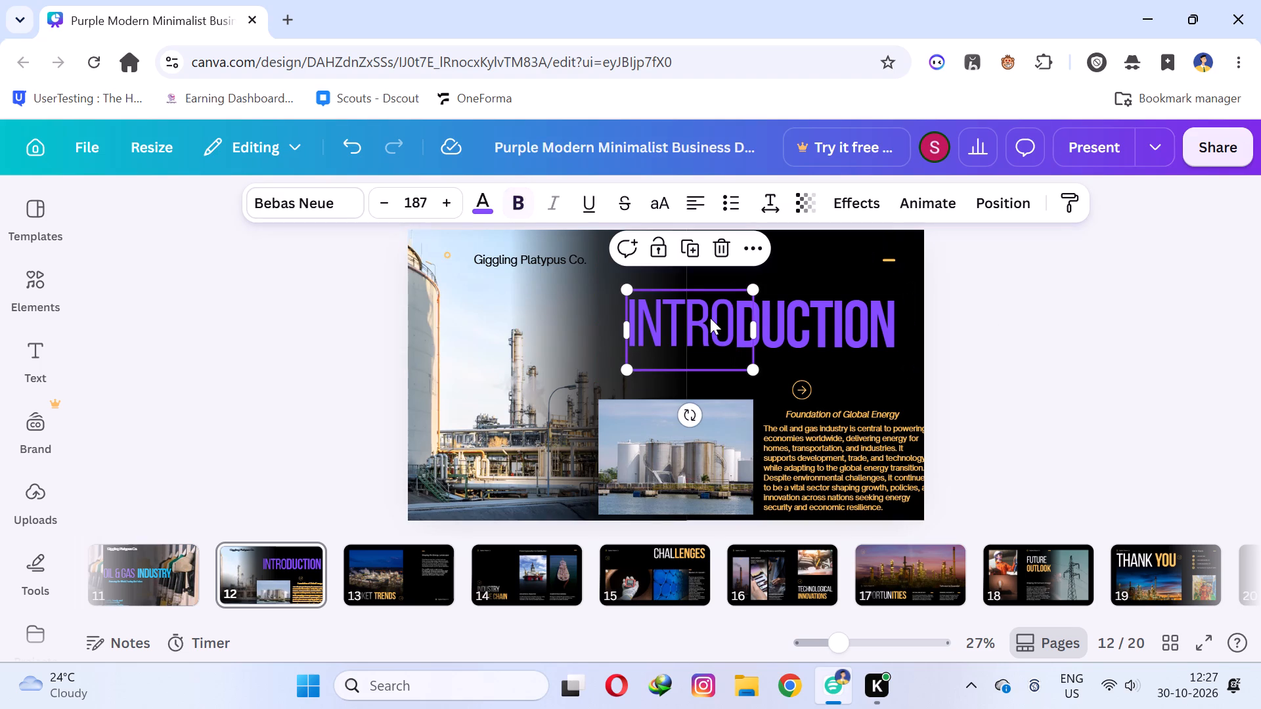
pyautogui.click(914, 203)
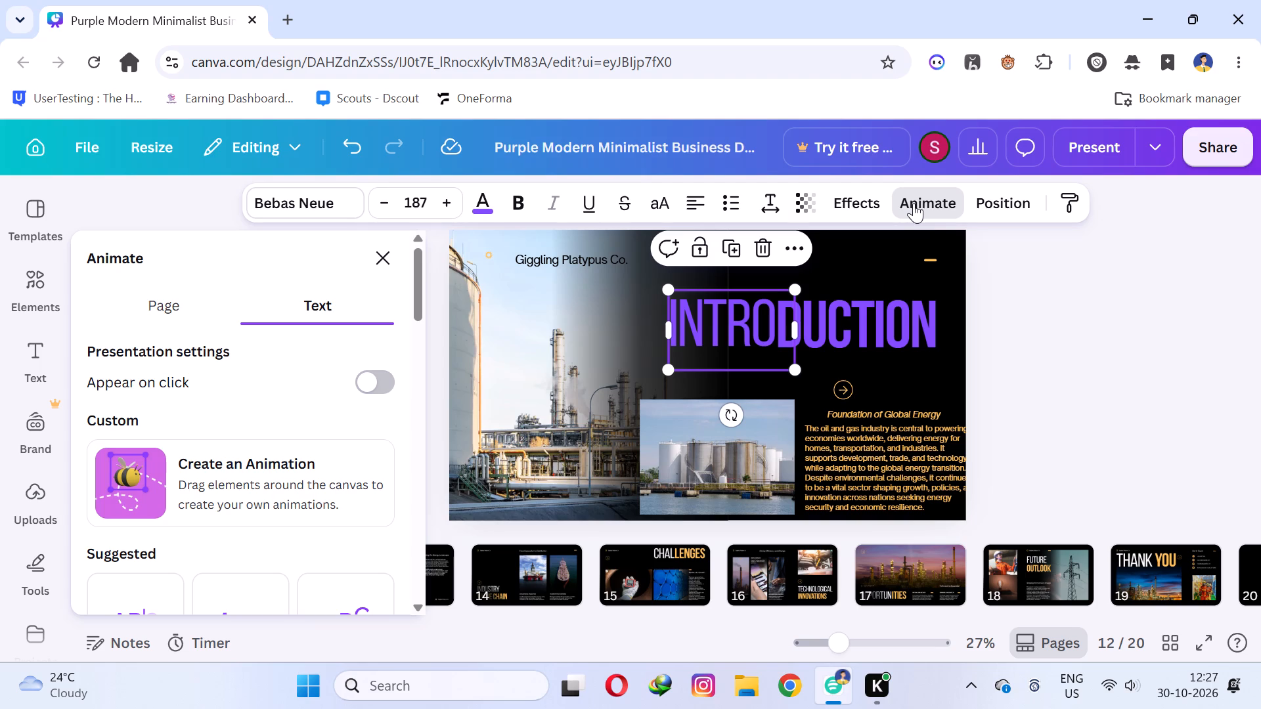
pyautogui.scroll(-2, 283, 372)
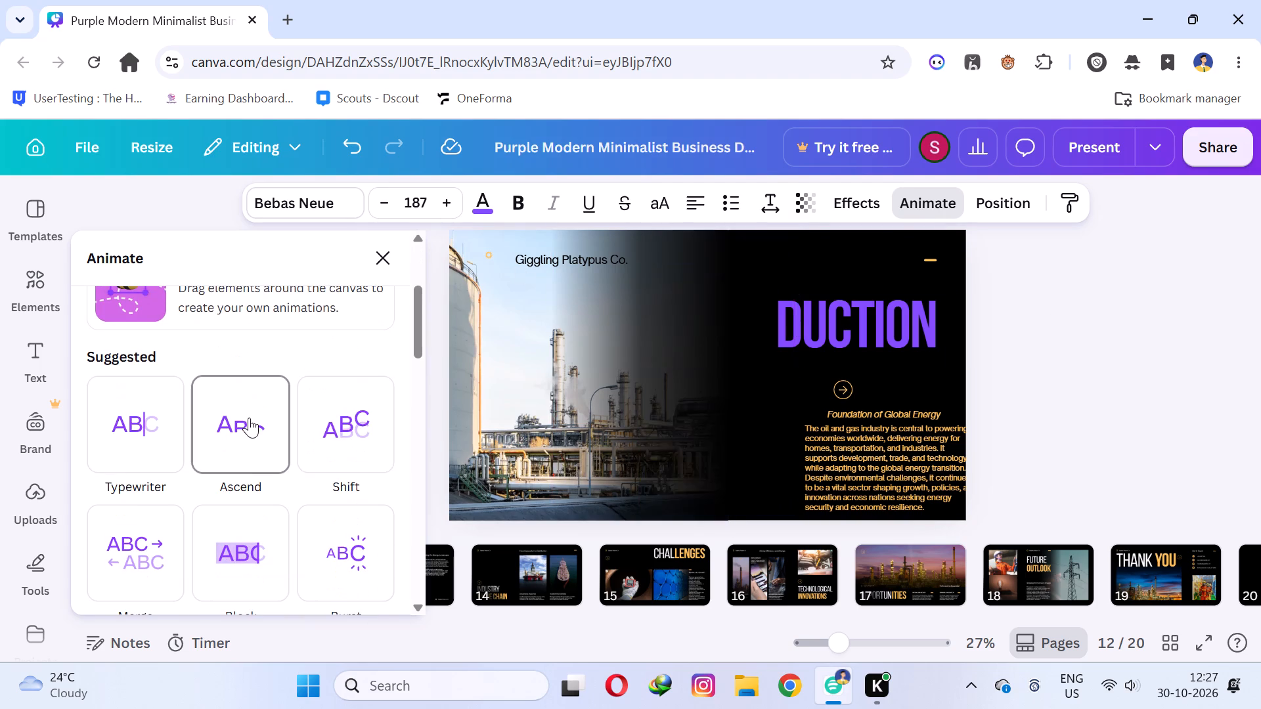
pyautogui.click(375, 418)
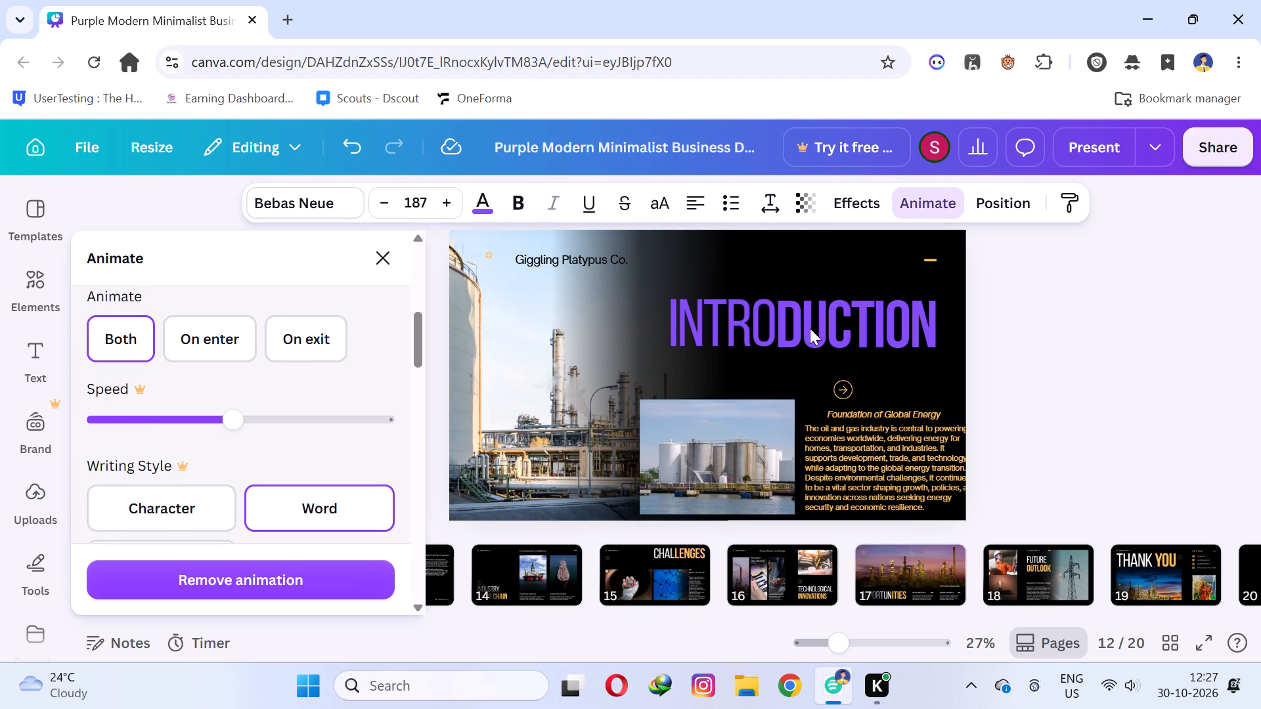
# Apply the Ascend animation to the DUCTION title text, set to play on exit only.
pyautogui.click(853, 333)
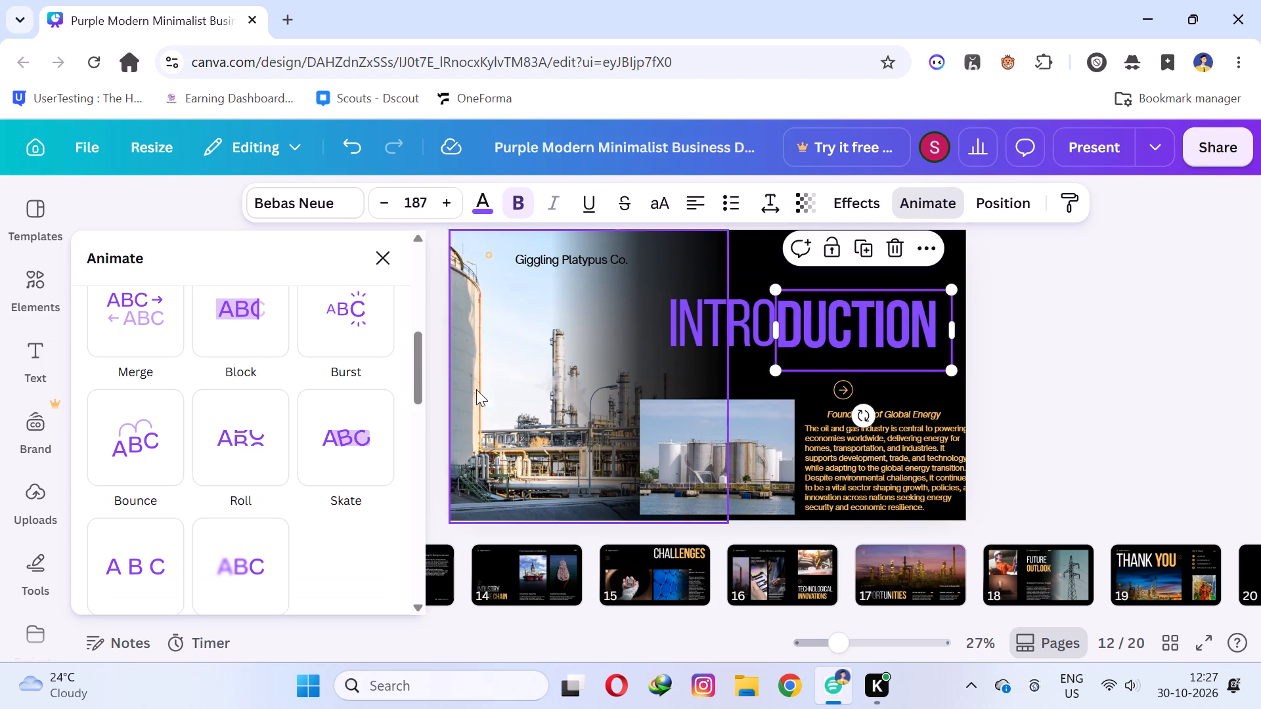
pyautogui.scroll(1, 349, 324)
pyautogui.scroll(1, 246, 411)
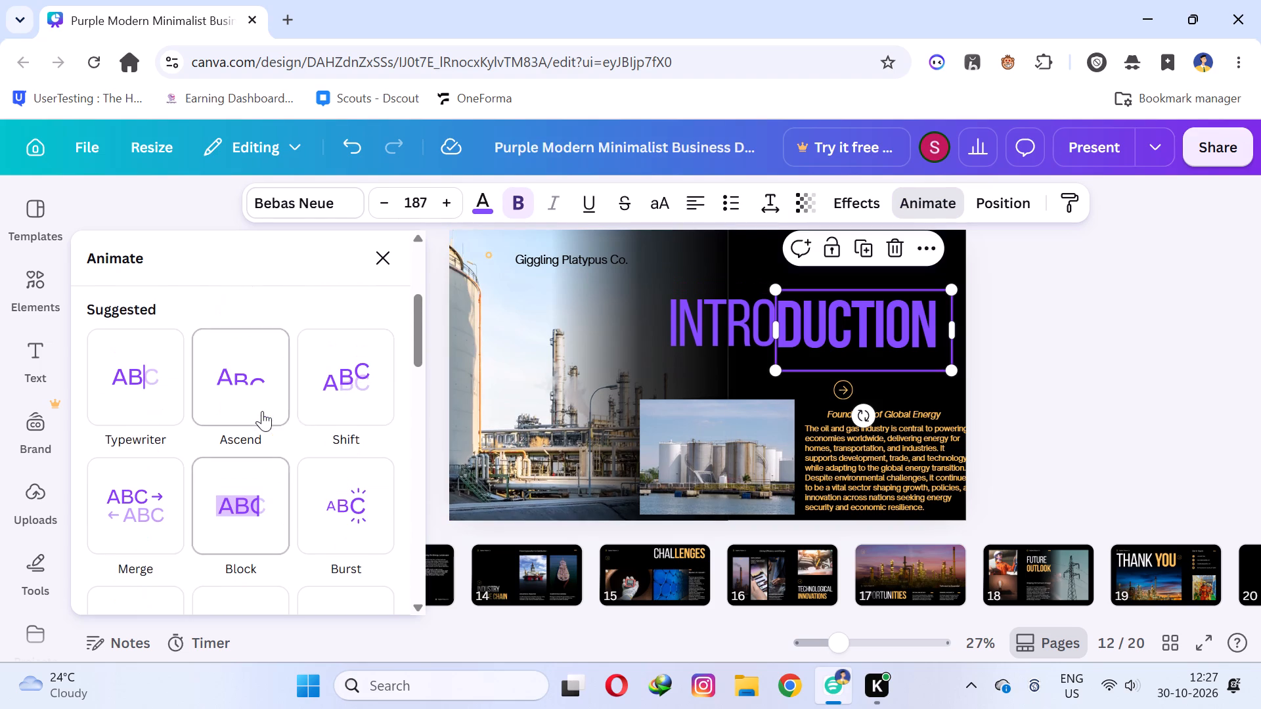
pyautogui.click(256, 397)
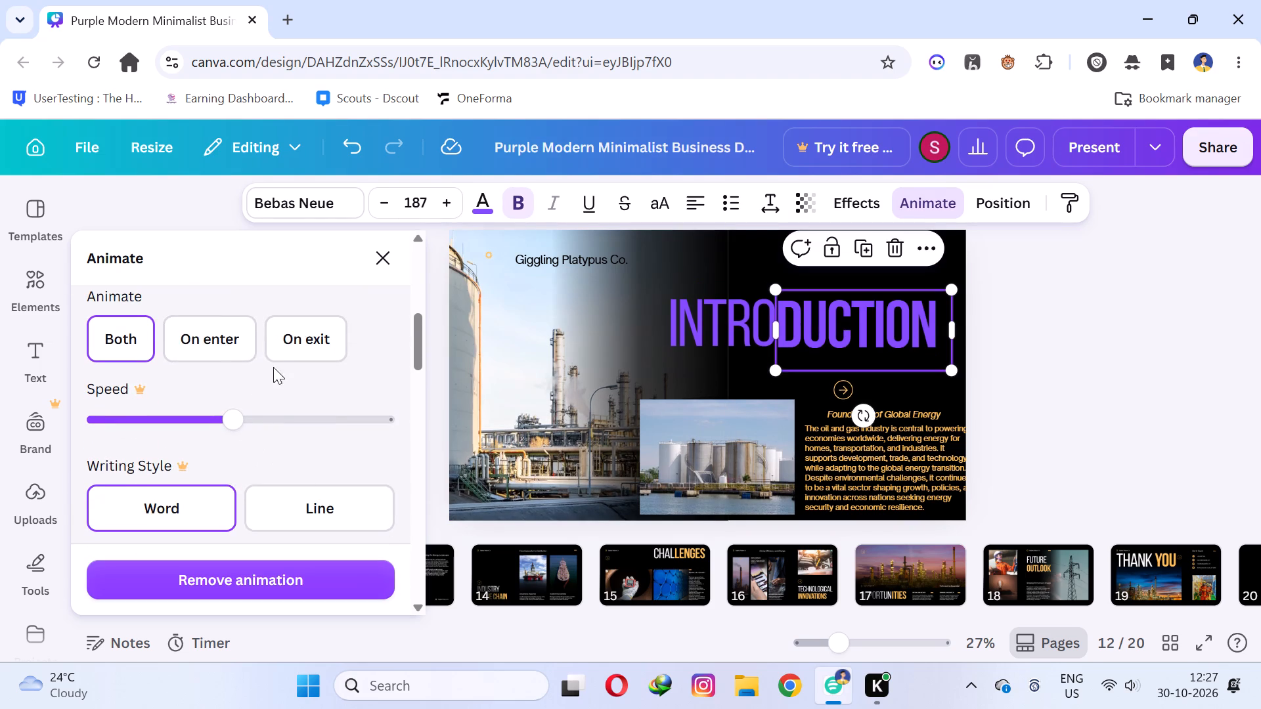
pyautogui.click(297, 354)
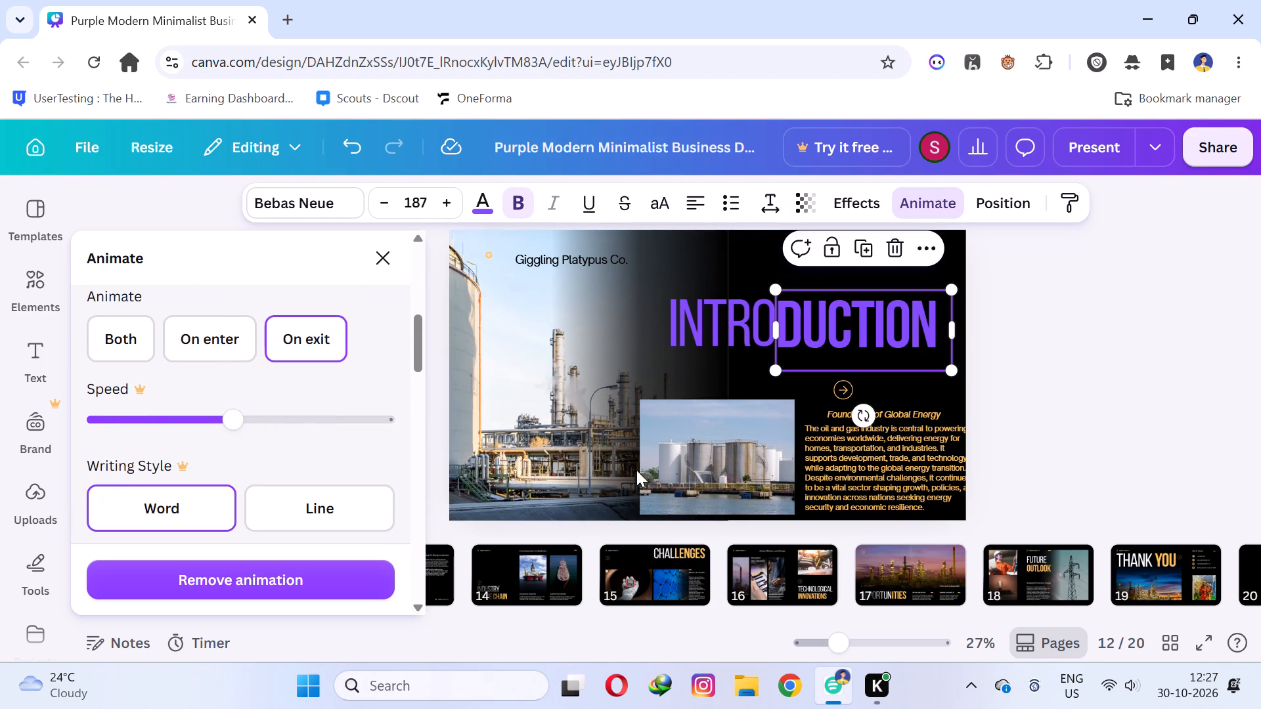
pyautogui.scroll(-17, 274, 474)
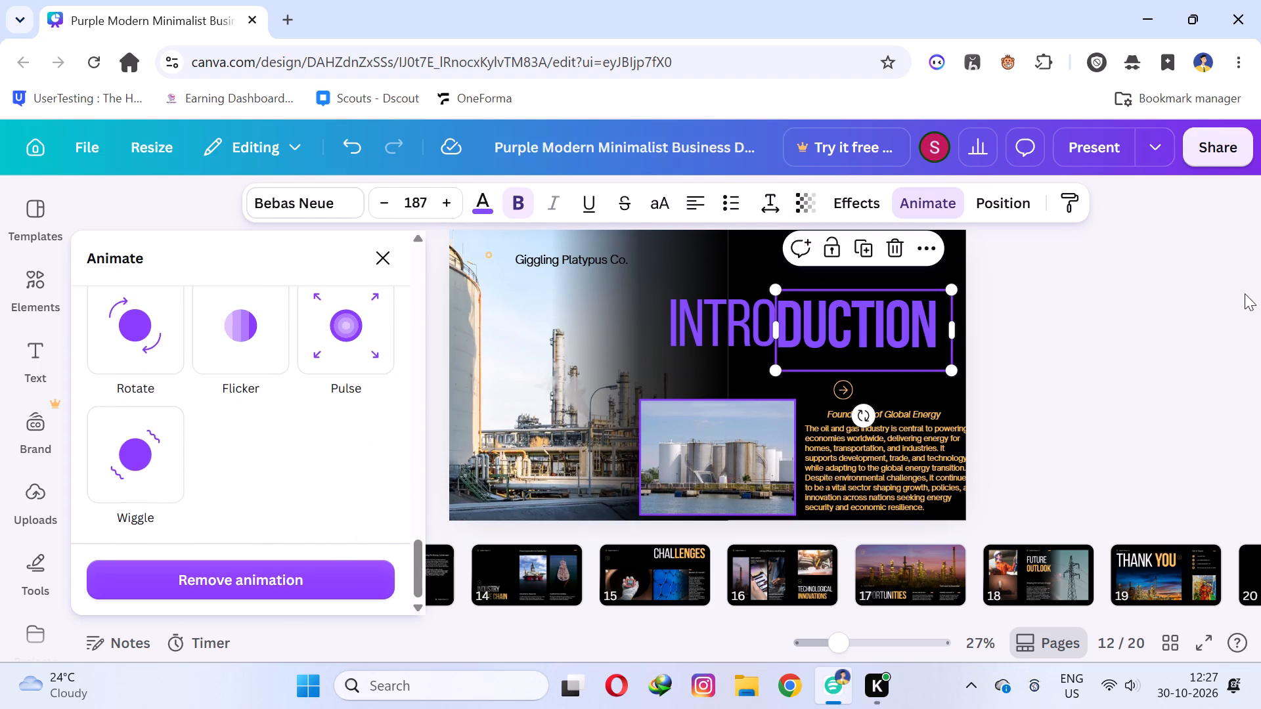
pyautogui.click(1044, 357)
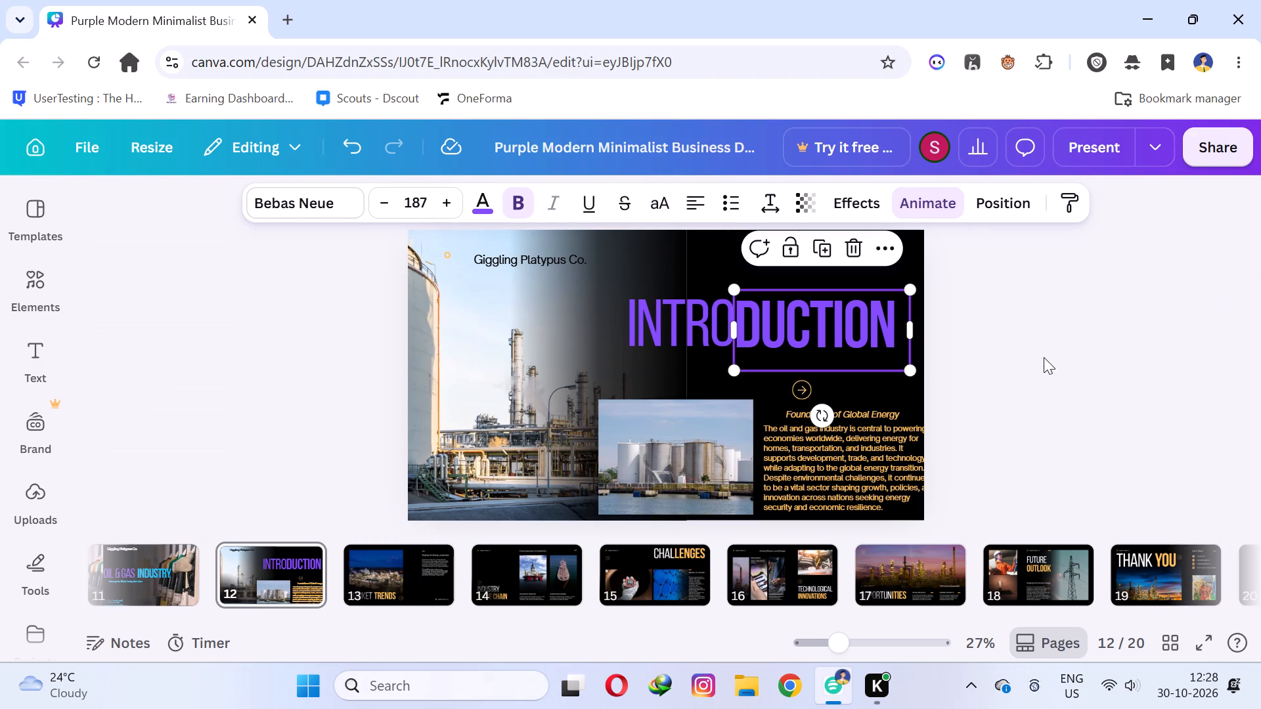
pyautogui.click(1084, 349)
pyautogui.scroll(2, 1060, 342)
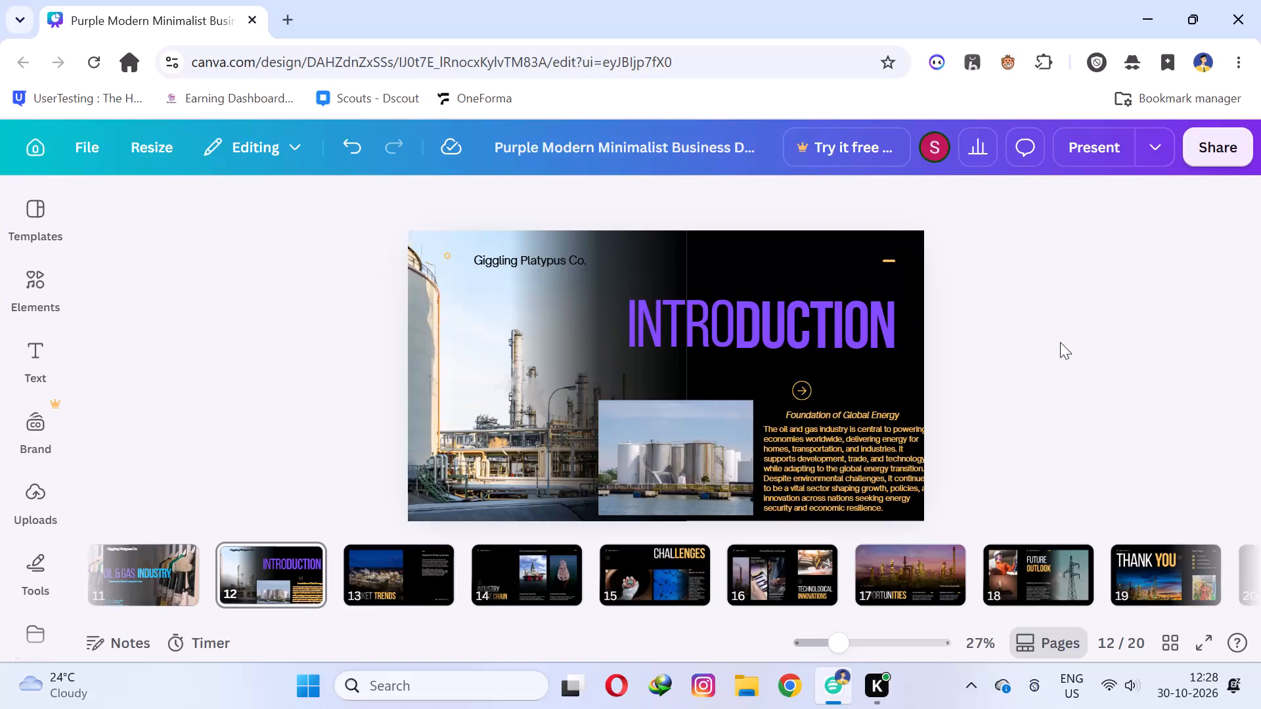
# On the Market Trends page, delete the Giggling Platypus Co. label and the small orange ring beside it.
pyautogui.click(370, 551)
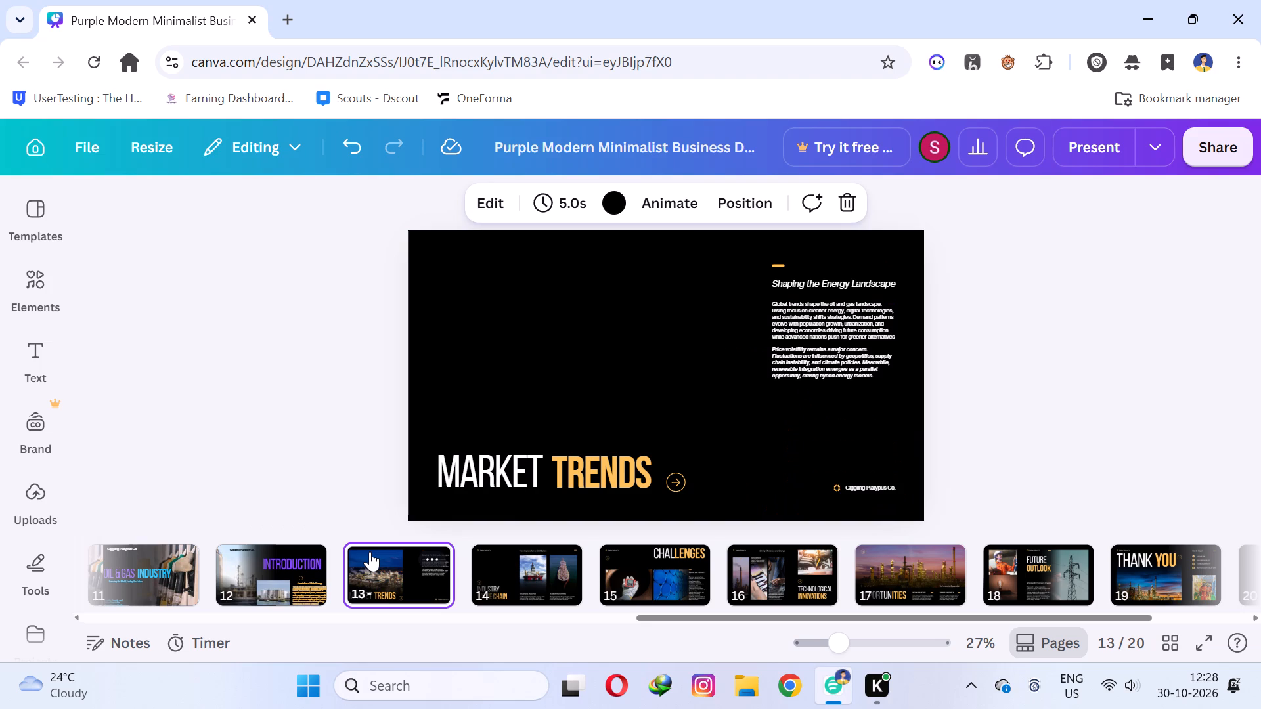
pyautogui.click(876, 484)
pyautogui.press('BackSpace')
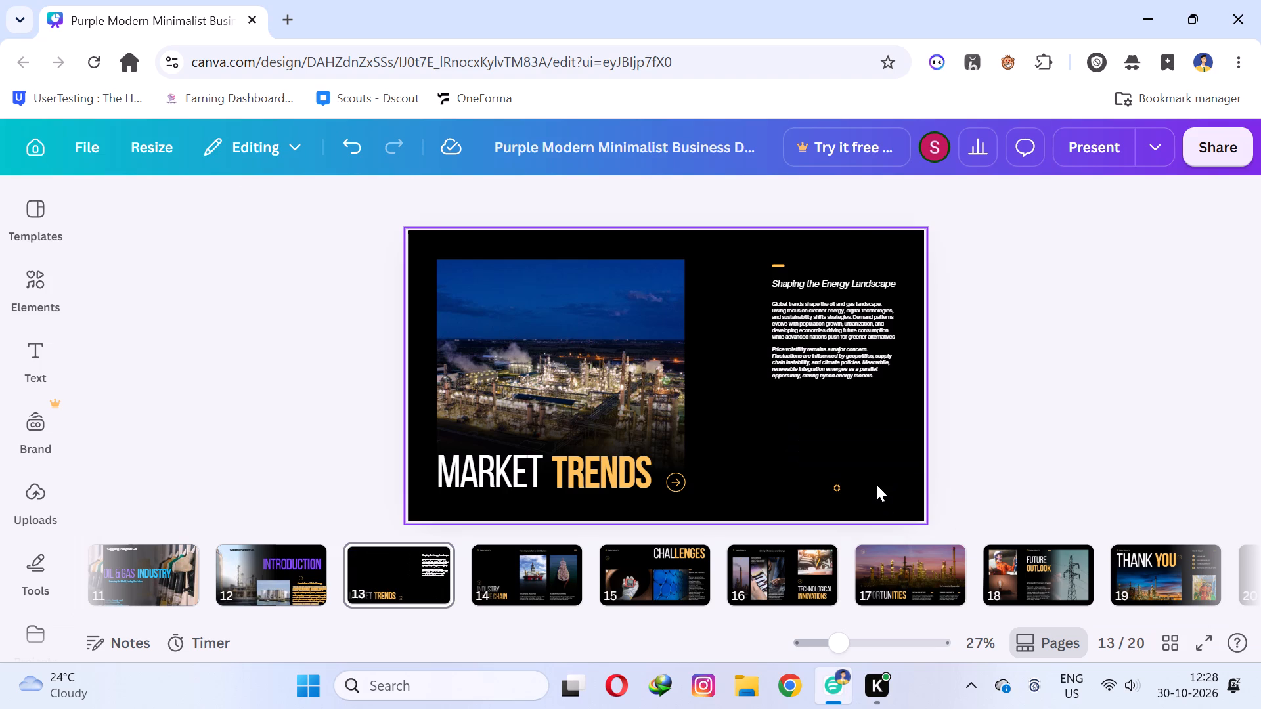
pyautogui.click(835, 484)
pyautogui.press('BackSpace')
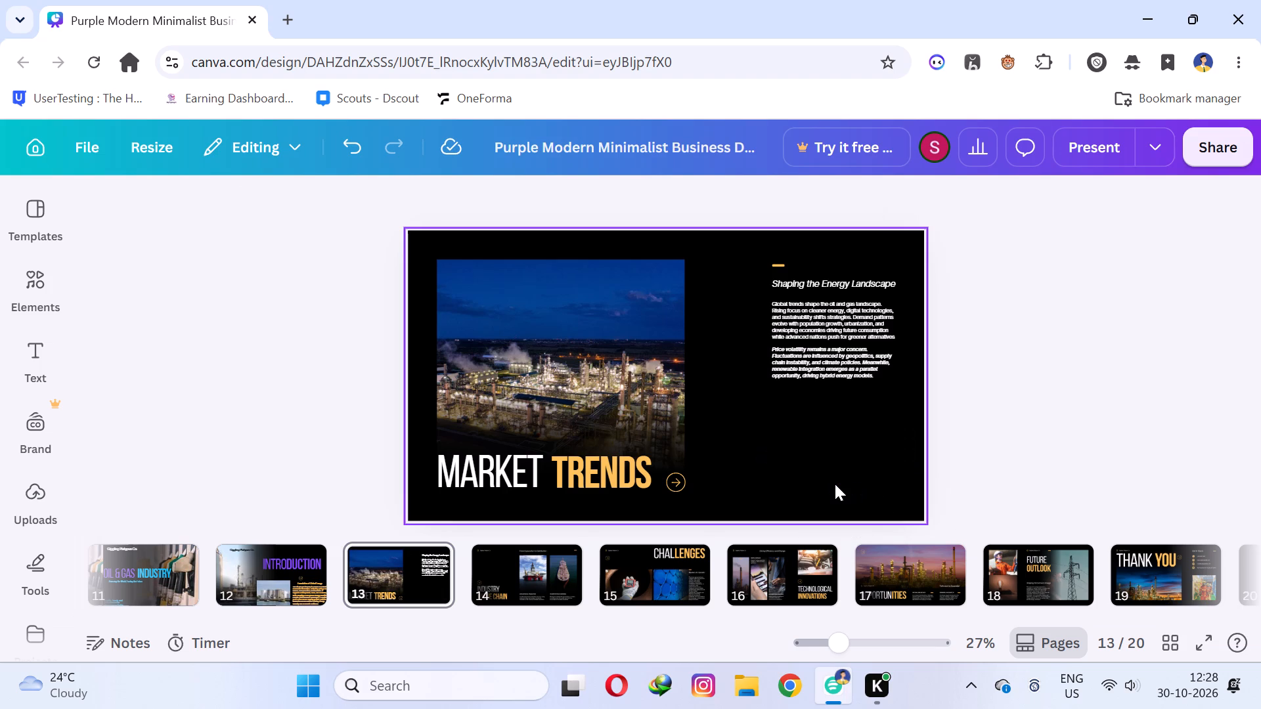
# Move both body paragraphs and the Shaping the Energy Landscape heading down to the lower part of the Market Trends page.
pyautogui.moveTo(810, 359); pyautogui.dragTo(805, 460)
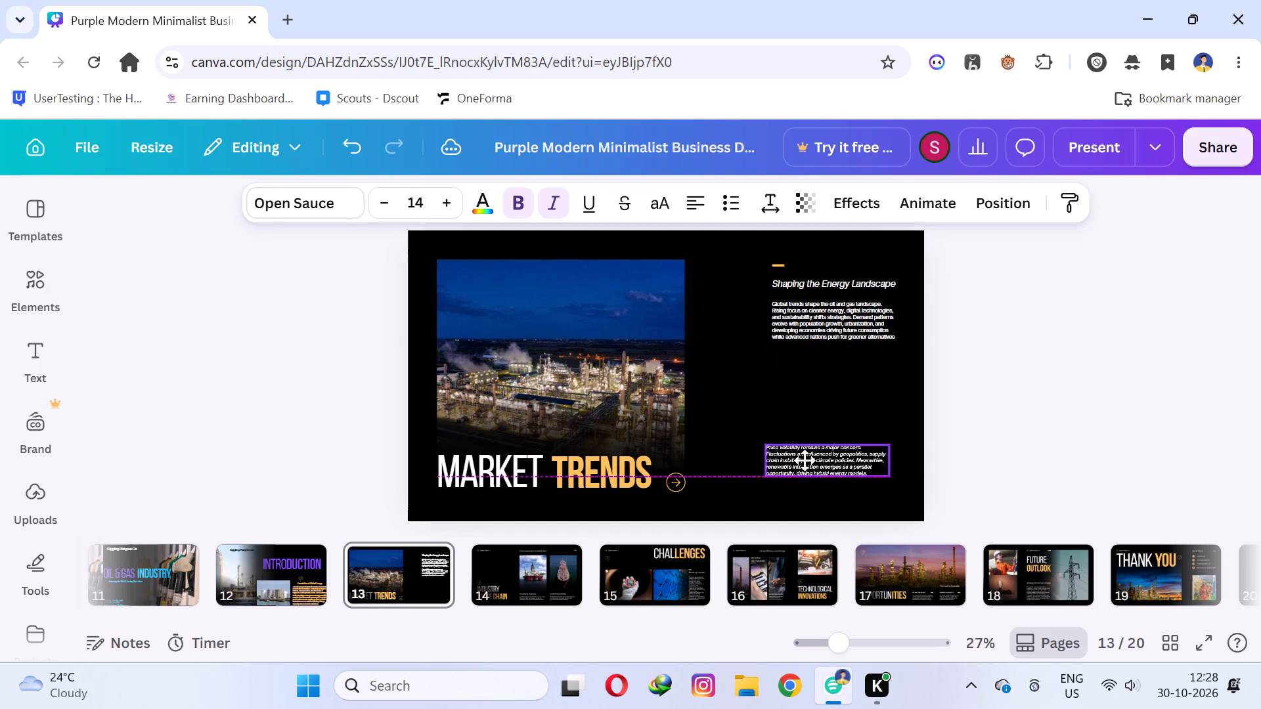
pyautogui.moveTo(805, 460); pyautogui.dragTo(803, 488)
pyautogui.moveTo(817, 325); pyautogui.dragTo(823, 391)
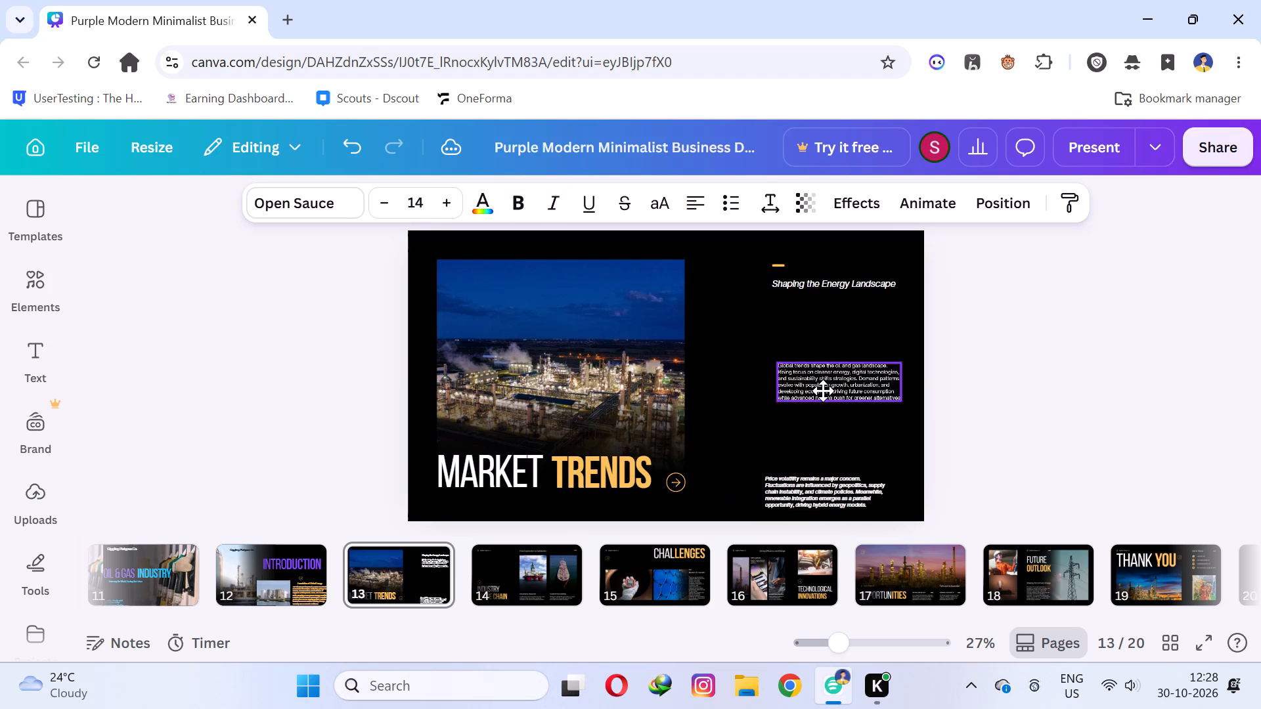
pyautogui.moveTo(823, 391); pyautogui.dragTo(811, 428)
pyautogui.moveTo(826, 280); pyautogui.dragTo(826, 324)
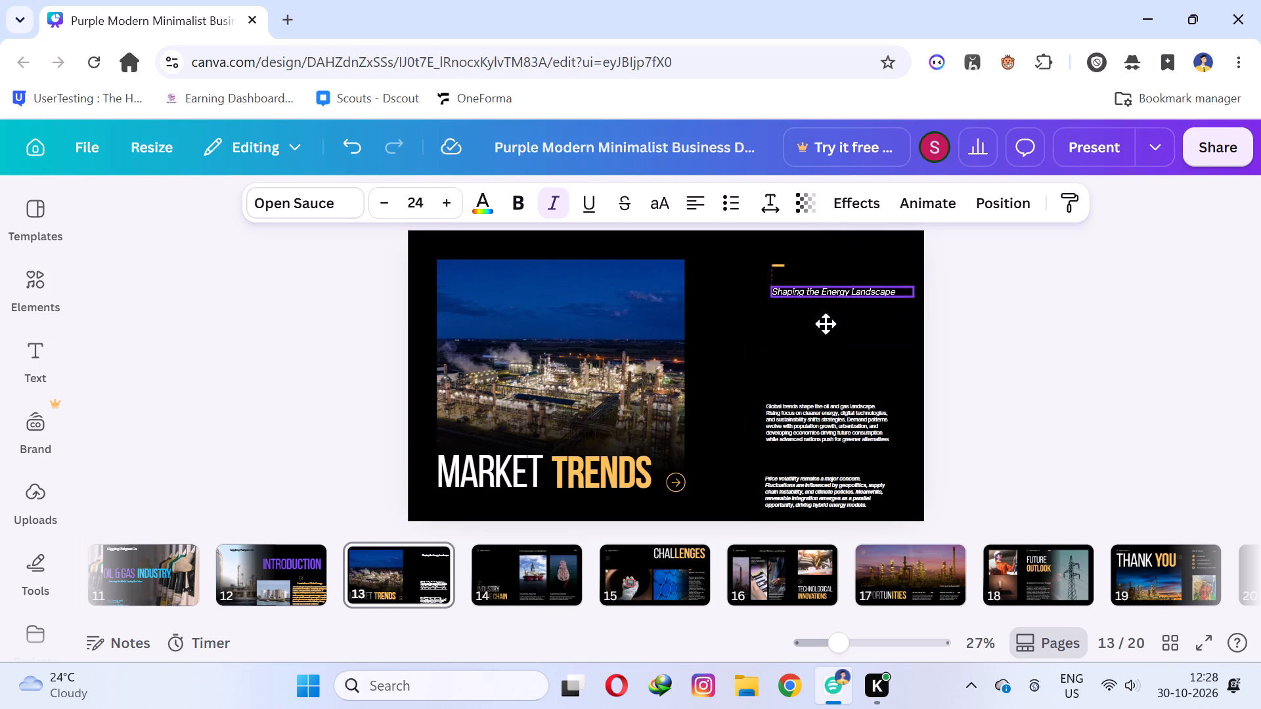
pyautogui.moveTo(826, 324); pyautogui.dragTo(823, 364)
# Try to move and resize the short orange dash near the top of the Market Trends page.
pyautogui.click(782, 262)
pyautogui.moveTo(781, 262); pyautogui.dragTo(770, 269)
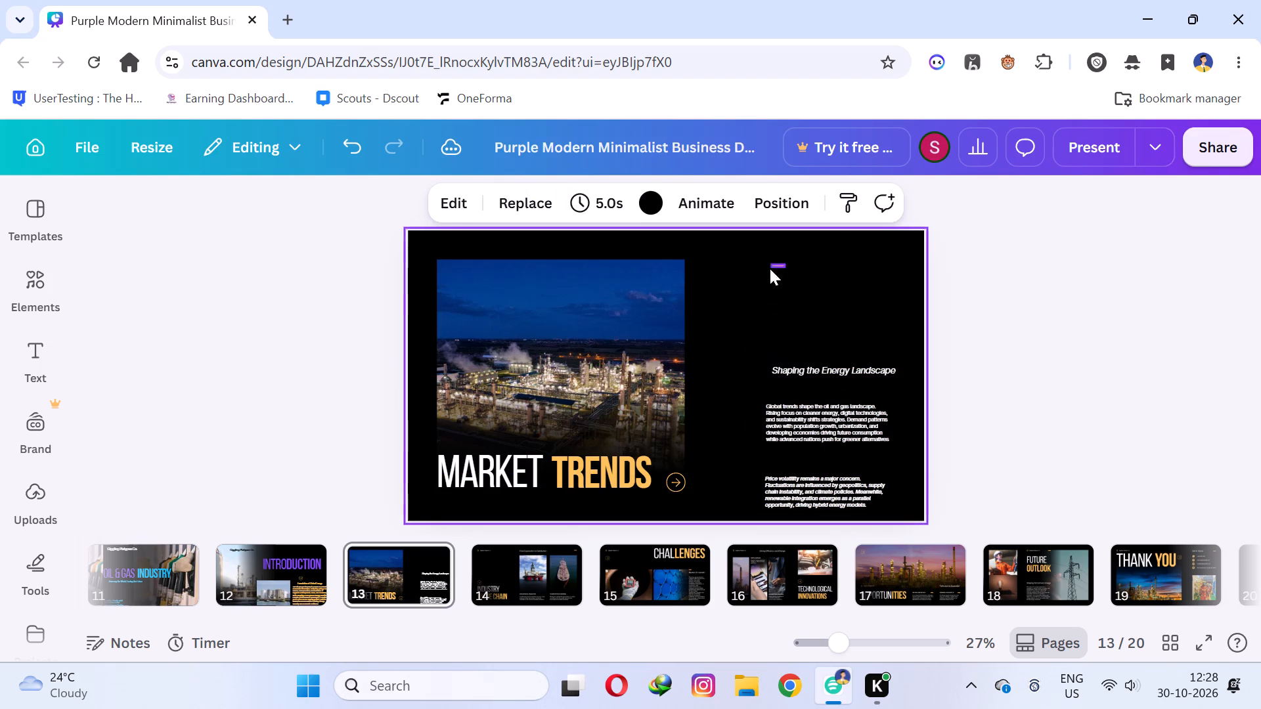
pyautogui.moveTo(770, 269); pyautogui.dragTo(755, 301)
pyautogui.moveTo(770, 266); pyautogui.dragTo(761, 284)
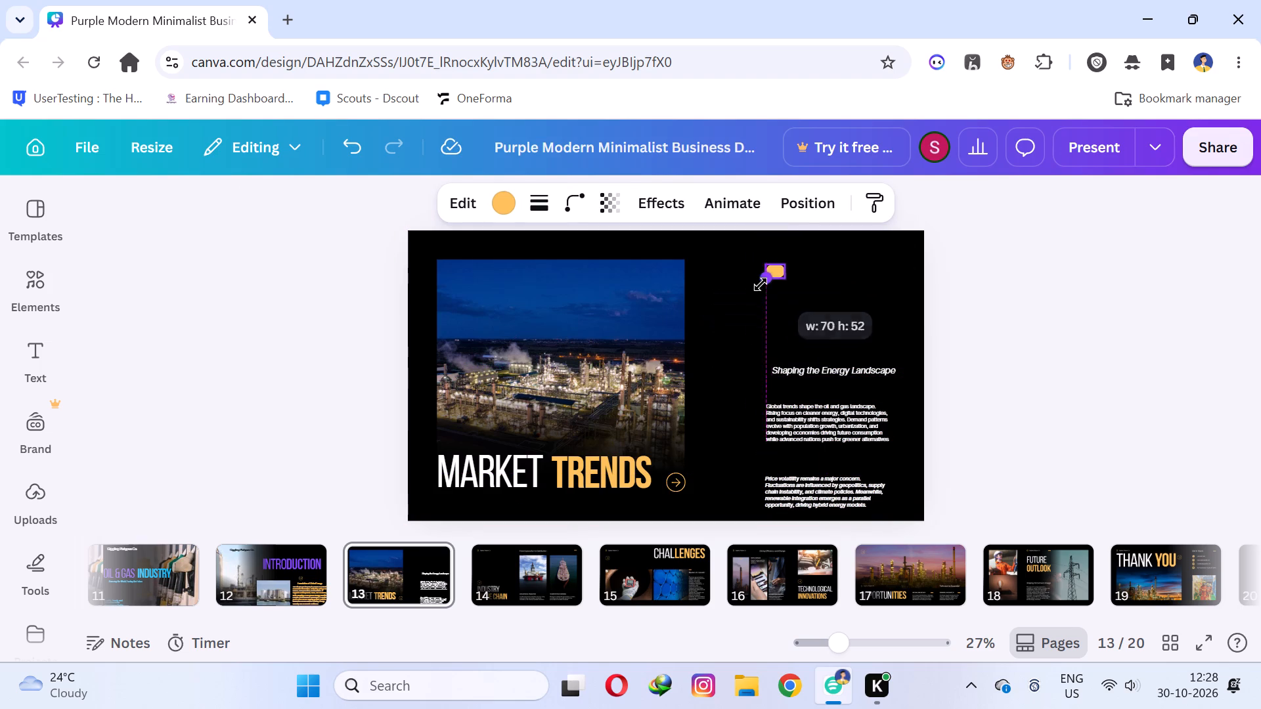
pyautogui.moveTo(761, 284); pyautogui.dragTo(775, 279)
# Delete the small orange dash shape near the top of the Market Trends page.
pyautogui.click(779, 269)
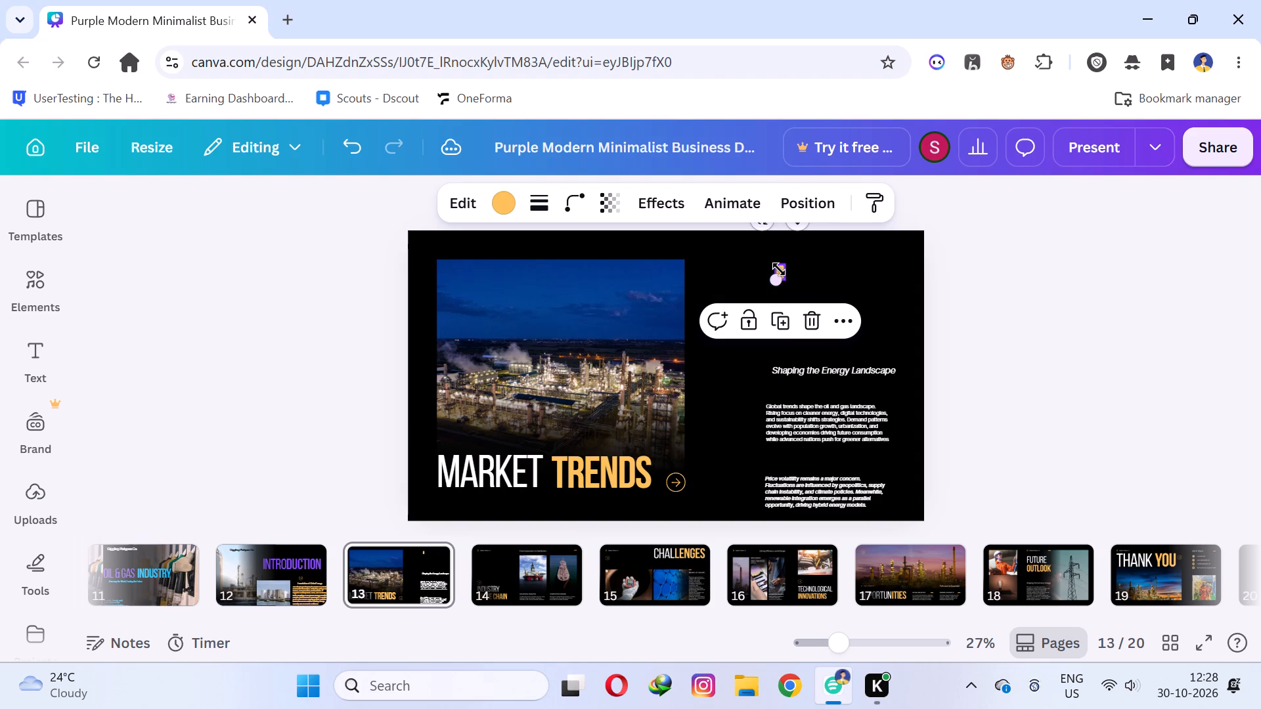
pyautogui.click(778, 278)
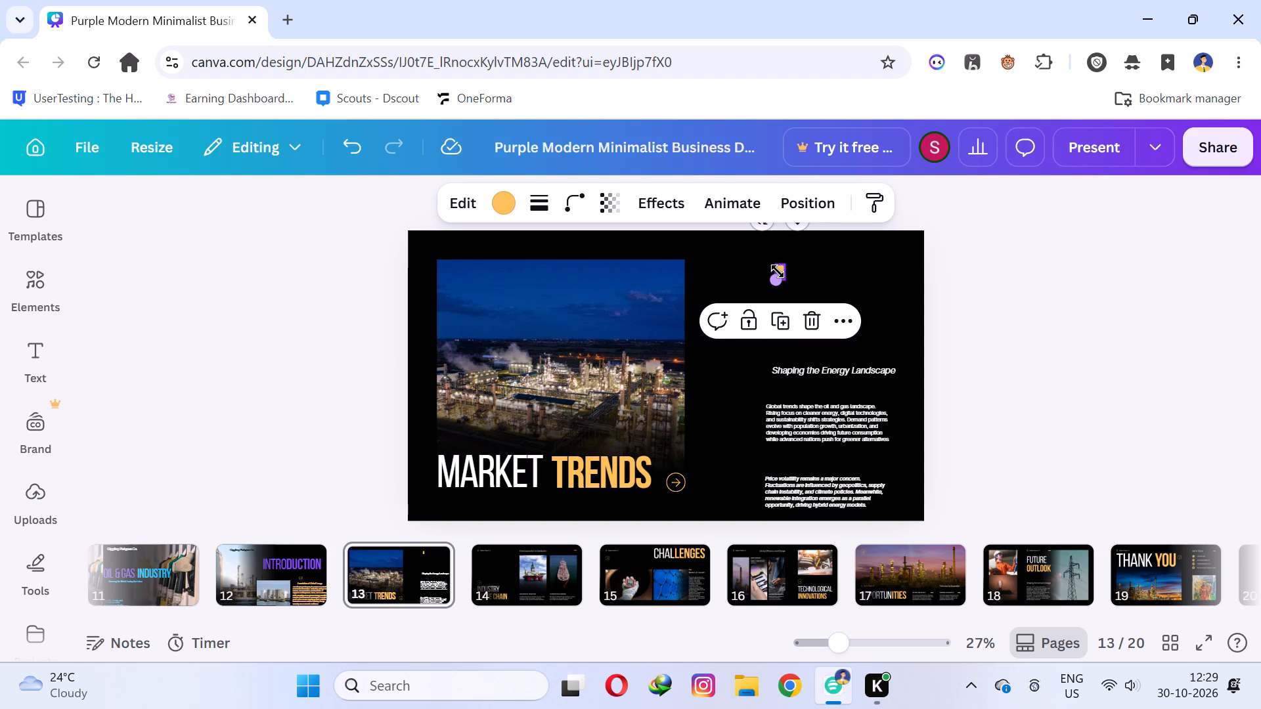
pyautogui.click(778, 271)
pyautogui.press('Delete')
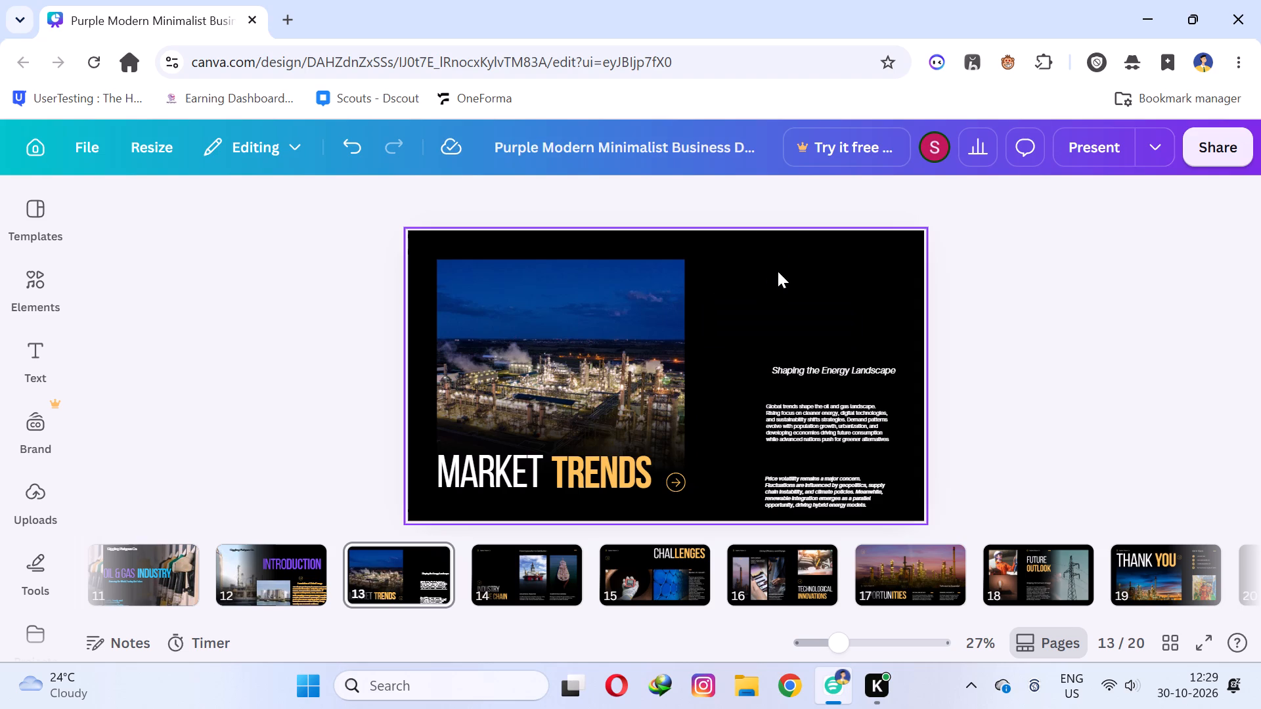
# Recolour the Shaping the Energy Landscape heading and the Global trends paragraph vivid azure.
pyautogui.click(791, 364)
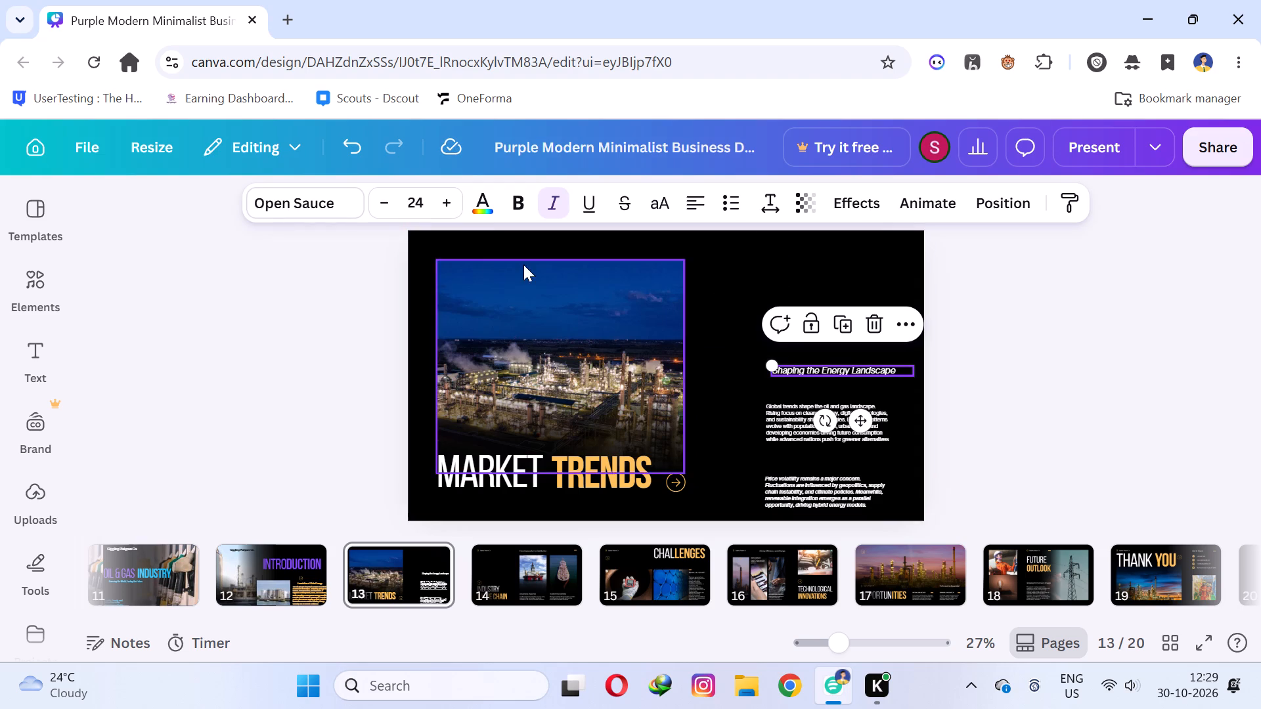
pyautogui.click(487, 206)
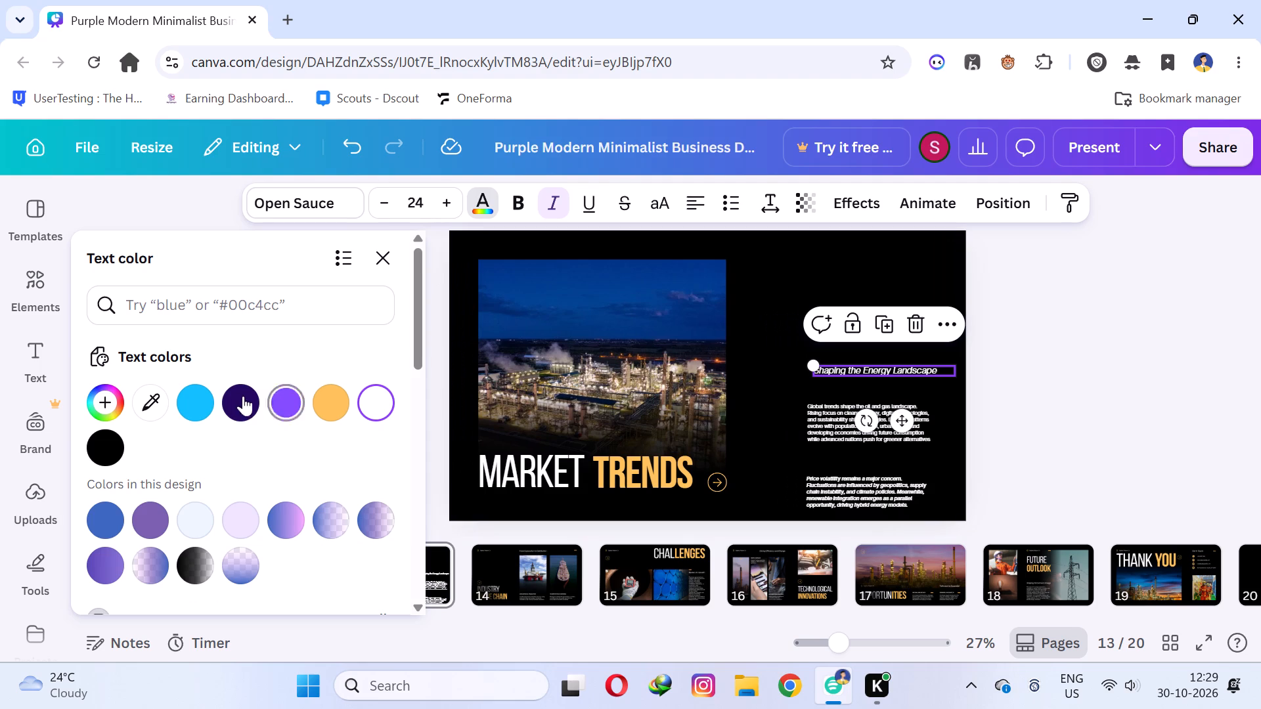
pyautogui.click(210, 395)
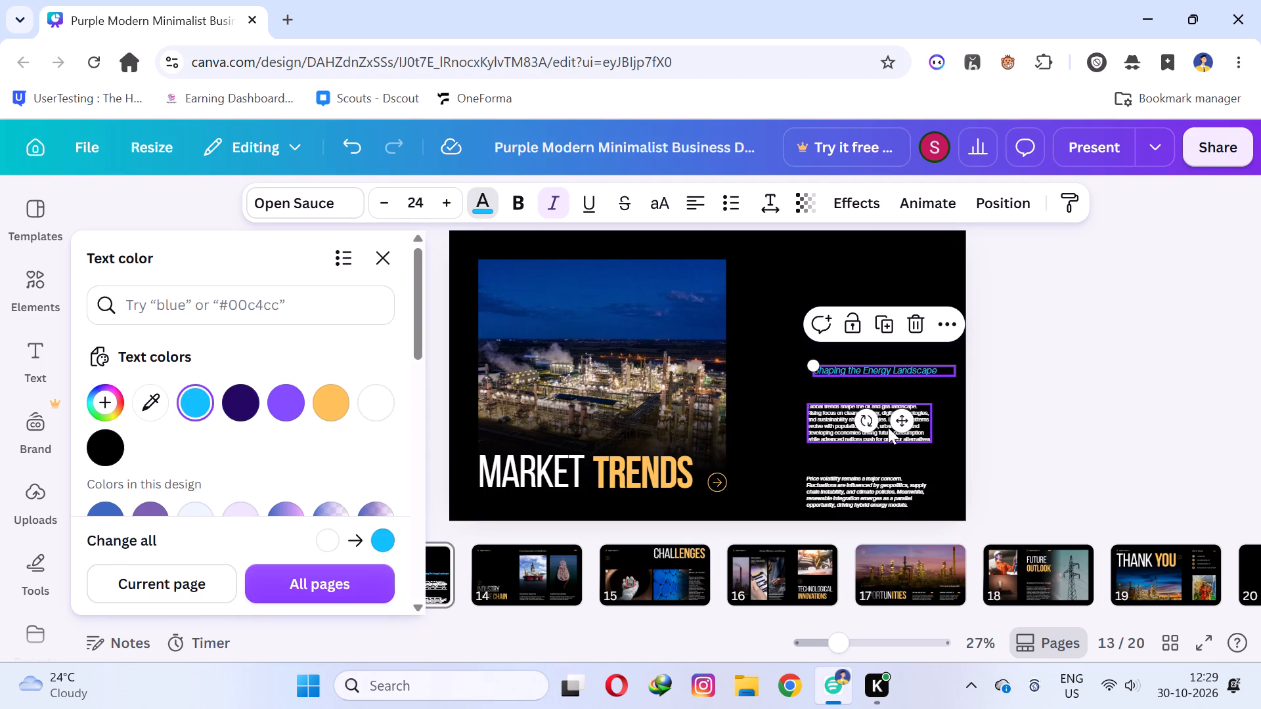
pyautogui.click(835, 416)
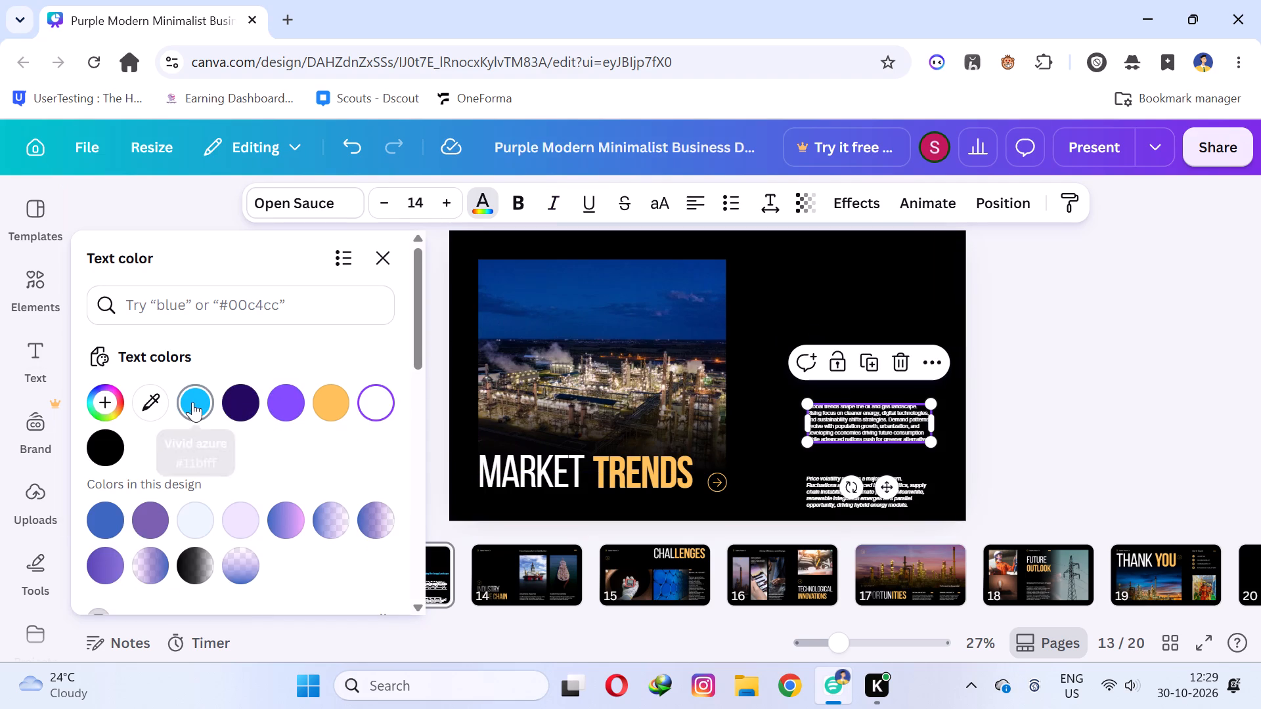
pyautogui.click(192, 402)
# Enlarge the Global trends paragraph to about 21.1 font size, shifting it toward the photo so it fits the page width.
pyautogui.moveTo(931, 444); pyautogui.dragTo(937, 467)
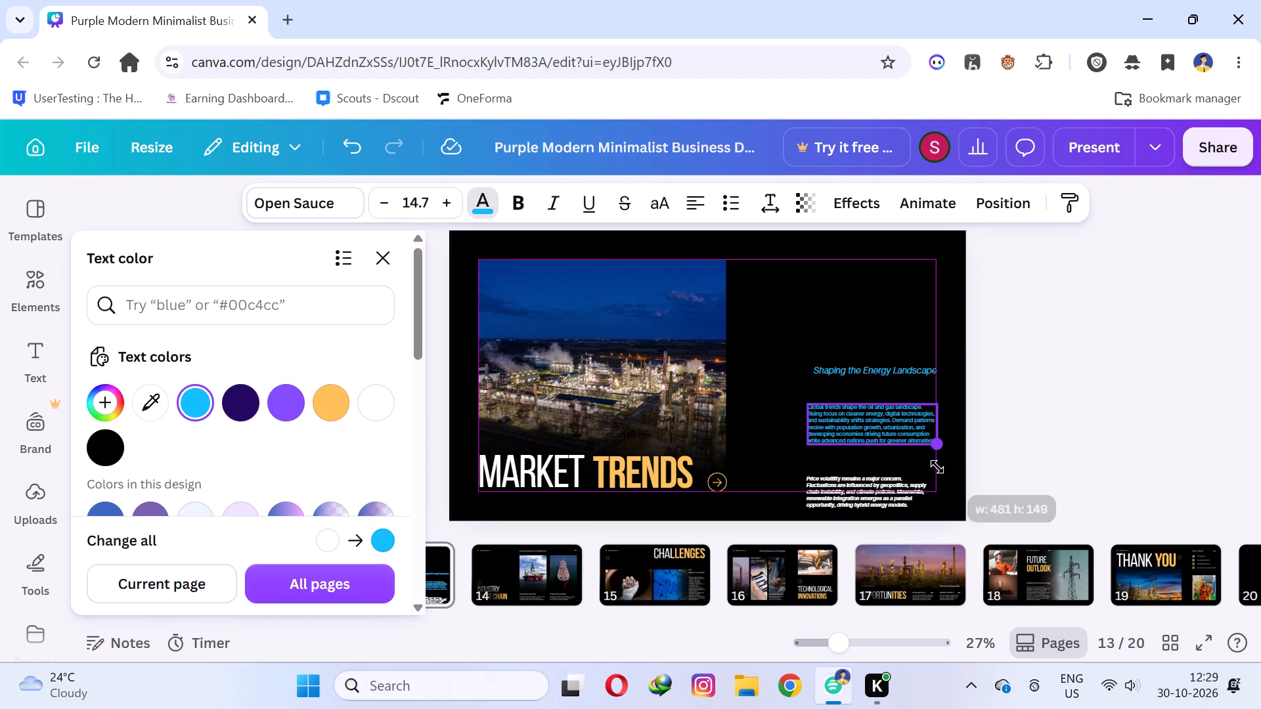
pyautogui.moveTo(937, 467); pyautogui.dragTo(954, 513)
pyautogui.moveTo(870, 420); pyautogui.dragTo(868, 420)
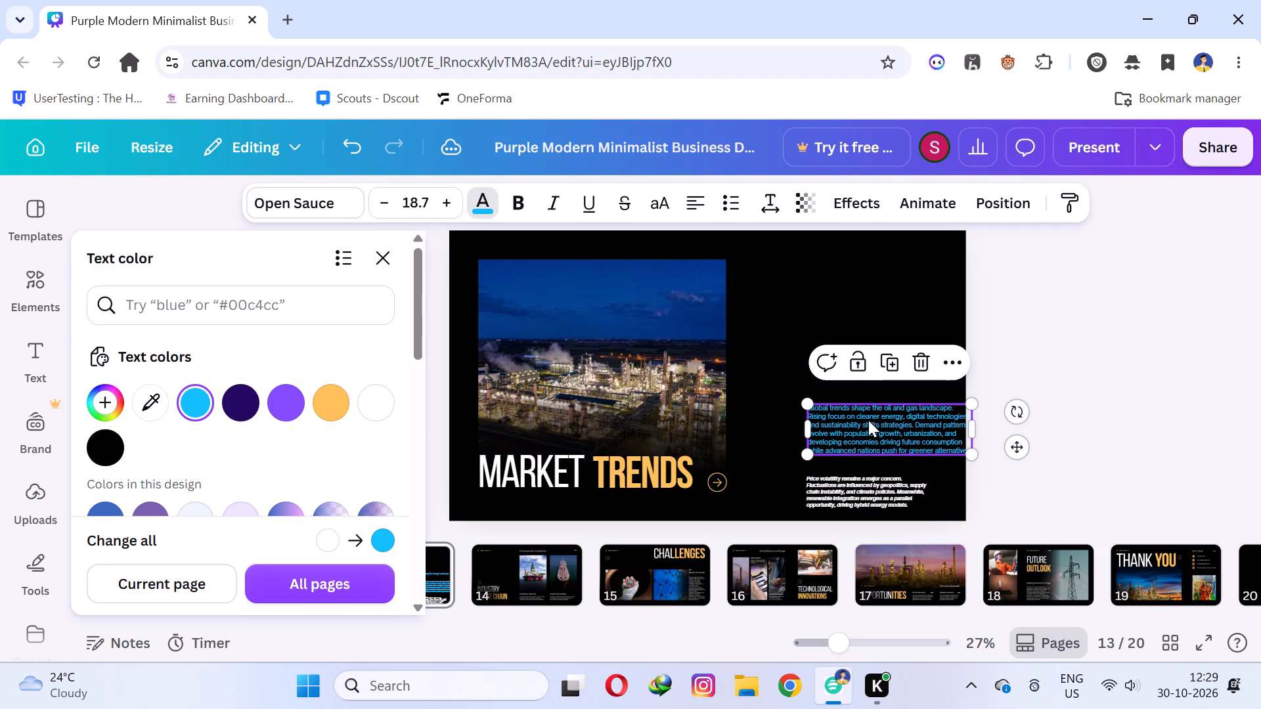
pyautogui.moveTo(868, 420); pyautogui.dragTo(854, 428)
pyautogui.moveTo(951, 460); pyautogui.dragTo(962, 471)
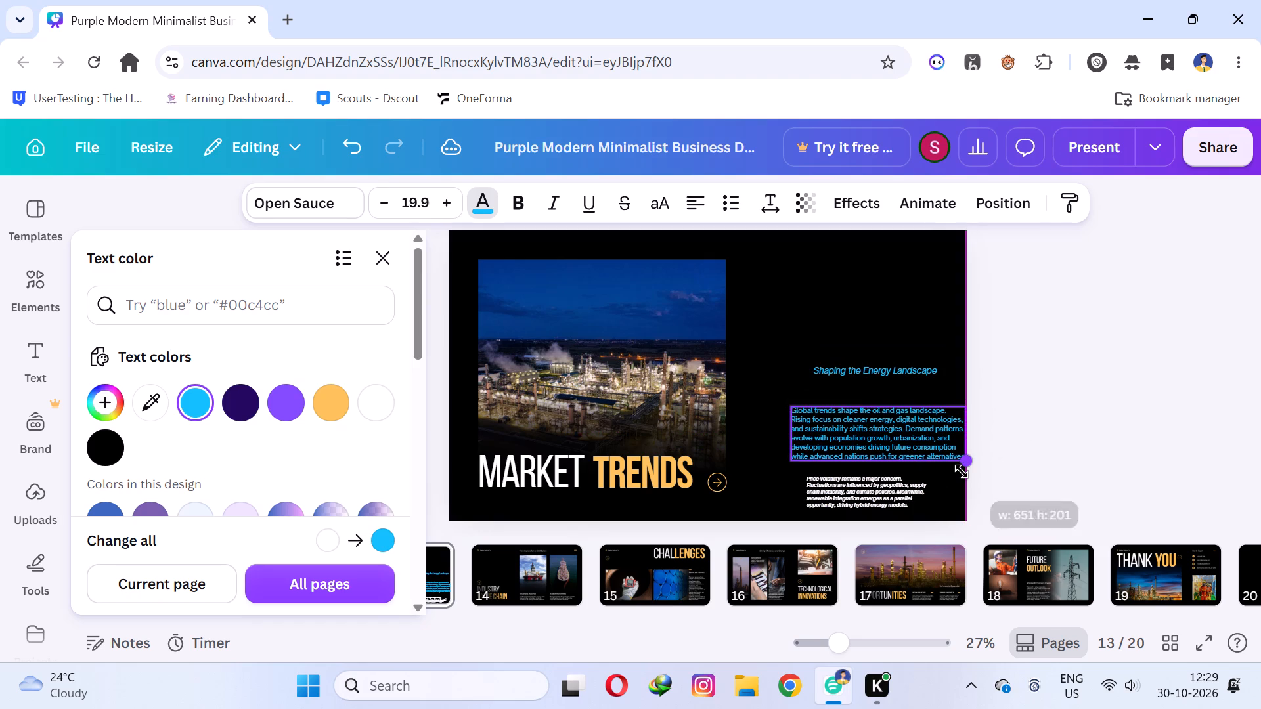
pyautogui.moveTo(962, 471); pyautogui.dragTo(962, 473)
pyautogui.moveTo(882, 435); pyautogui.dragTo(872, 435)
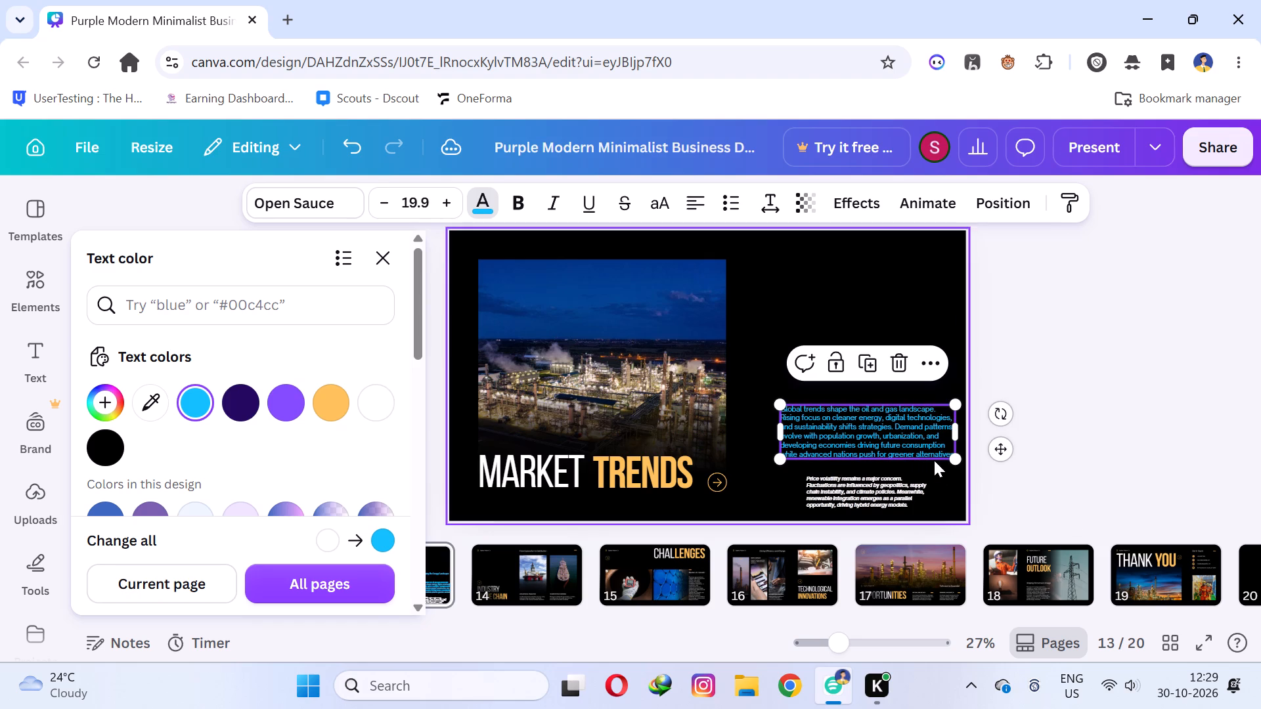
pyautogui.moveTo(952, 462); pyautogui.dragTo(960, 473)
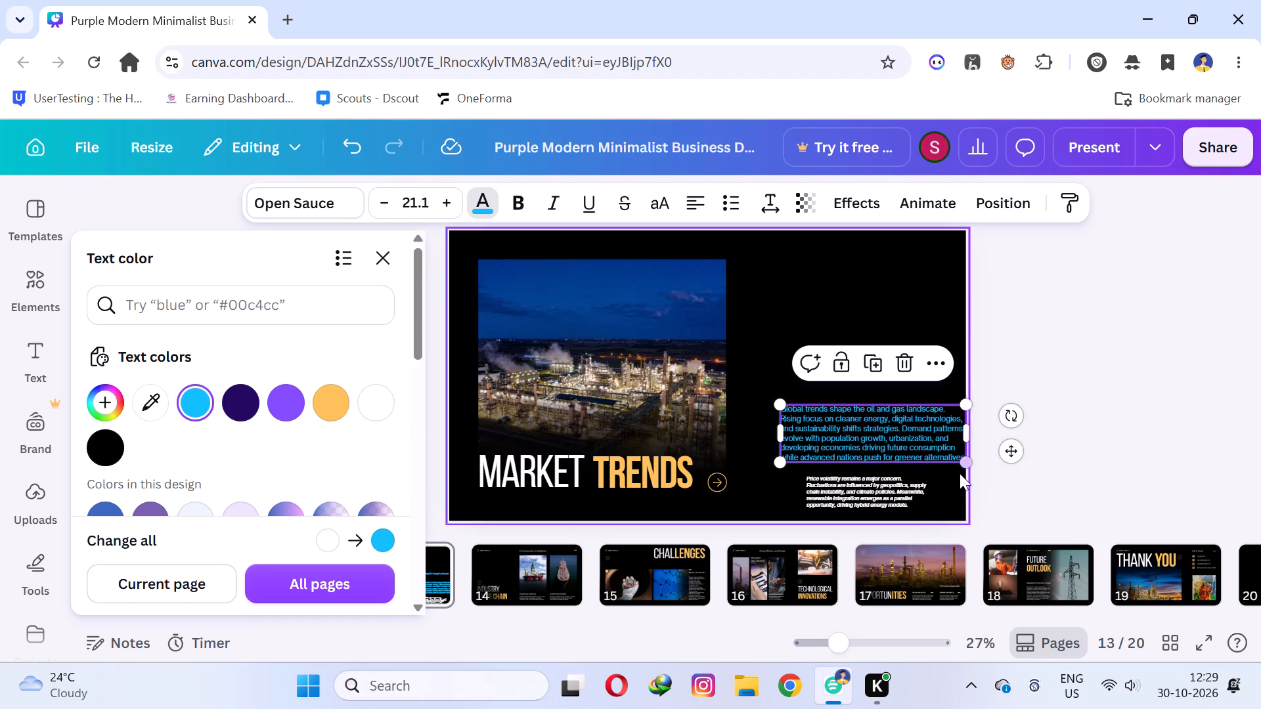
# Recolour the Price volatility paragraph vivid azure and enlarge it to about 19.9 font size, lining up with the paragraph above.
pyautogui.click(833, 485)
pyautogui.click(201, 393)
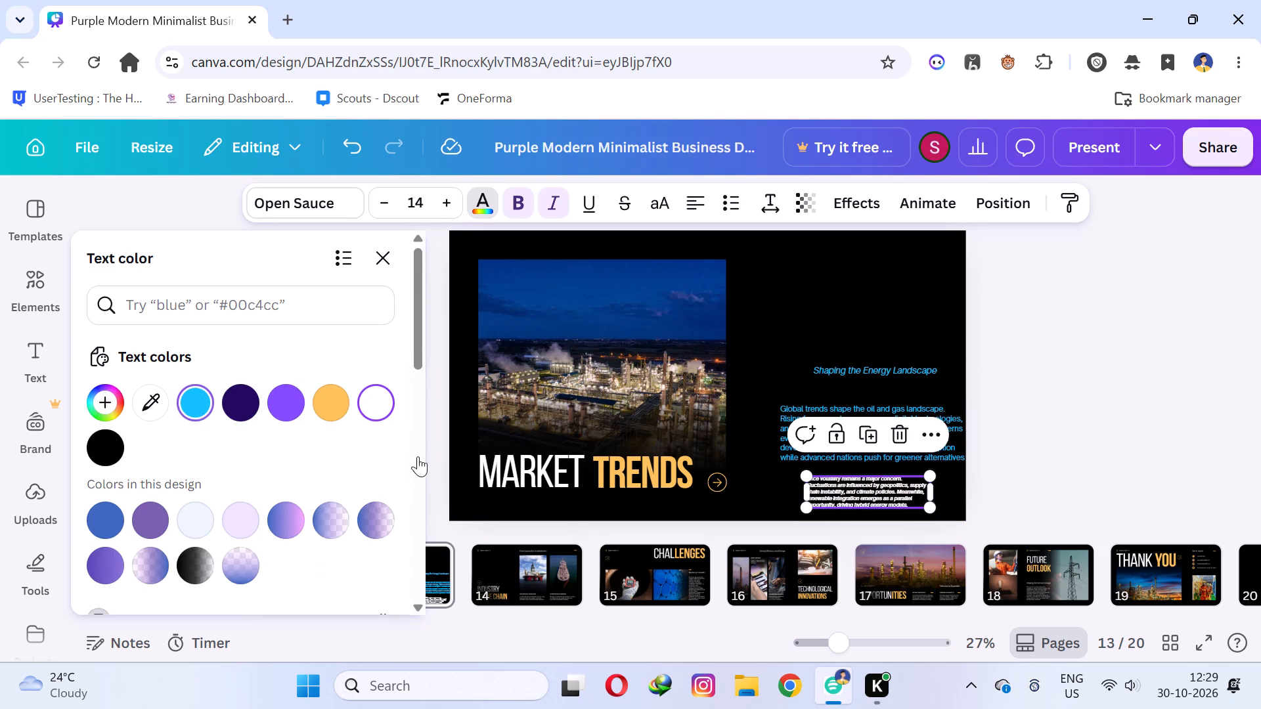
pyautogui.moveTo(807, 475); pyautogui.dragTo(778, 467)
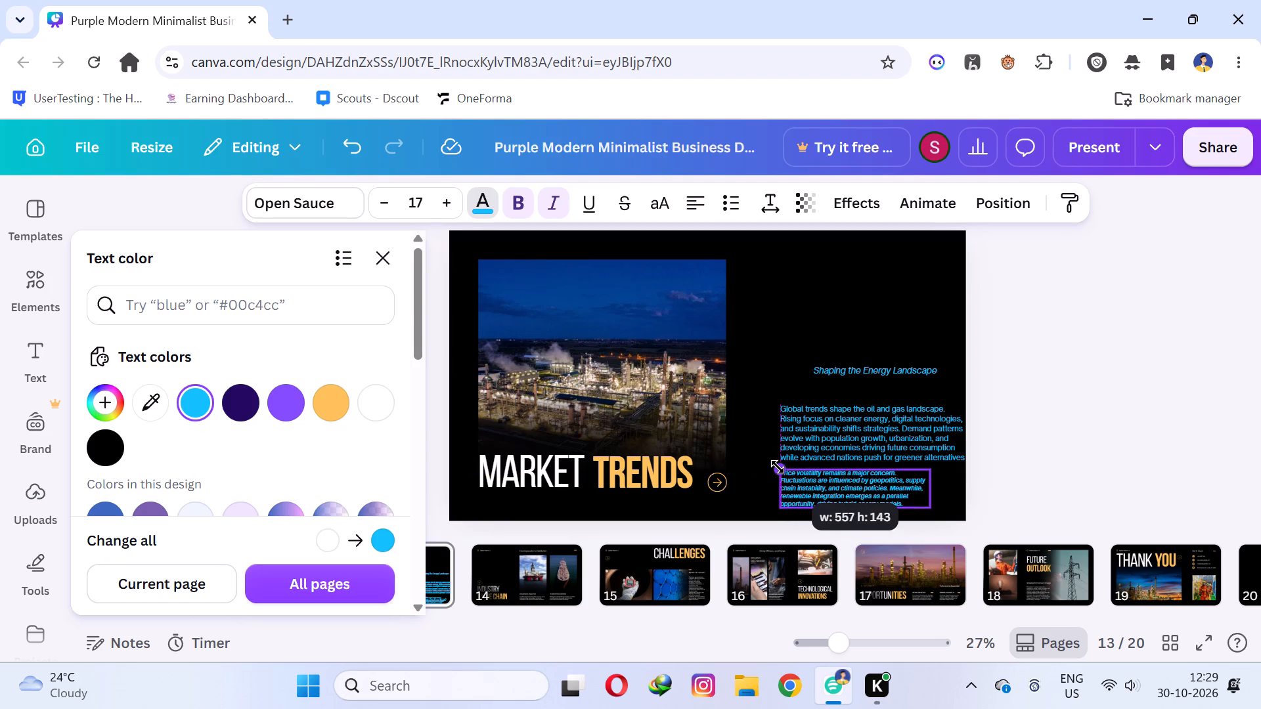
pyautogui.moveTo(778, 467); pyautogui.dragTo(777, 465)
pyautogui.moveTo(930, 507); pyautogui.dragTo(958, 519)
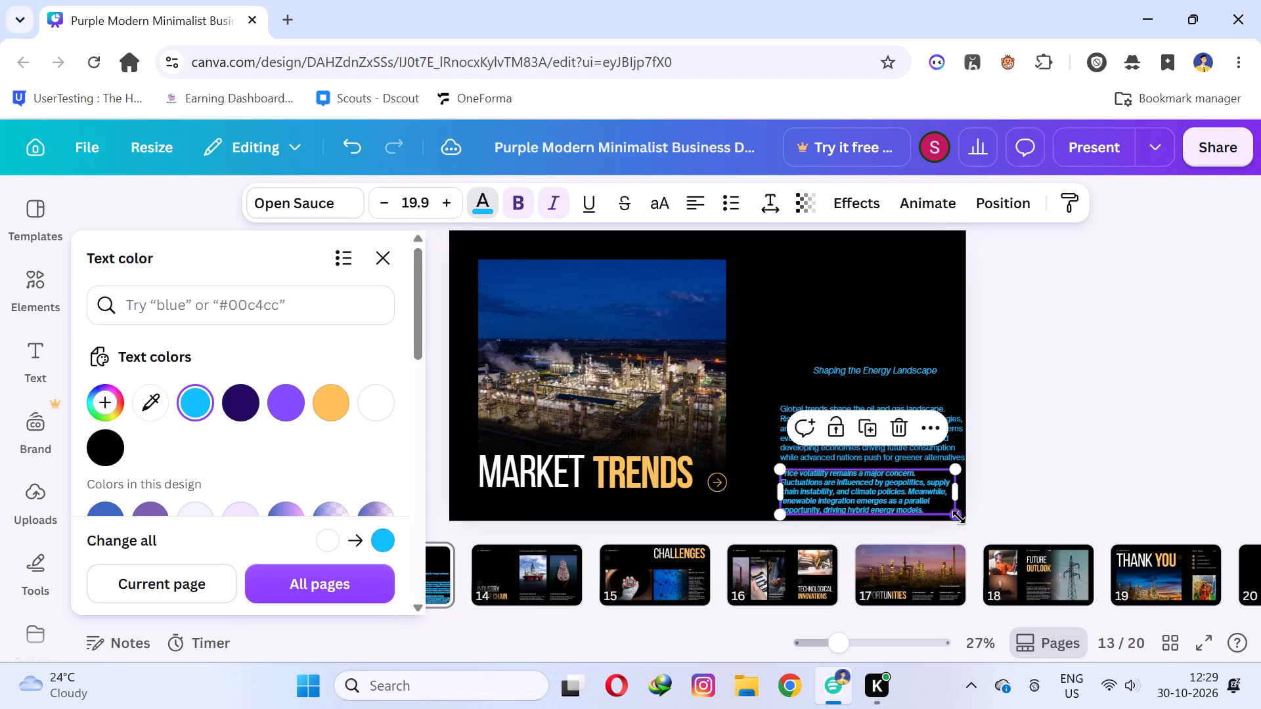
# Move the Shaping the Energy Landscape heading down to sit just above the Global trends paragraph.
pyautogui.moveTo(835, 374); pyautogui.dragTo(815, 394)
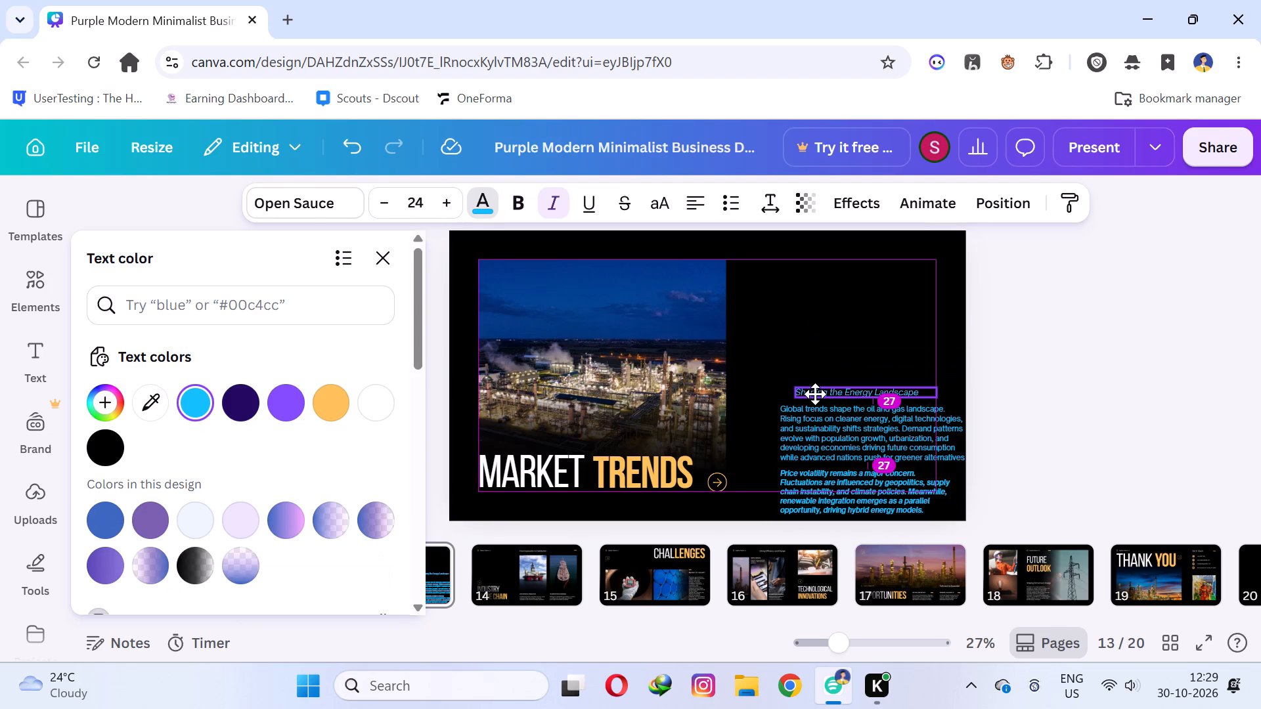
pyautogui.moveTo(815, 394); pyautogui.dragTo(812, 397)
# Format the Global trends paragraph as a bulleted list.
pyautogui.click(794, 431)
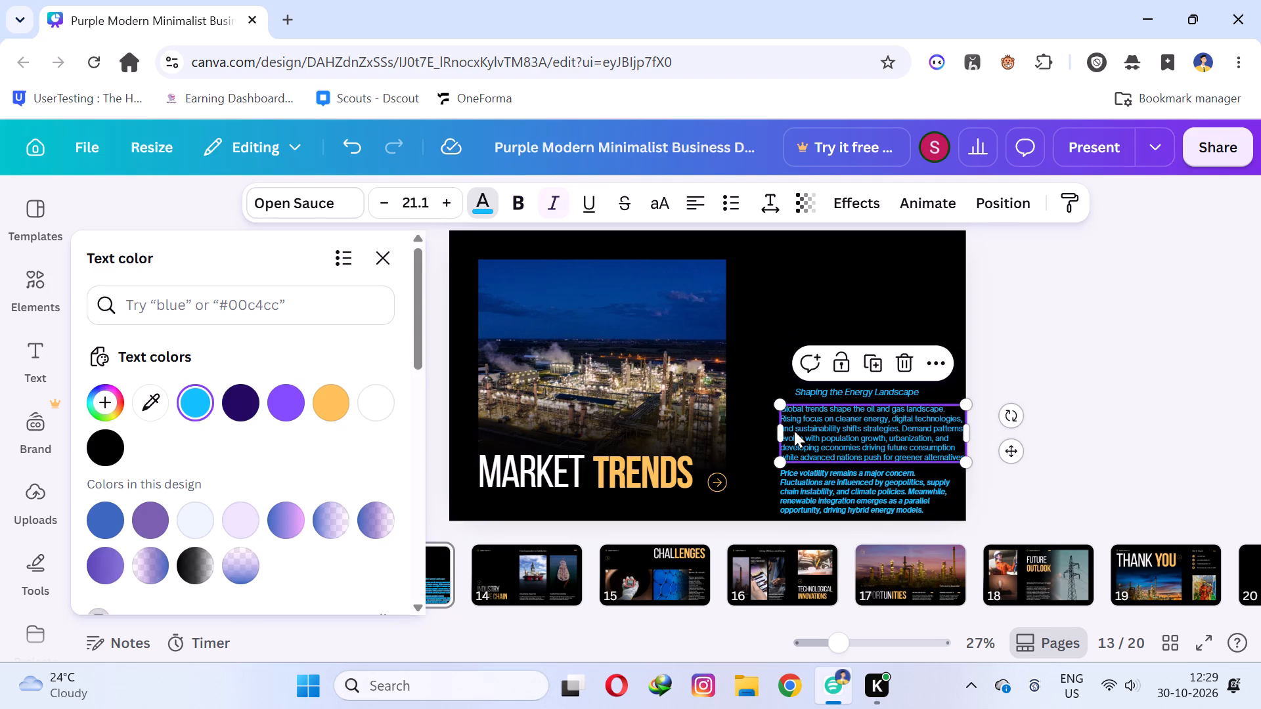
pyautogui.click(734, 204)
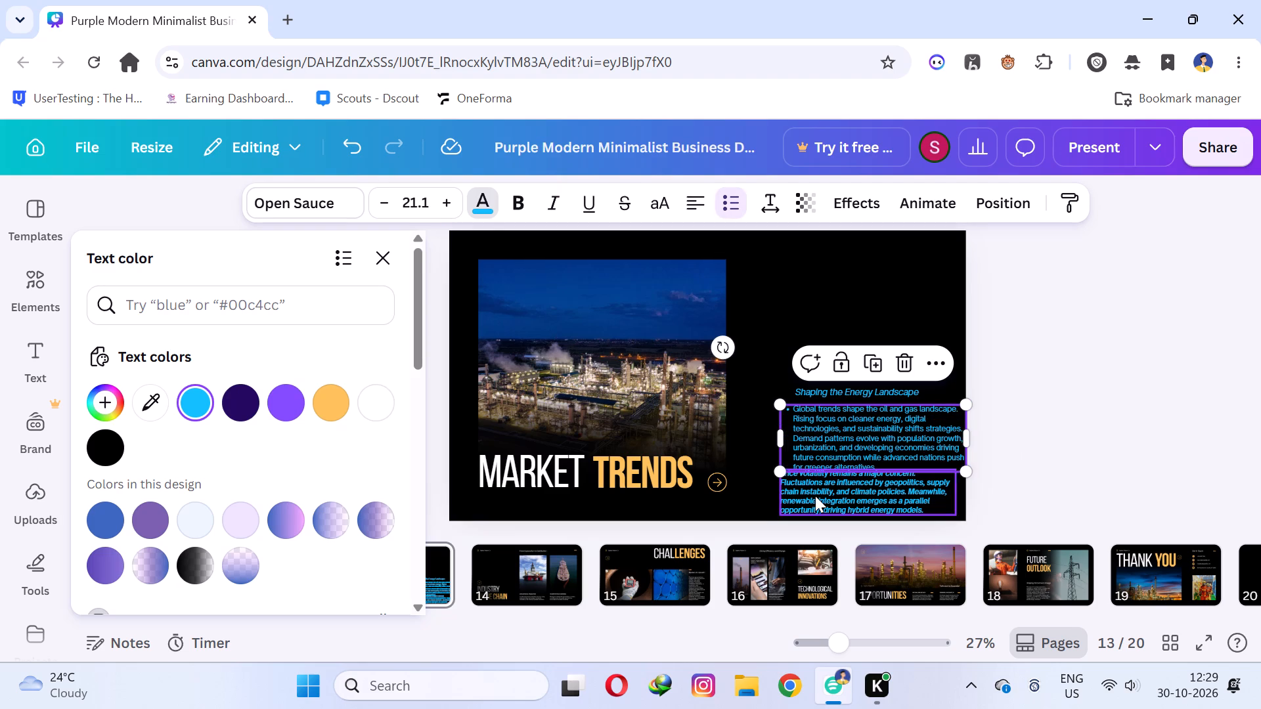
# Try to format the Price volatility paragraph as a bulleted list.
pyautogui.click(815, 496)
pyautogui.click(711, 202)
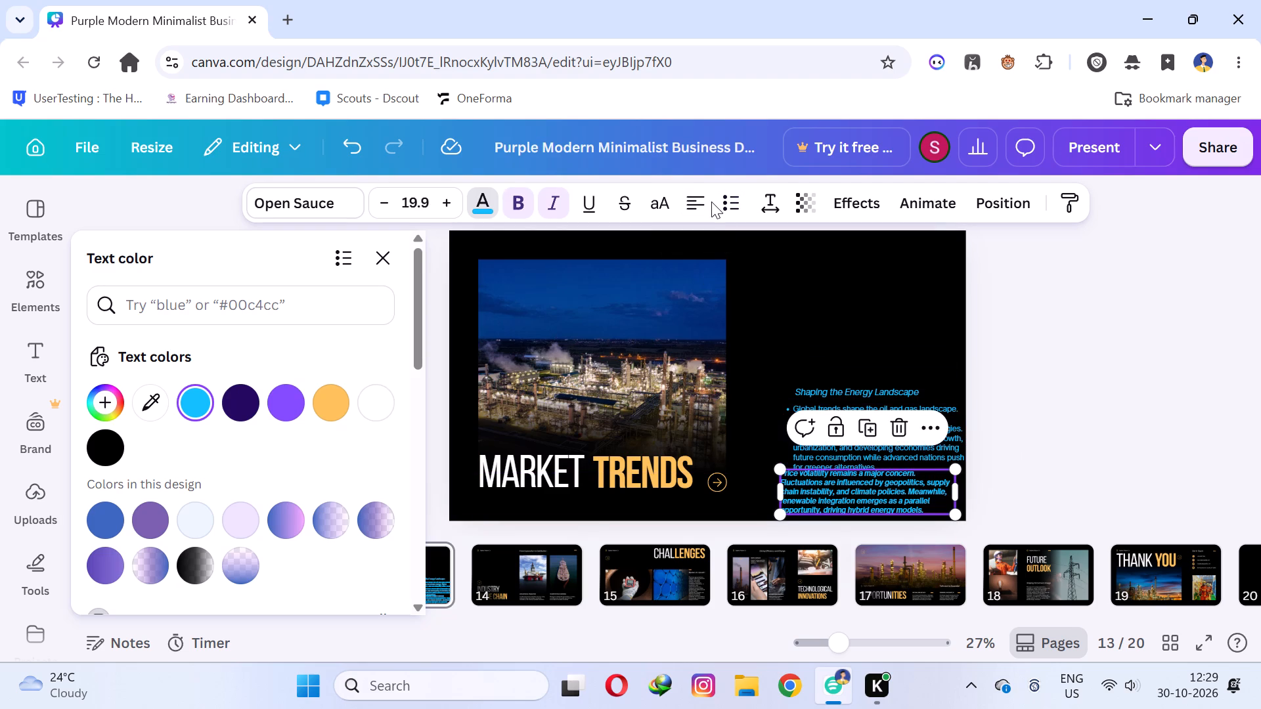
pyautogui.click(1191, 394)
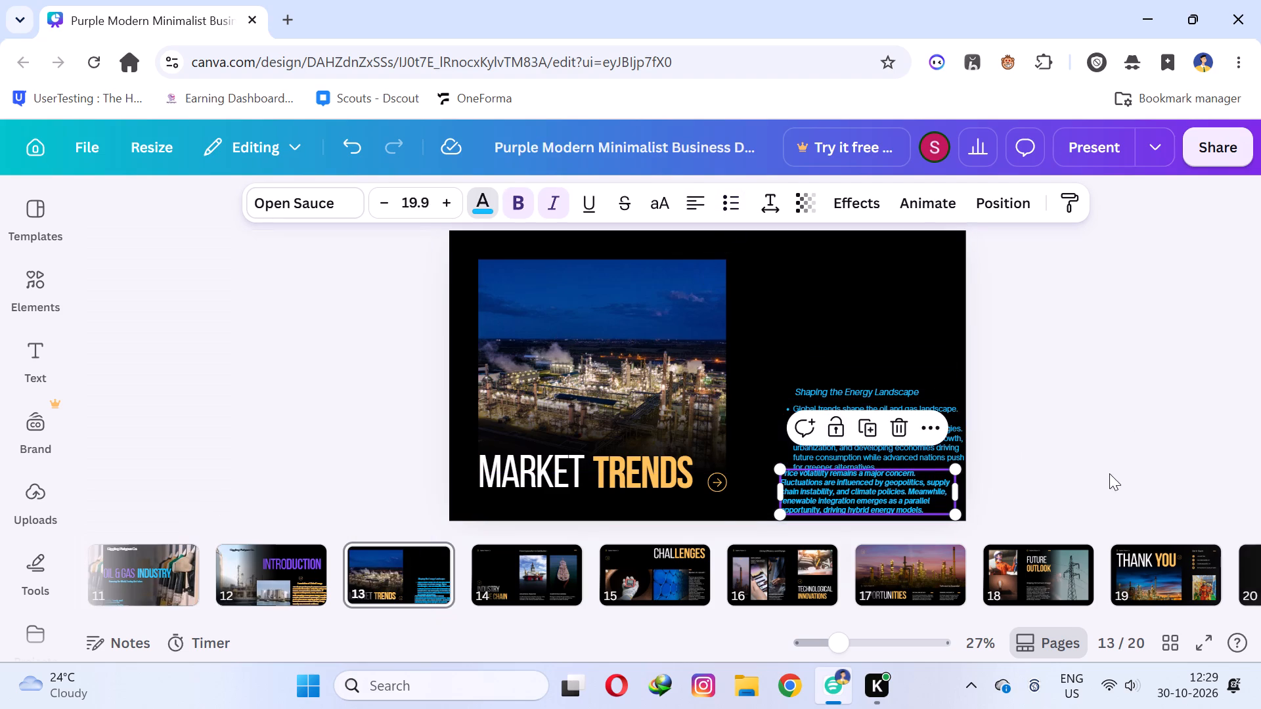
# Nudge the Shaping the Energy Landscape heading and the Global trends paragraph slightly upward.
pyautogui.moveTo(802, 395); pyautogui.dragTo(799, 383)
pyautogui.moveTo(798, 419); pyautogui.dragTo(793, 408)
# Format the Price volatility paragraph as a bulleted list.
pyautogui.click(778, 481)
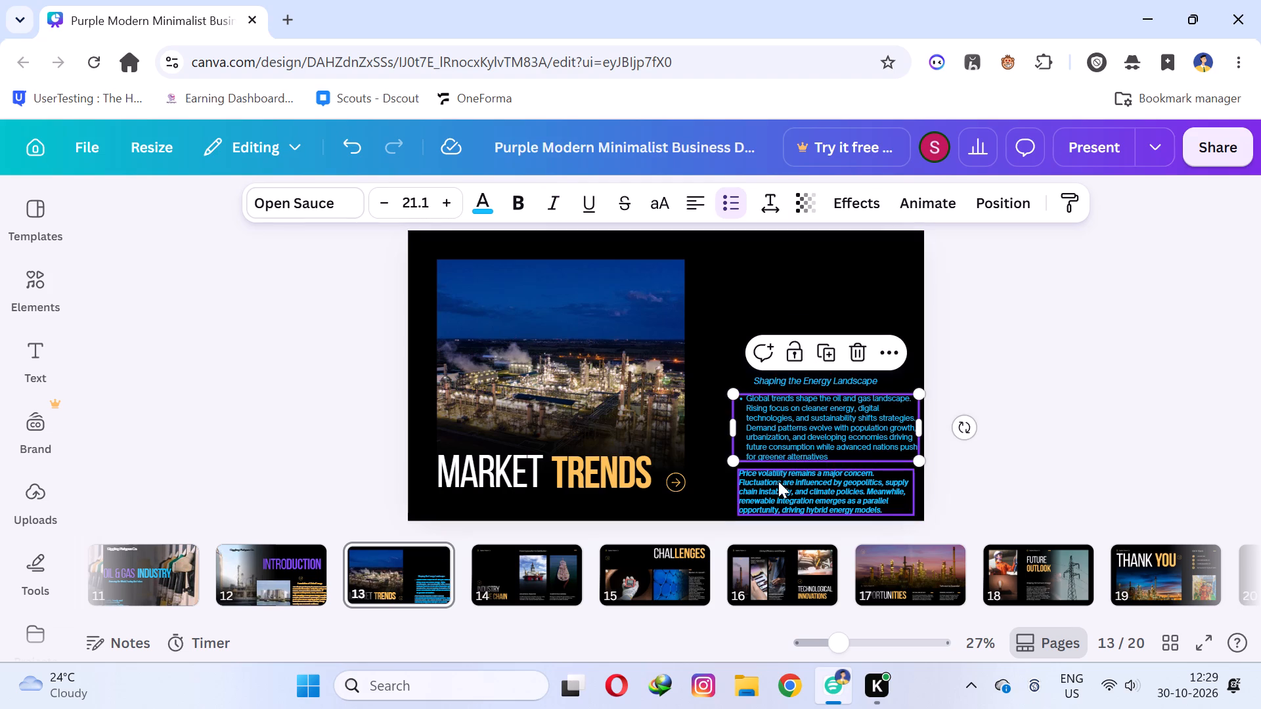
pyautogui.click(722, 203)
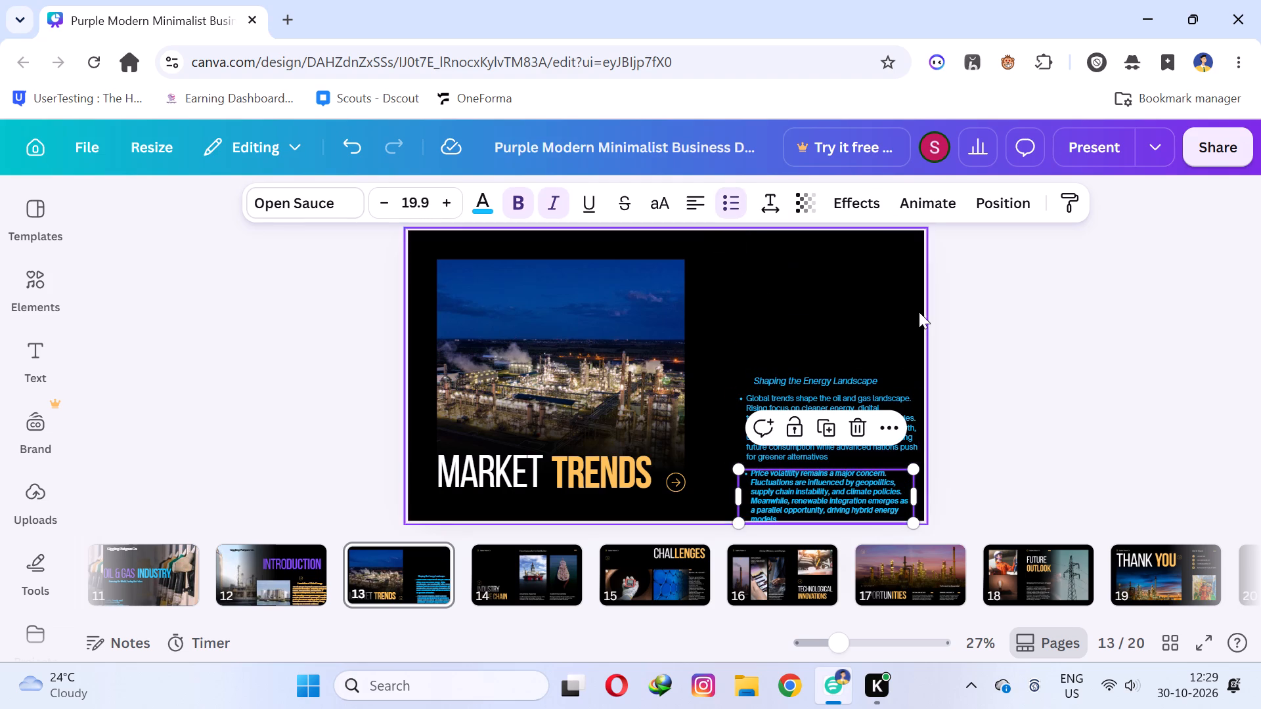
pyautogui.click(1052, 378)
# Shift the heading and both bulleted paragraphs slightly up and left so that all the text fits on the page.
pyautogui.moveTo(801, 382); pyautogui.dragTo(793, 379)
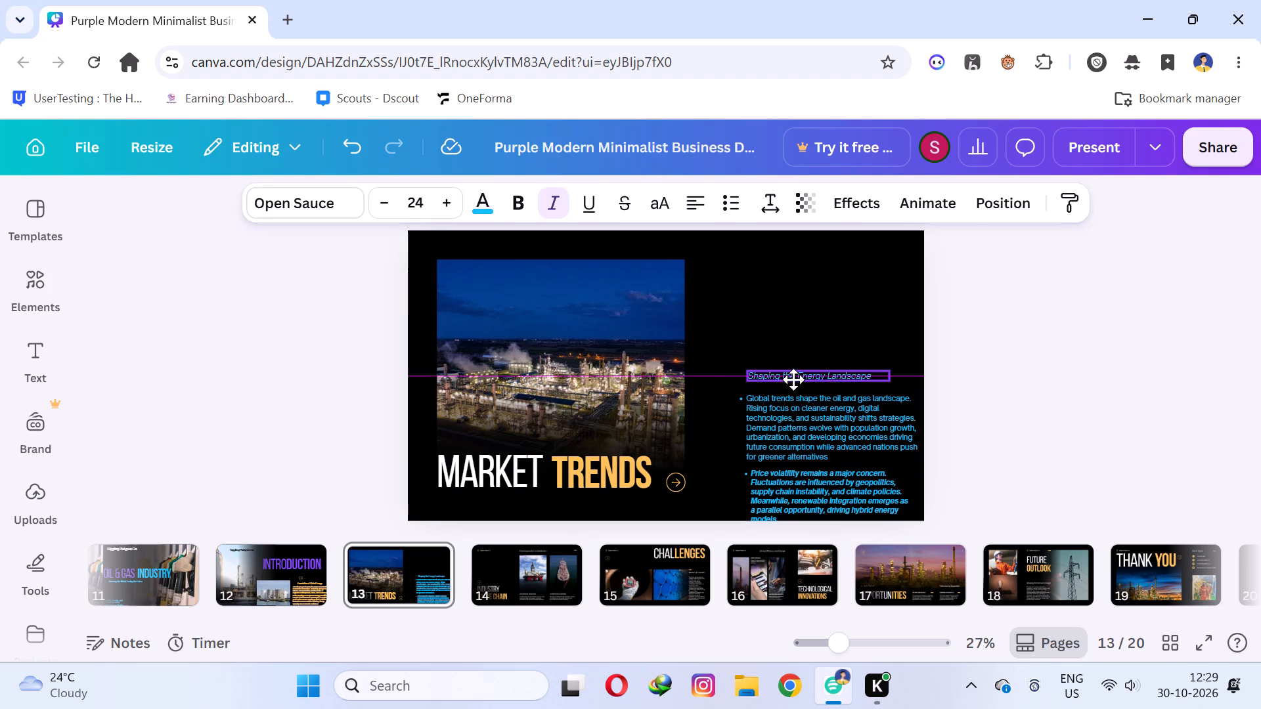
pyautogui.moveTo(793, 379); pyautogui.dragTo(790, 379)
pyautogui.click(784, 405)
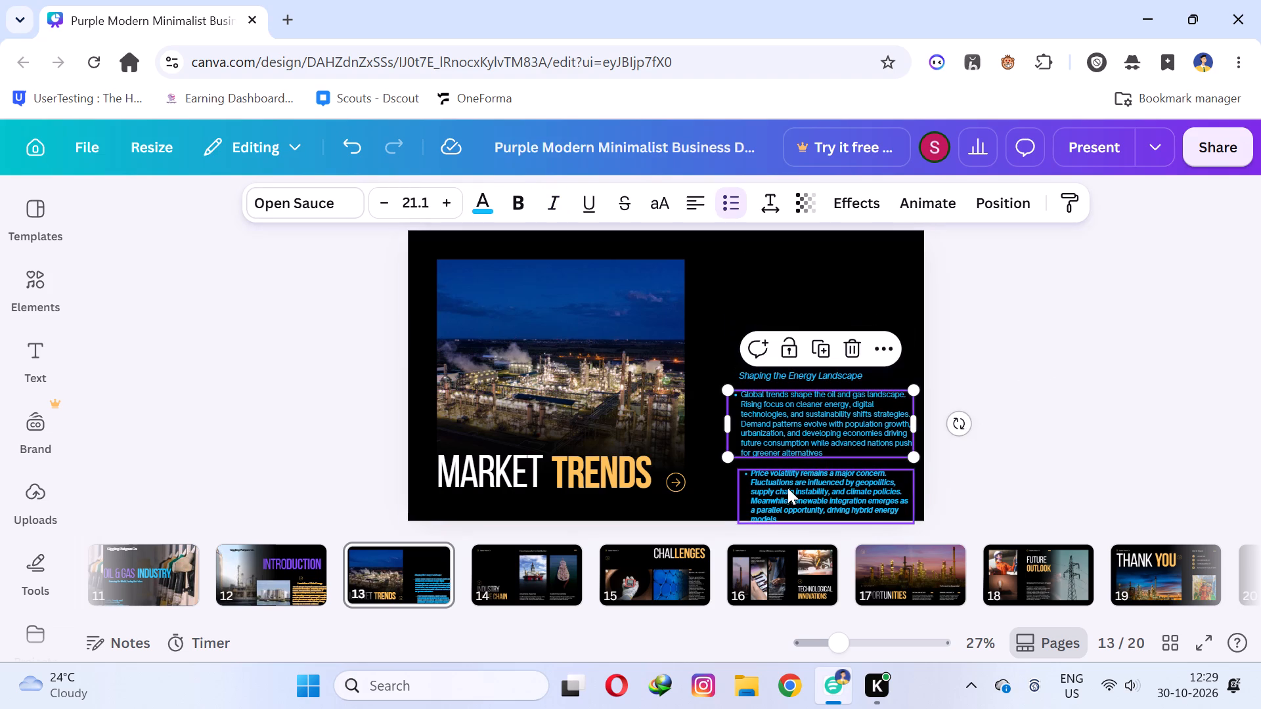
pyautogui.moveTo(787, 488); pyautogui.dragTo(783, 477)
pyautogui.click(1191, 398)
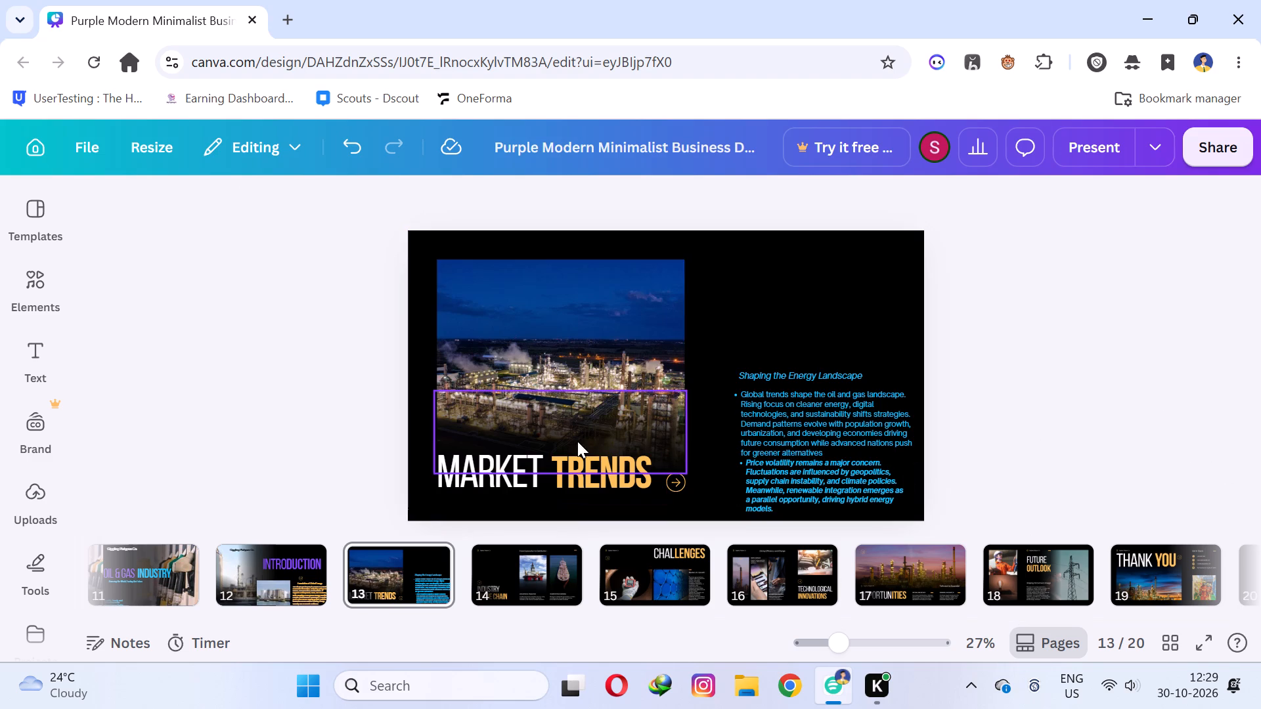
# Duplicate the refinery photo, place the copy at the page's upper right, and crop its lower edge to just above the Shaping the Energy Landscape heading.
pyautogui.click(541, 338)
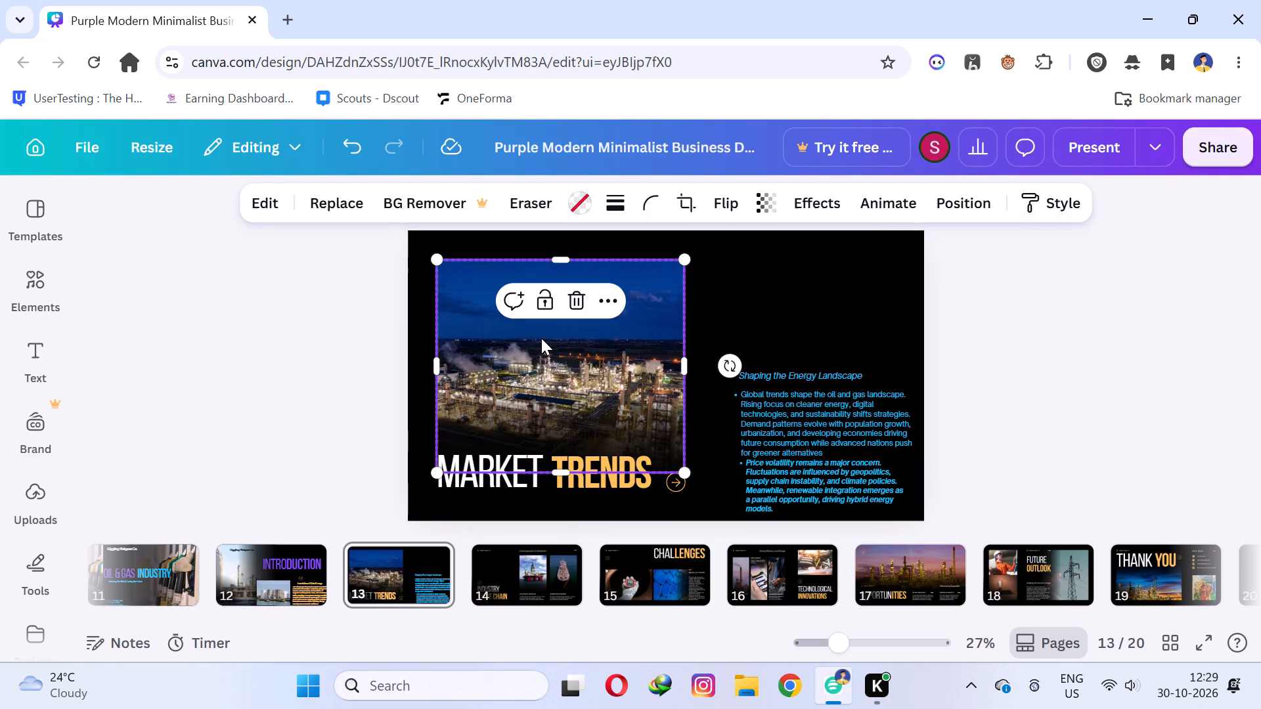
pyautogui.rightClick(466, 283)
pyautogui.click(555, 265)
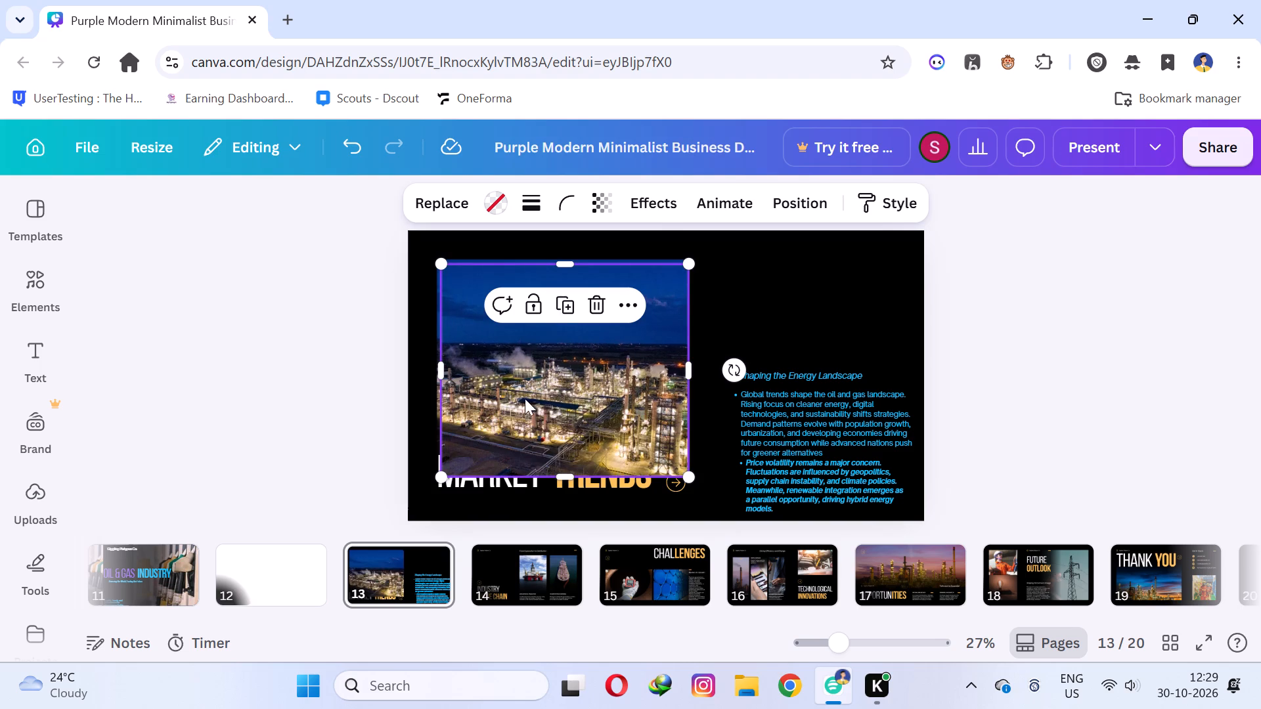
pyautogui.moveTo(548, 385); pyautogui.dragTo(789, 366)
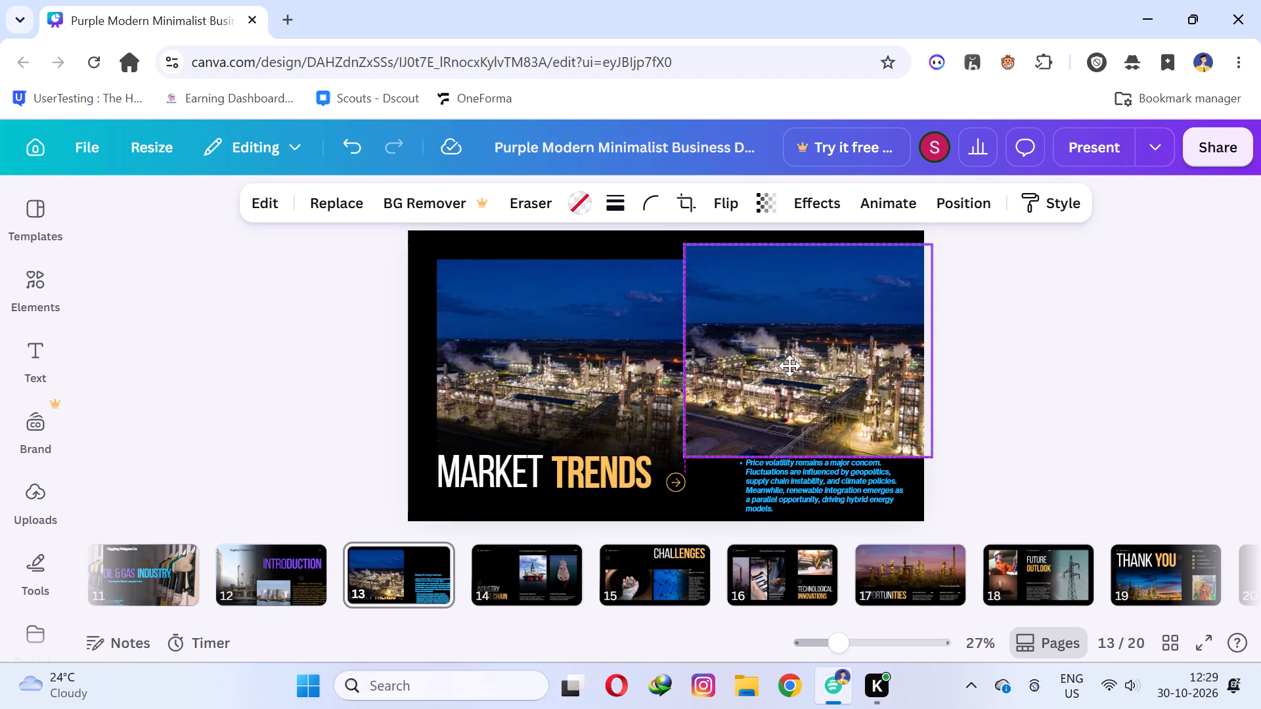
pyautogui.moveTo(789, 366); pyautogui.dragTo(789, 356)
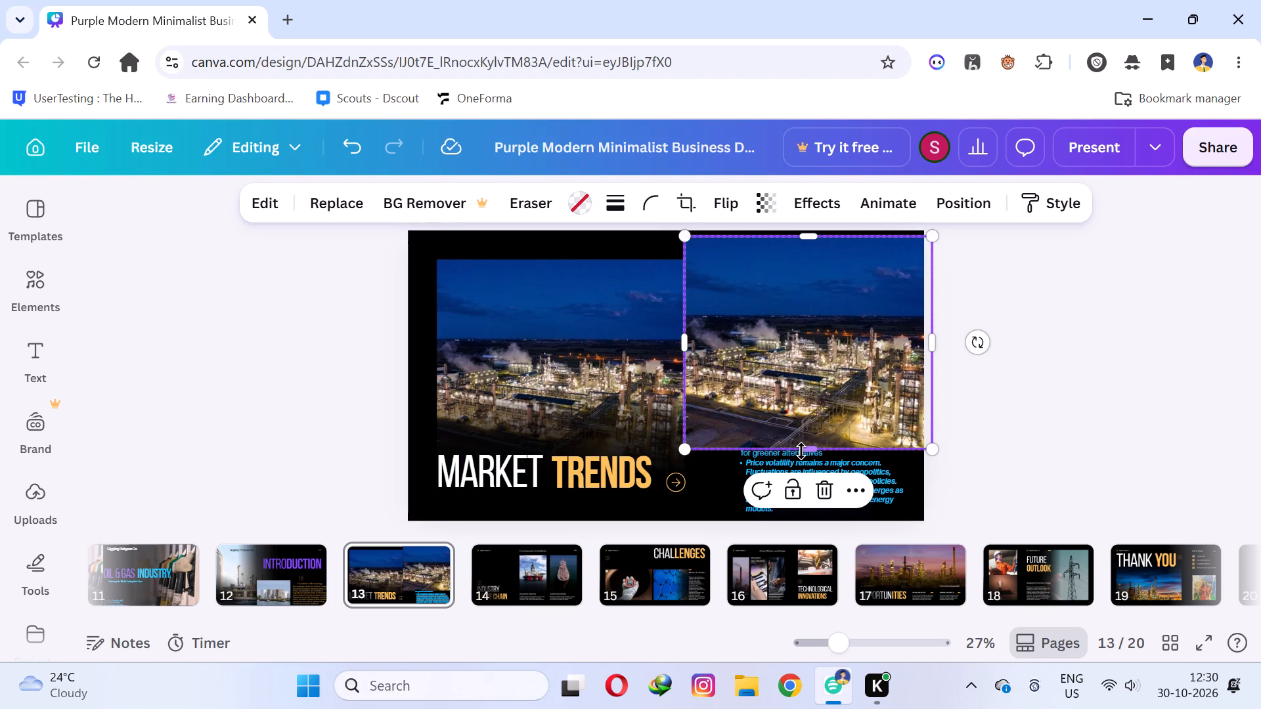
pyautogui.moveTo(801, 451); pyautogui.dragTo(830, 350)
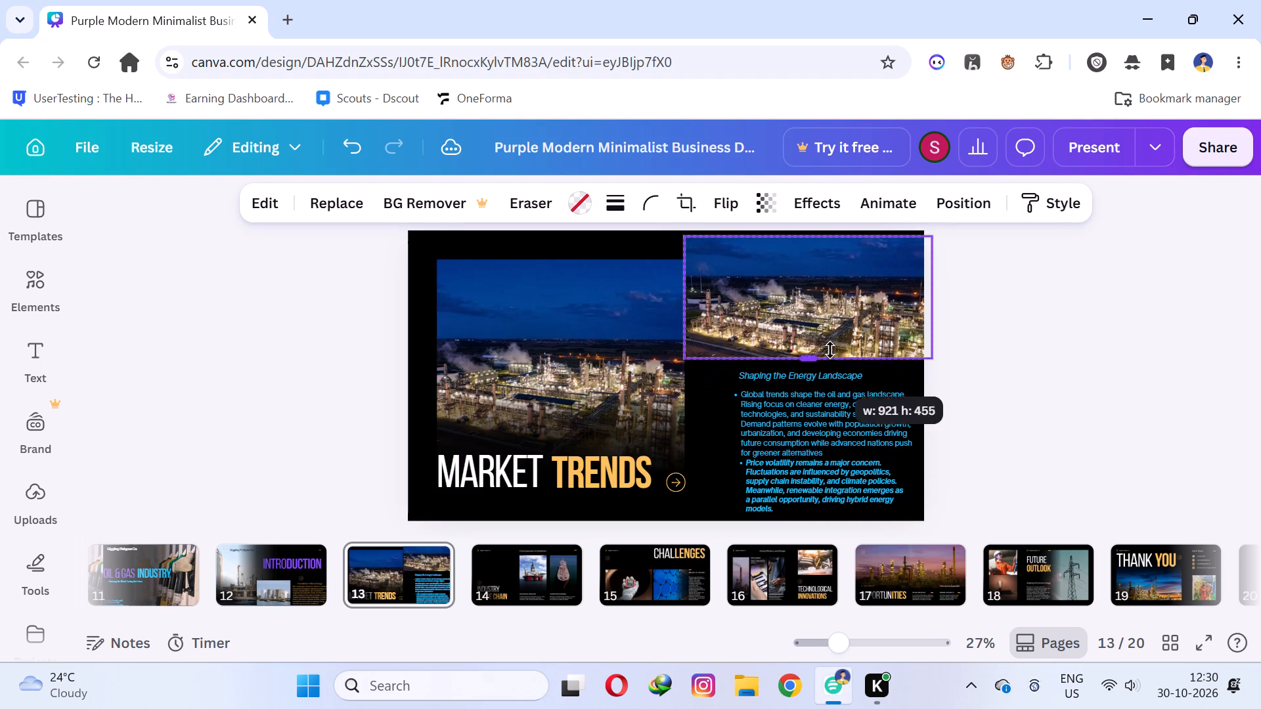
pyautogui.moveTo(830, 350); pyautogui.dragTo(830, 369)
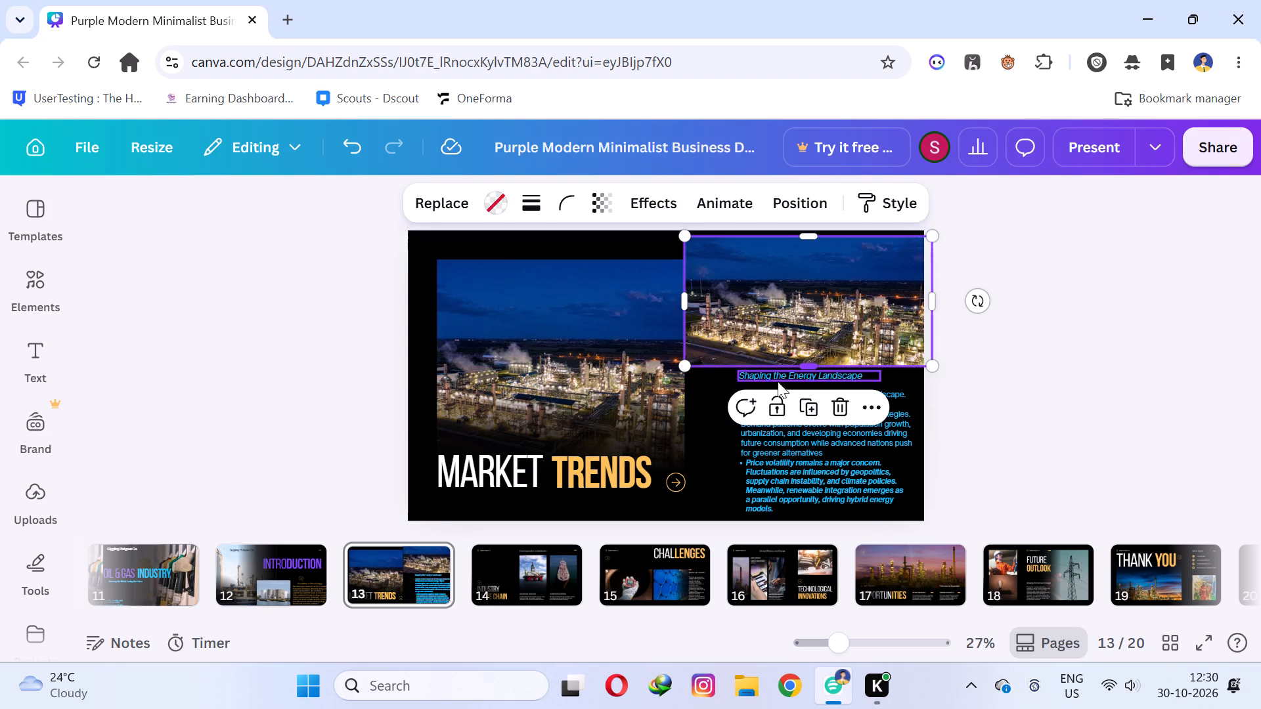
# Move the original refinery photo to the page's upper left and widen it to meet the copied photo.
pyautogui.moveTo(578, 311); pyautogui.dragTo(548, 290)
pyautogui.moveTo(653, 337); pyautogui.dragTo(684, 341)
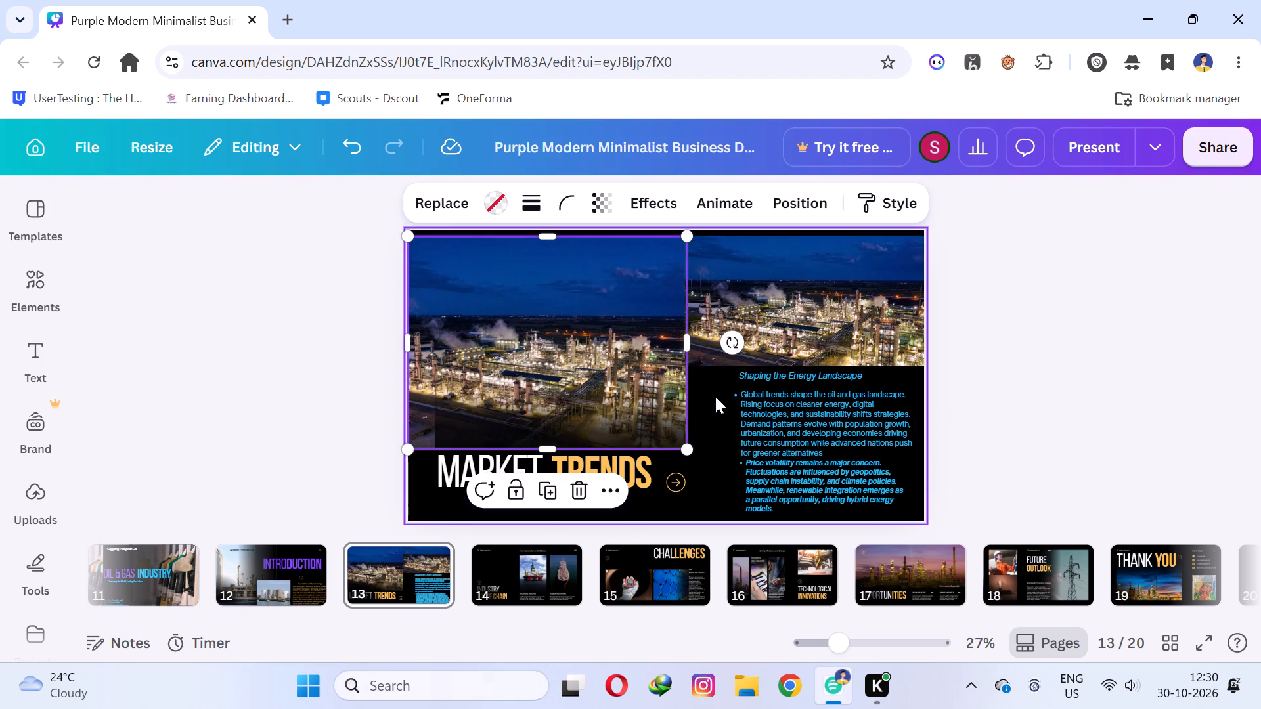
pyautogui.click(711, 389)
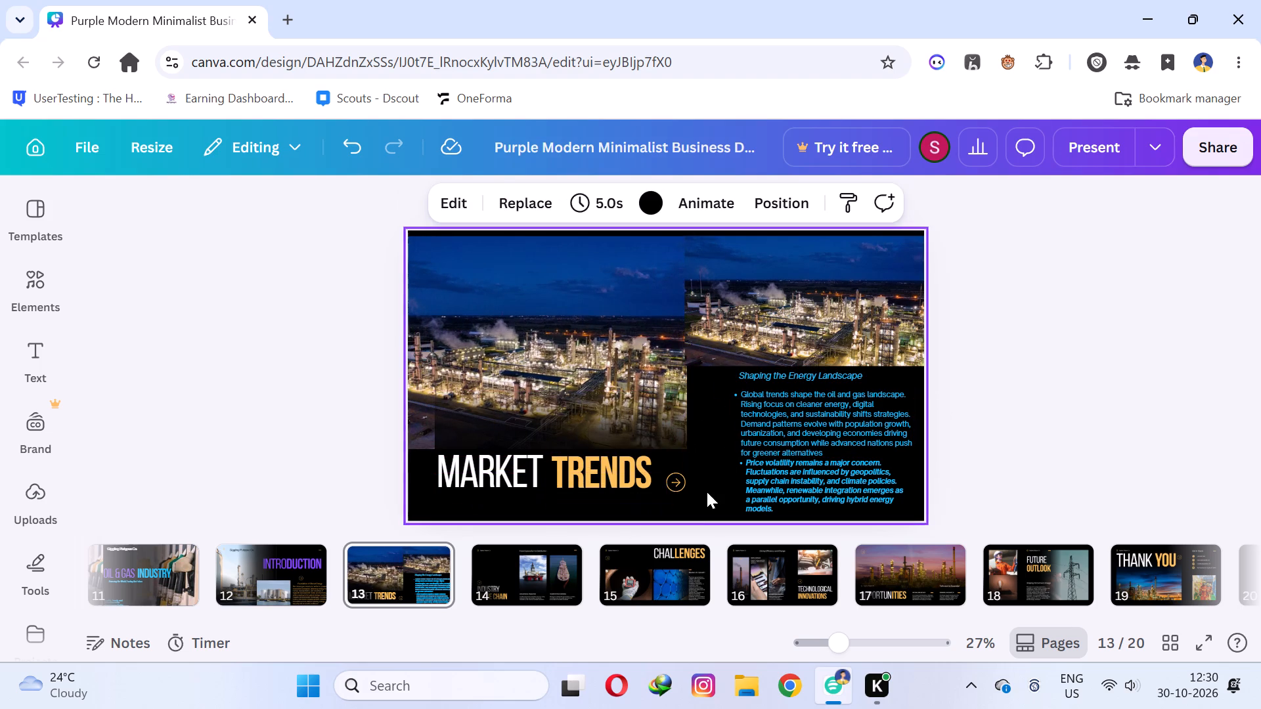
# Recolour the MARKET title dark purple and the TRENDS title bright purple.
pyautogui.click(459, 463)
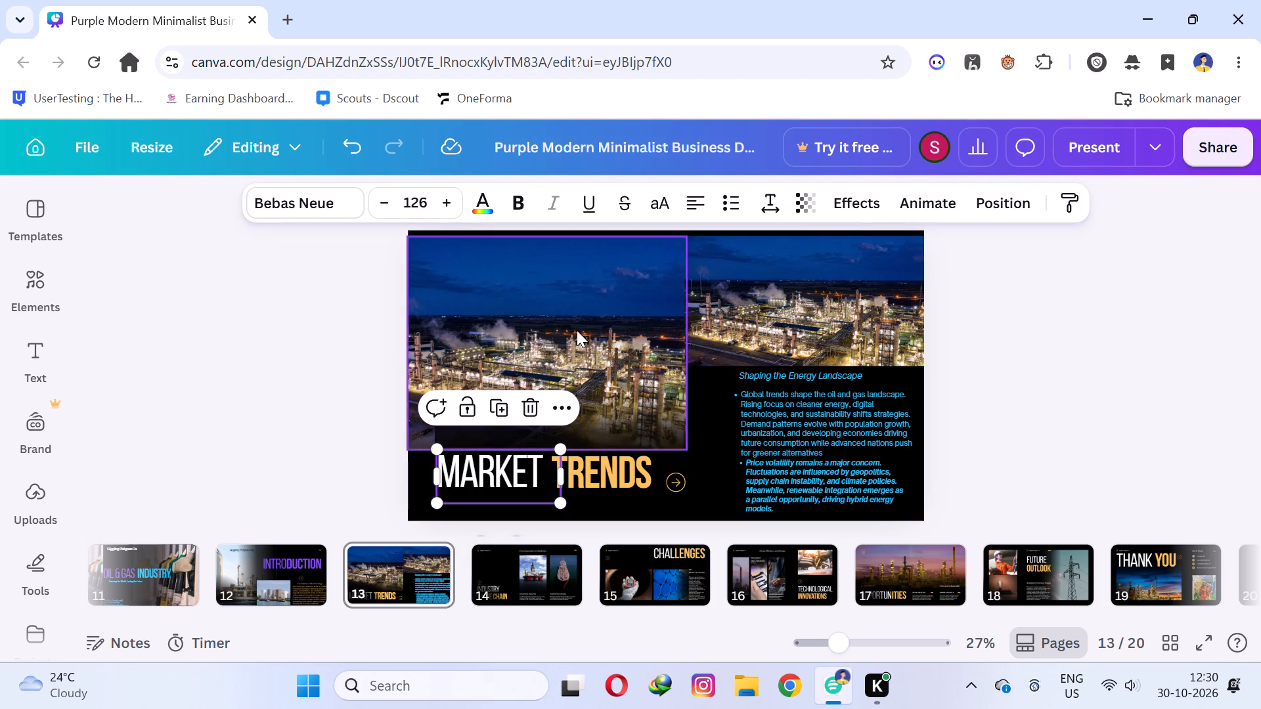
pyautogui.click(487, 191)
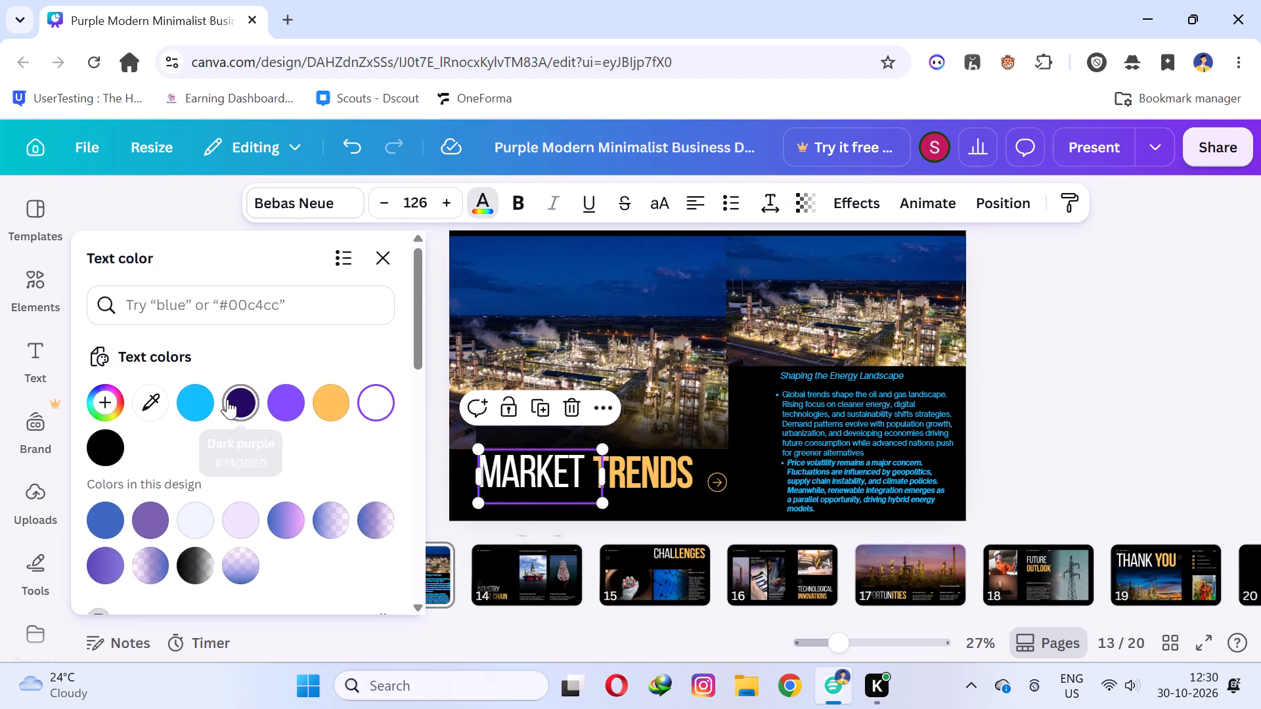
pyautogui.click(227, 398)
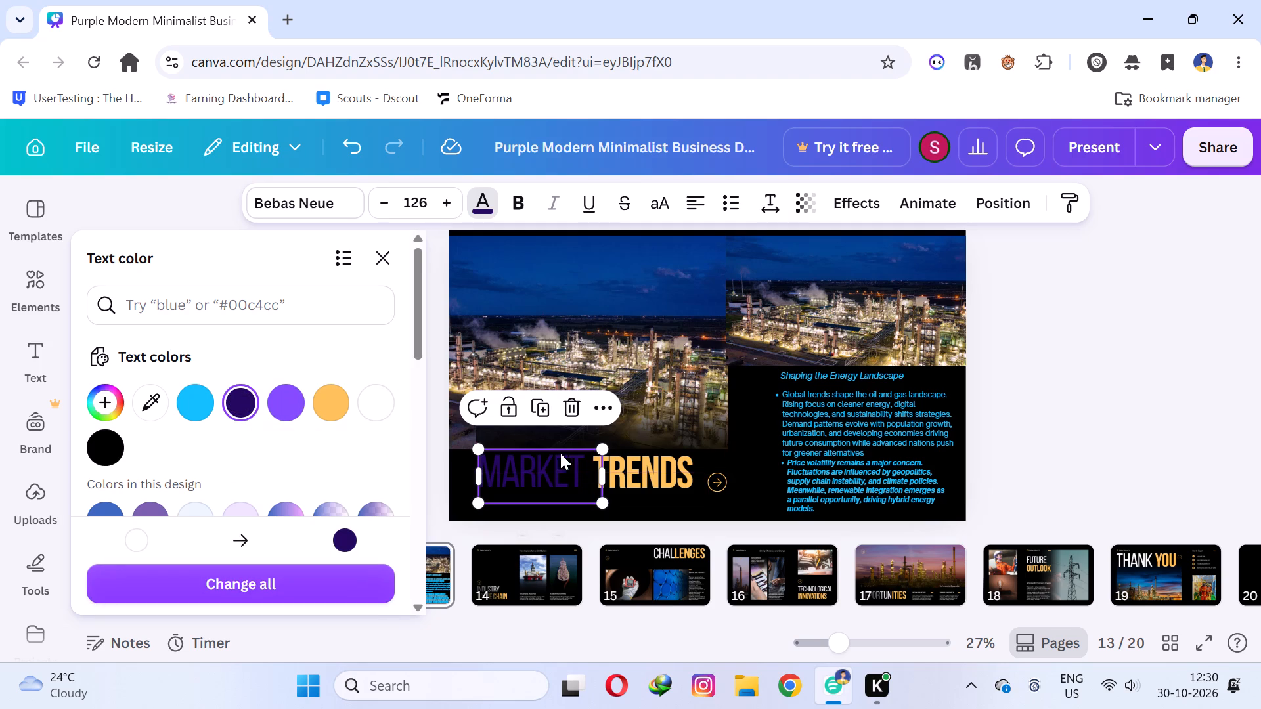
pyautogui.click(617, 467)
pyautogui.click(623, 469)
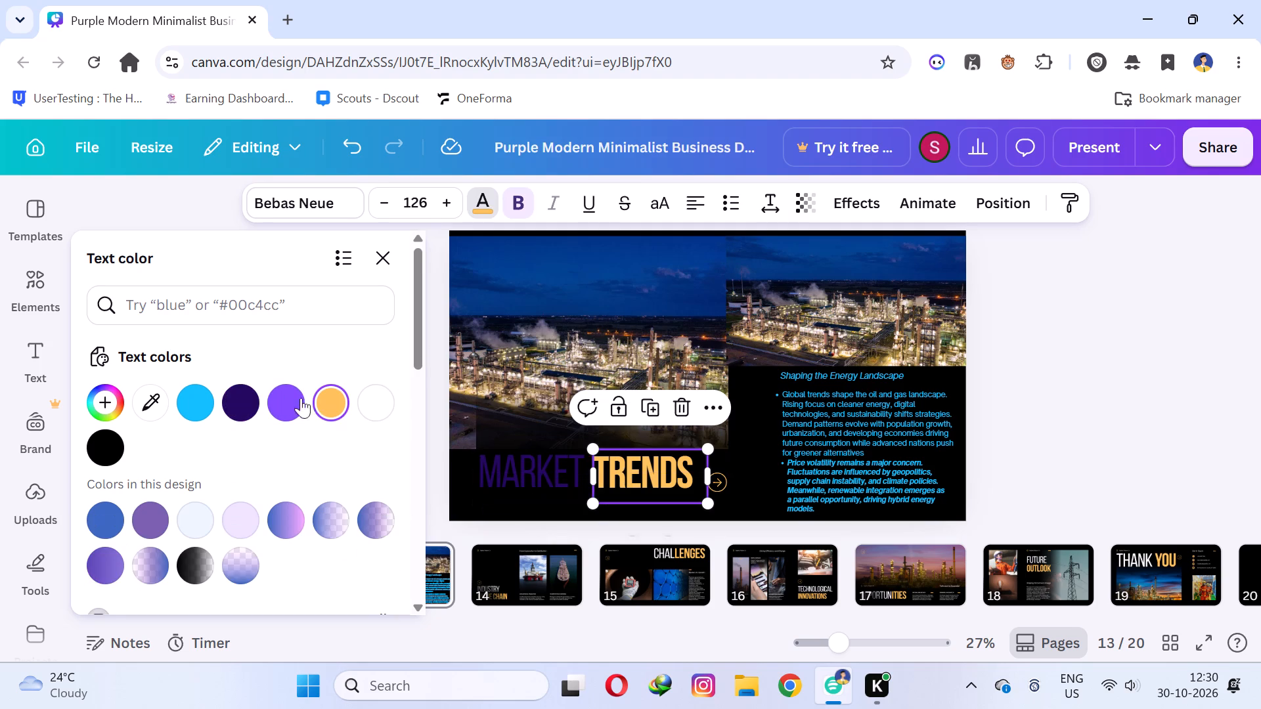
pyautogui.click(277, 398)
# Apply the Burst text animation to the MARKET title and the Bounce text animation to the TRENDS title.
pyautogui.click(521, 479)
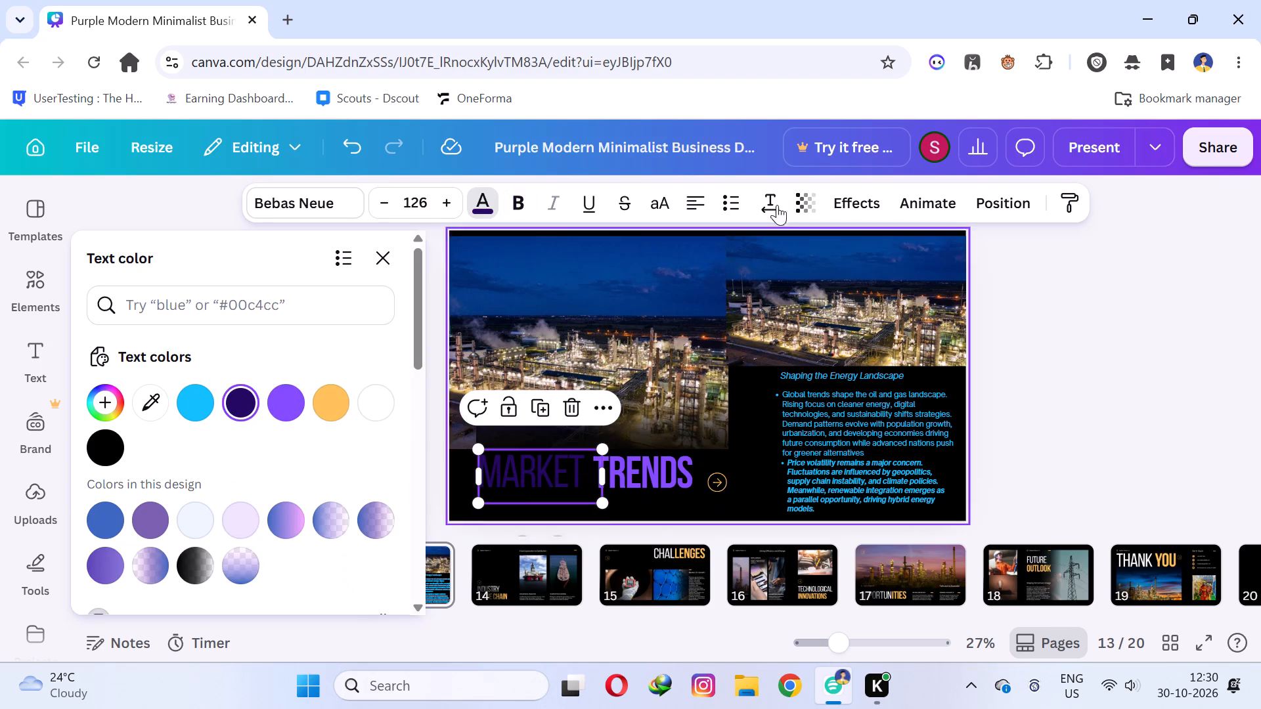
pyautogui.click(912, 209)
pyautogui.scroll(-2, 119, 471)
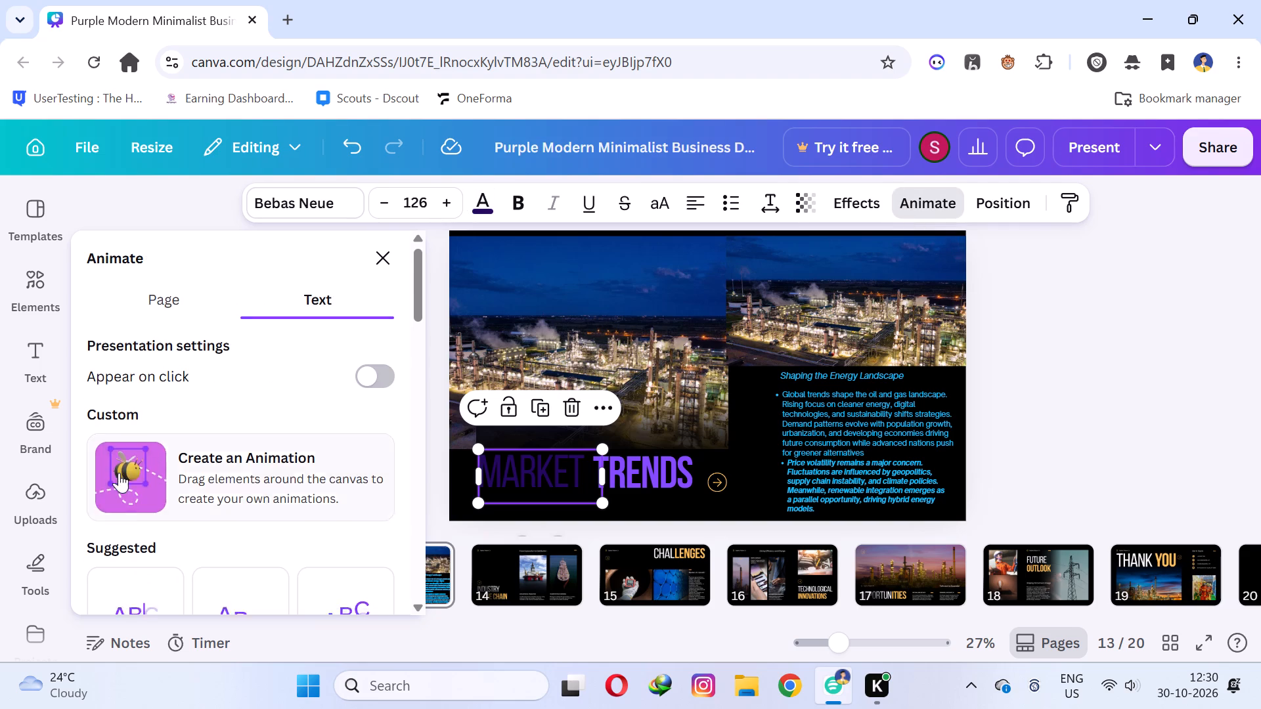
pyautogui.scroll(-1, 145, 473)
pyautogui.click(314, 475)
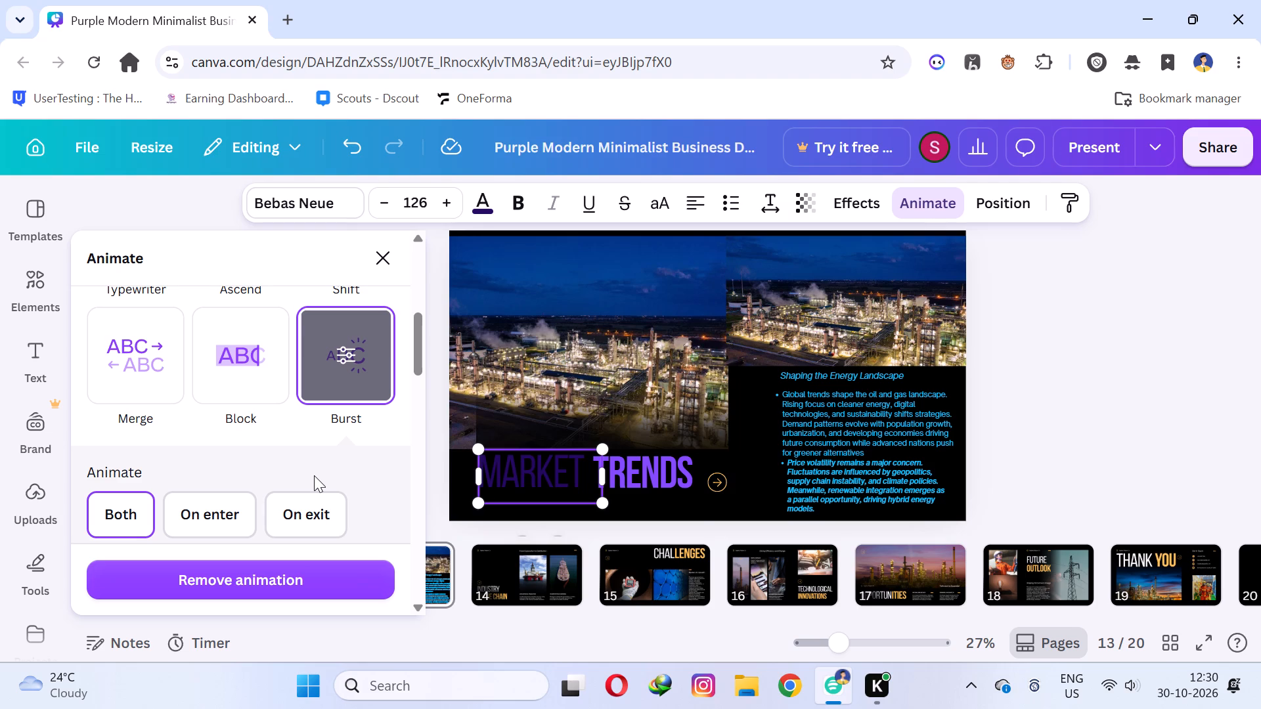
pyautogui.click(689, 477)
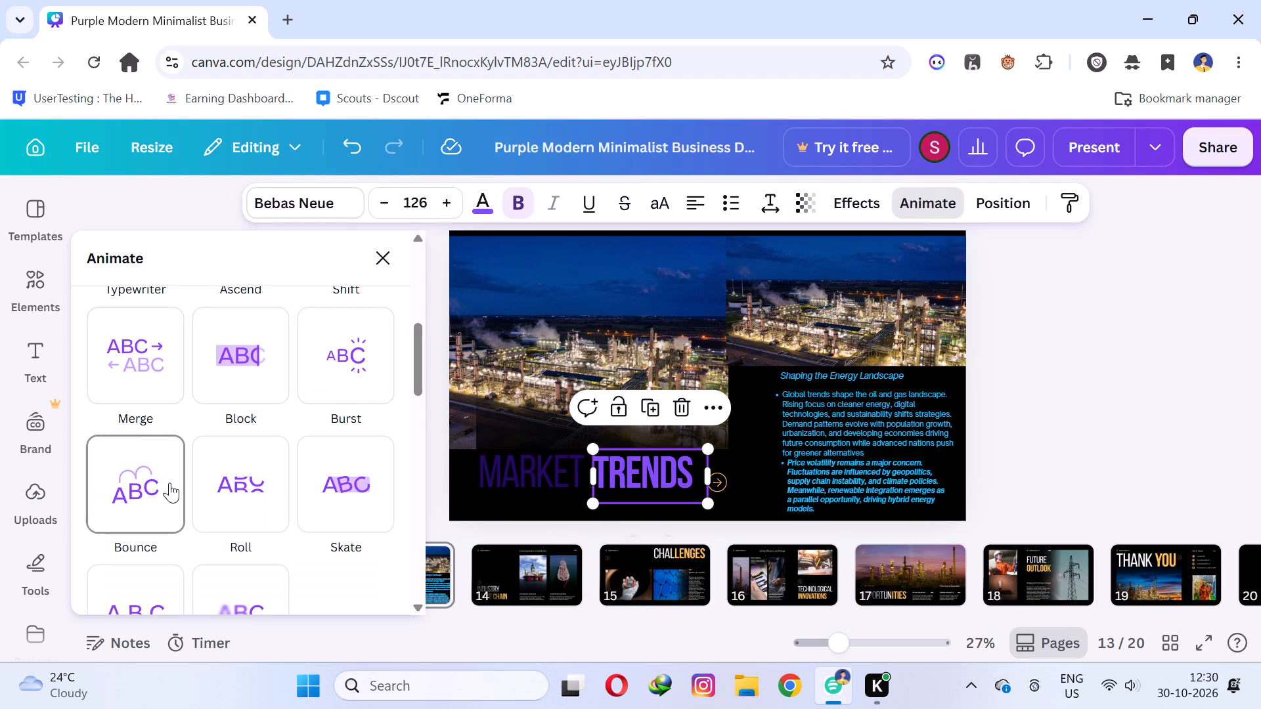
pyautogui.click(169, 483)
pyautogui.click(1089, 343)
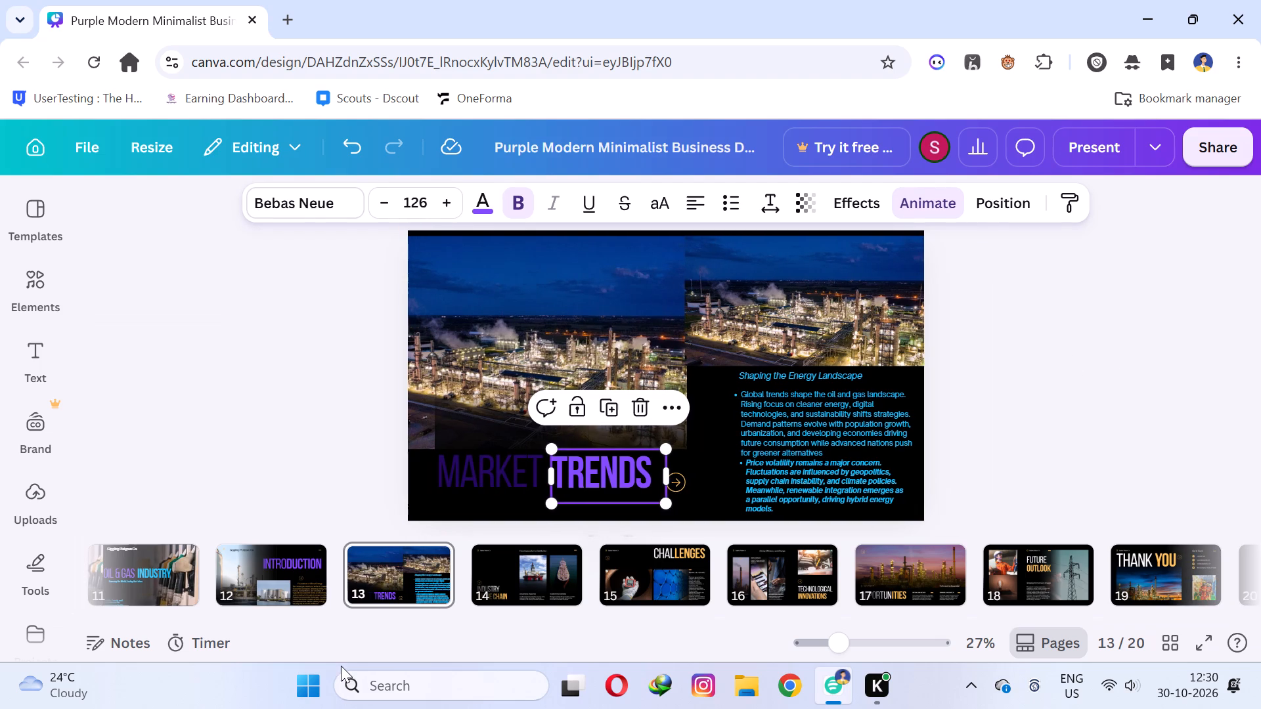
# On page 14, Industry Value Chain, delete the Giggling Platypus Co. text, the small ring beside it and the circled arrow.
pyautogui.click(489, 591)
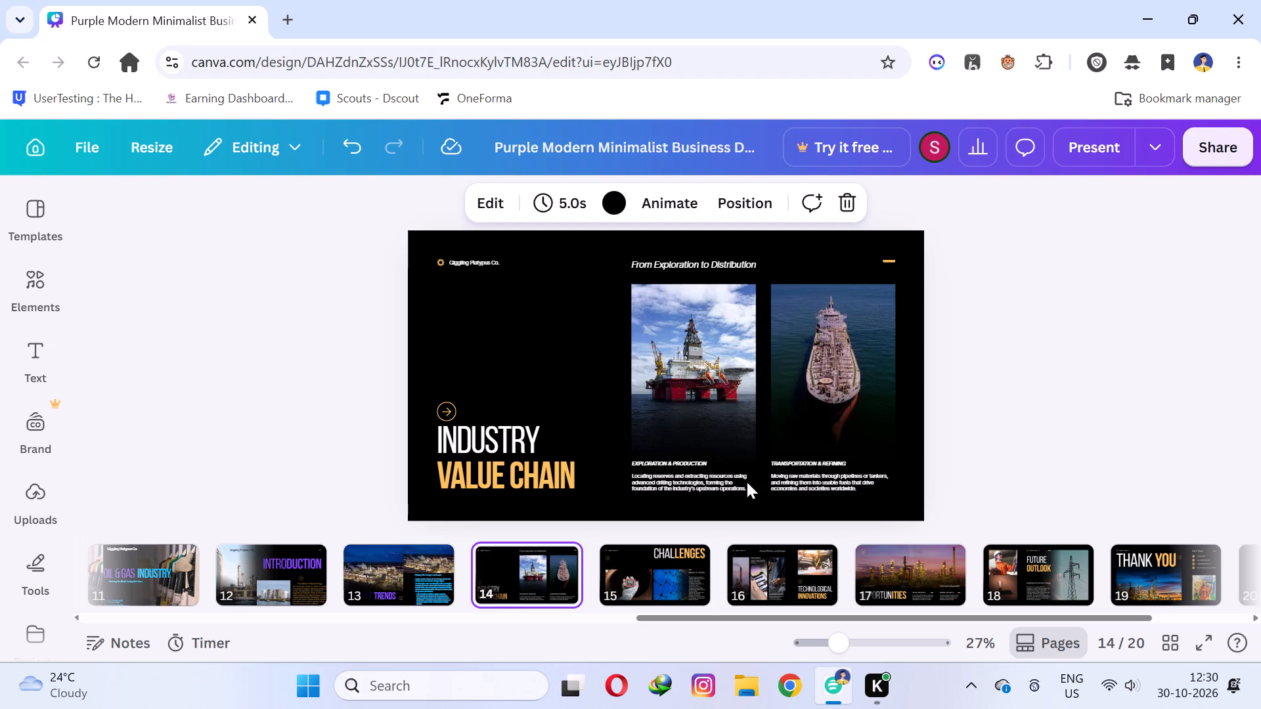
pyautogui.click(460, 266)
pyautogui.click(460, 264)
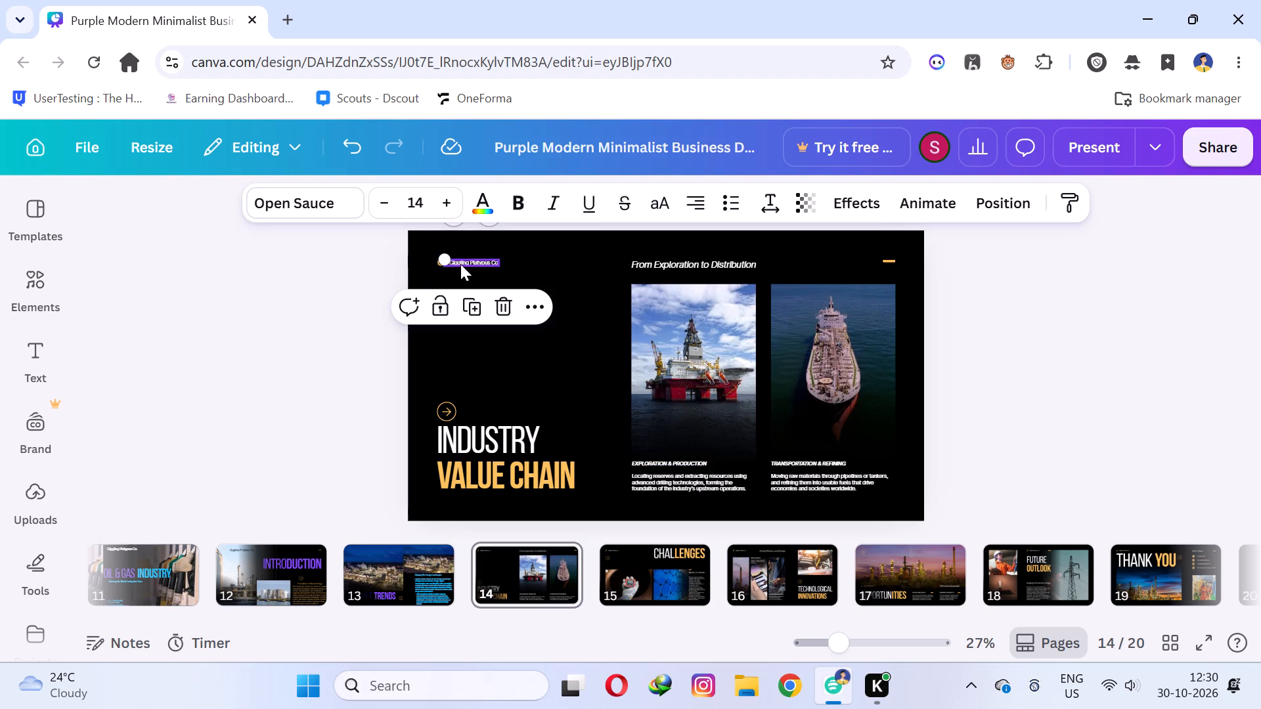
pyautogui.press('BackSpace')
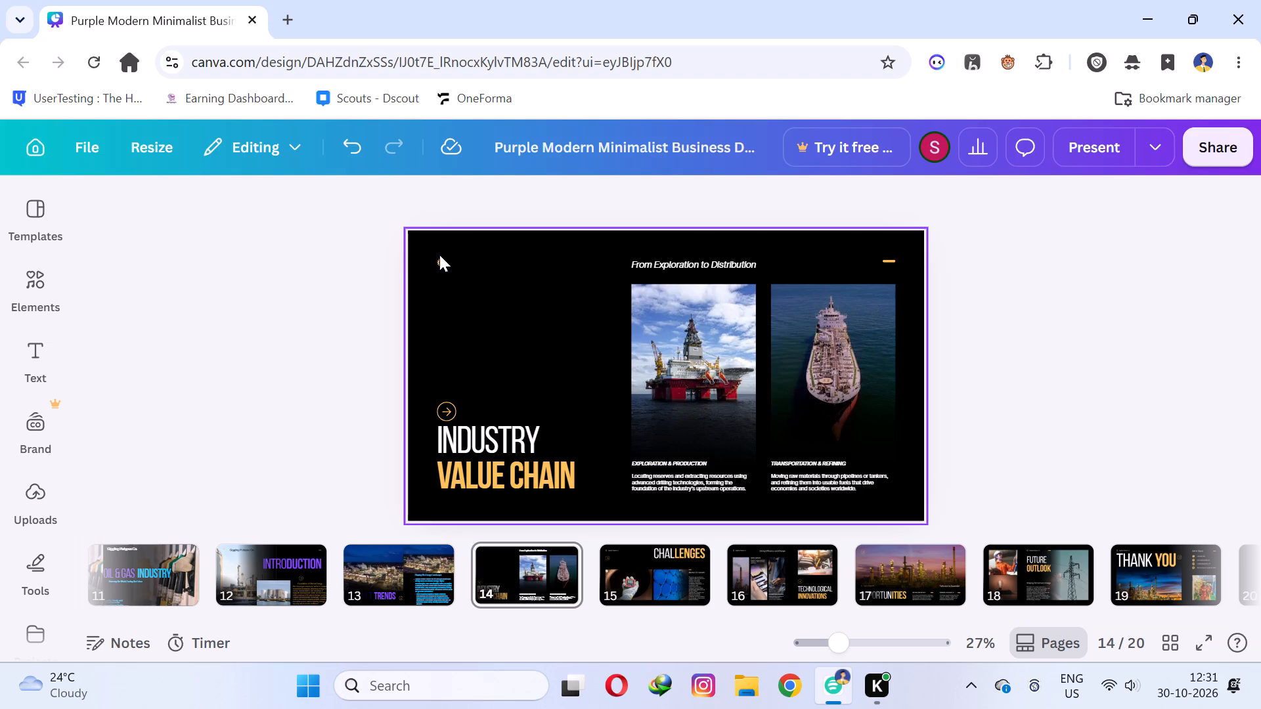
pyautogui.press('BackSpace')
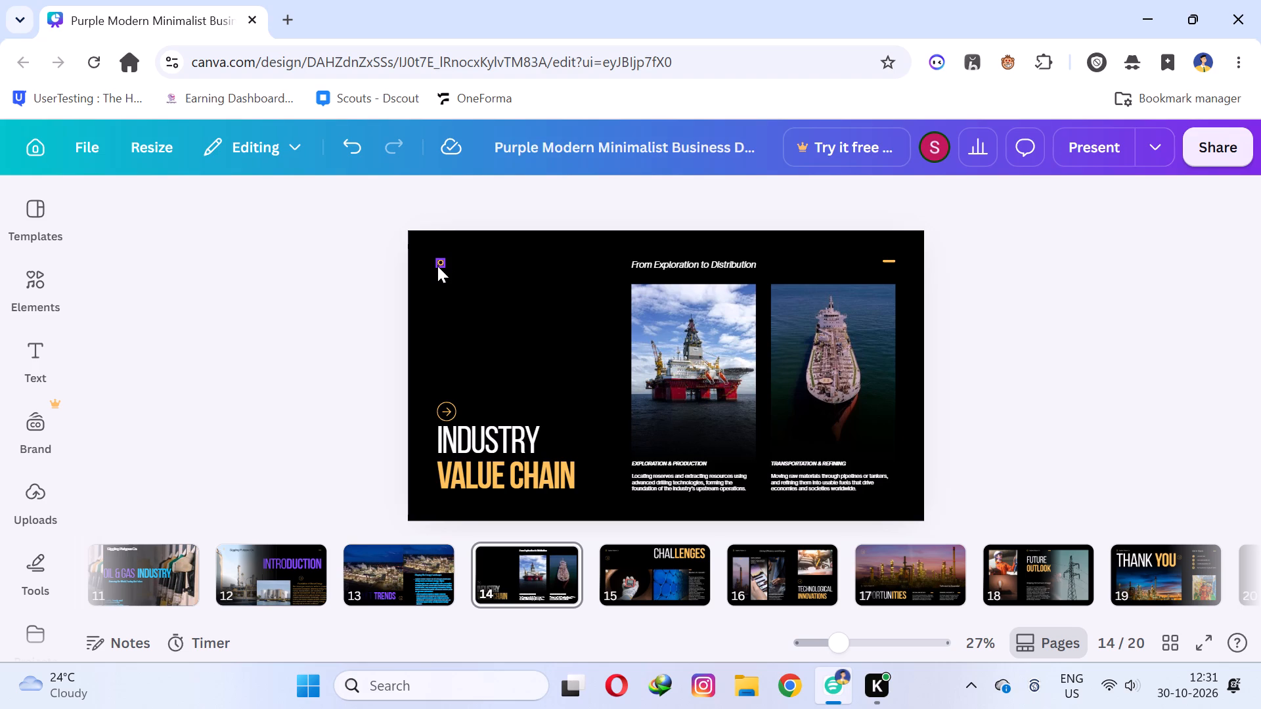
pyautogui.press('BackSpace')
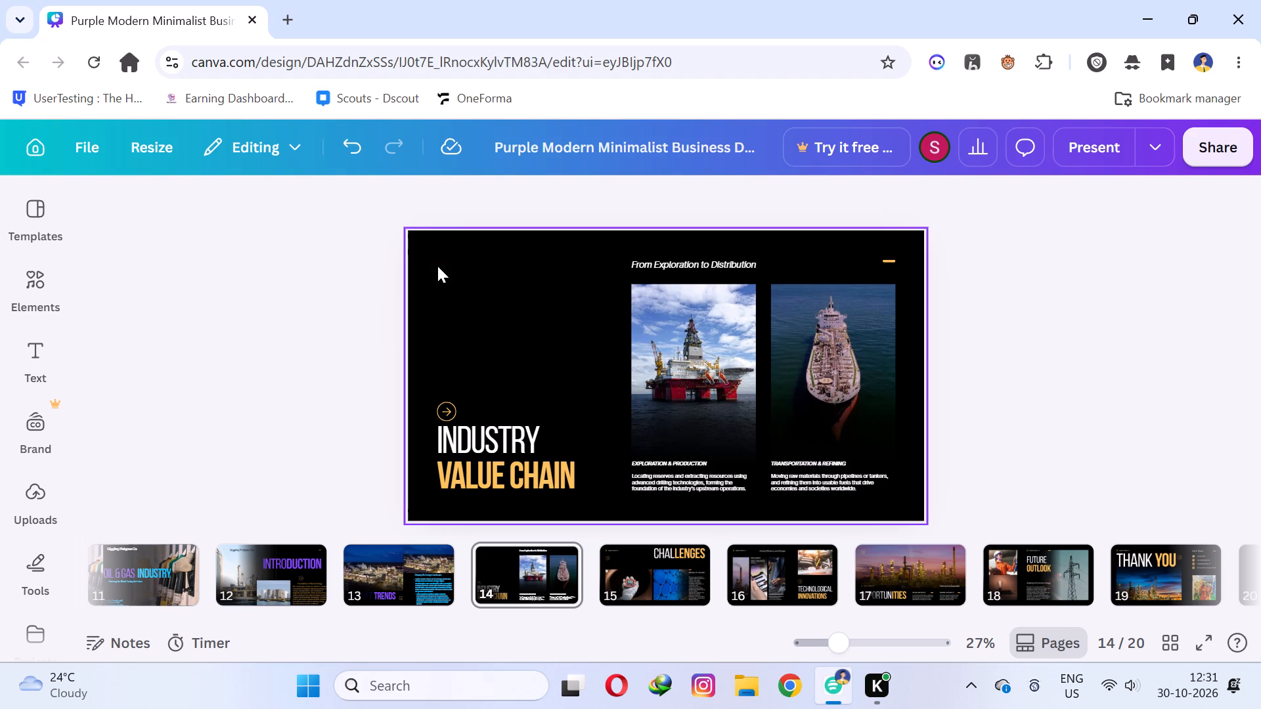
pyautogui.moveTo(444, 409); pyautogui.dragTo(441, 274)
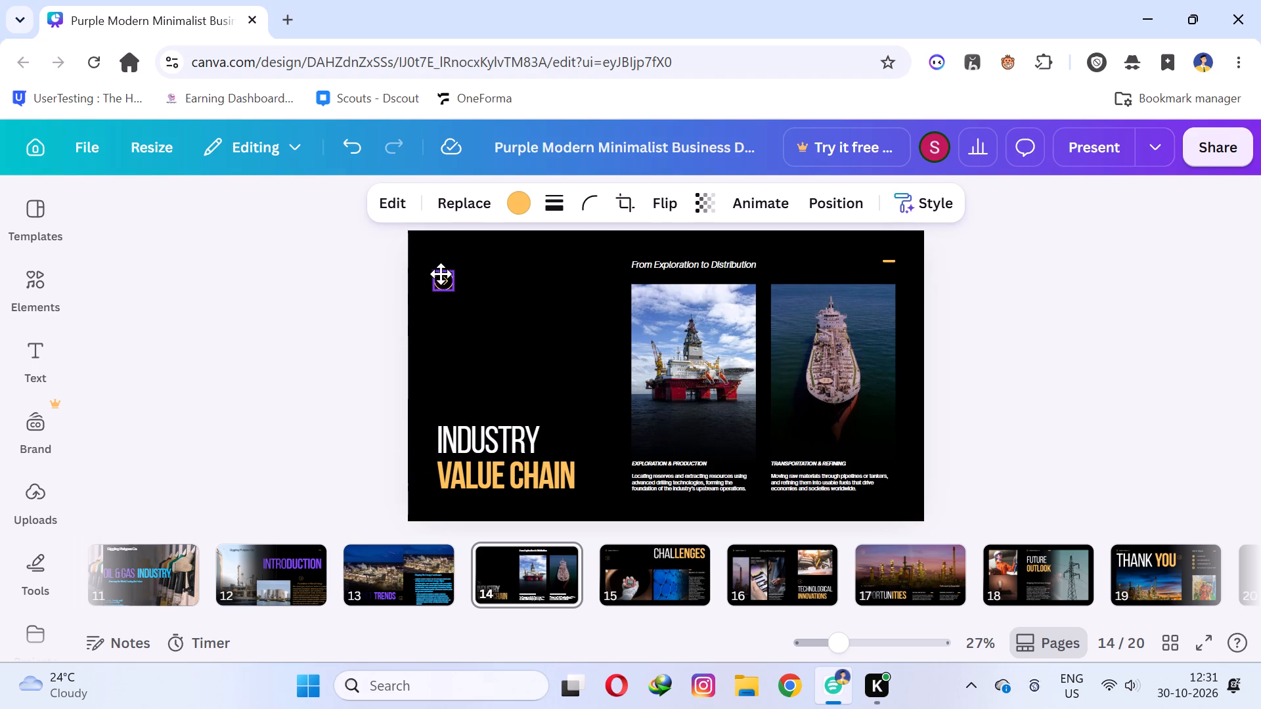
pyautogui.moveTo(441, 274); pyautogui.dragTo(431, 246)
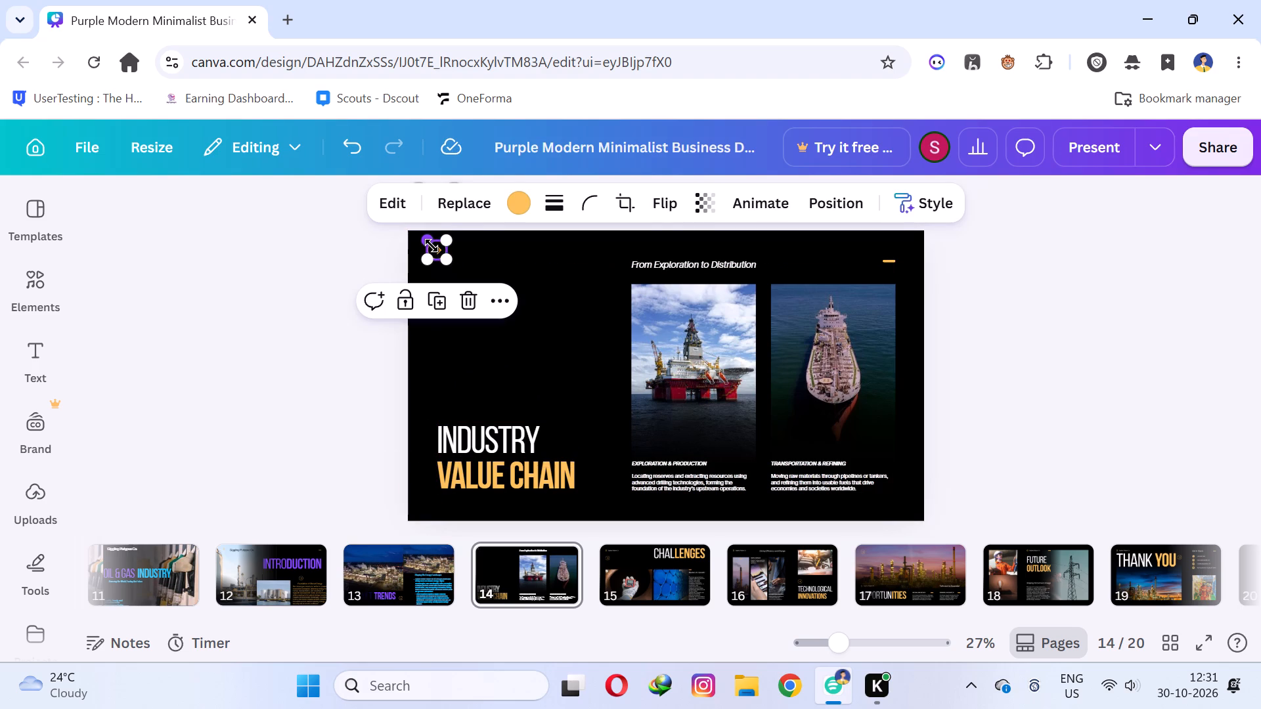
pyautogui.press('BackSpace')
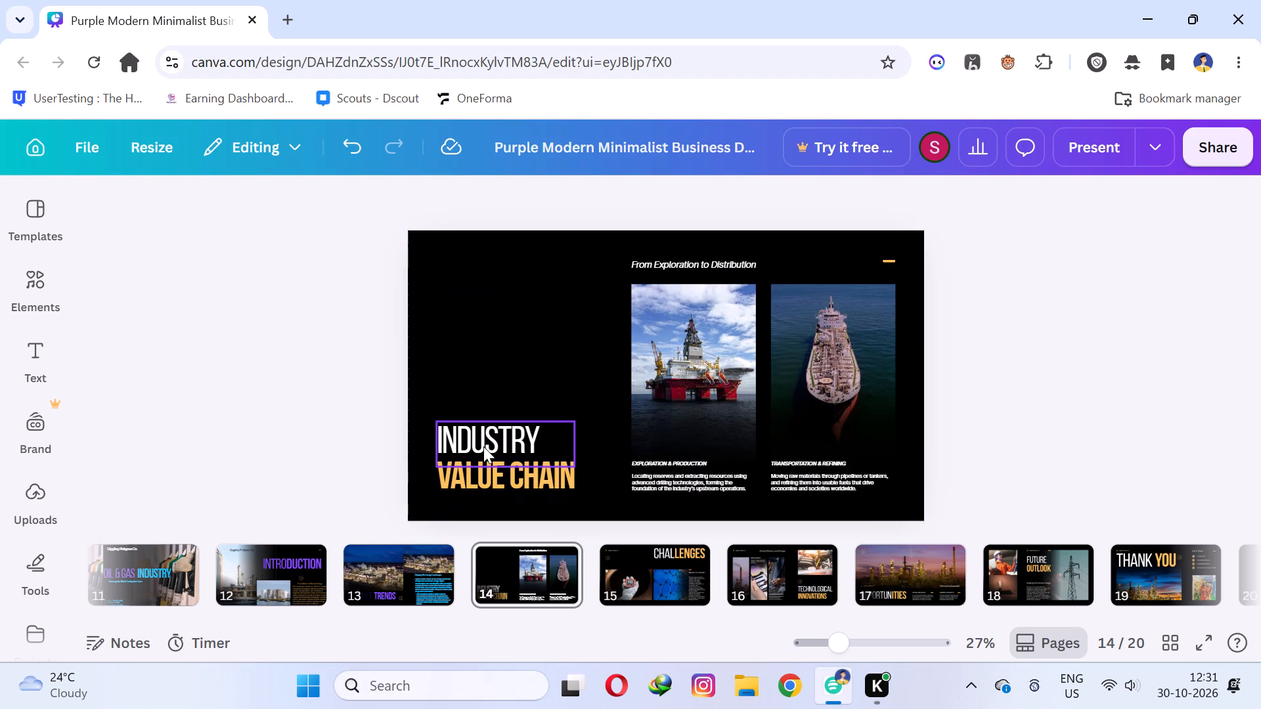
# Move the INDUSTRY title to the page's top-left corner.
pyautogui.moveTo(488, 444); pyautogui.dragTo(470, 347)
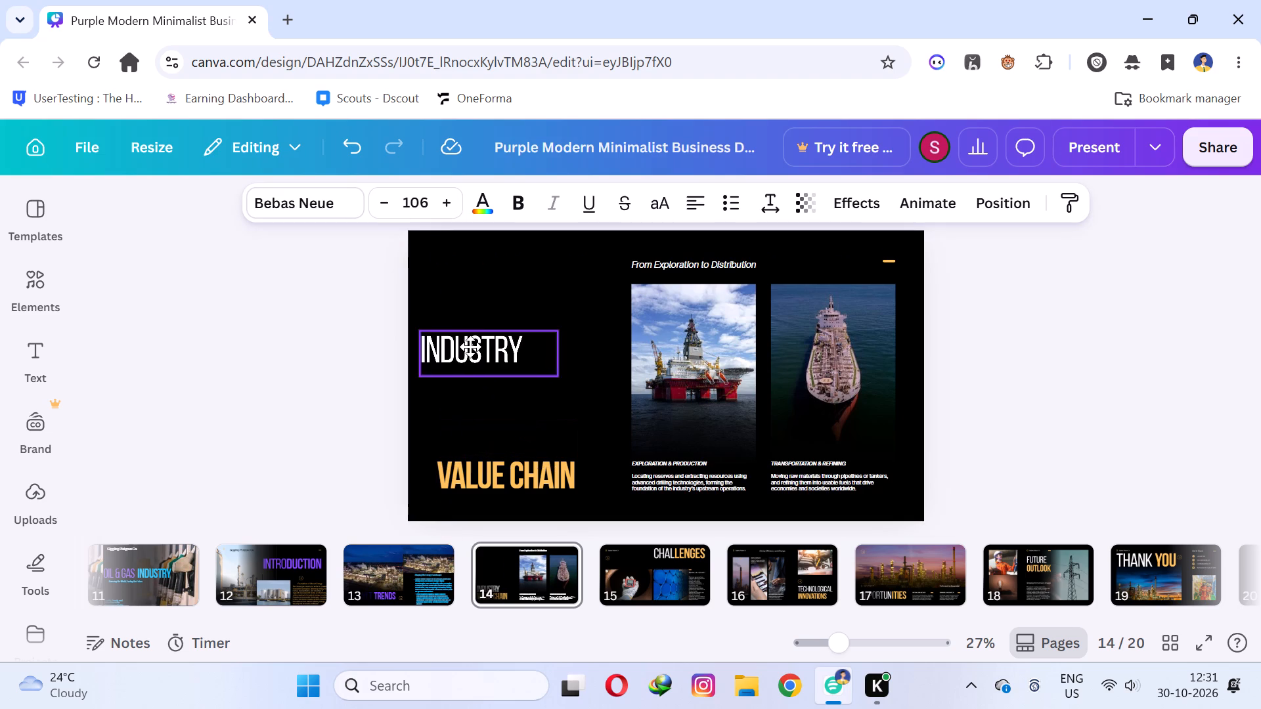
pyautogui.moveTo(470, 347); pyautogui.dragTo(470, 261)
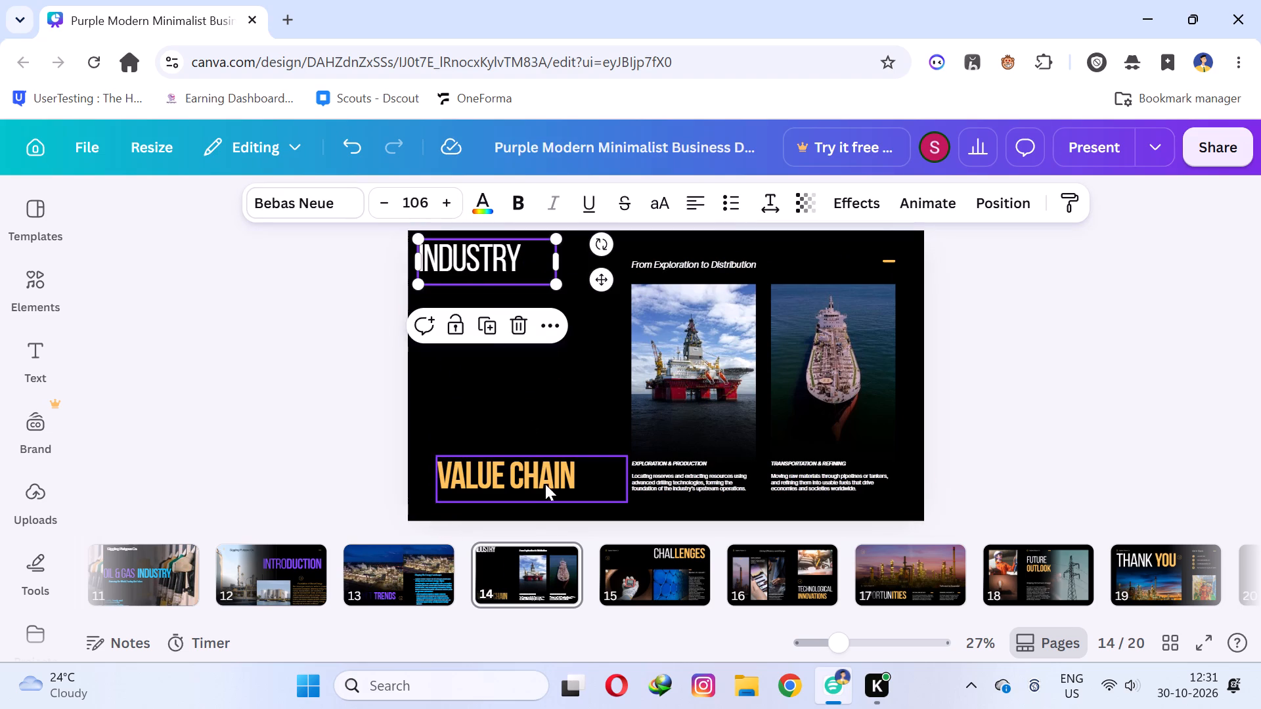
# Move the oil rig photo to the page's lower-left edge and raise the VALUE CHAIN title to mid-page.
pyautogui.moveTo(686, 358); pyautogui.dragTo(617, 375)
pyautogui.moveTo(479, 469); pyautogui.dragTo(477, 444)
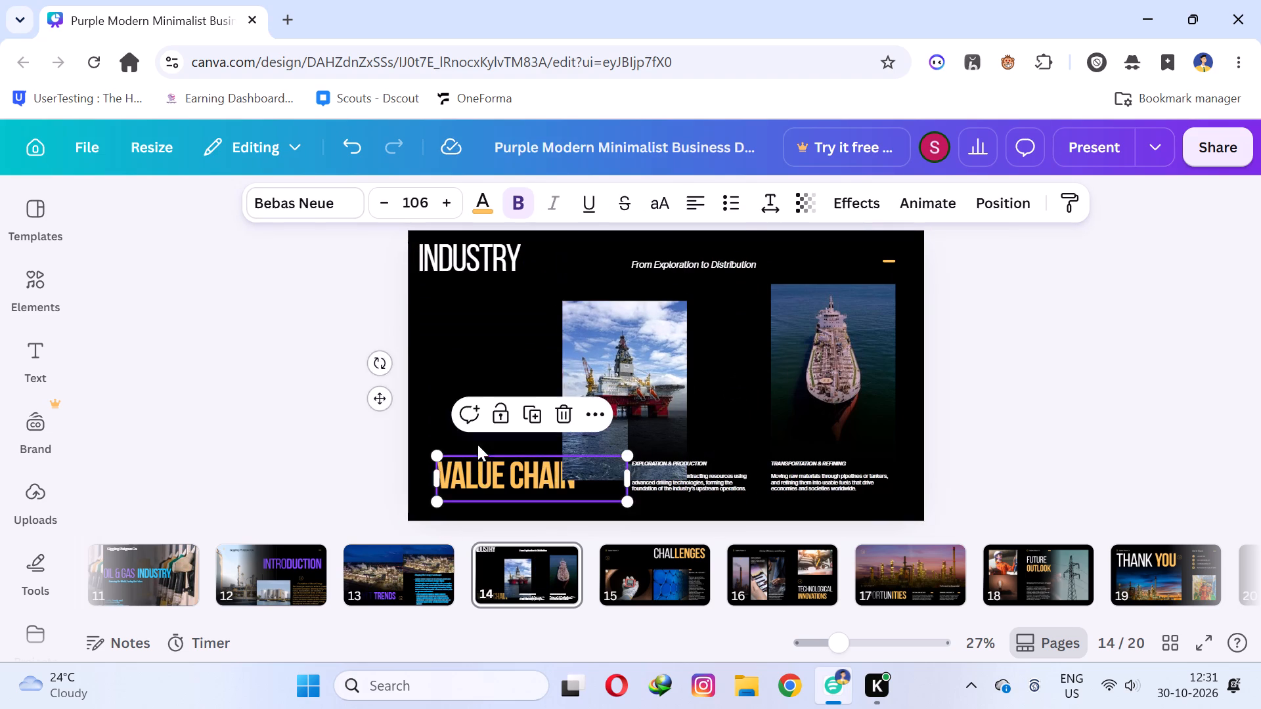
pyautogui.moveTo(477, 444); pyautogui.dragTo(477, 348)
pyautogui.moveTo(618, 416); pyautogui.dragTo(483, 447)
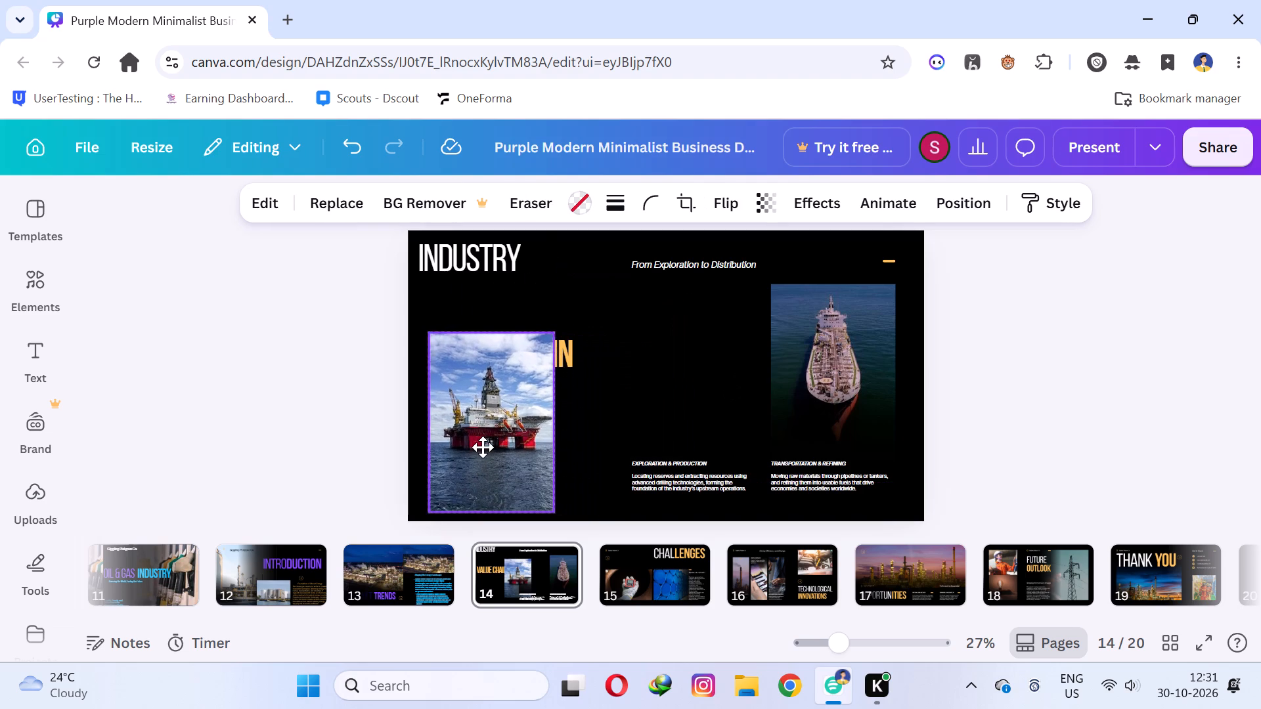
pyautogui.moveTo(483, 447); pyautogui.dragTo(448, 447)
# Delete the From Exploration to Distribution subtitle and the short orange dash near the page's top edge.
pyautogui.click(717, 268)
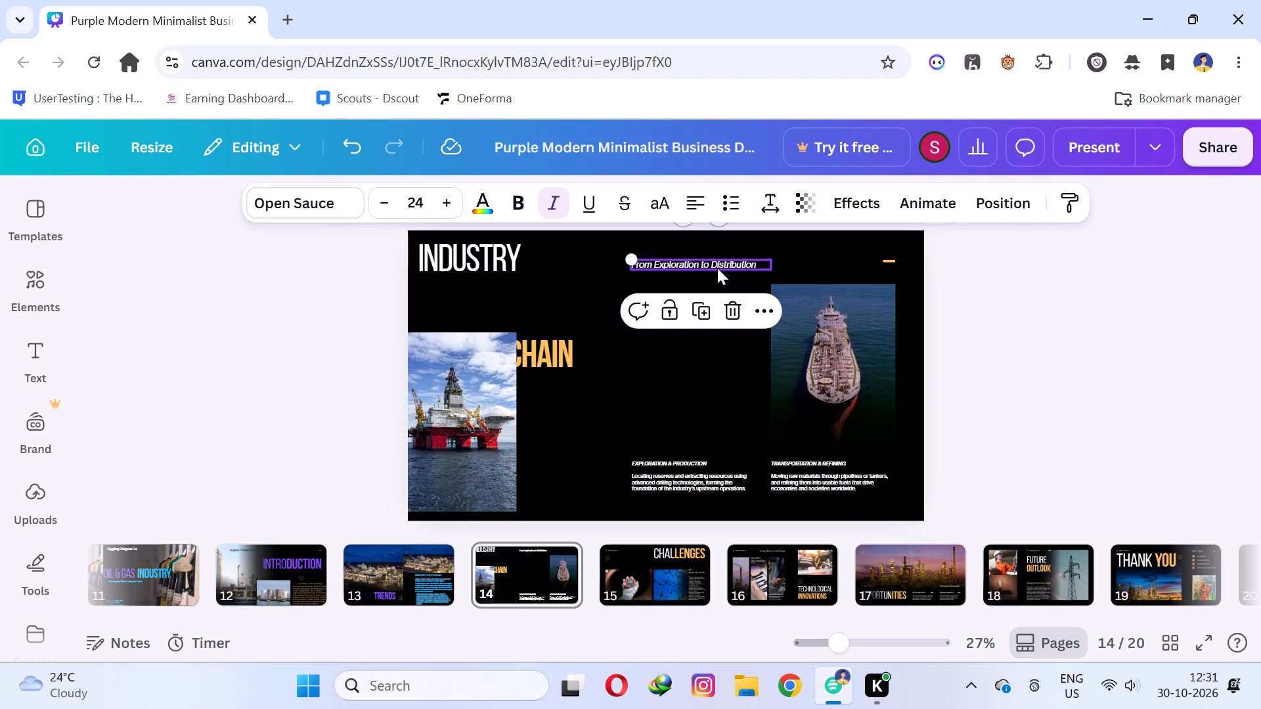
pyautogui.press('BackSpace')
pyautogui.click(869, 263)
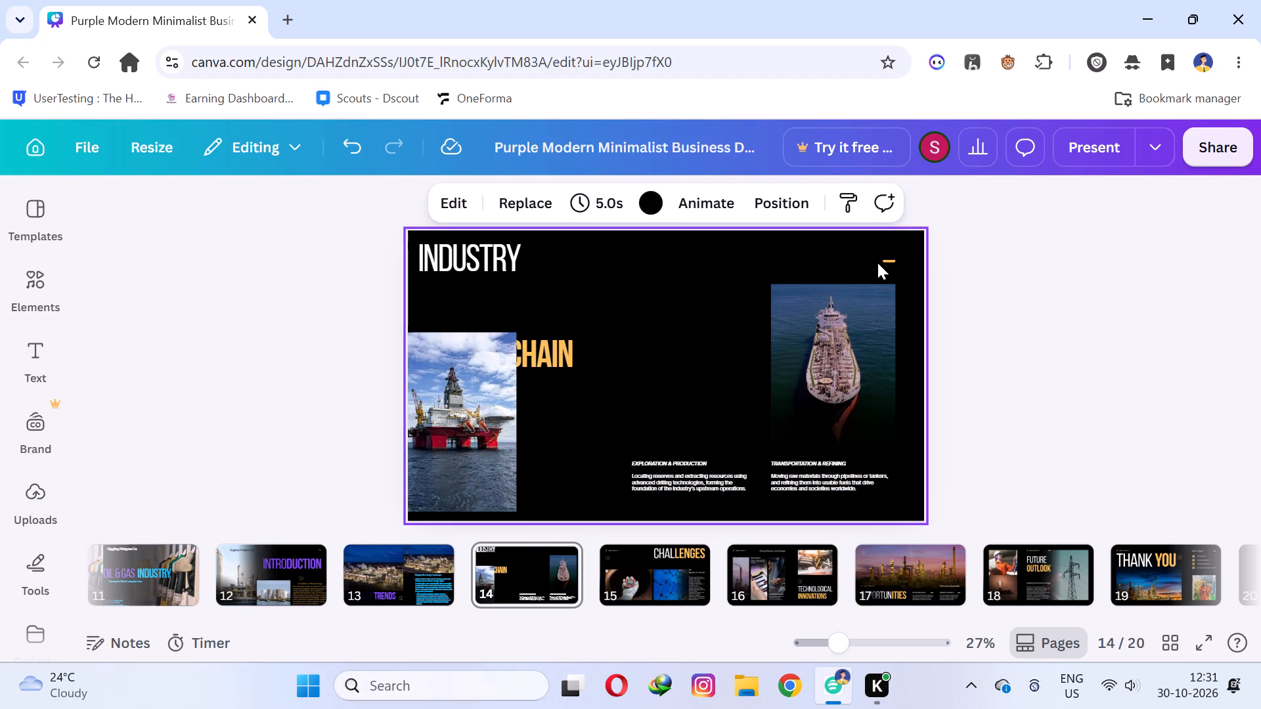
pyautogui.click(884, 262)
pyautogui.press('BackSpace')
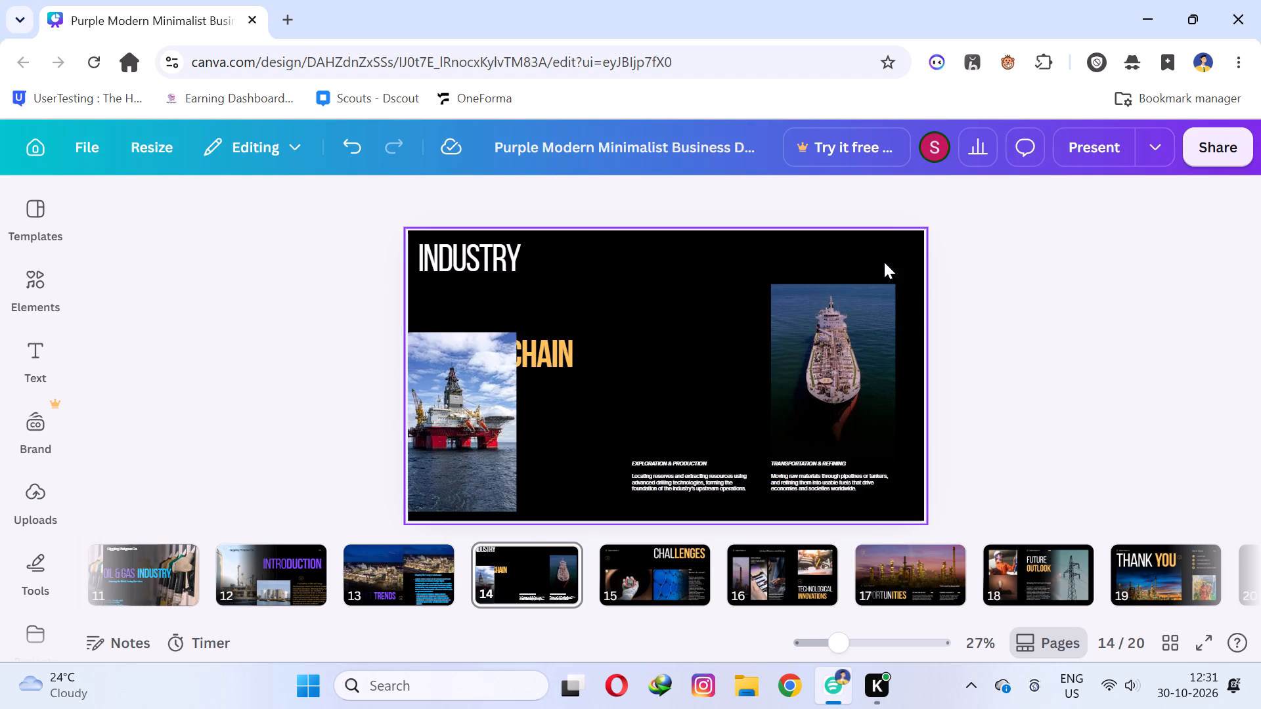
# Place the VALUE CHAIN title beside the INDUSTRY title on the same line.
pyautogui.moveTo(558, 354); pyautogui.dragTo(660, 259)
pyautogui.click(639, 393)
# Align the oil rig photo directly beneath the INDUSTRY title and place the ship photo to its right.
pyautogui.moveTo(439, 410); pyautogui.dragTo(466, 397)
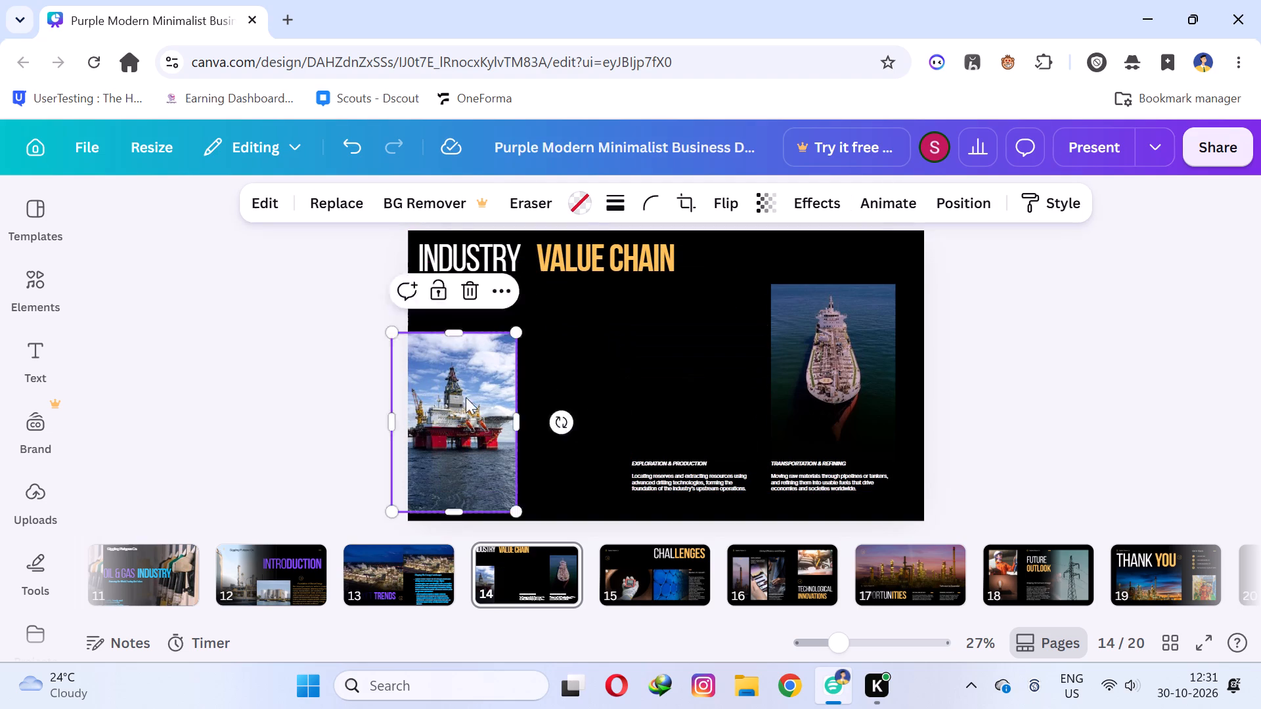
pyautogui.moveTo(466, 397); pyautogui.dragTo(470, 363)
pyautogui.moveTo(858, 373); pyautogui.dragTo(845, 373)
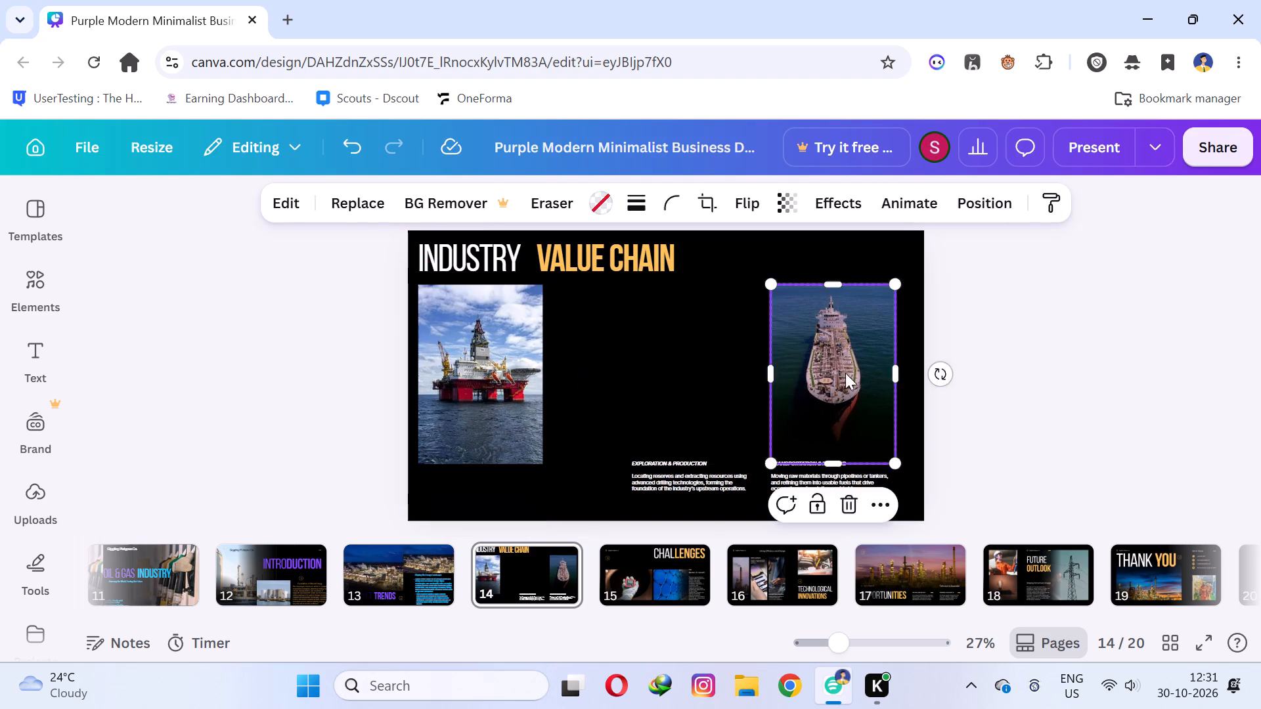
pyautogui.moveTo(845, 373); pyautogui.dragTo(653, 376)
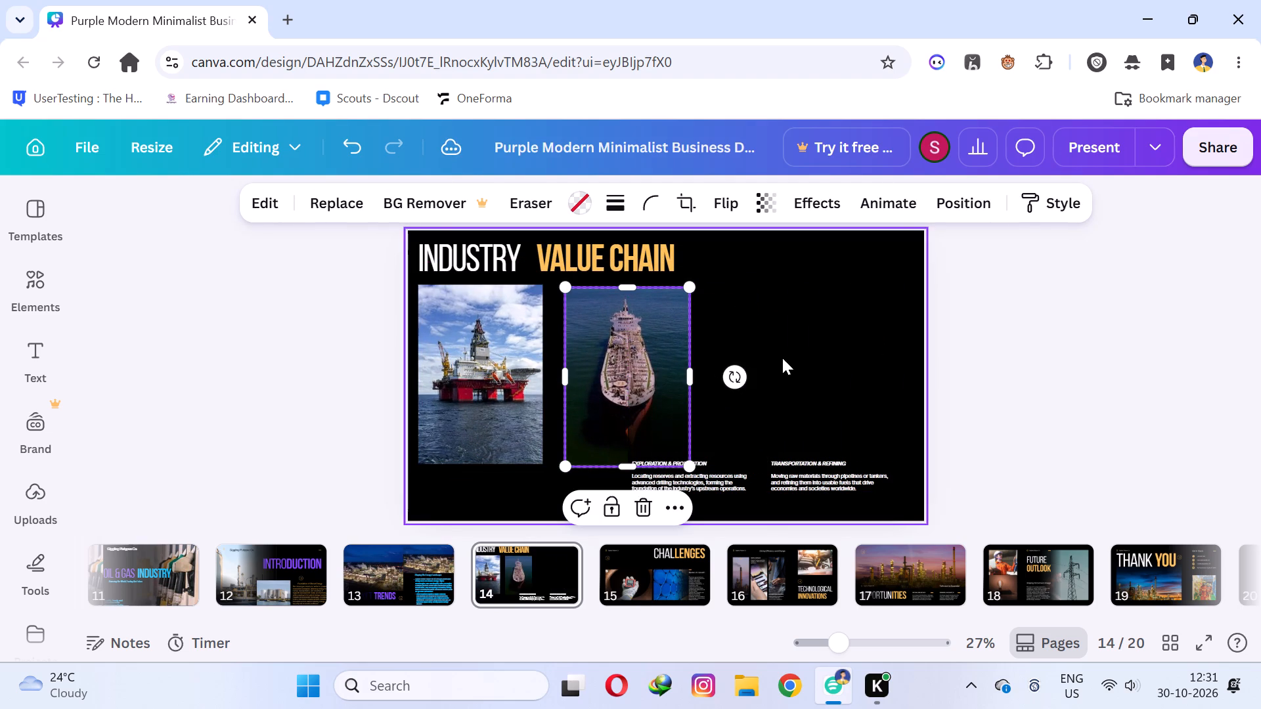
pyautogui.click(803, 356)
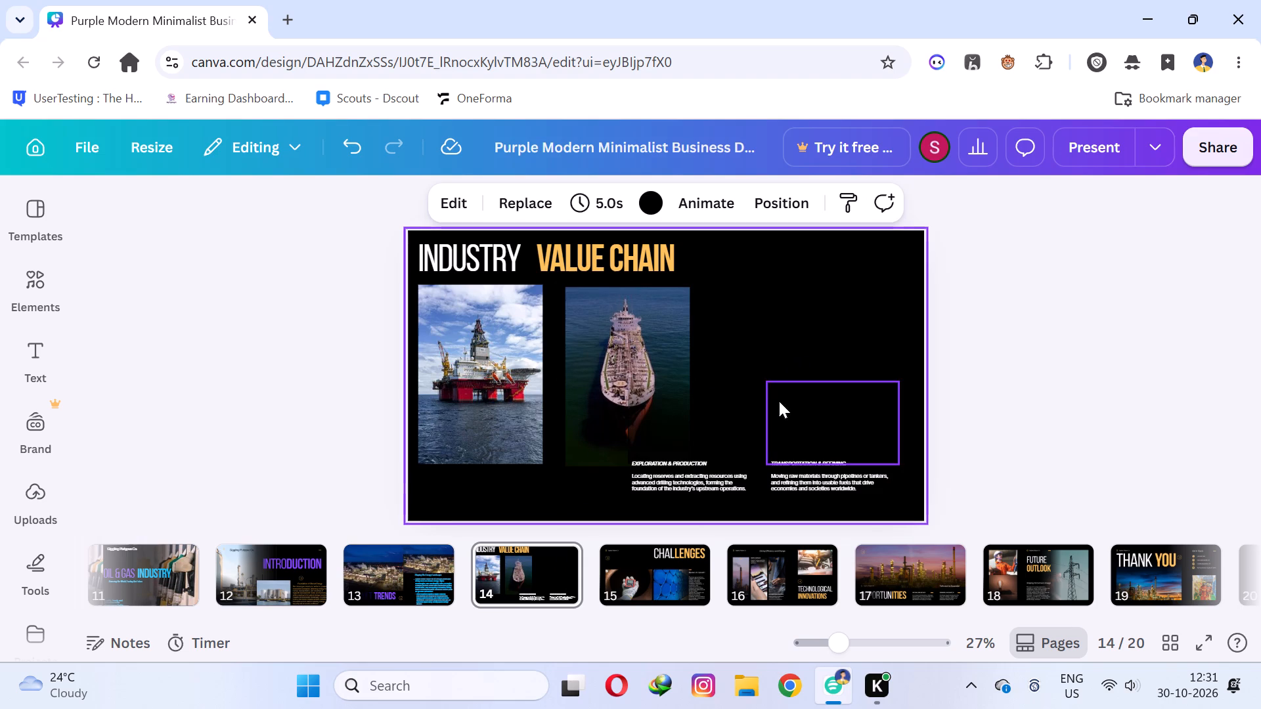
# Move the first dark gradient box over the lower part of the ship photo.
pyautogui.moveTo(663, 458); pyautogui.dragTo(690, 433)
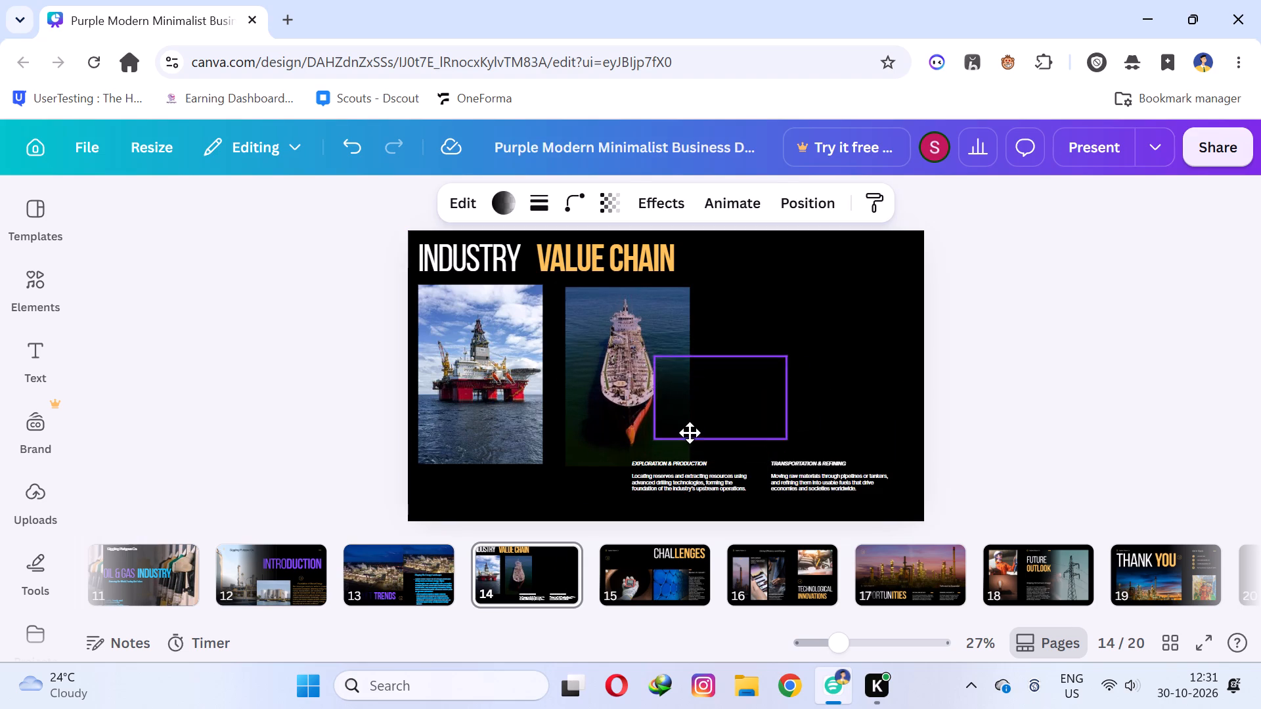
pyautogui.moveTo(690, 433); pyautogui.dragTo(701, 412)
pyautogui.moveTo(719, 387); pyautogui.dragTo(674, 401)
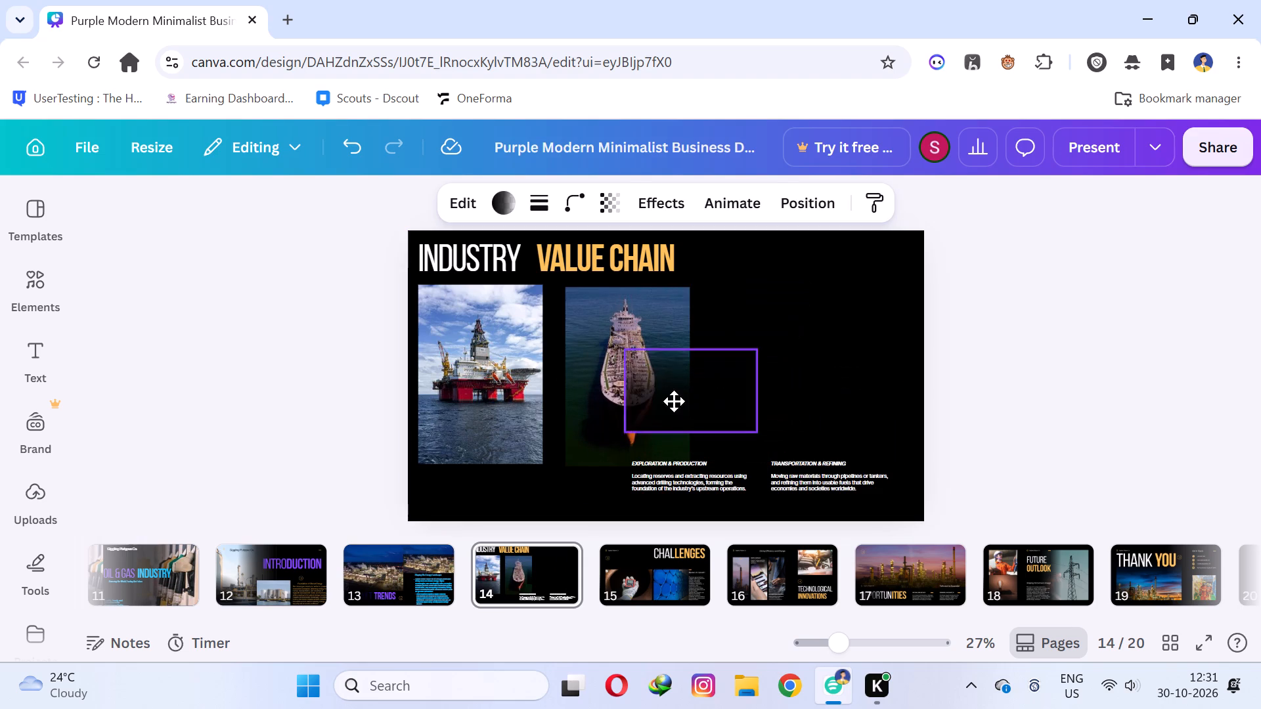
pyautogui.moveTo(674, 401); pyautogui.dragTo(615, 450)
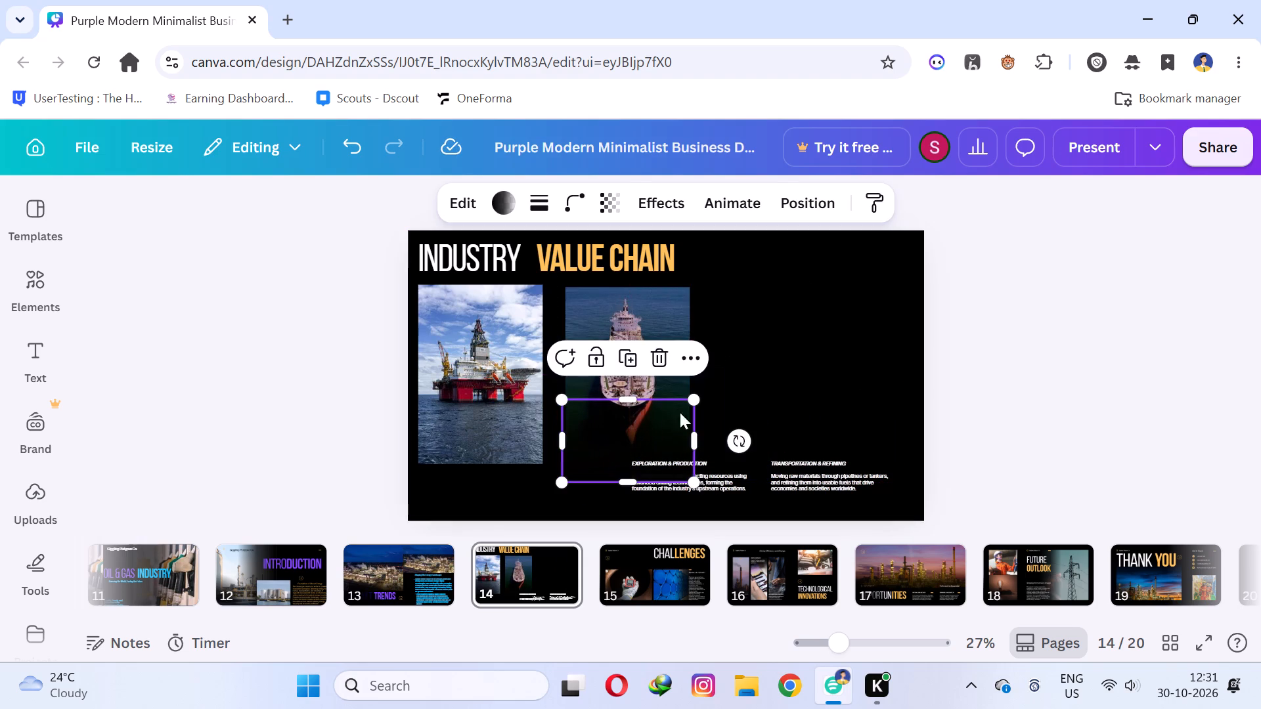
pyautogui.click(787, 384)
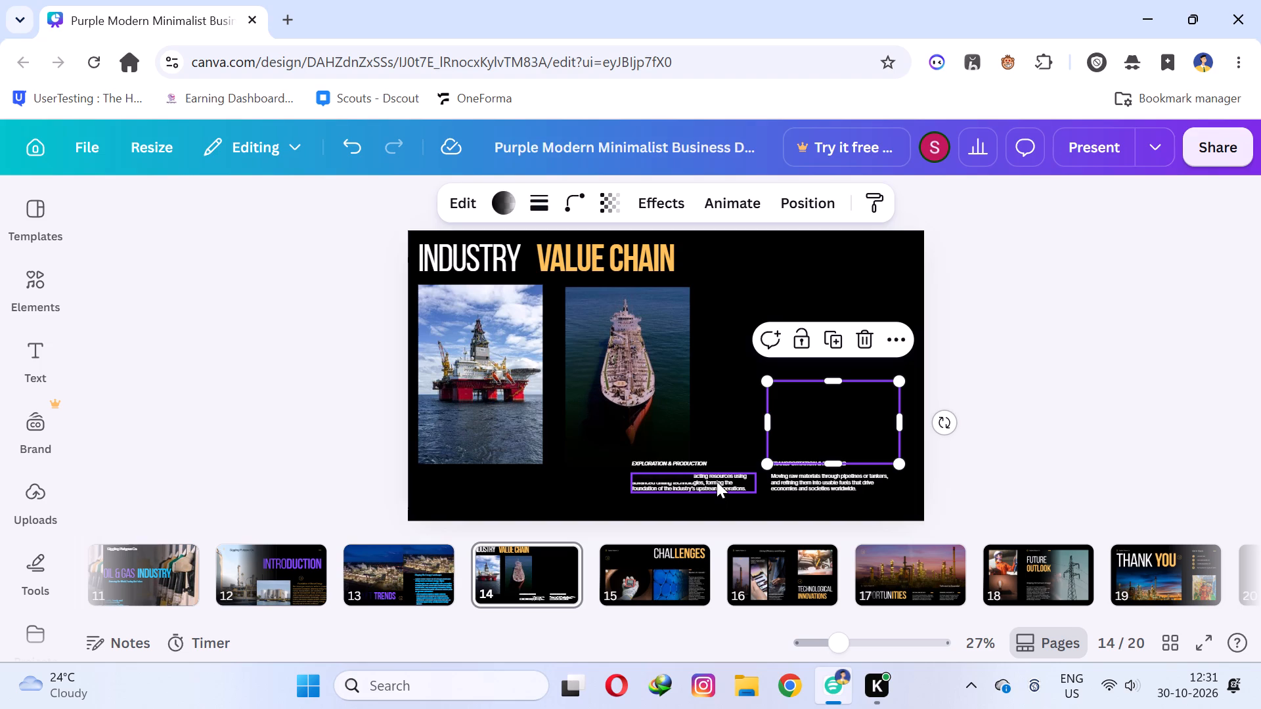
# Move the EXPLORATION & PRODUCTION heading to the right of the ship photo's top and enlarge it.
pyautogui.moveTo(689, 463); pyautogui.dragTo(761, 303)
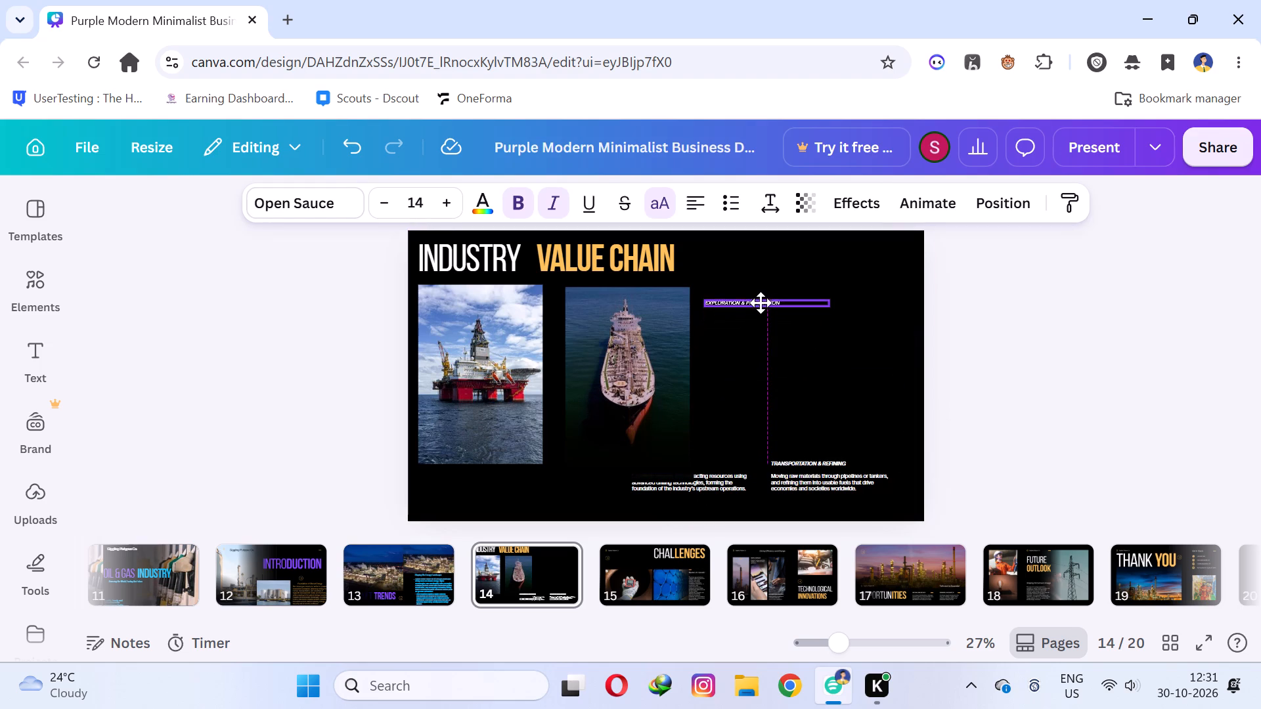
pyautogui.moveTo(761, 303); pyautogui.dragTo(752, 296)
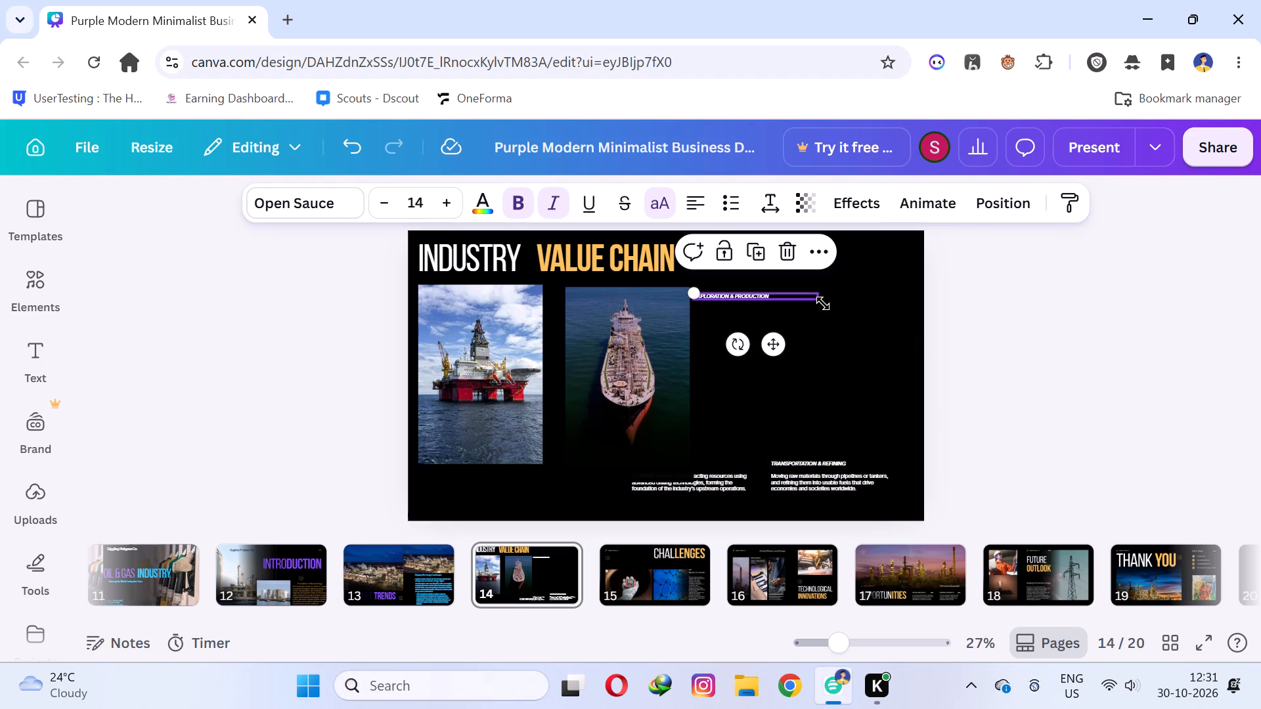
pyautogui.moveTo(823, 303); pyautogui.dragTo(885, 377)
# Reposition the dark gradient box over the lower part of the ship photo, clear of the Exploration paragraph.
pyautogui.moveTo(687, 479); pyautogui.dragTo(750, 363)
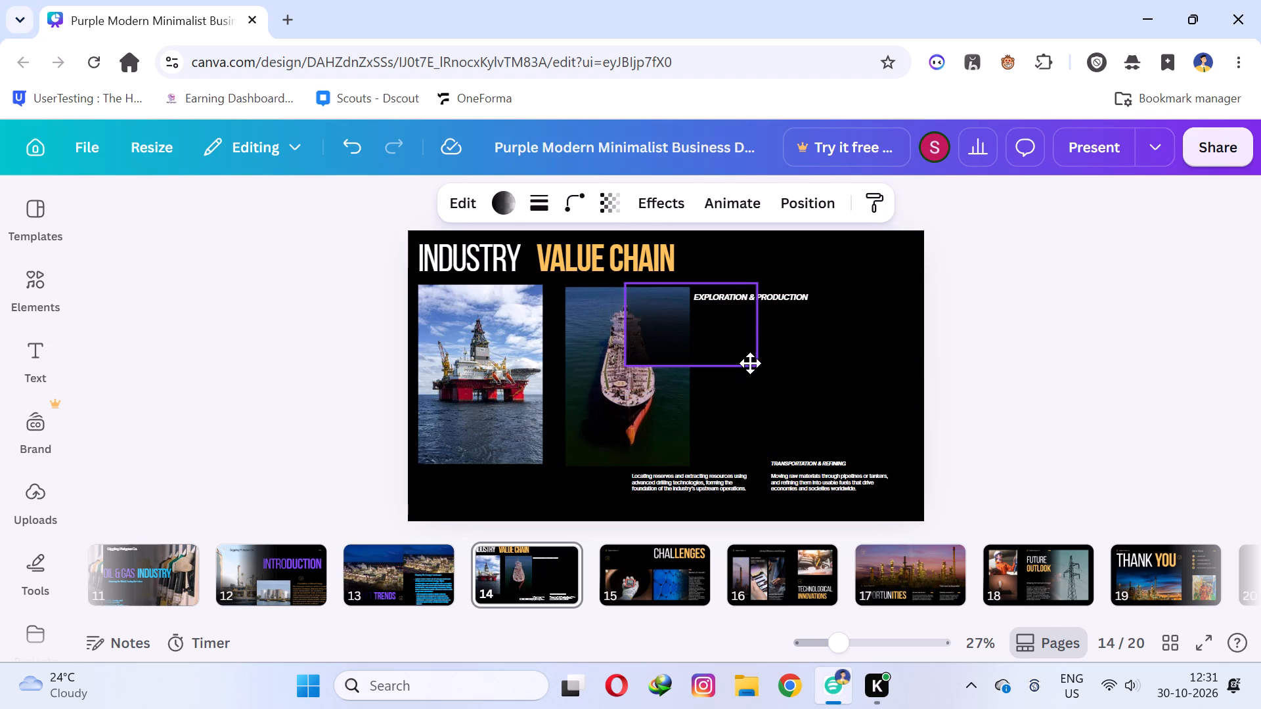
pyautogui.moveTo(750, 363); pyautogui.dragTo(686, 396)
pyautogui.click(785, 395)
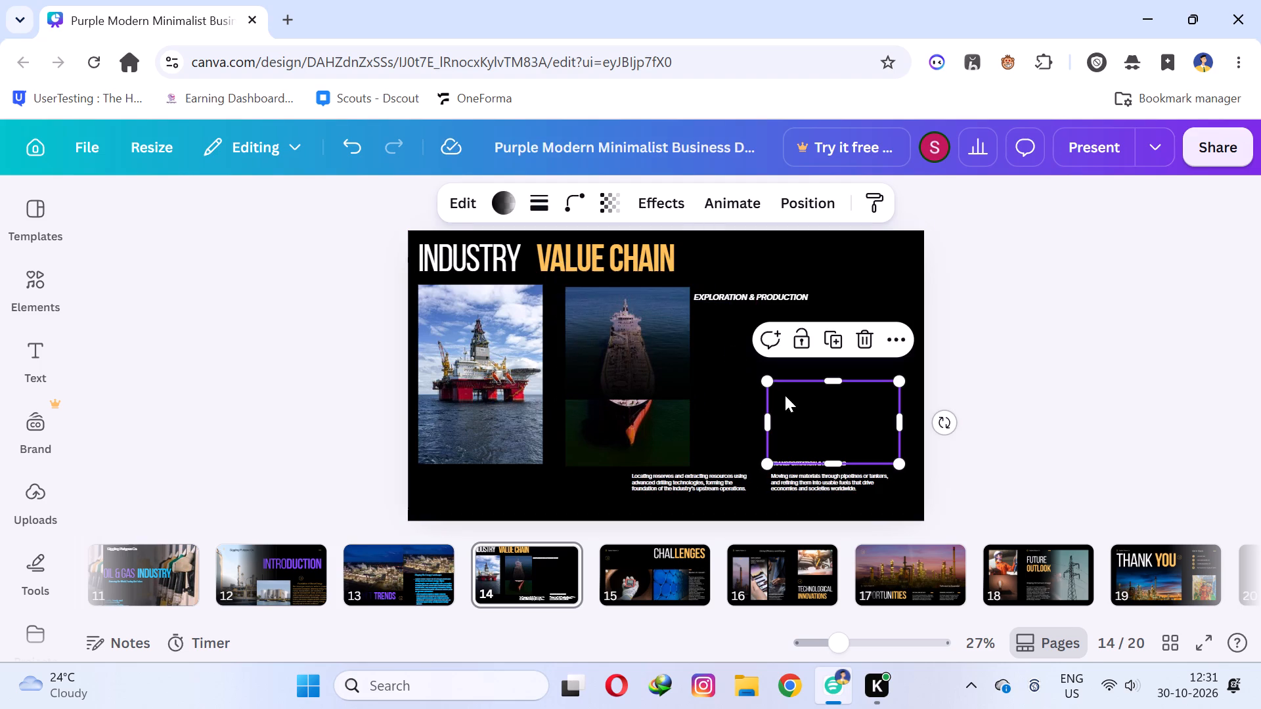
pyautogui.moveTo(639, 373); pyautogui.dragTo(634, 429)
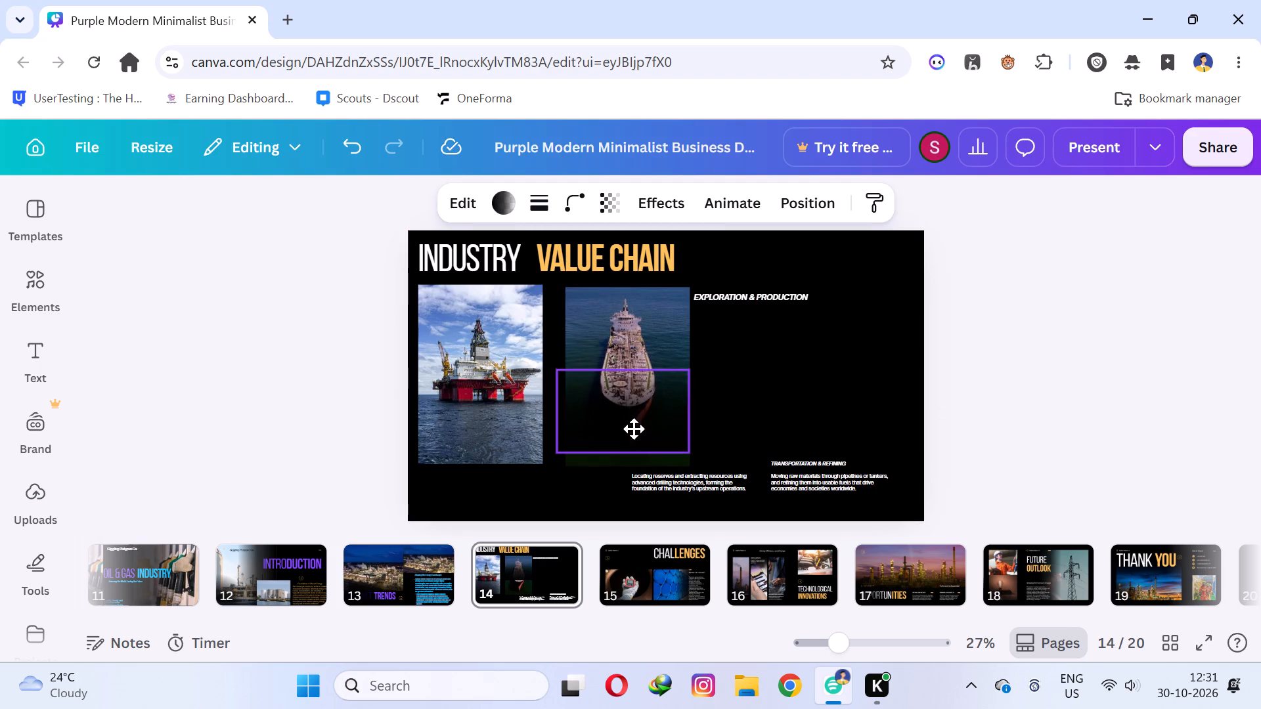
pyautogui.moveTo(634, 429); pyautogui.dragTo(634, 432)
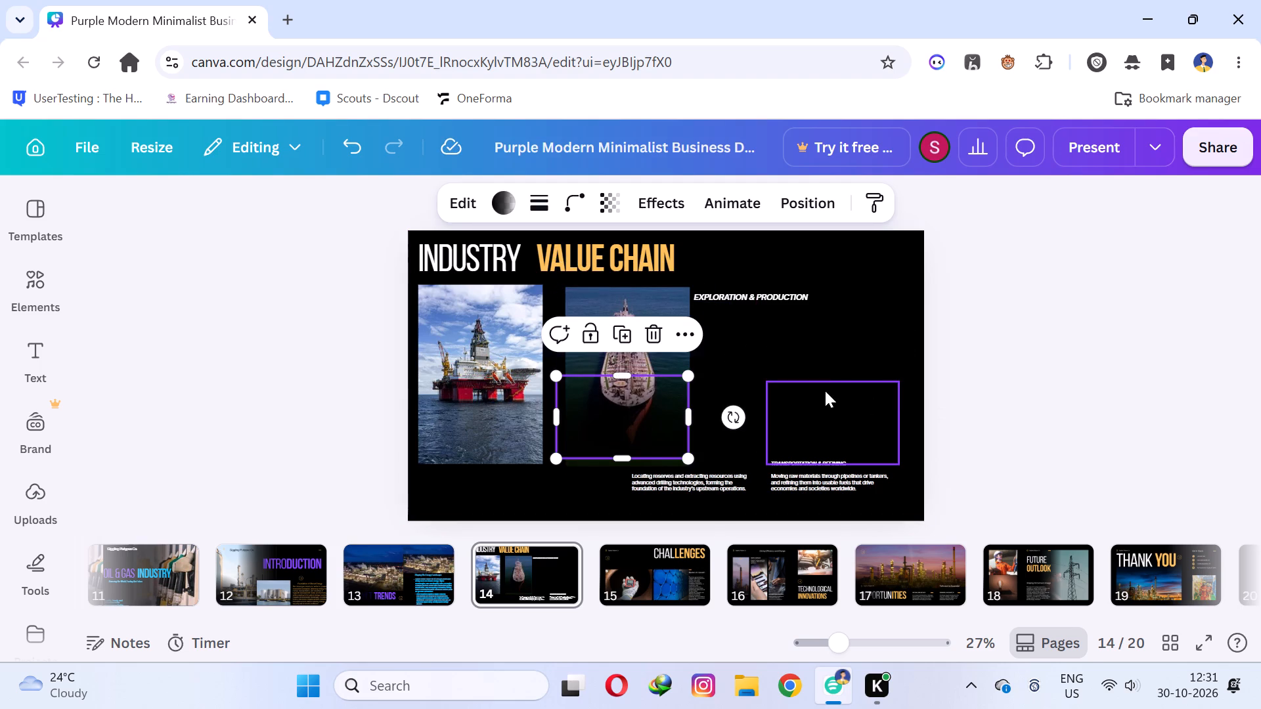
# Place the Locating reserves paragraph under the EXPLORATION & PRODUCTION heading and enlarge its text to about 23.7.
pyautogui.moveTo(690, 484); pyautogui.dragTo(770, 333)
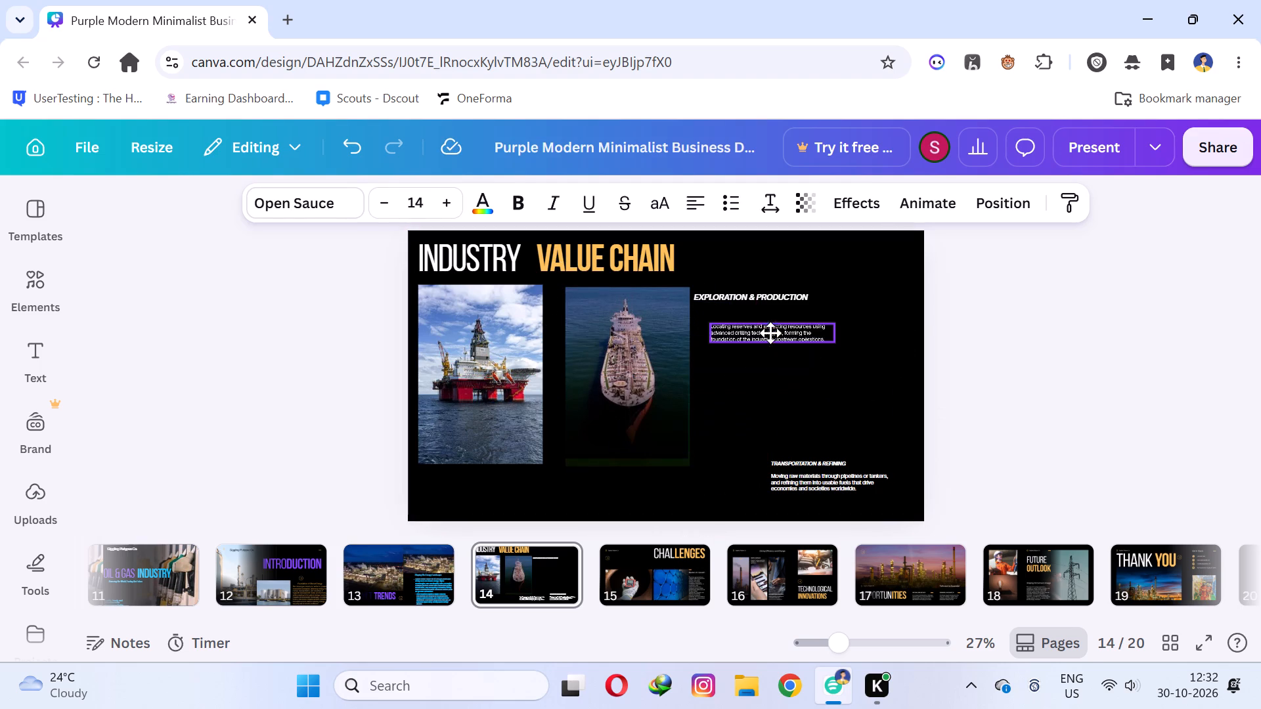
pyautogui.moveTo(770, 333); pyautogui.dragTo(754, 320)
pyautogui.moveTo(823, 335); pyautogui.dragTo(847, 372)
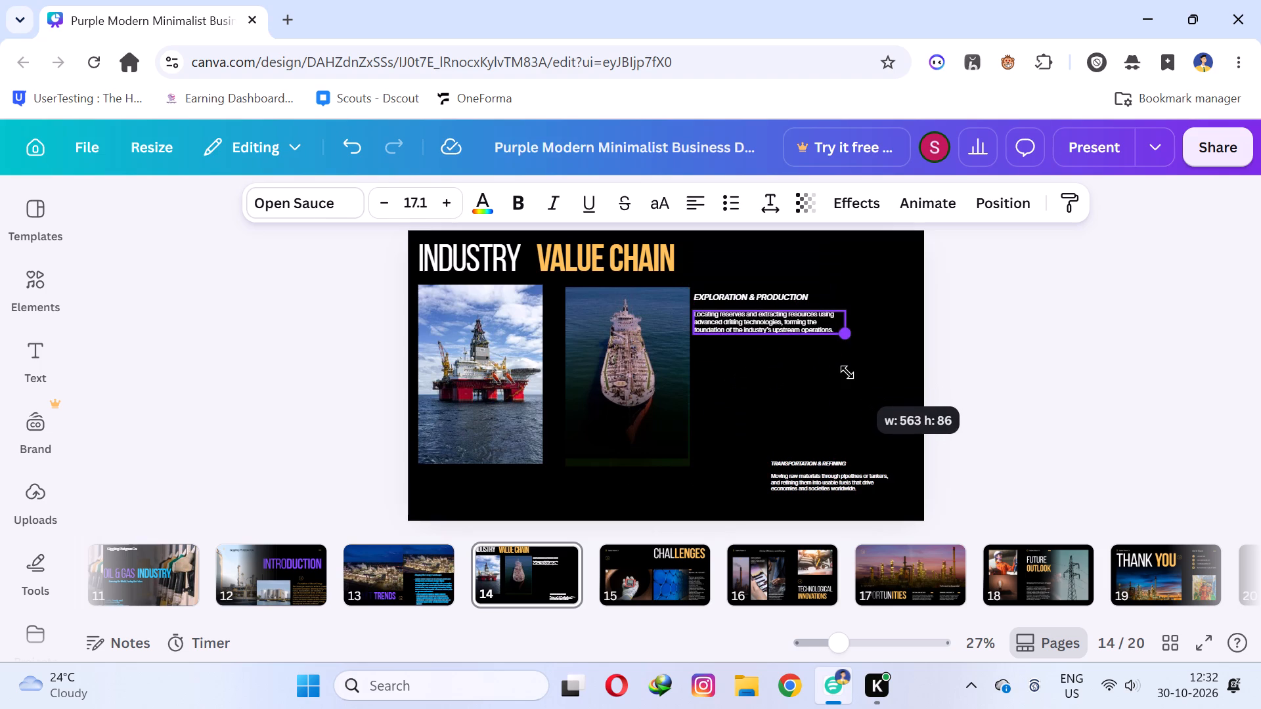
pyautogui.moveTo(847, 372); pyautogui.dragTo(900, 407)
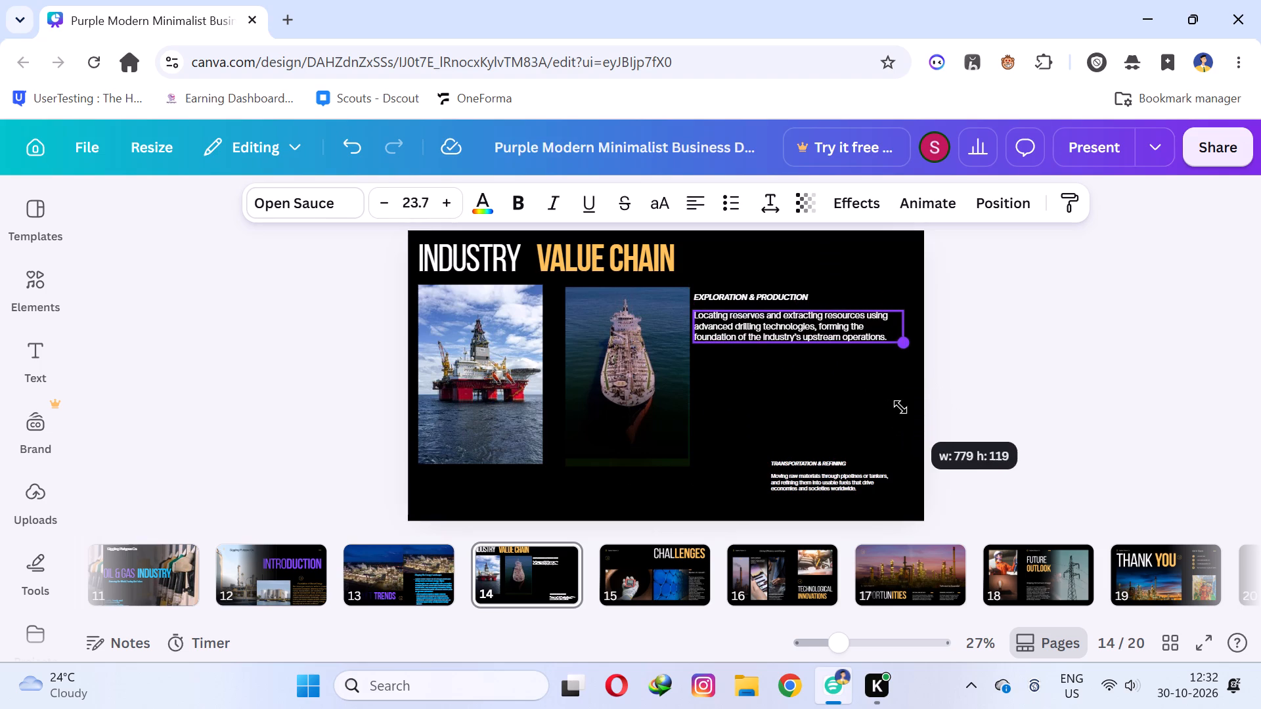
pyautogui.moveTo(900, 407); pyautogui.dragTo(902, 407)
# Move the TRANSPORTATION & REFINING heading below the Locating reserves paragraph, left-aligned with it, and enlarge it.
pyautogui.moveTo(805, 460); pyautogui.dragTo(739, 365)
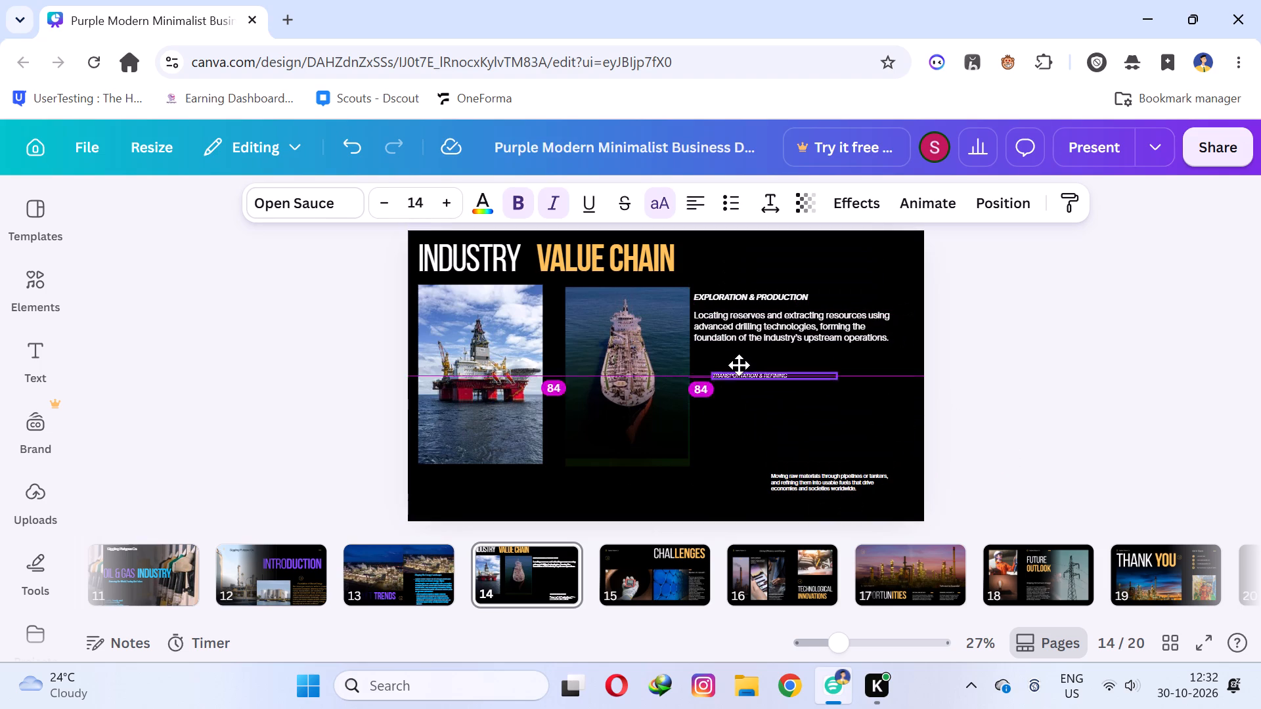
pyautogui.moveTo(739, 365); pyautogui.dragTo(726, 358)
pyautogui.moveTo(818, 368); pyautogui.dragTo(855, 403)
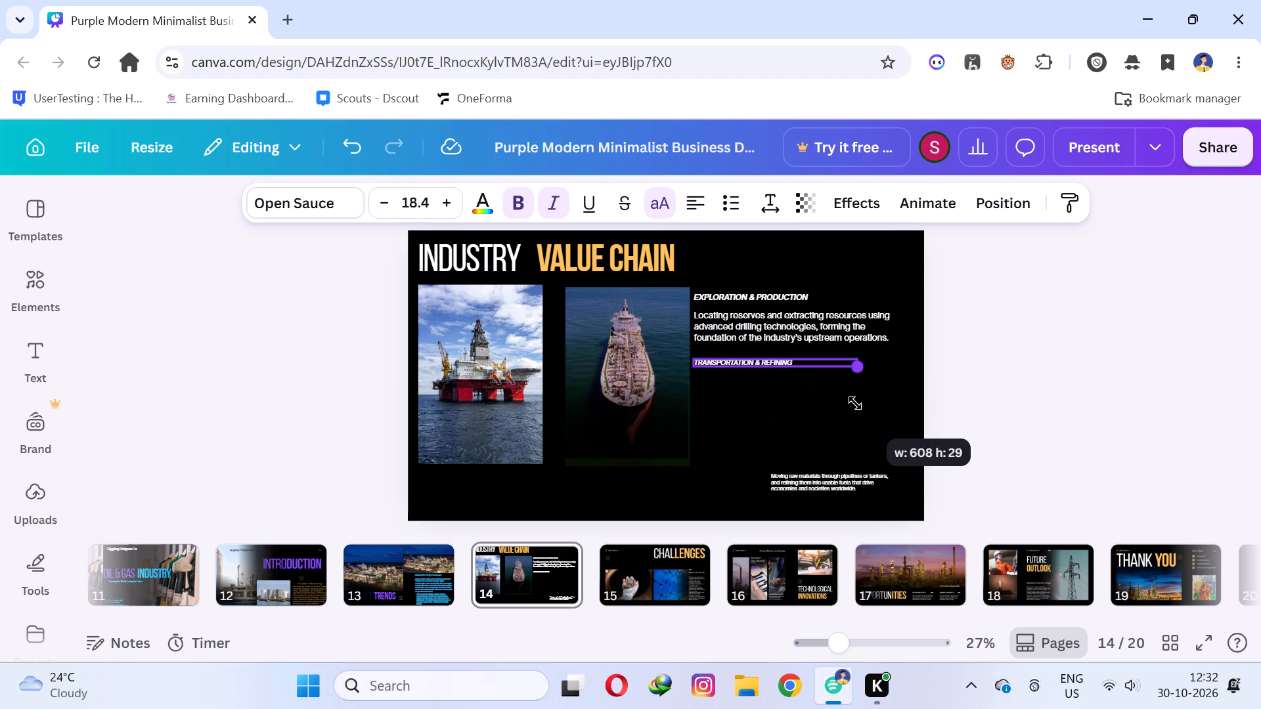
pyautogui.moveTo(855, 403); pyautogui.dragTo(909, 447)
# Place the Moving raw materials paragraph under the TRANSPORTATION & REFINING heading and enlarge its text to about 23.9.
pyautogui.moveTo(841, 479); pyautogui.dragTo(756, 412)
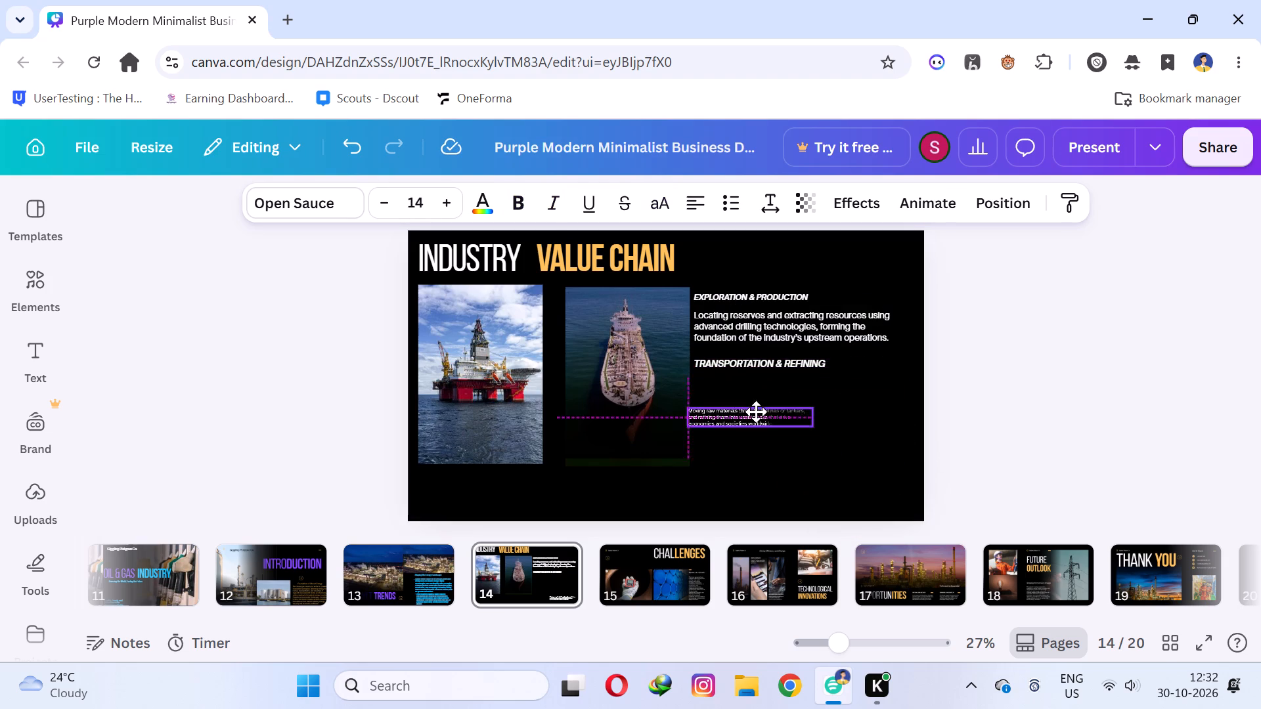
pyautogui.moveTo(756, 412); pyautogui.dragTo(766, 388)
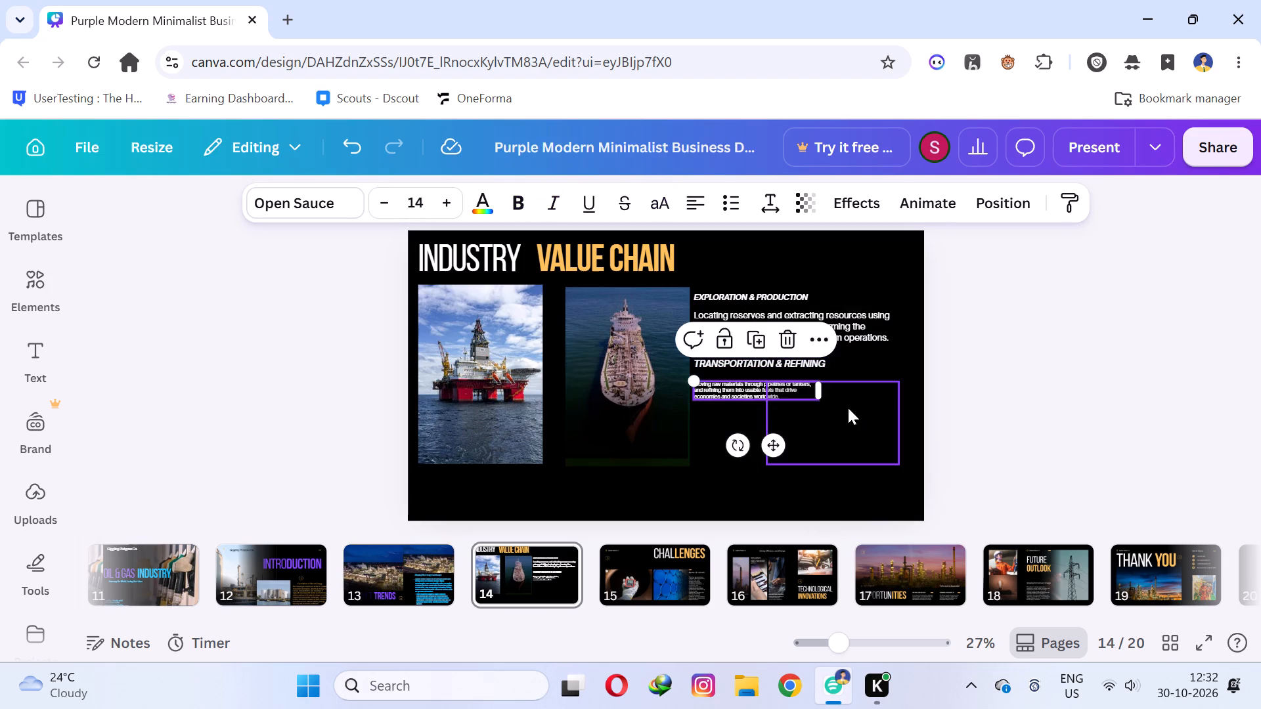
pyautogui.moveTo(821, 402); pyautogui.dragTo(928, 488)
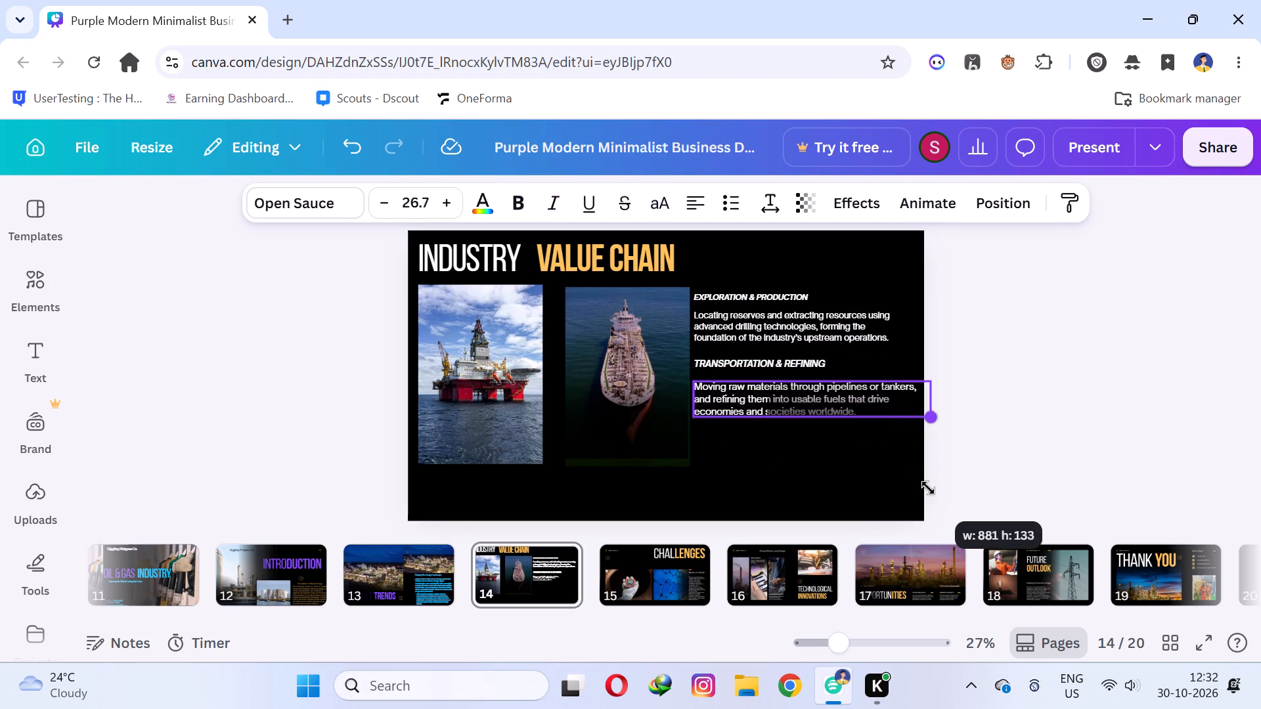
pyautogui.moveTo(928, 488); pyautogui.dragTo(895, 486)
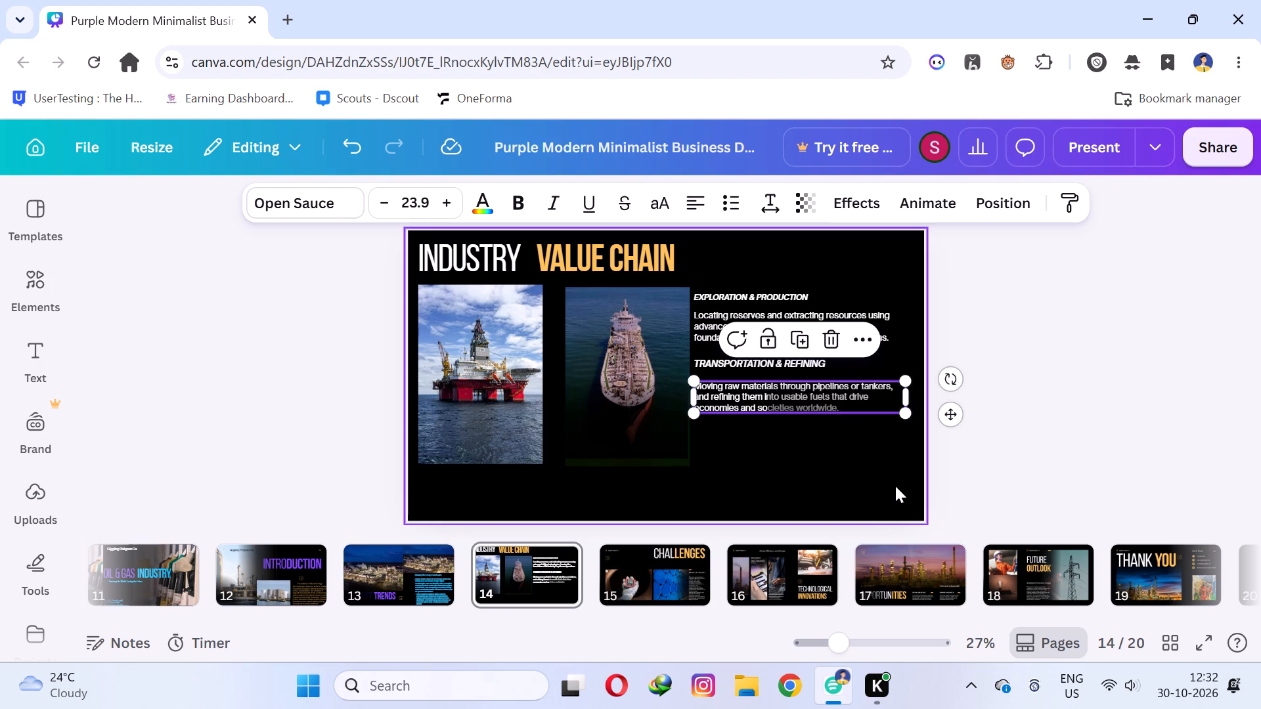
pyautogui.click(773, 477)
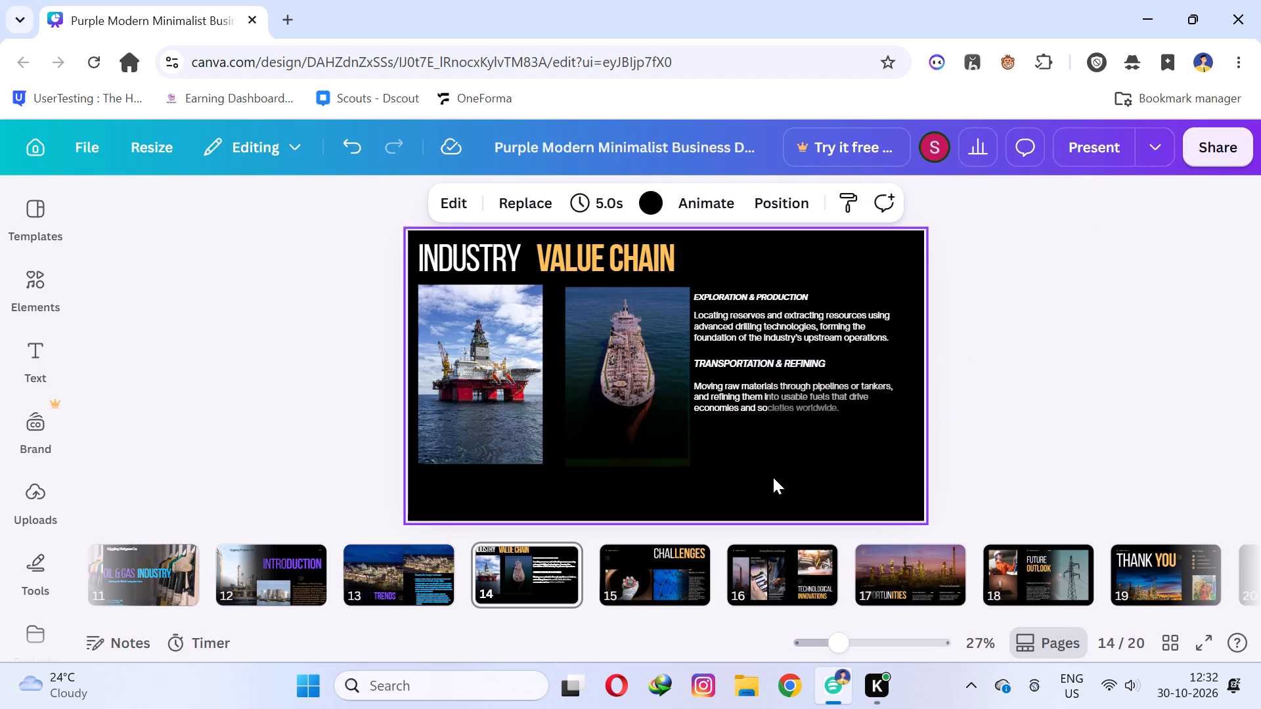
# Apply the Clarify text animation to the INDUSTRY title and the Spread text animation to the VALUE CHAIN title.
pyautogui.click(465, 270)
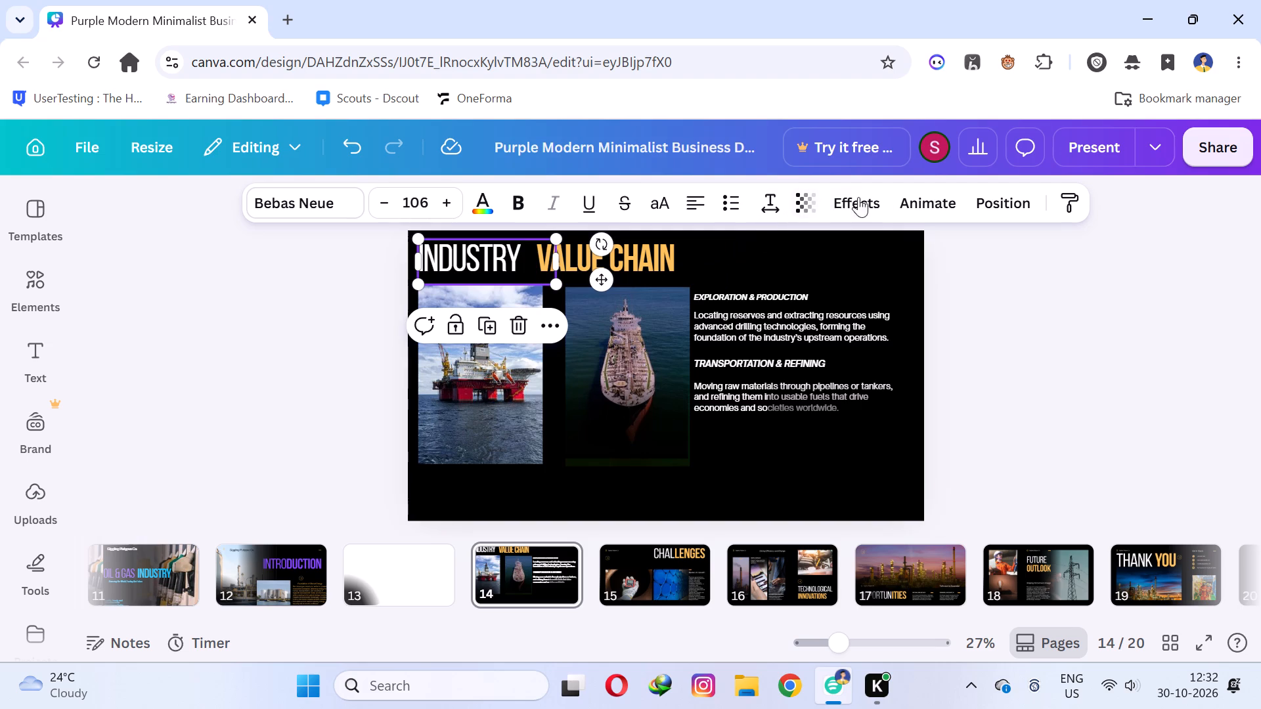
pyautogui.click(907, 194)
pyautogui.scroll(-7, 179, 457)
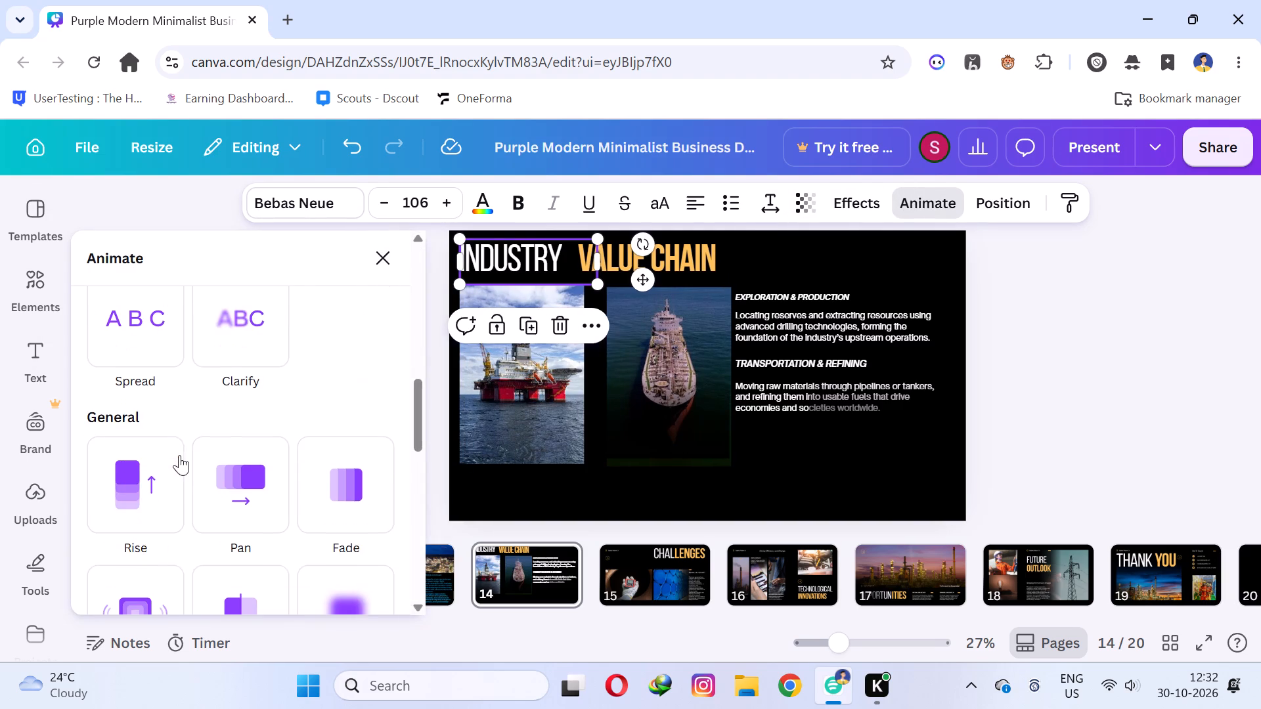
pyautogui.click(217, 318)
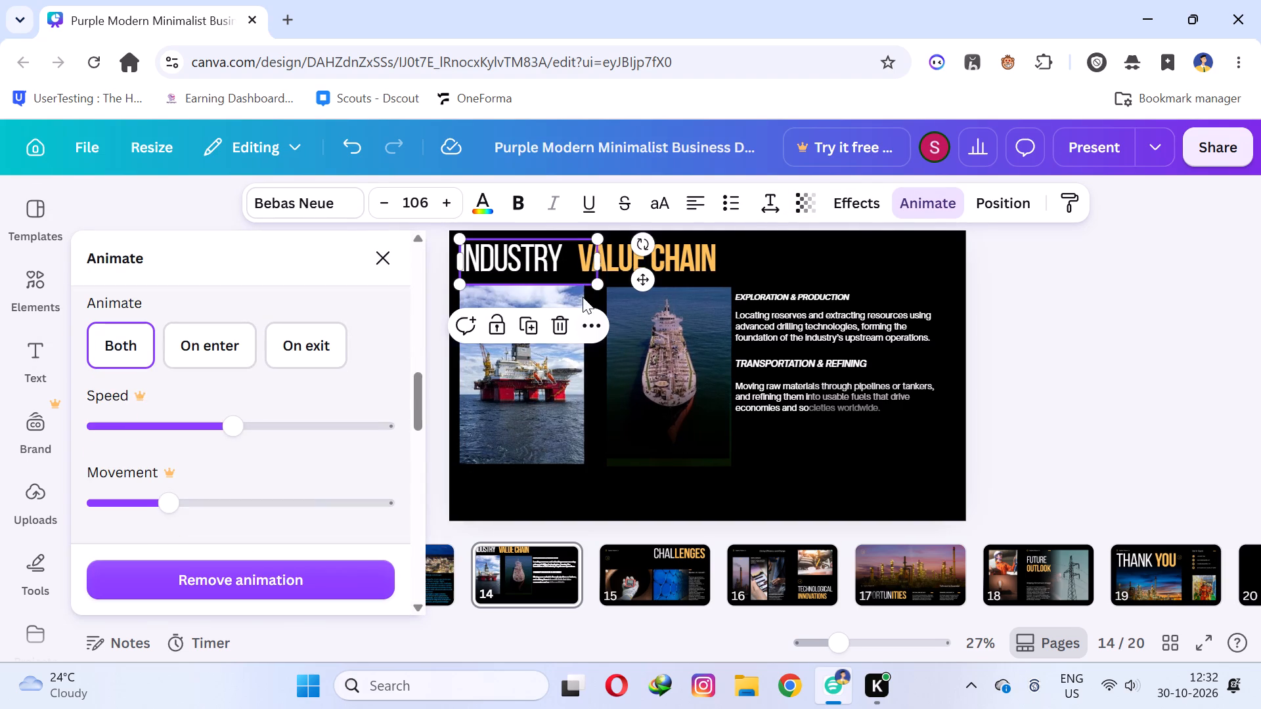
pyautogui.click(627, 257)
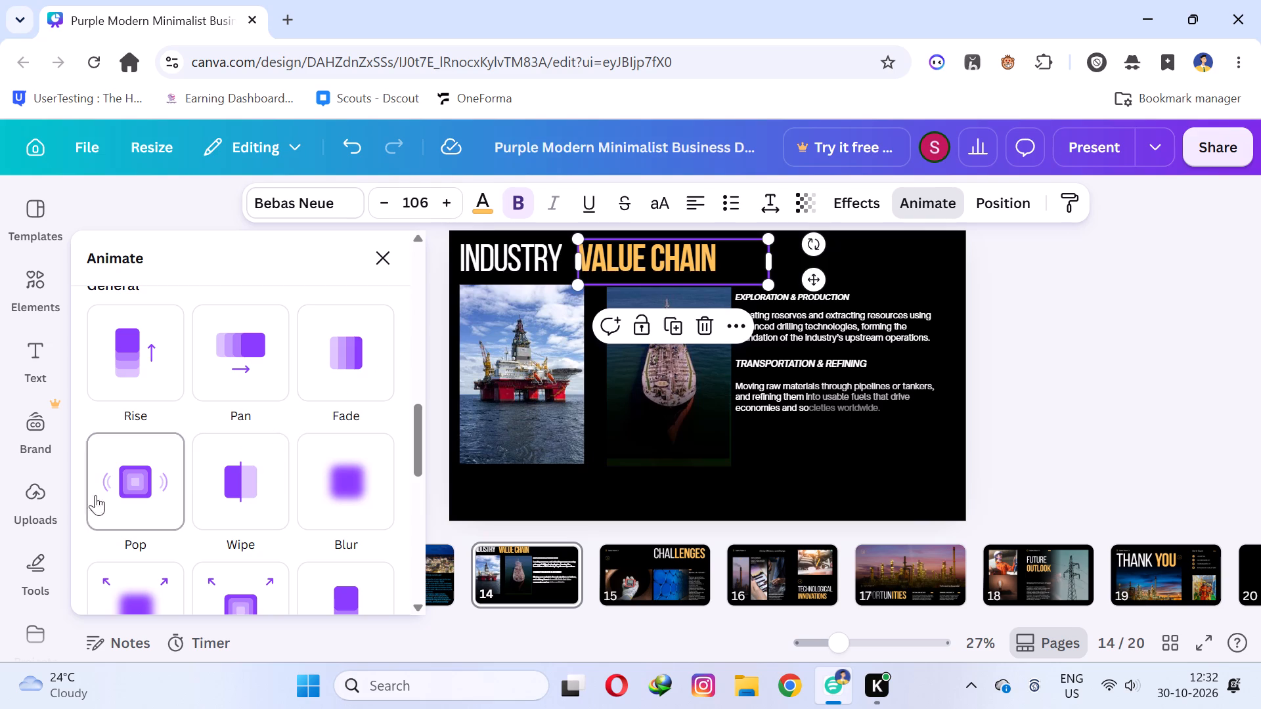
pyautogui.scroll(2, 128, 367)
pyautogui.click(127, 370)
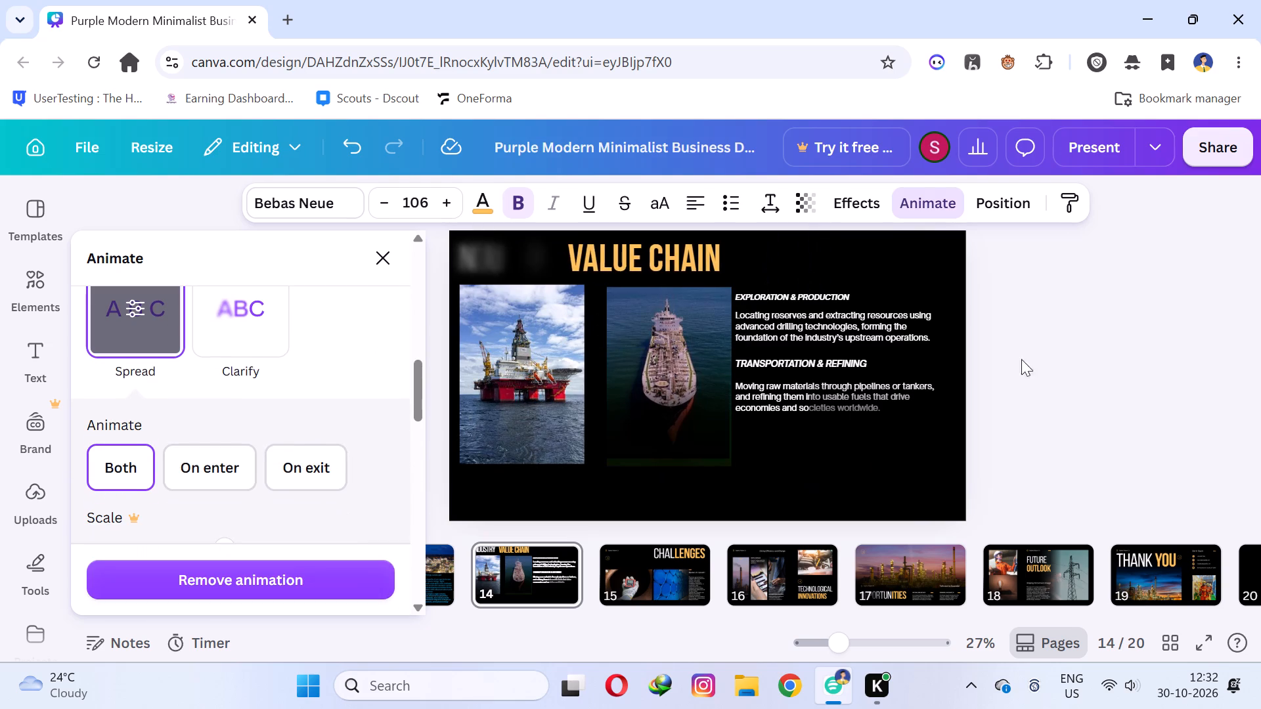
pyautogui.click(1080, 330)
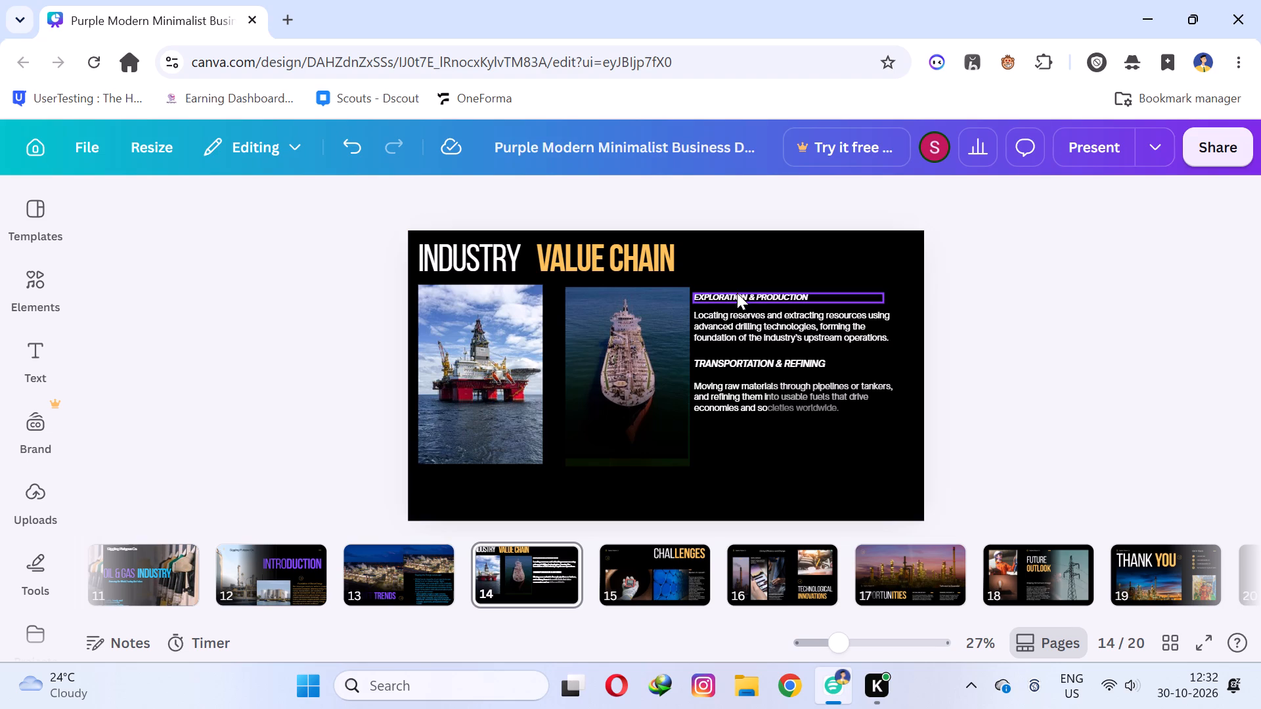
# Recolor the EXPLORATION & PRODUCTION heading light blue and the Locating reserves paragraph below it purple.
pyautogui.click(737, 293)
pyautogui.click(487, 198)
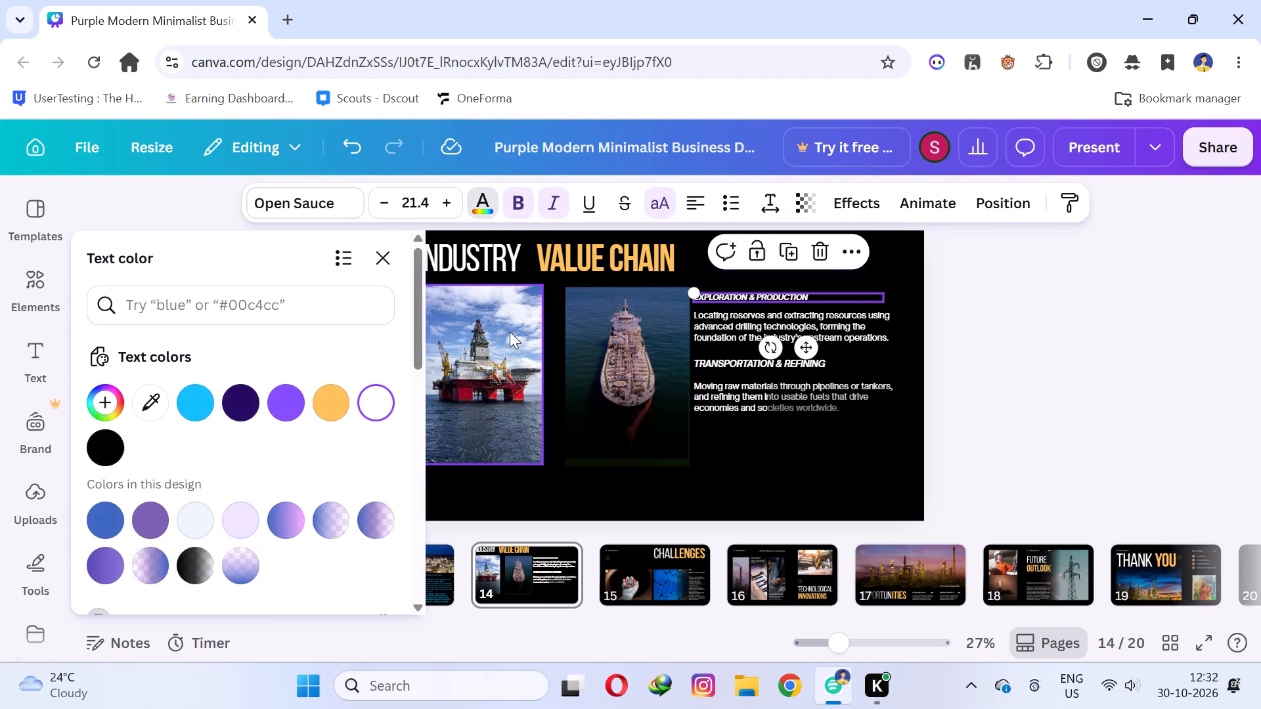
pyautogui.click(200, 410)
pyautogui.click(756, 331)
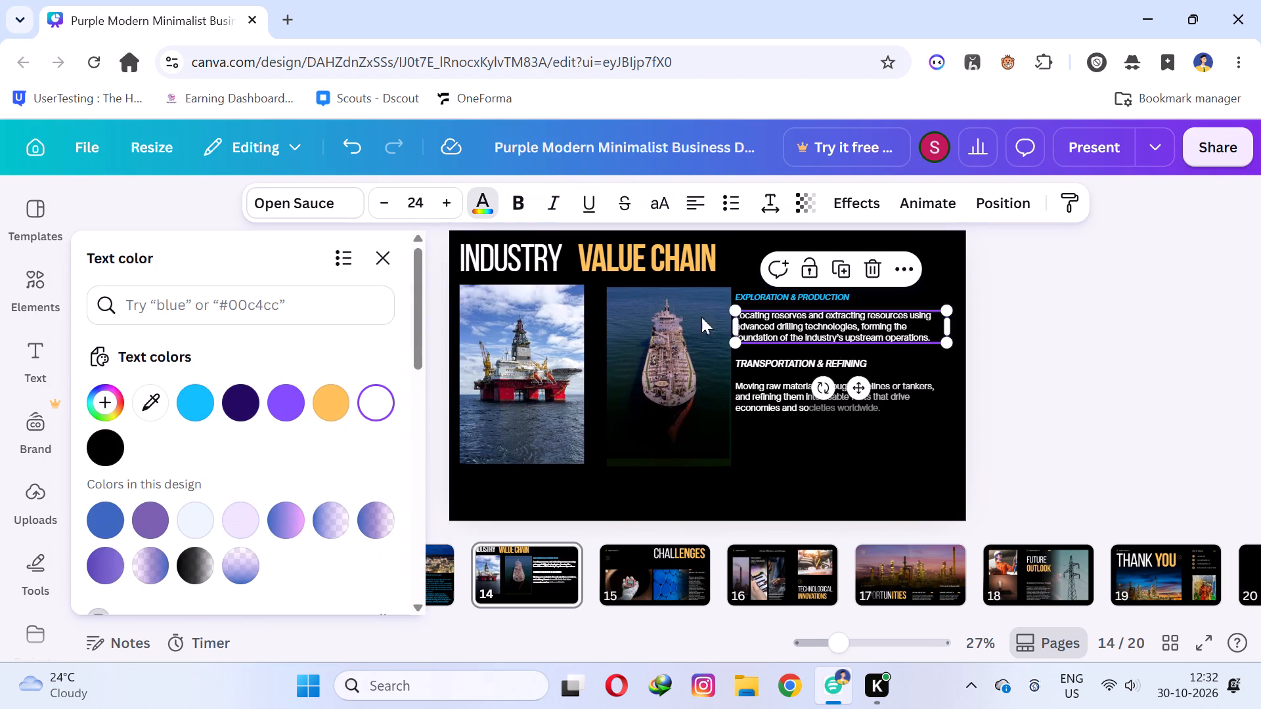
pyautogui.click(234, 394)
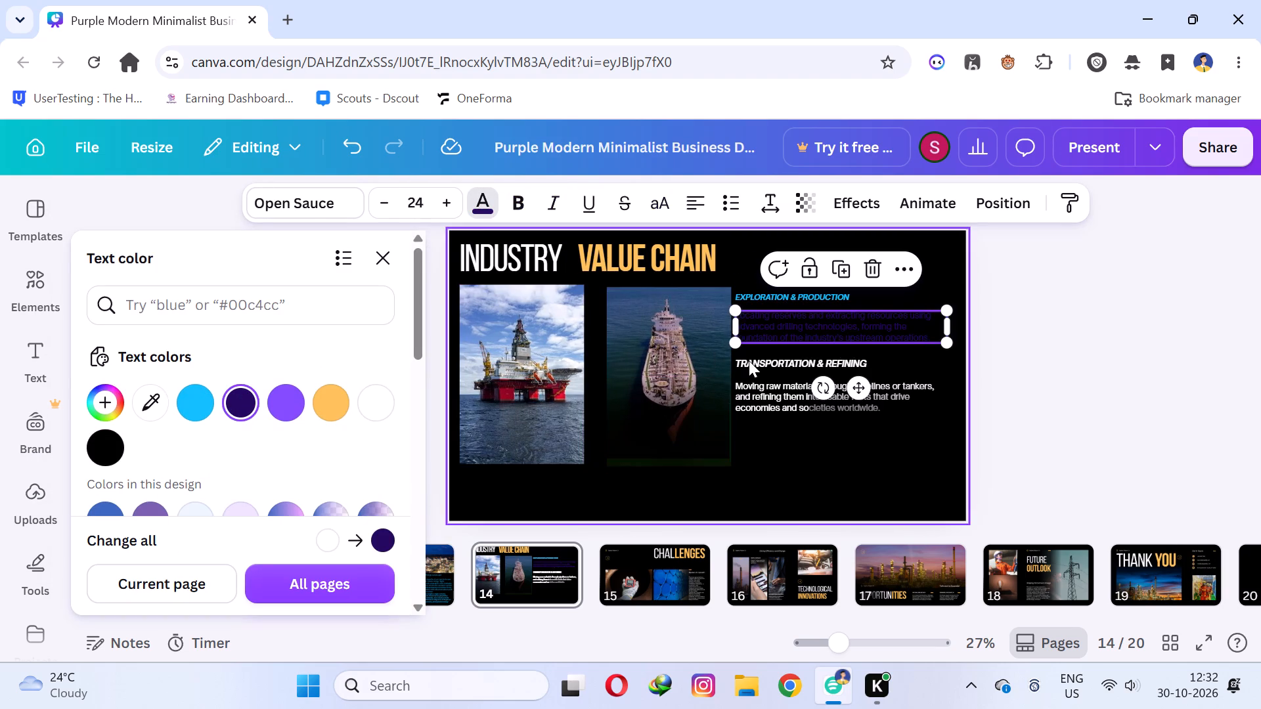
pyautogui.click(286, 393)
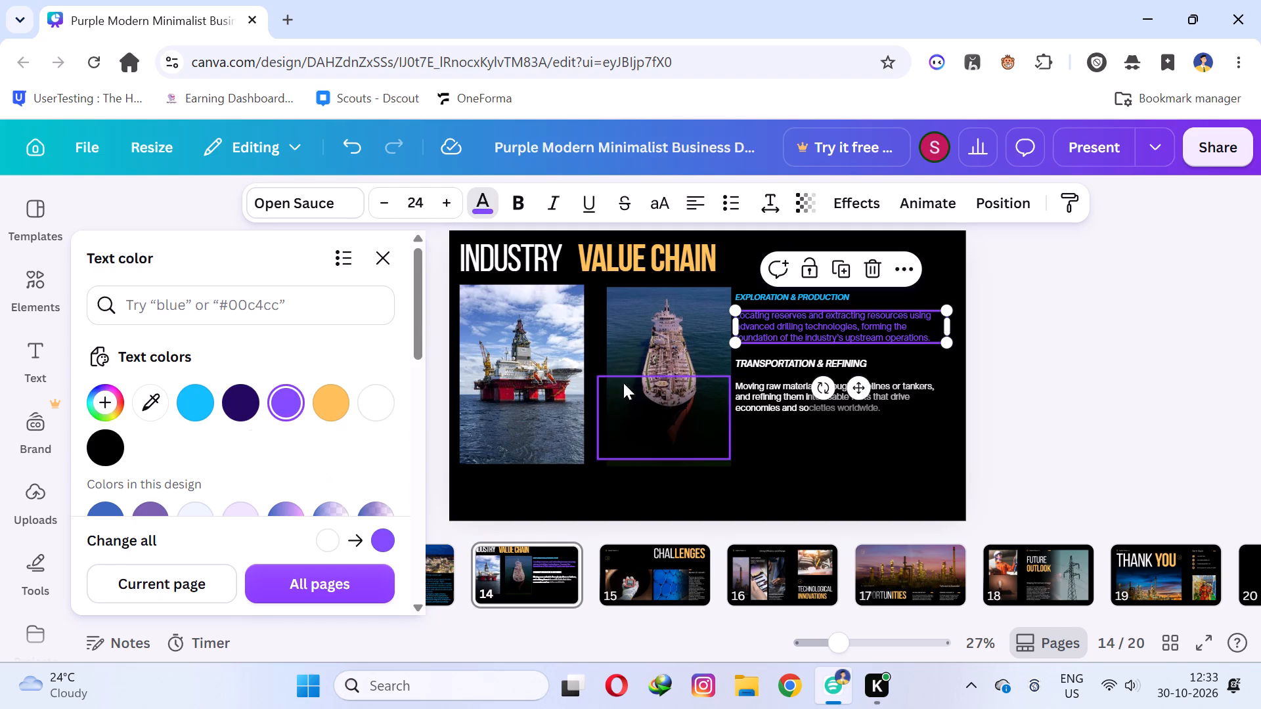
# Recolor the TRANSPORTATION & REFINING heading and the Moving raw materials paragraph light orange.
pyautogui.click(799, 368)
pyautogui.click(336, 393)
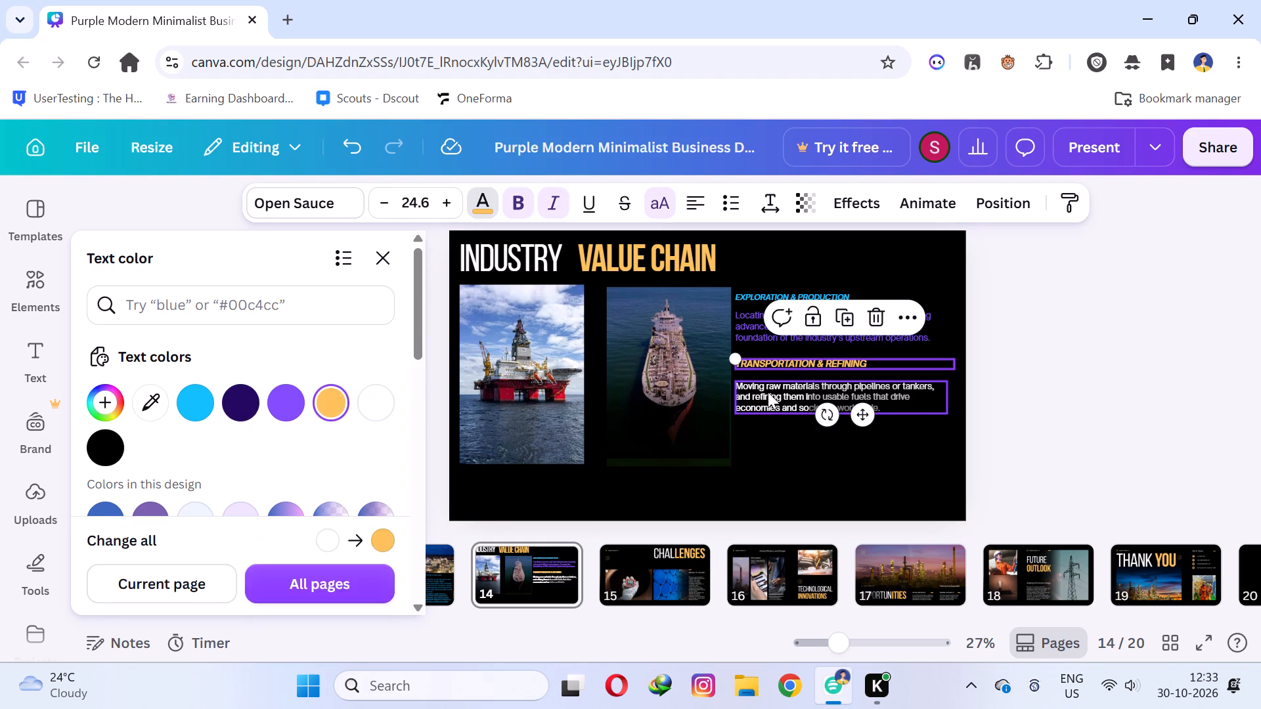
pyautogui.click(772, 392)
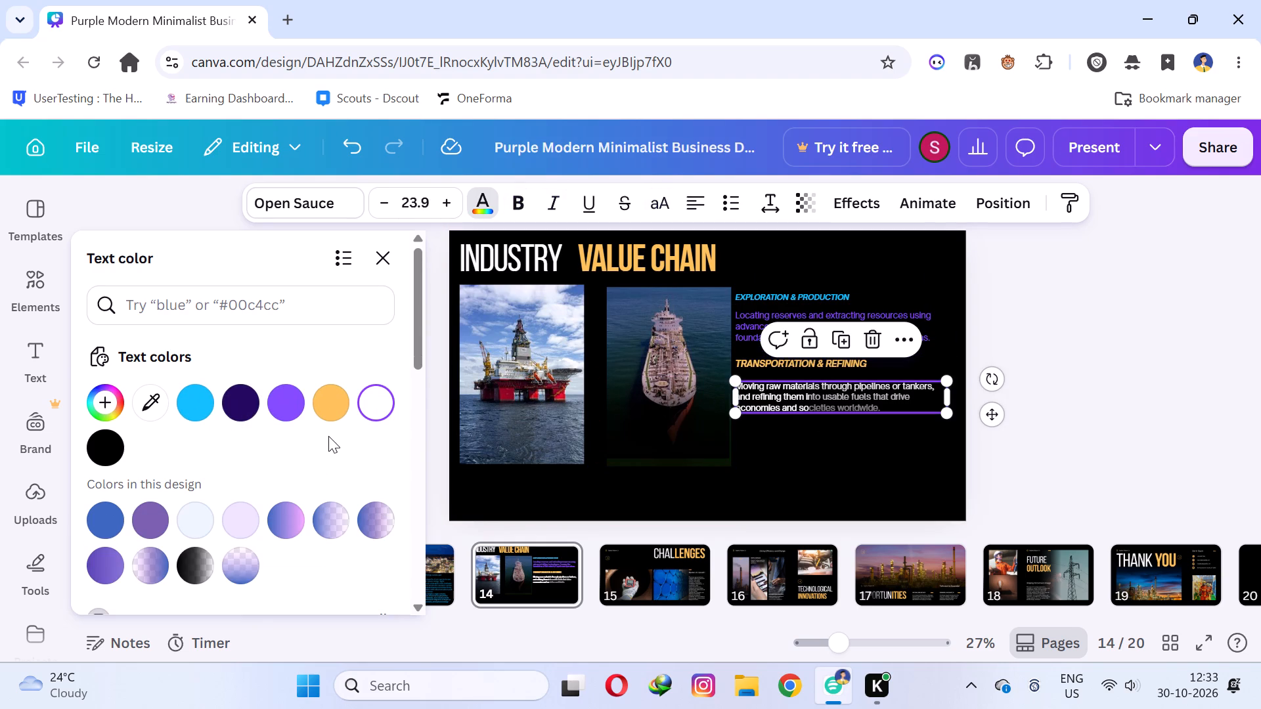
pyautogui.click(330, 408)
pyautogui.click(1138, 440)
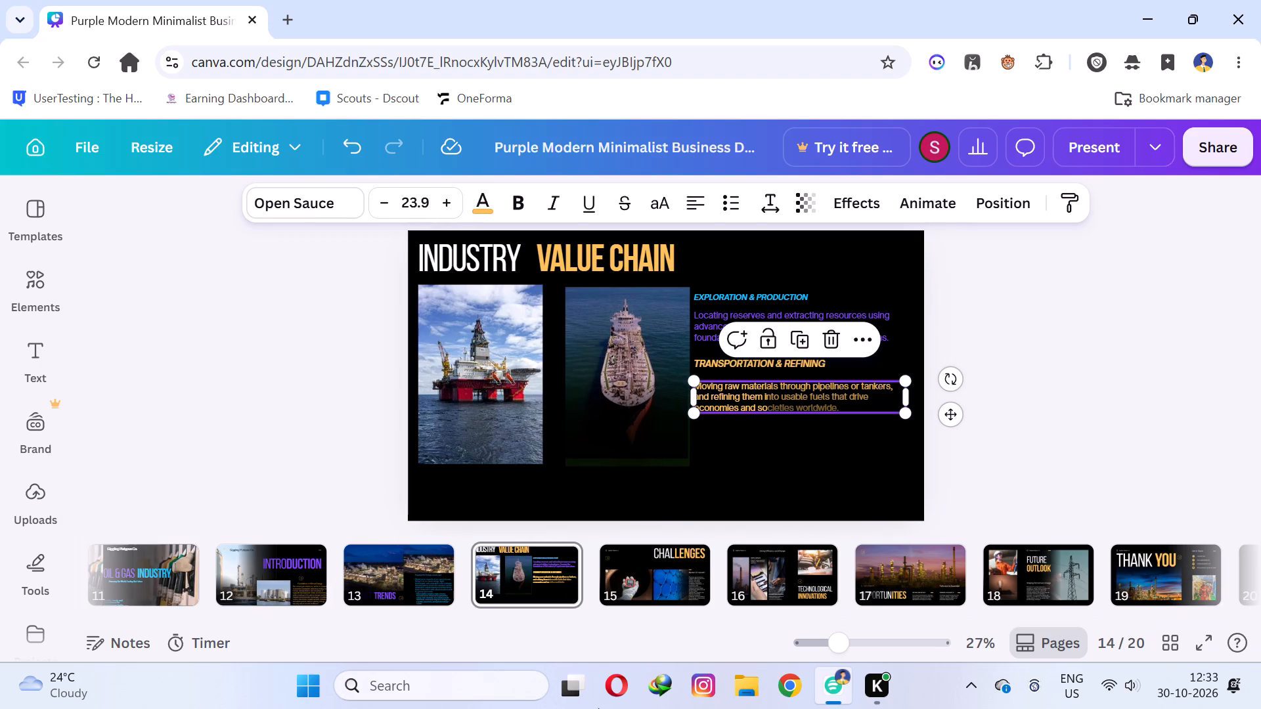
# Open page 15, the CHALLENGES page.
pyautogui.click(613, 576)
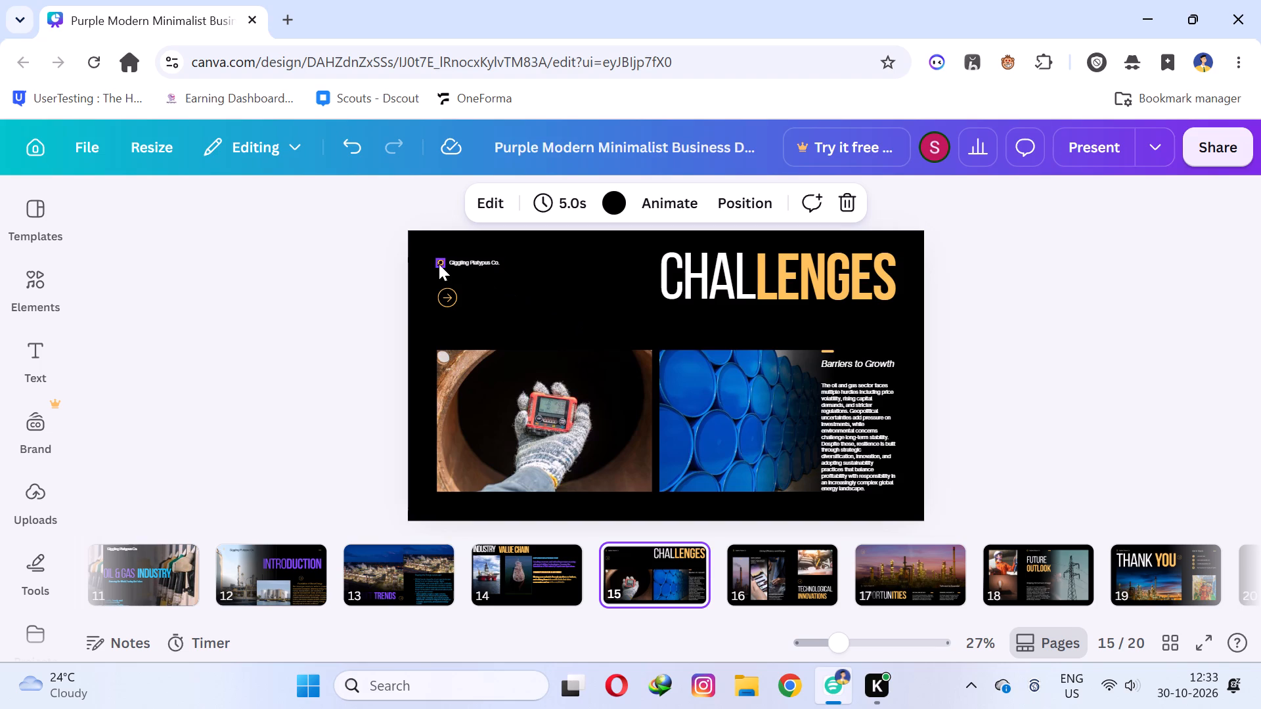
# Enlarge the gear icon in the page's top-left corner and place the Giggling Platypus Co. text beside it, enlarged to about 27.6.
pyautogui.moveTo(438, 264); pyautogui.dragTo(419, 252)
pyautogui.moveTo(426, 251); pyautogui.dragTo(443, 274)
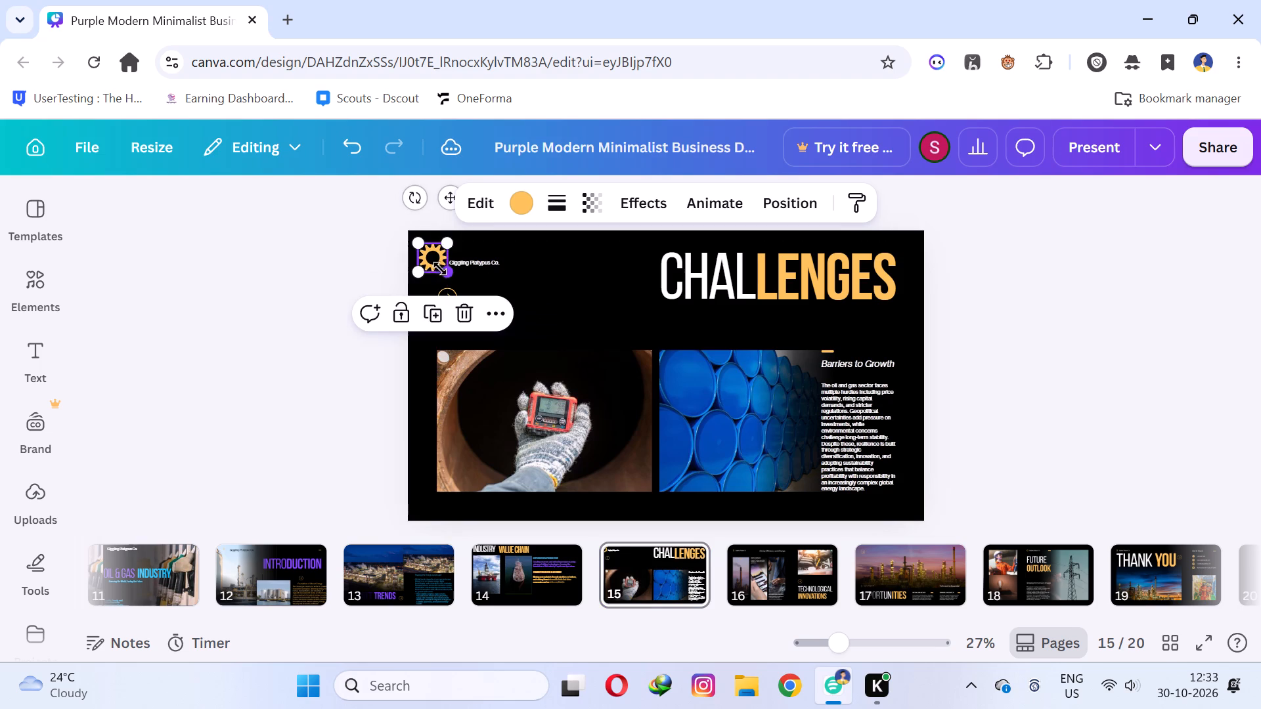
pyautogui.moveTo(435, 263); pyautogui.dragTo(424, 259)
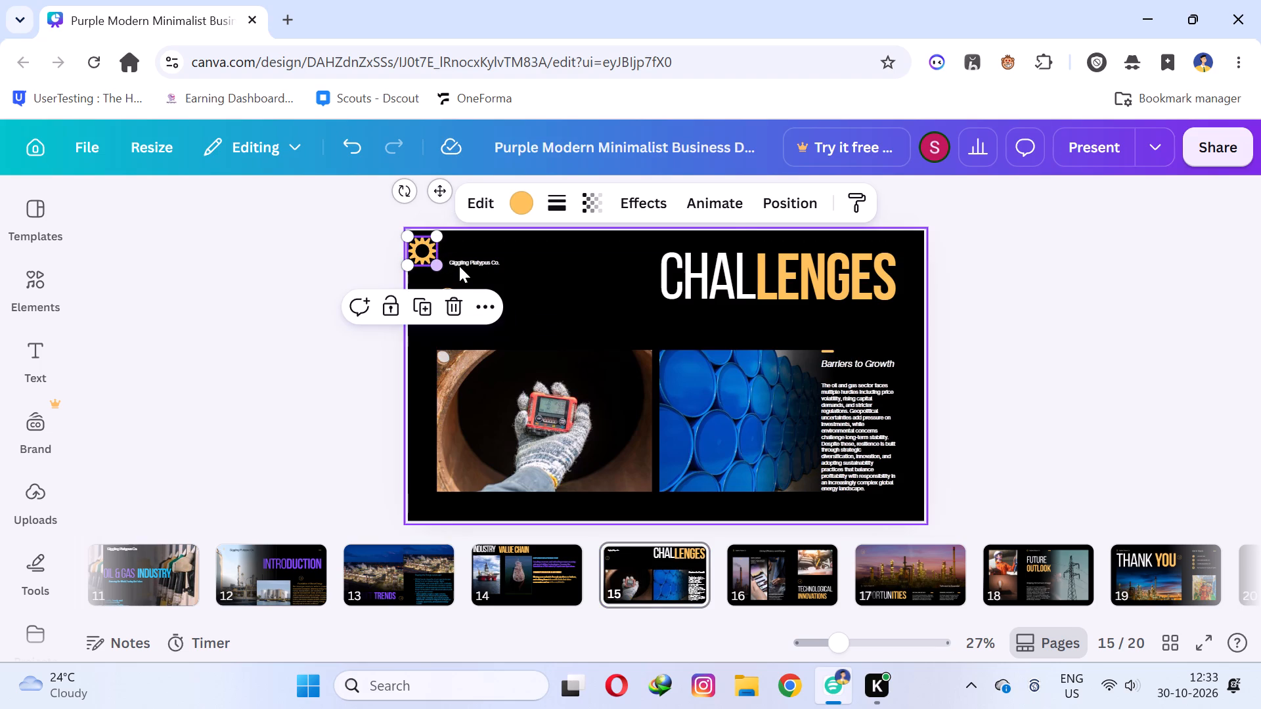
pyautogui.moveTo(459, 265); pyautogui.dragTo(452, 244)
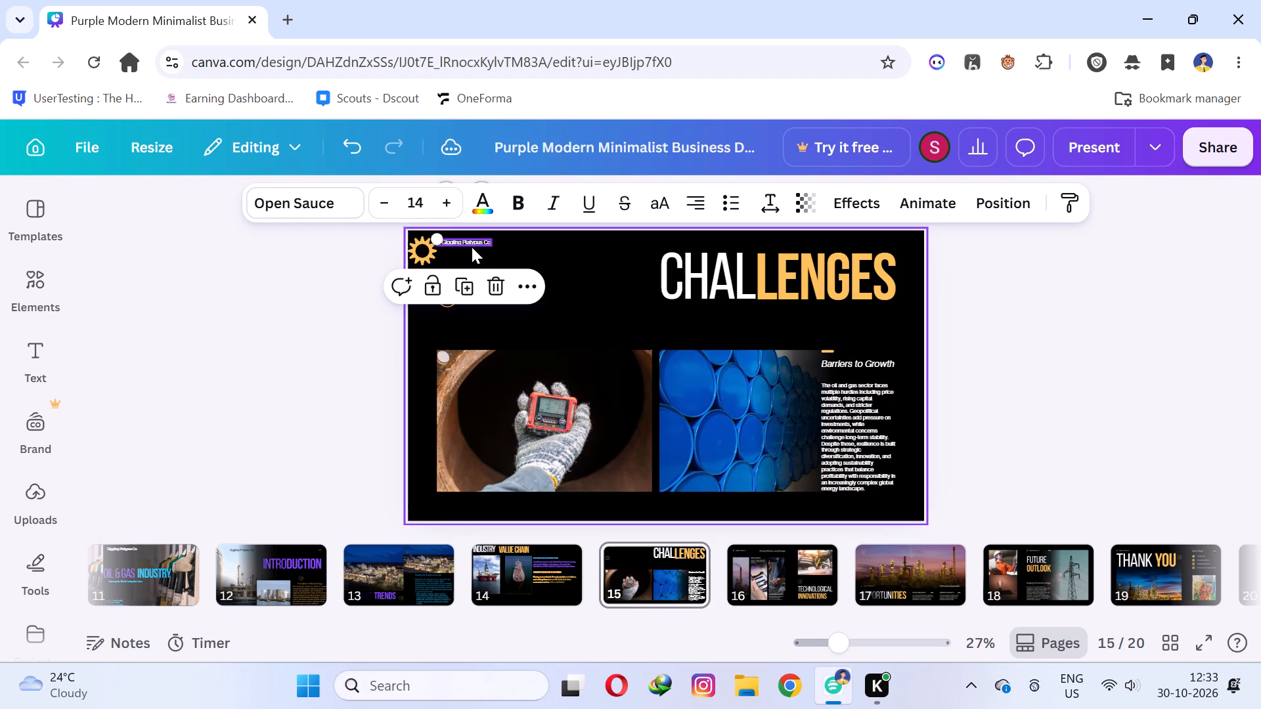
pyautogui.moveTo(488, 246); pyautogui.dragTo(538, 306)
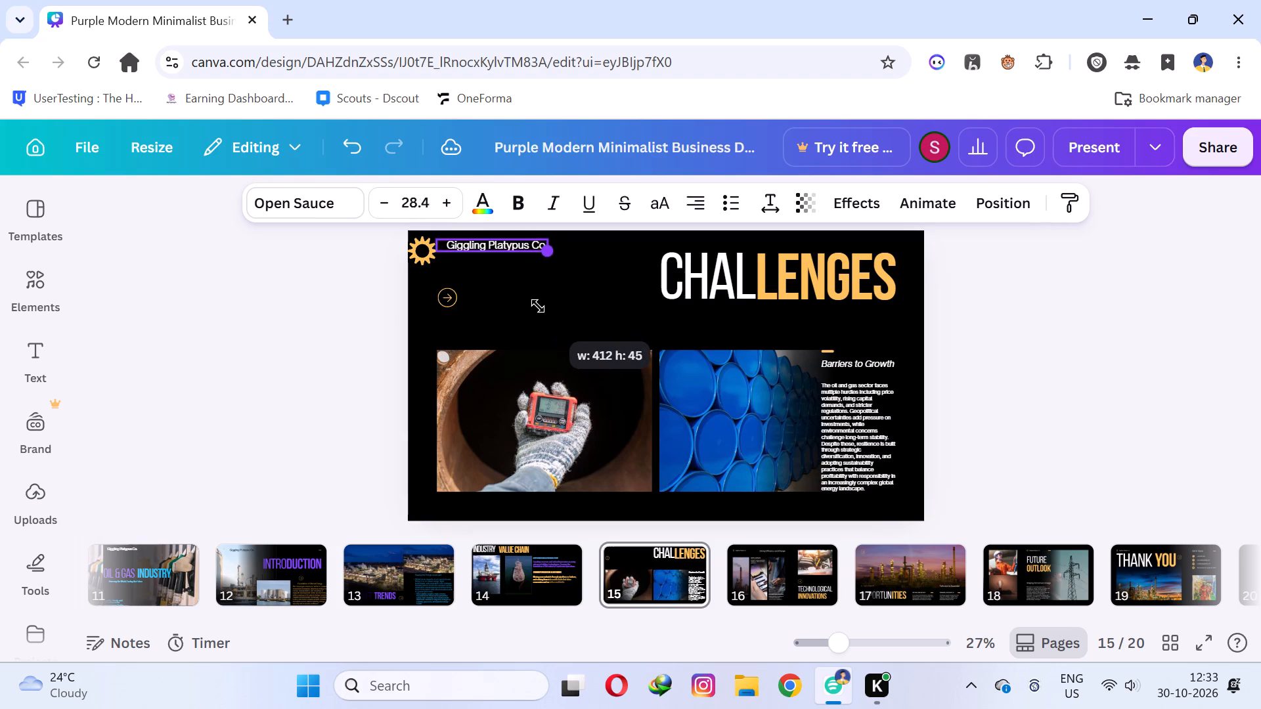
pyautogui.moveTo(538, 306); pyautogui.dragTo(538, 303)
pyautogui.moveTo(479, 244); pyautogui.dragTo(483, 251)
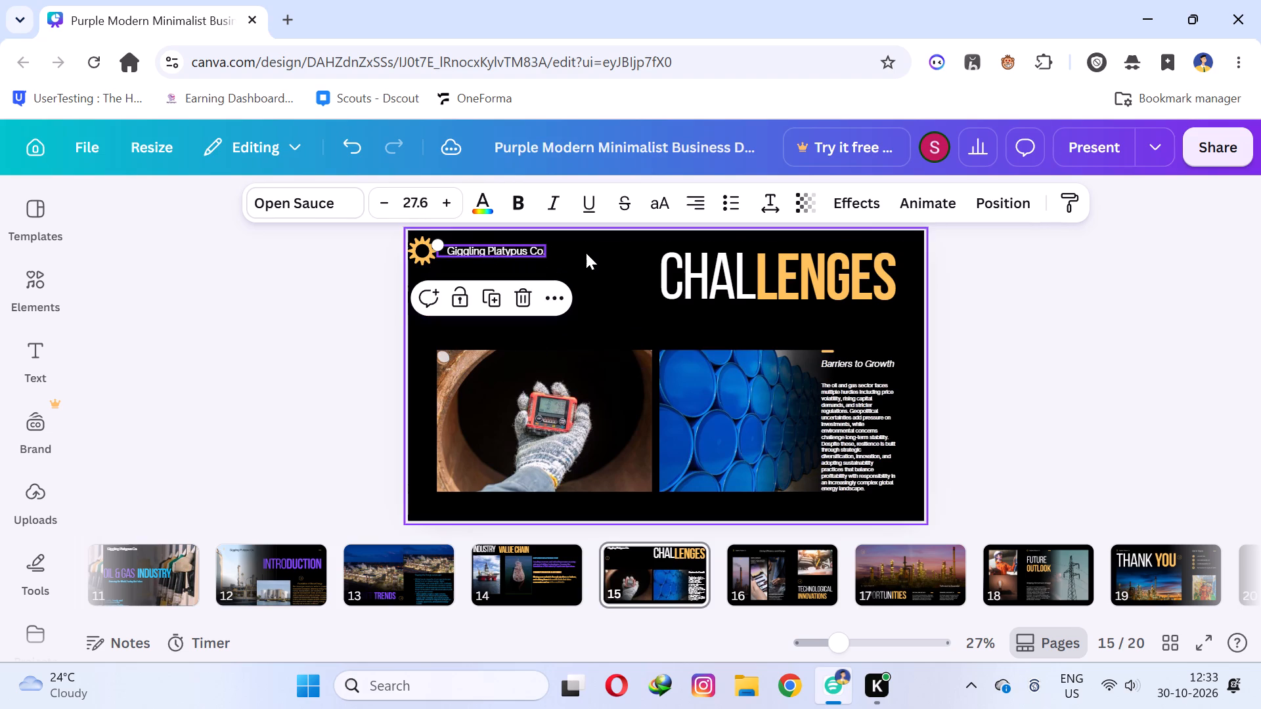
# Delete the Giggling Platypus Co. text, the gear icon and the circled arrow from the CHALLENGES page.
pyautogui.click(586, 253)
pyautogui.click(510, 249)
pyautogui.press('BackSpace')
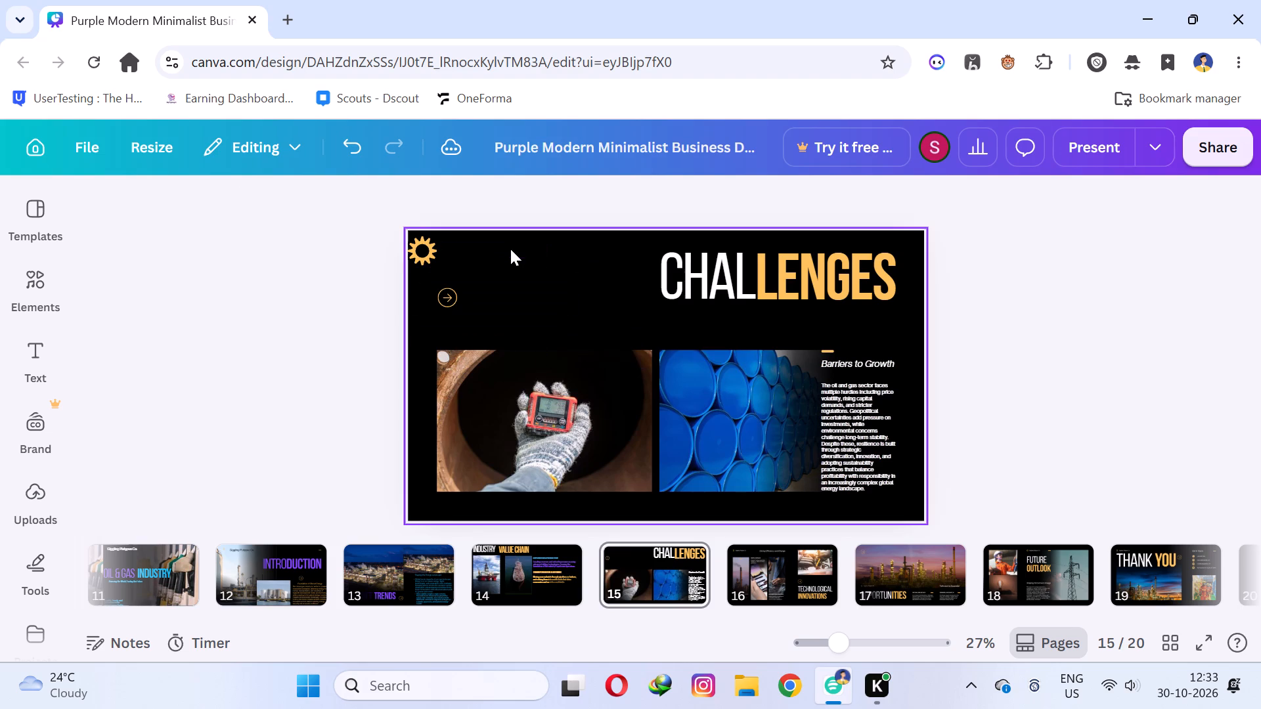
pyautogui.click(439, 249)
pyautogui.click(423, 249)
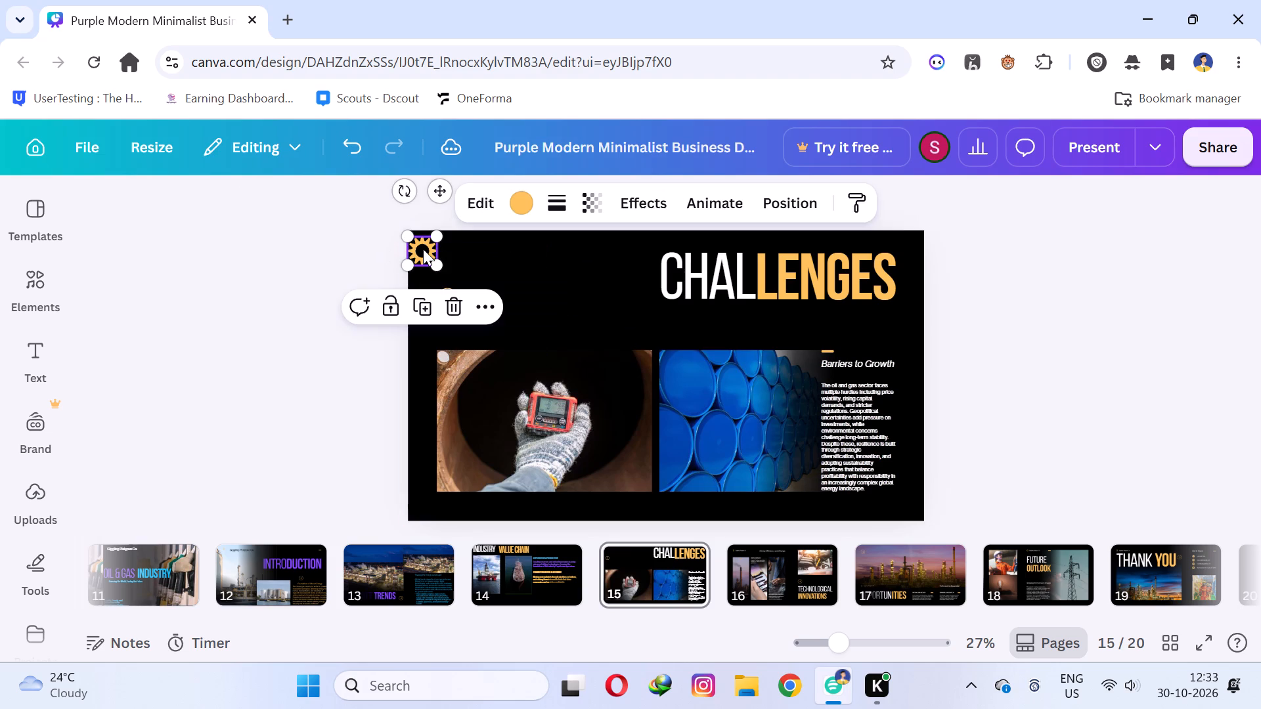
pyautogui.press('BackSpace')
pyautogui.click(453, 304)
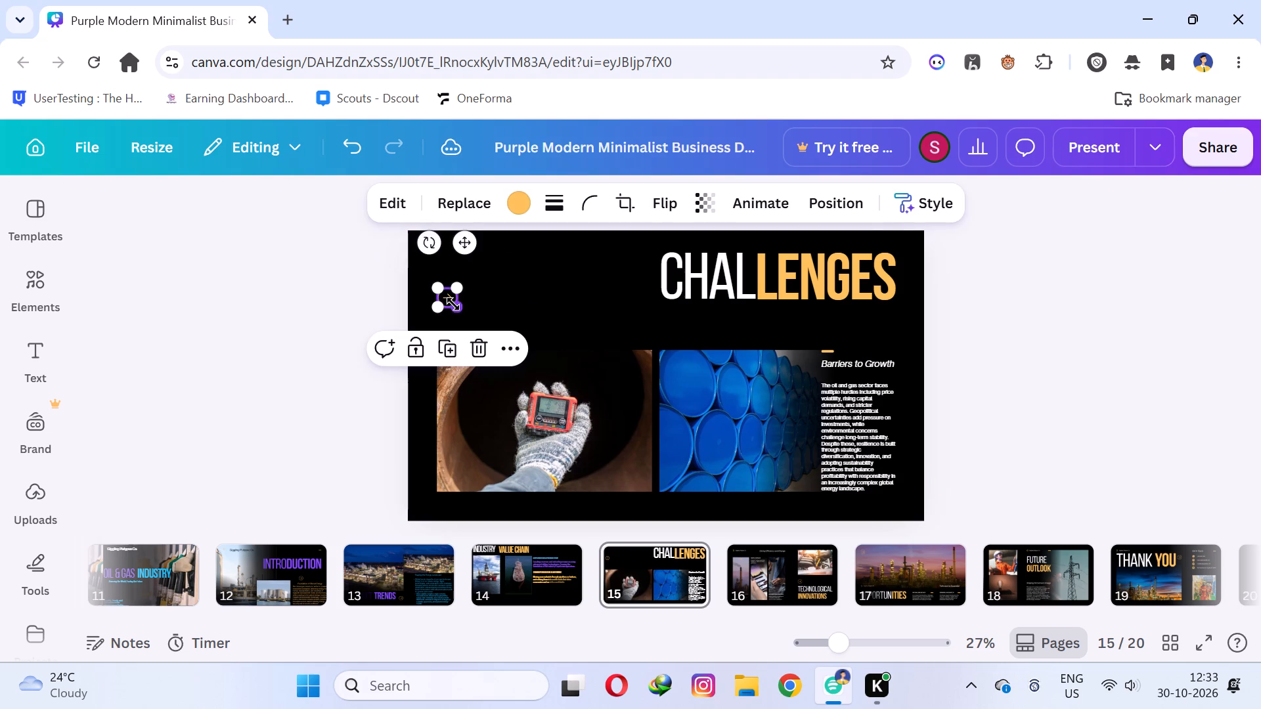
pyautogui.press('BackSpace')
# Move the gloved-hand photo to the page's upper left and extend its height down to the bottom edge.
pyautogui.moveTo(500, 396); pyautogui.dragTo(489, 333)
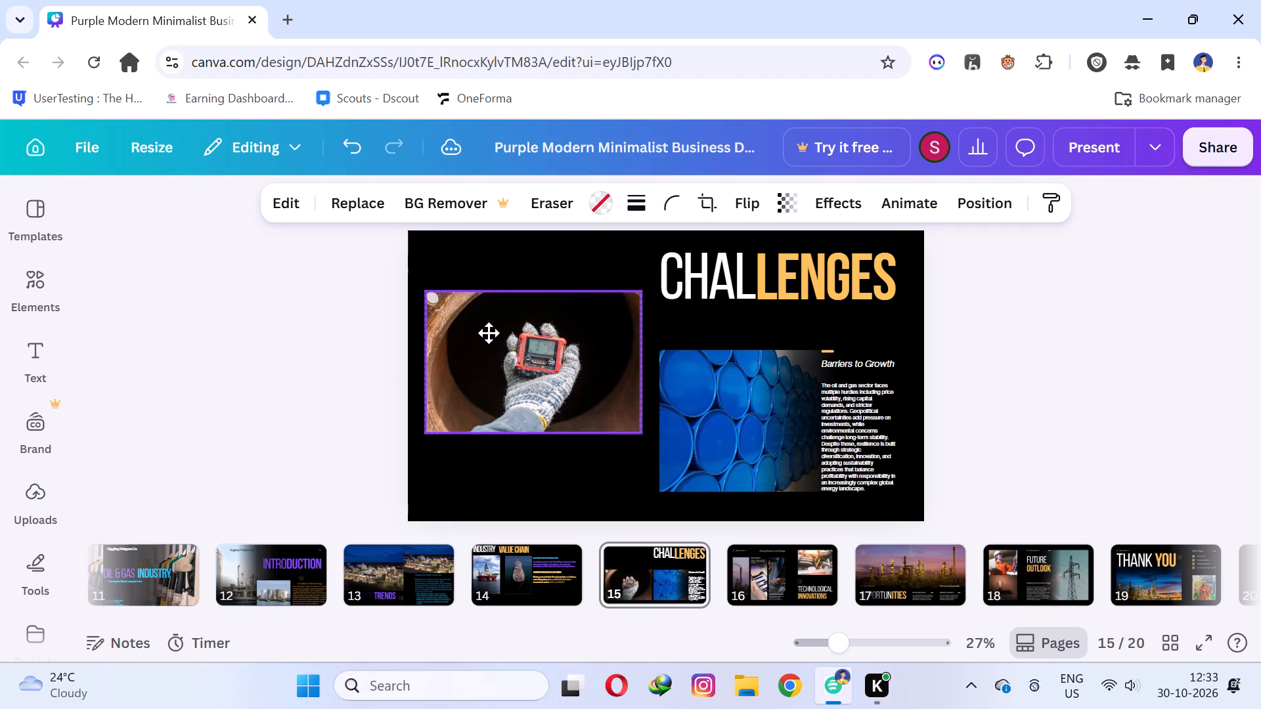
pyautogui.moveTo(489, 333); pyautogui.dragTo(478, 293)
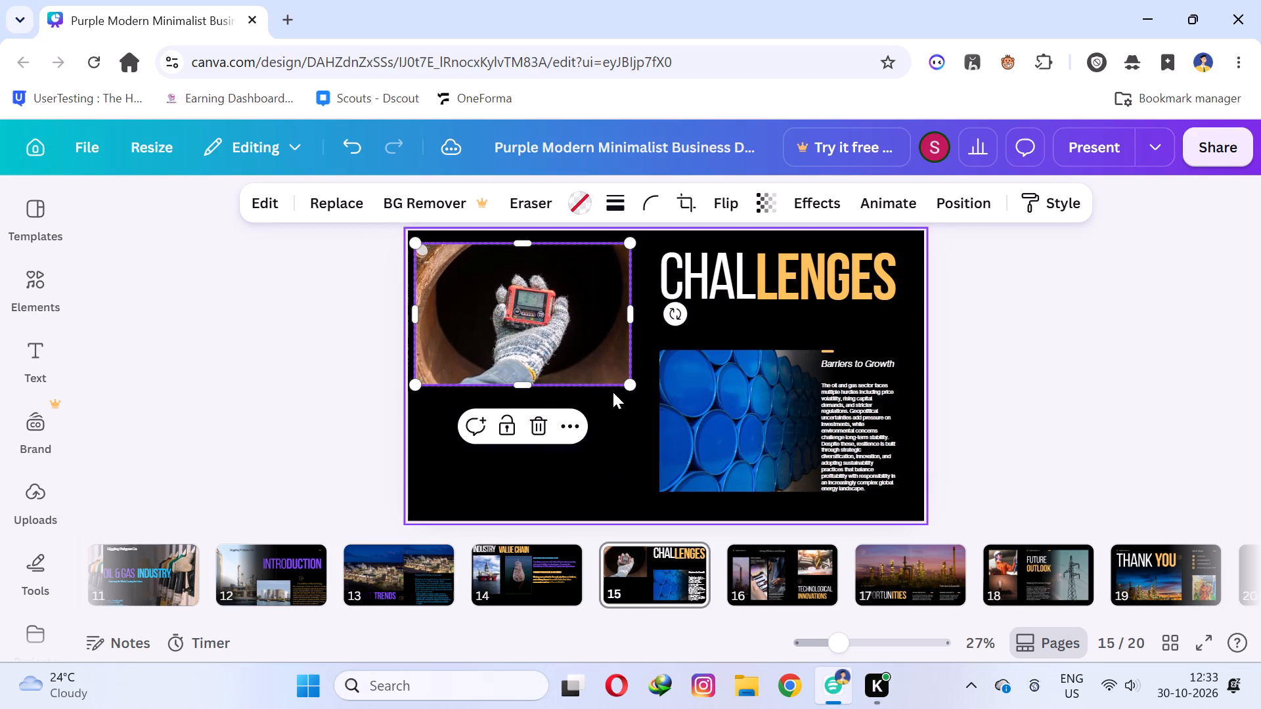
pyautogui.moveTo(521, 382); pyautogui.dragTo(521, 447)
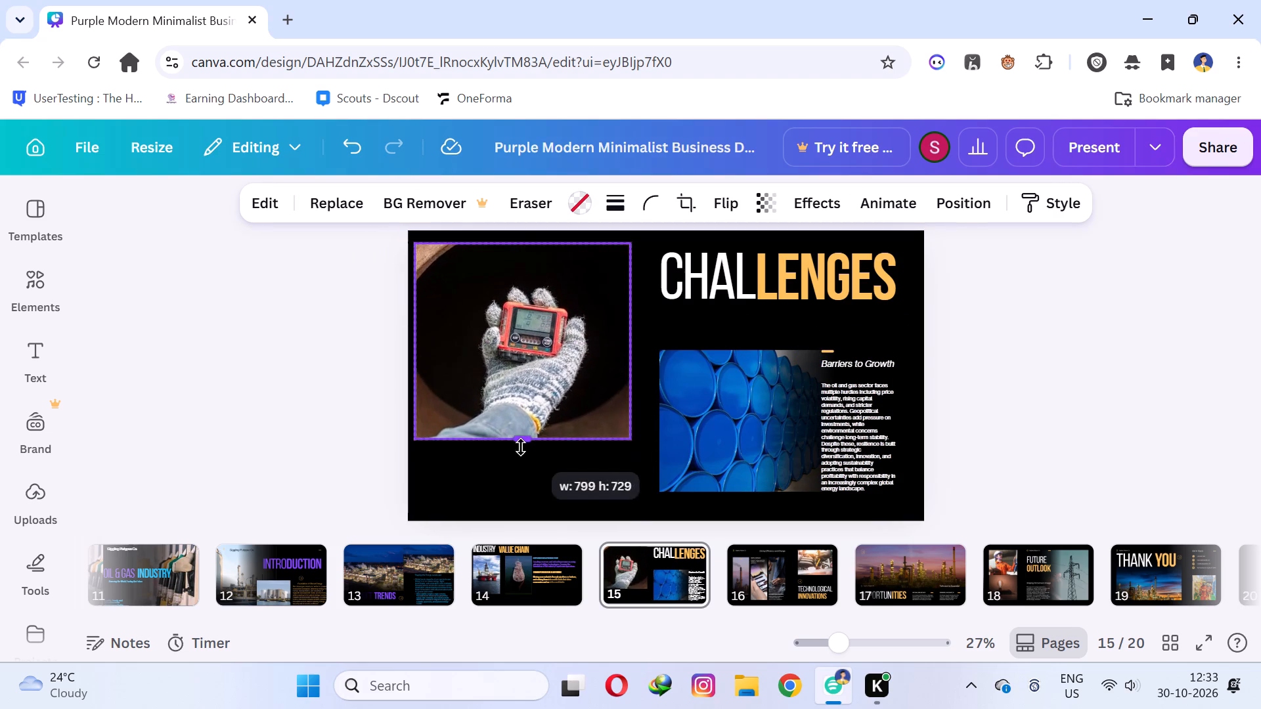
pyautogui.moveTo(521, 447); pyautogui.dragTo(522, 517)
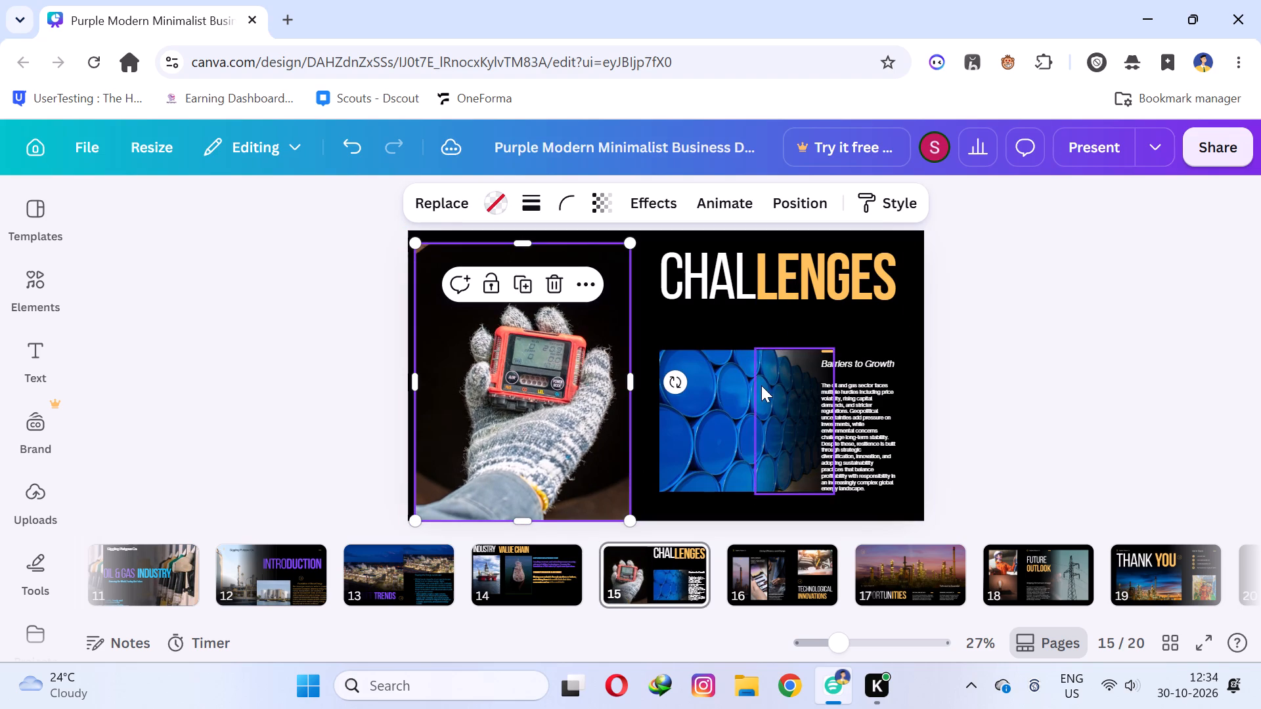
# Make the blue barrels photo taller and place it against the gloved-hand photo, flush with the page's bottom edge.
pyautogui.moveTo(757, 385); pyautogui.dragTo(758, 370)
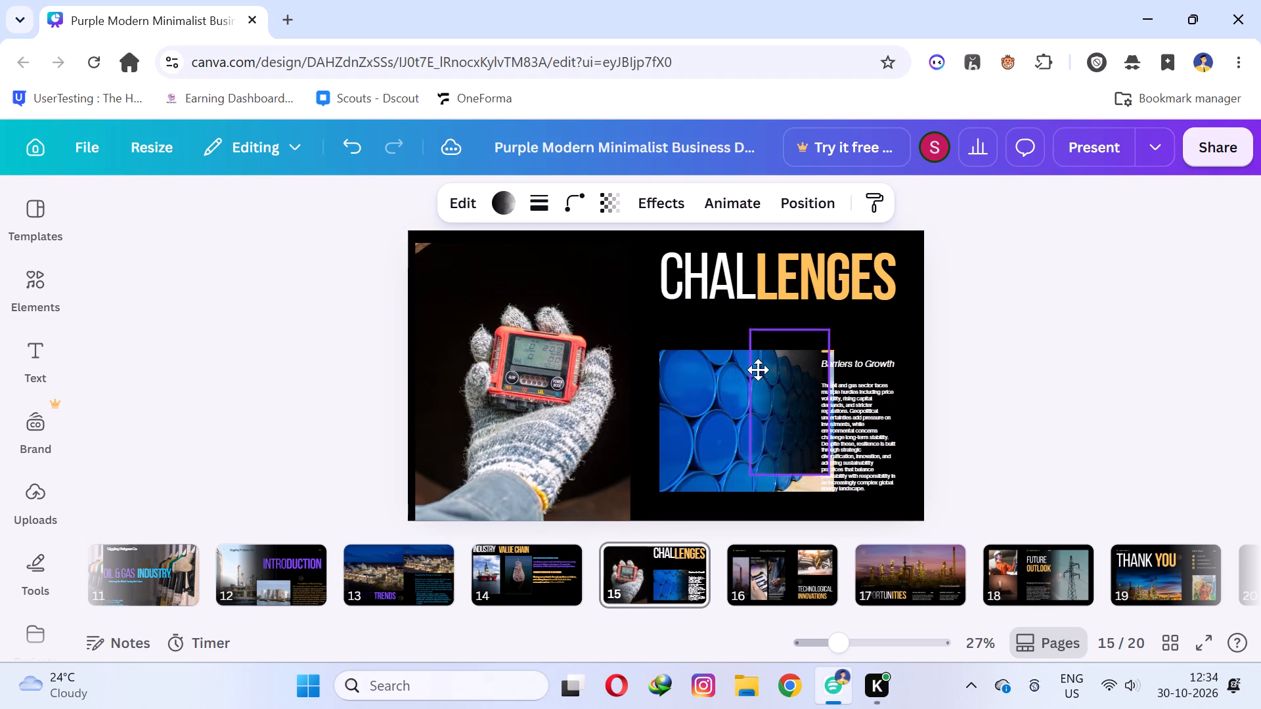
pyautogui.moveTo(758, 370); pyautogui.dragTo(763, 374)
pyautogui.moveTo(701, 365); pyautogui.dragTo(685, 328)
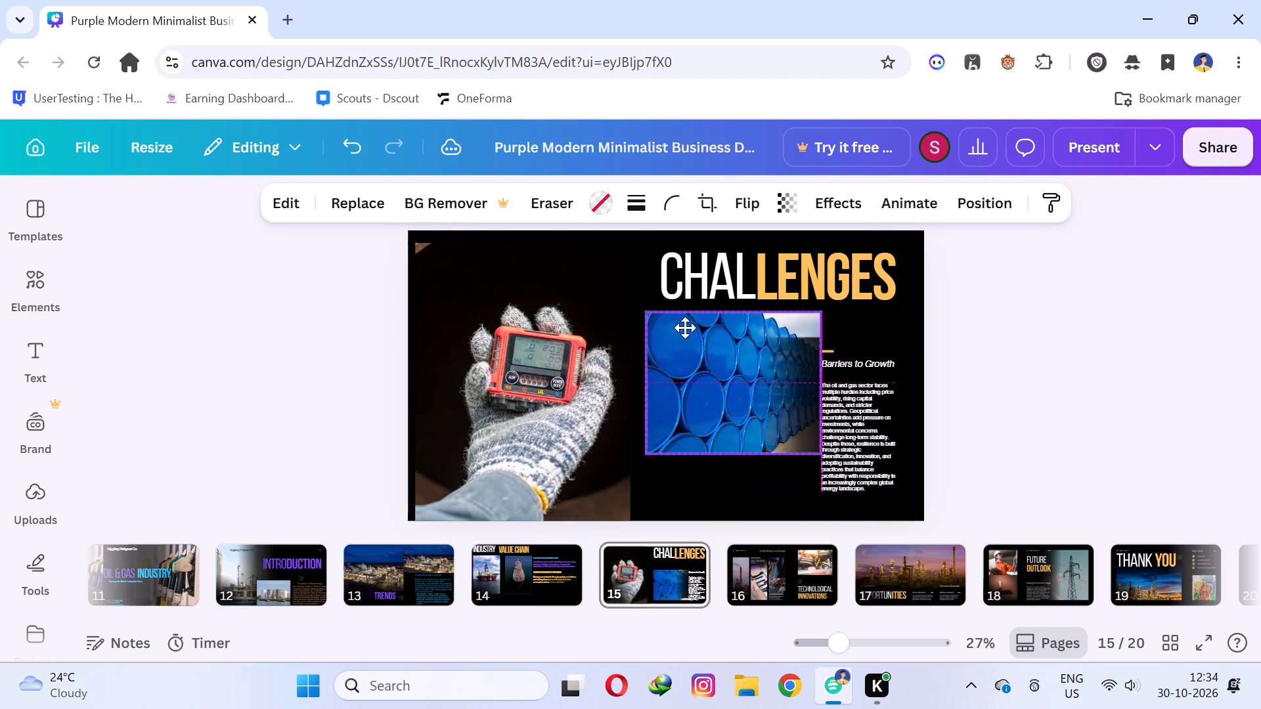
pyautogui.moveTo(685, 328); pyautogui.dragTo(684, 326)
pyautogui.moveTo(732, 456); pyautogui.dragTo(732, 500)
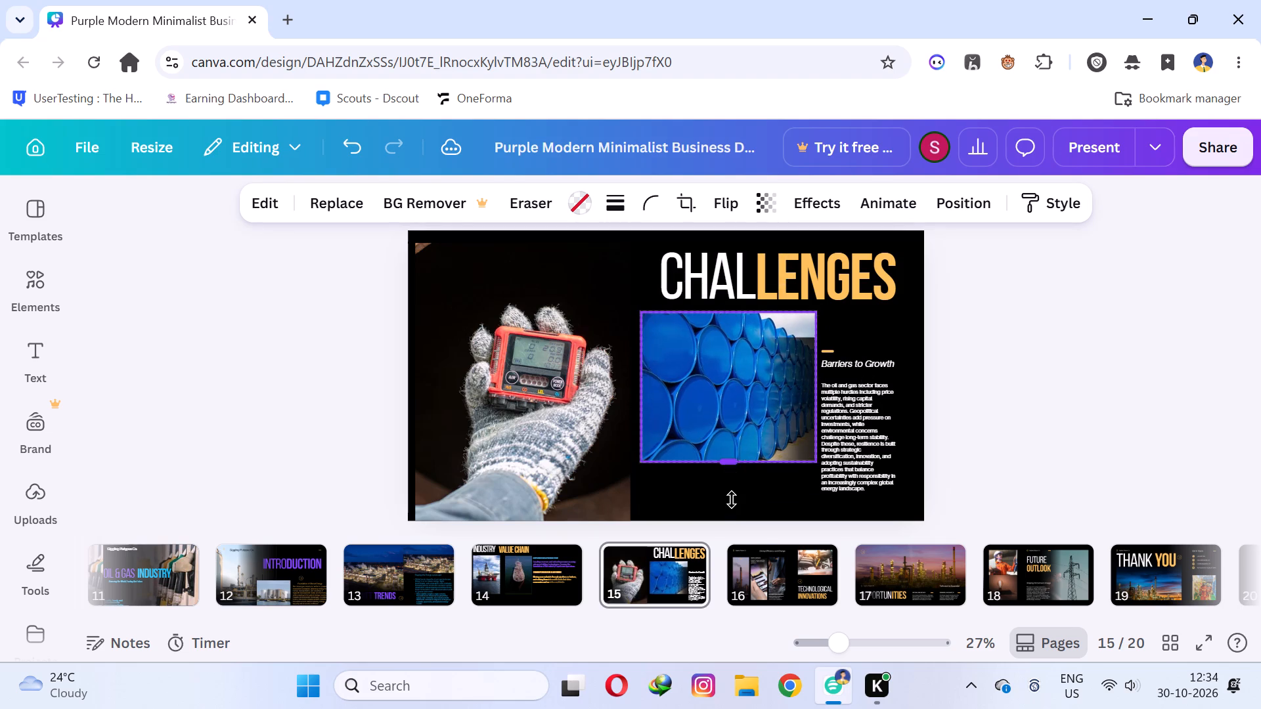
pyautogui.moveTo(732, 500); pyautogui.dragTo(732, 511)
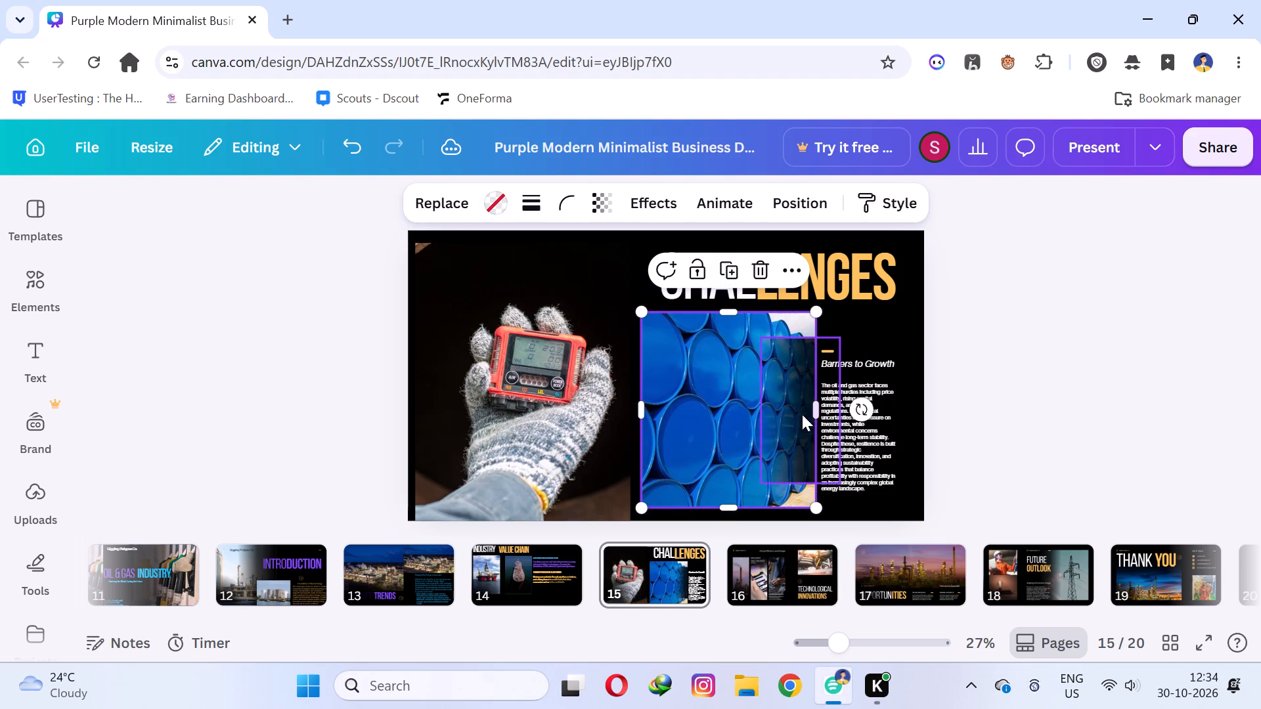
pyautogui.moveTo(802, 414); pyautogui.dragTo(797, 425)
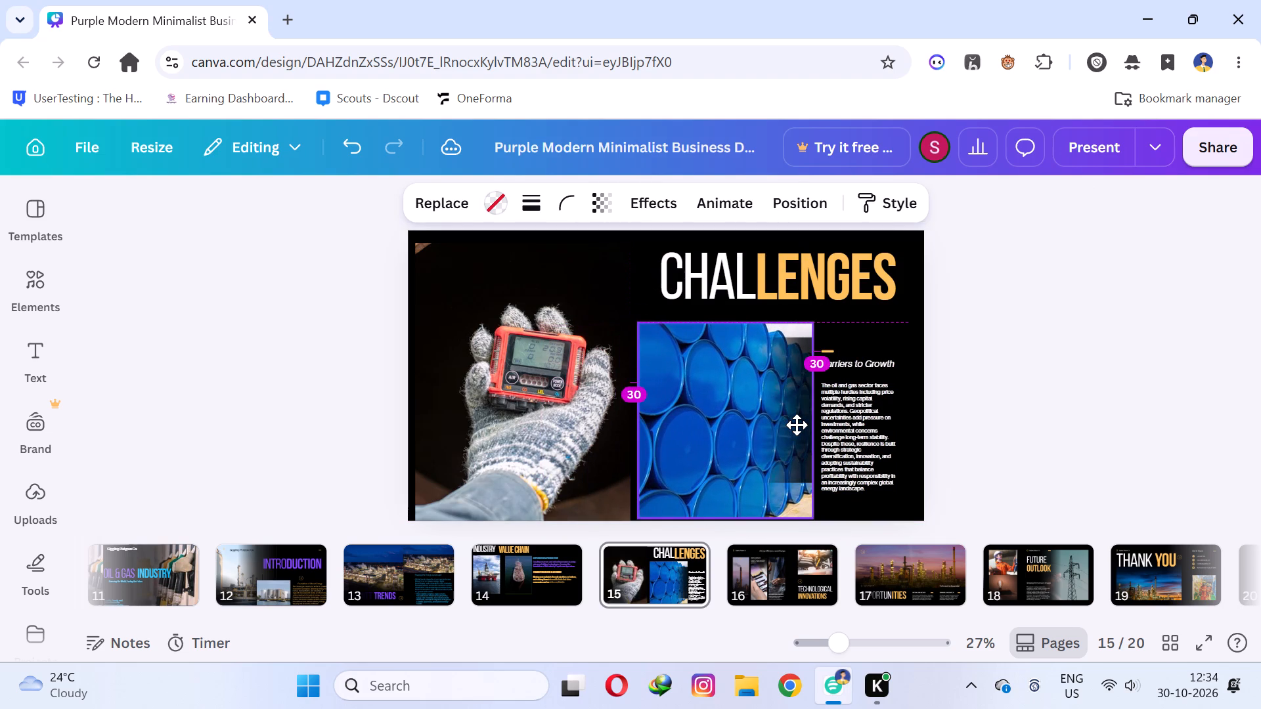
pyautogui.moveTo(797, 425); pyautogui.dragTo(793, 425)
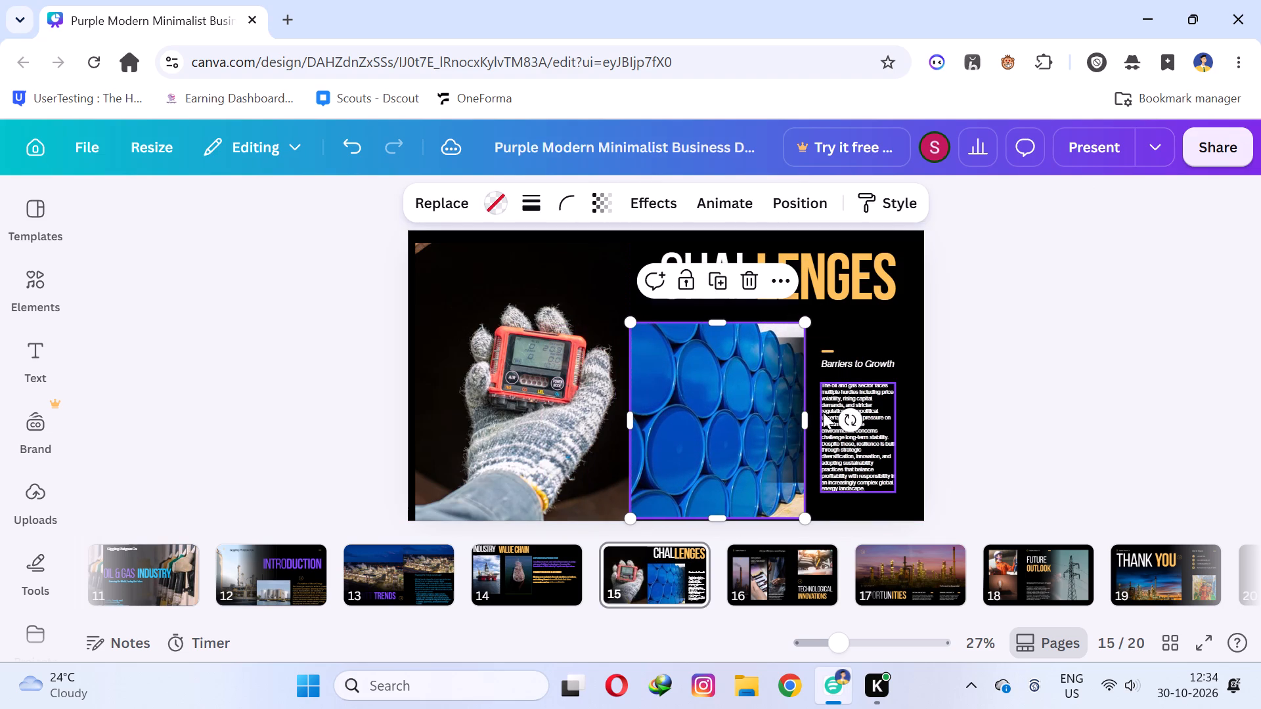
pyautogui.click(793, 397)
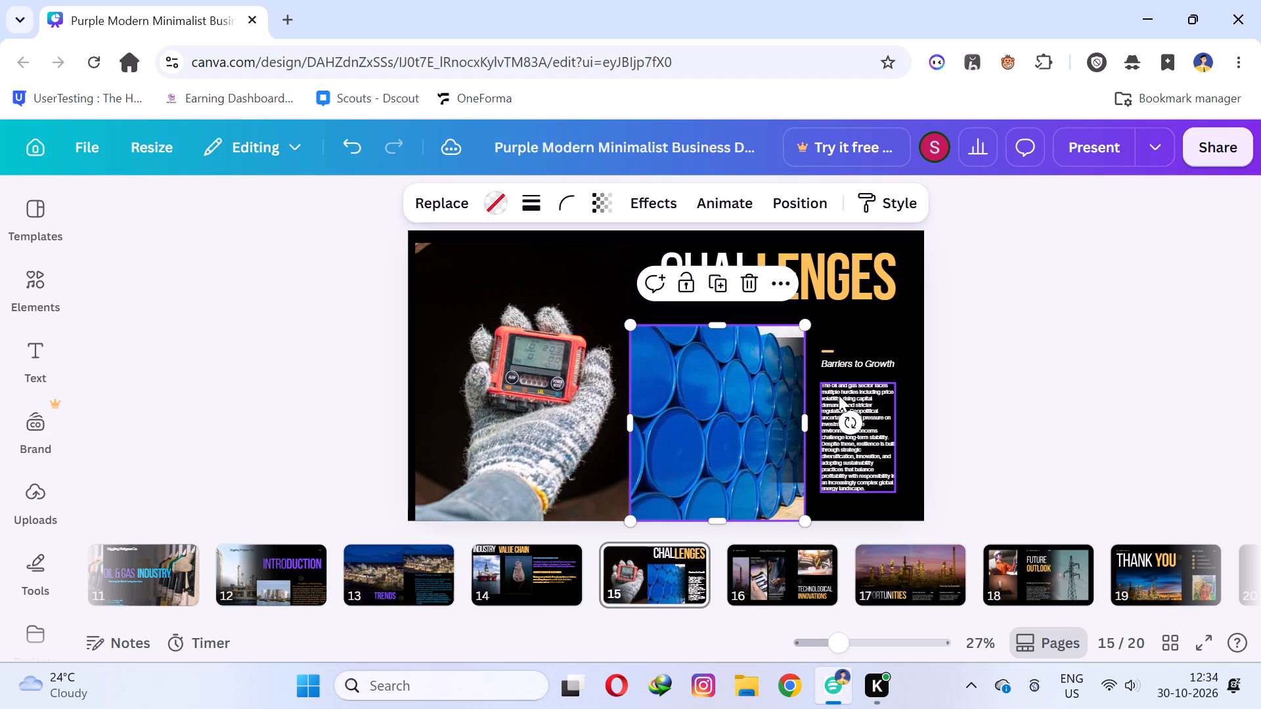
# Move both parts of the CHALLENGES title up toward the page top, enlarging CHAL to about 207 and LENGES to about 193.
pyautogui.click(798, 262)
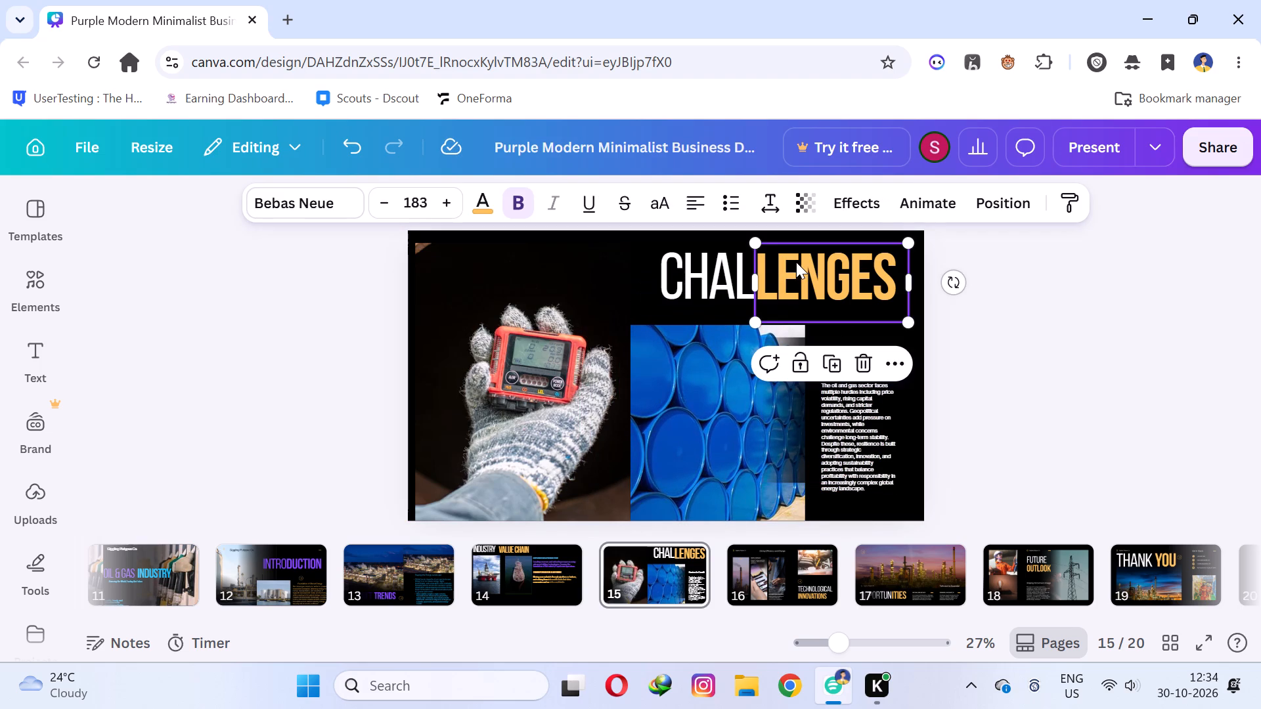
pyautogui.moveTo(711, 267); pyautogui.dragTo(701, 258)
pyautogui.moveTo(782, 307); pyautogui.dragTo(796, 322)
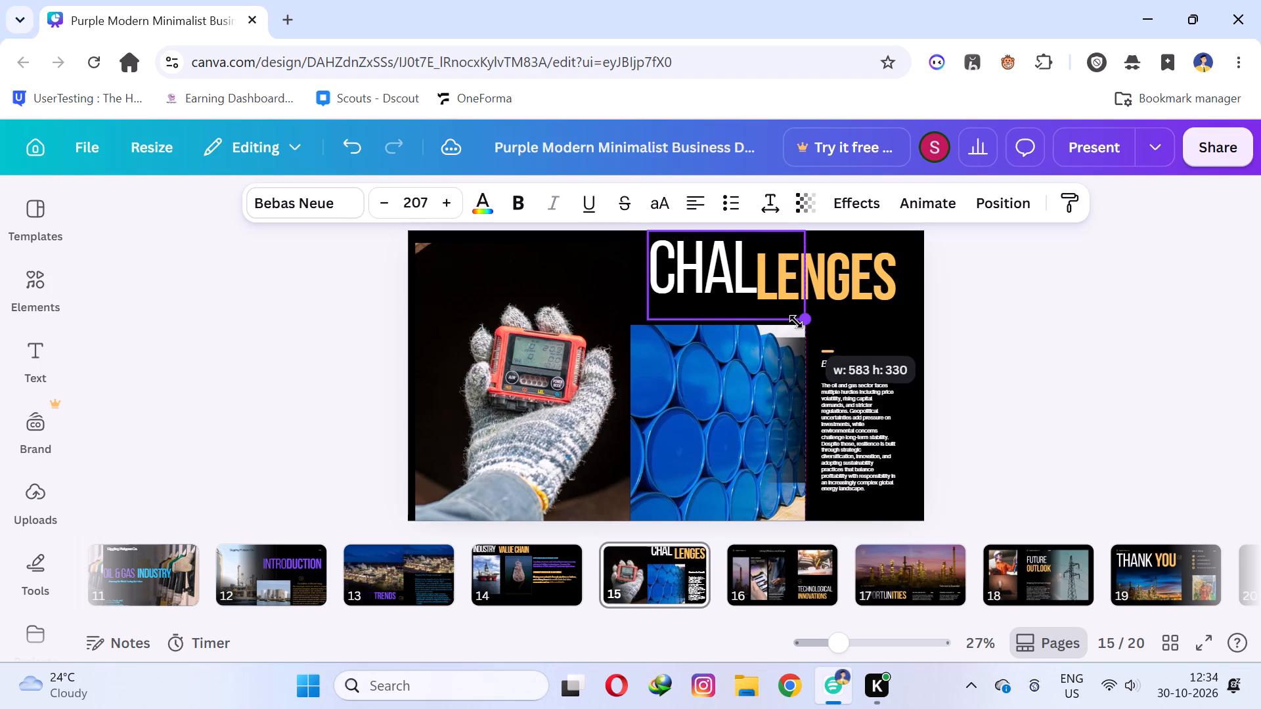
pyautogui.moveTo(796, 322); pyautogui.dragTo(798, 324)
pyautogui.moveTo(808, 293); pyautogui.dragTo(818, 293)
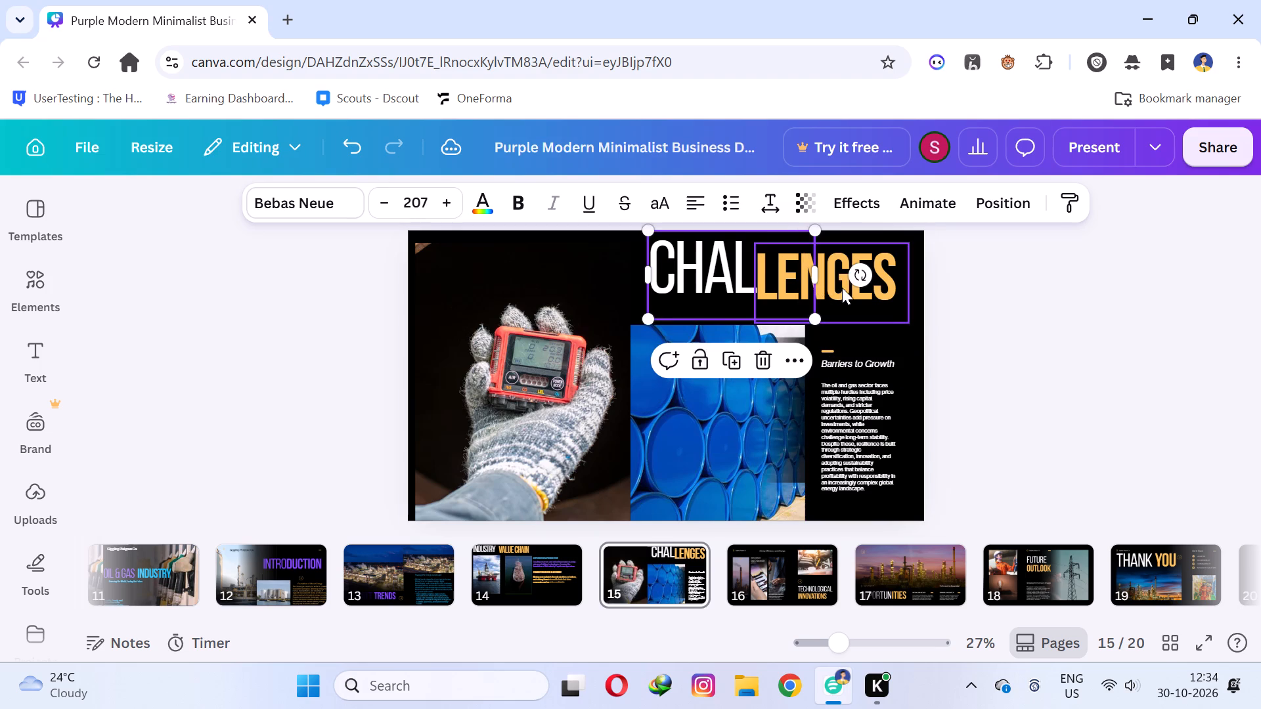
pyautogui.moveTo(842, 286); pyautogui.dragTo(849, 277)
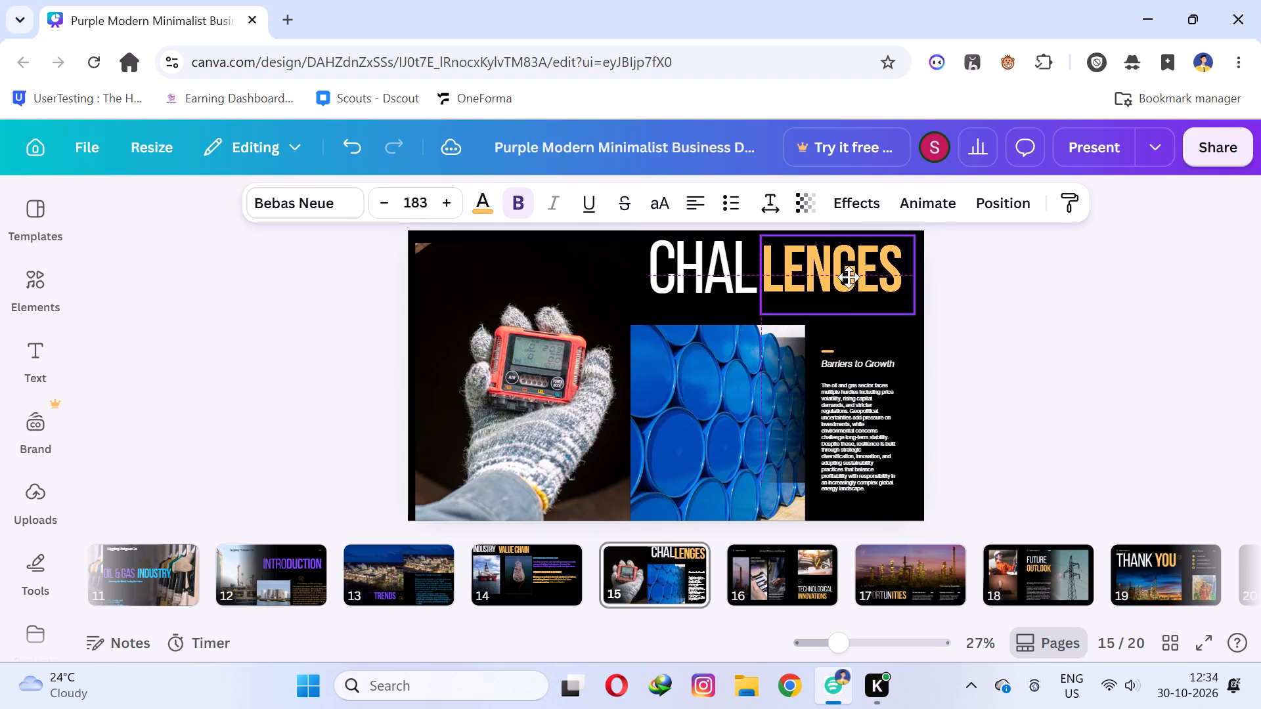
pyautogui.moveTo(849, 277); pyautogui.dragTo(849, 278)
pyautogui.moveTo(917, 320); pyautogui.dragTo(921, 327)
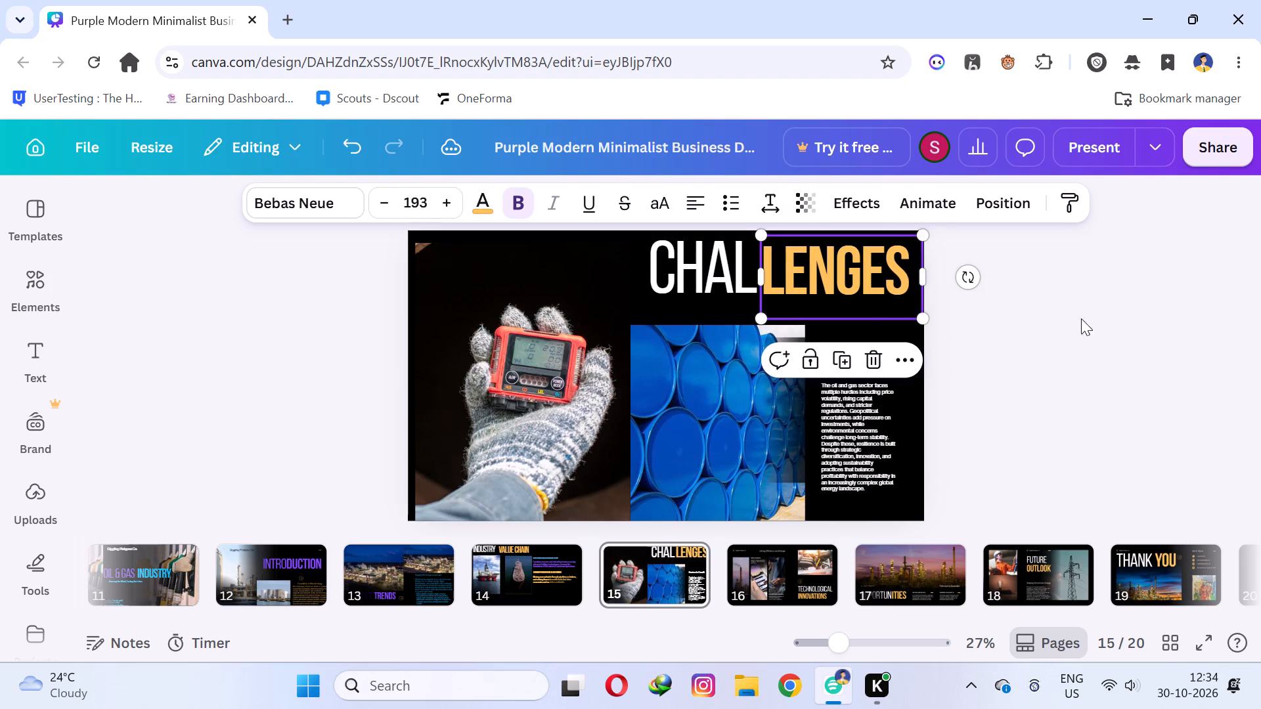
pyautogui.click(1099, 311)
# Delete the dark gradient overlay on the barrels photo and the short orange line above the Barriers to Growth heading.
pyautogui.click(834, 351)
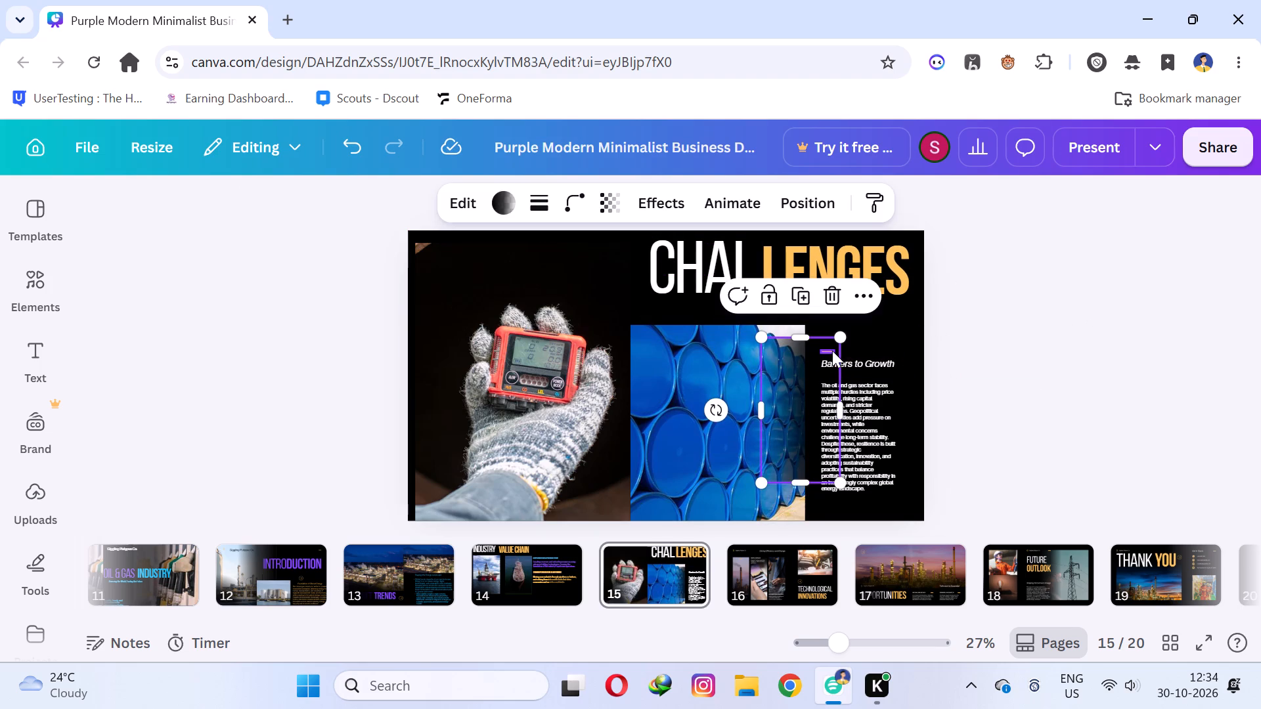
pyautogui.press('BackSpace')
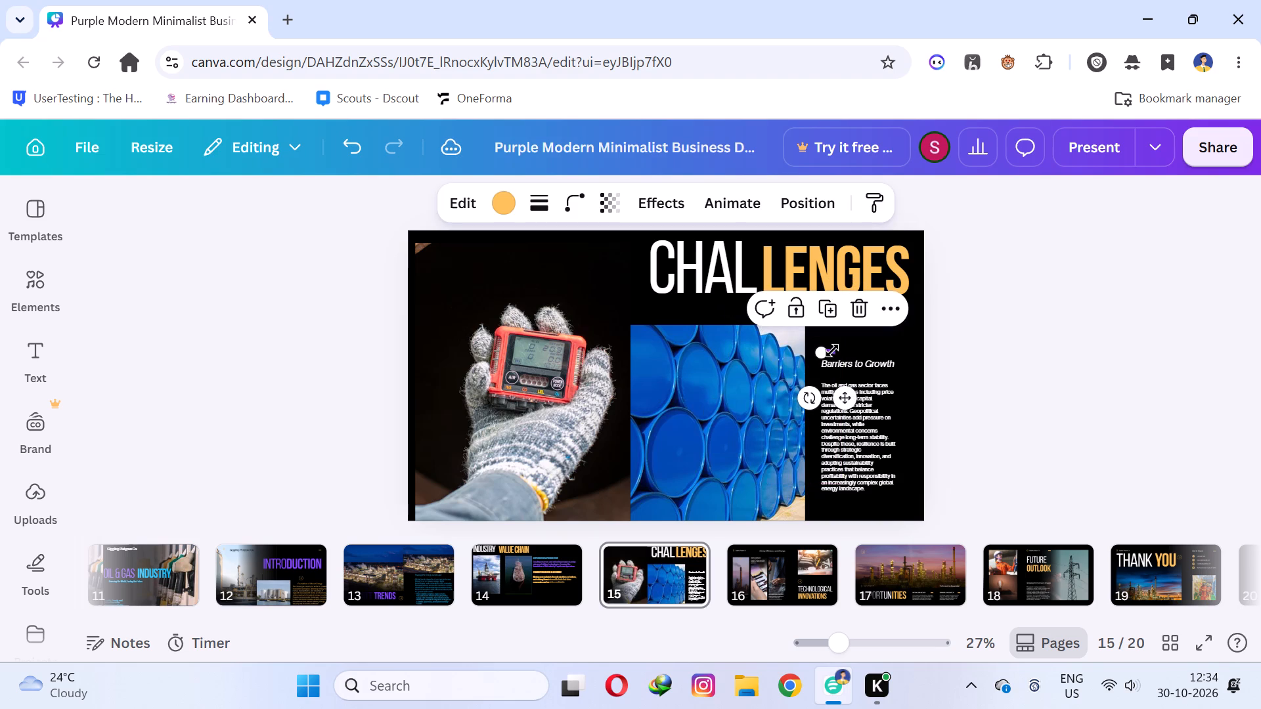
pyautogui.click(860, 307)
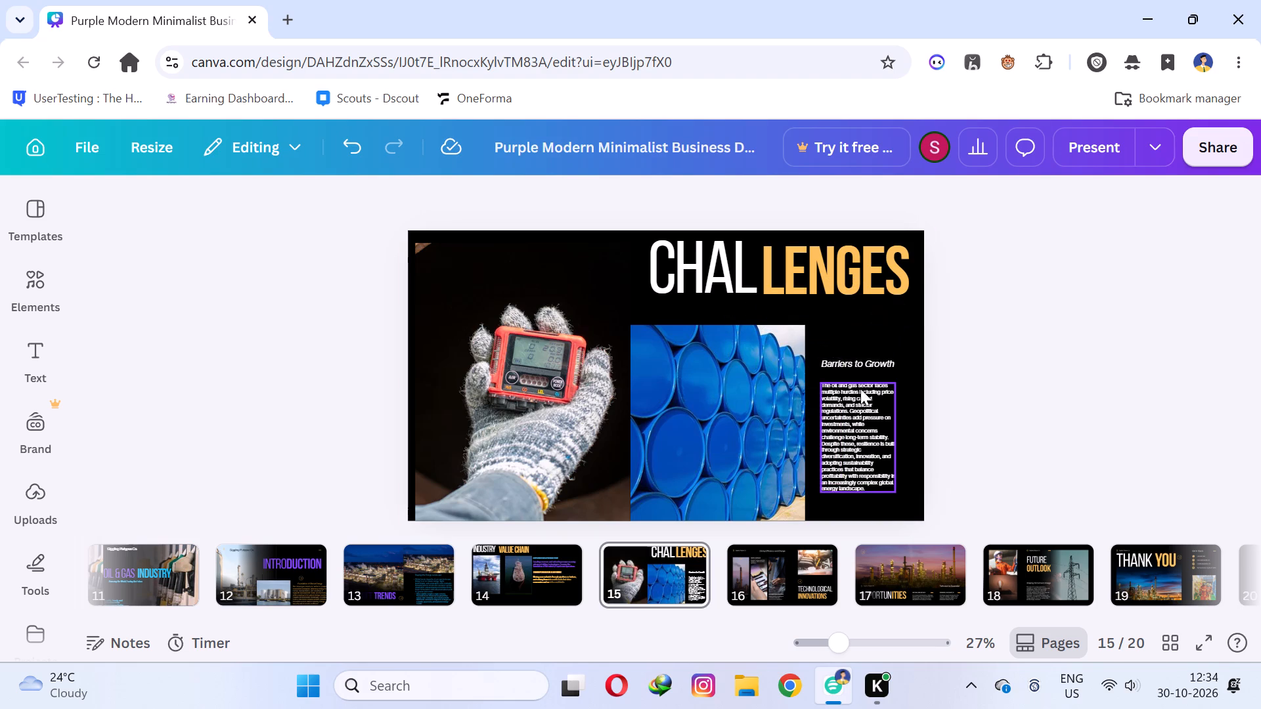
# Enlarge the body paragraph below the Barriers to Growth heading so it extends toward the page's lower right.
pyautogui.click(887, 486)
pyautogui.moveTo(896, 494); pyautogui.dragTo(903, 508)
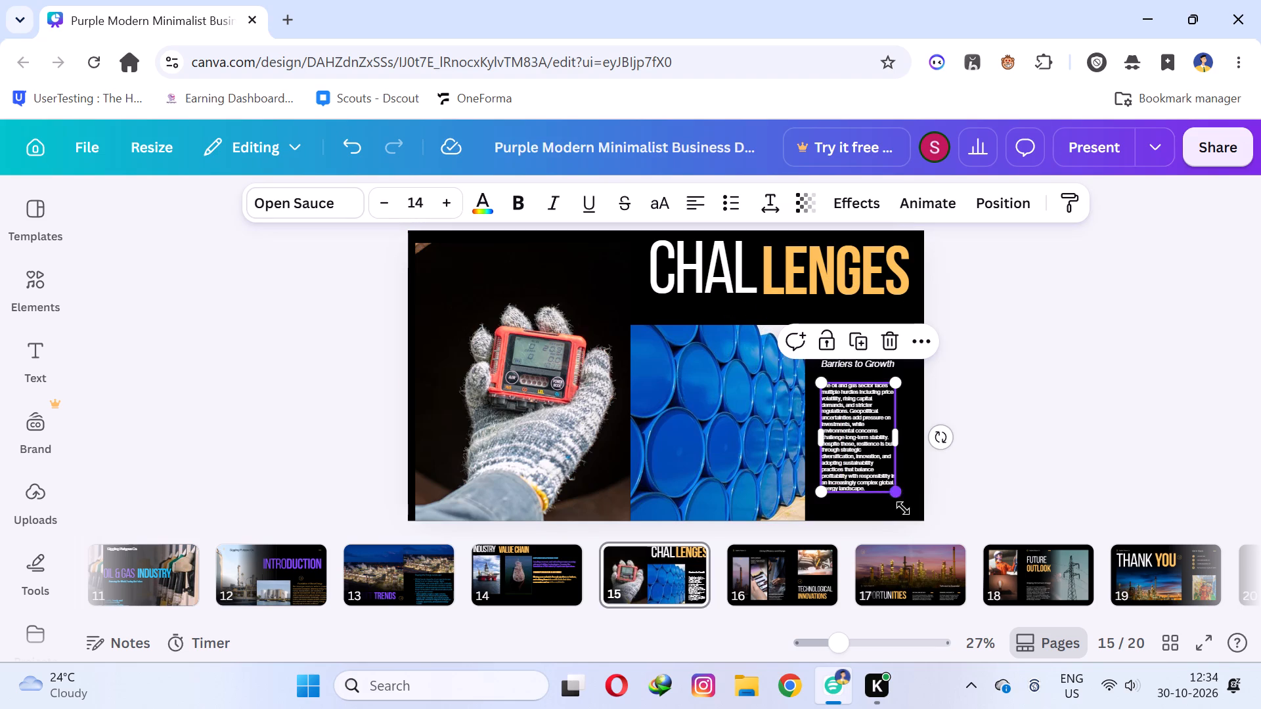
pyautogui.moveTo(903, 508); pyautogui.dragTo(932, 513)
# Shrink the blue barrels photo proportionally, keeping its upper-left corner against the gloved-hand photo.
pyautogui.click(720, 418)
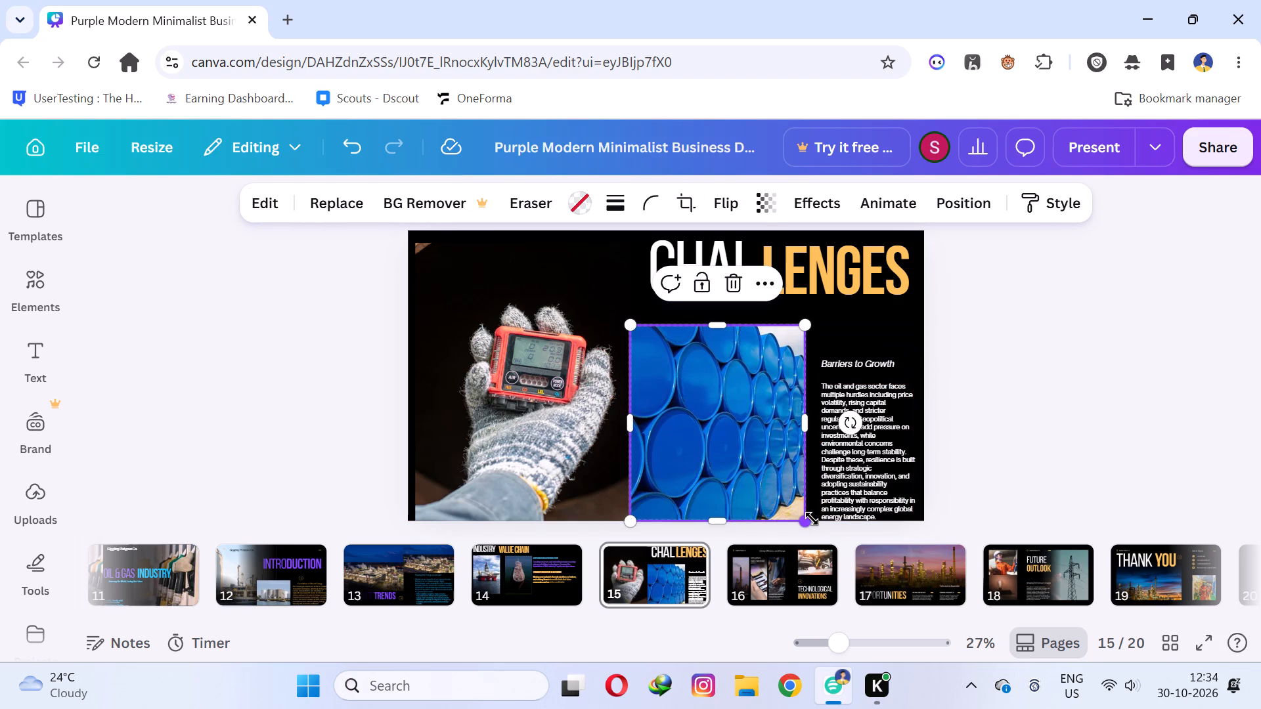
pyautogui.moveTo(812, 519); pyautogui.dragTo(779, 513)
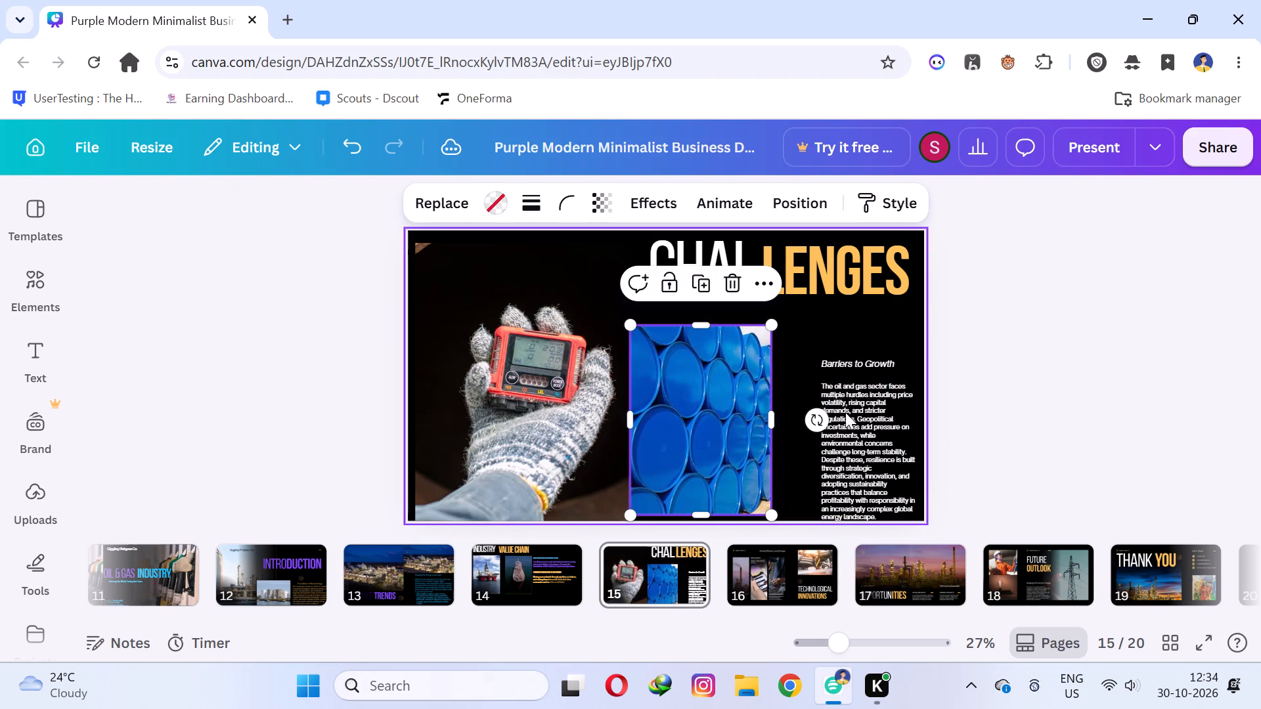
# Move the Barriers to Growth heading up beside the barrels photo's top edge and widen its text box.
pyautogui.moveTo(843, 360); pyautogui.dragTo(808, 326)
pyautogui.moveTo(869, 334); pyautogui.dragTo(902, 356)
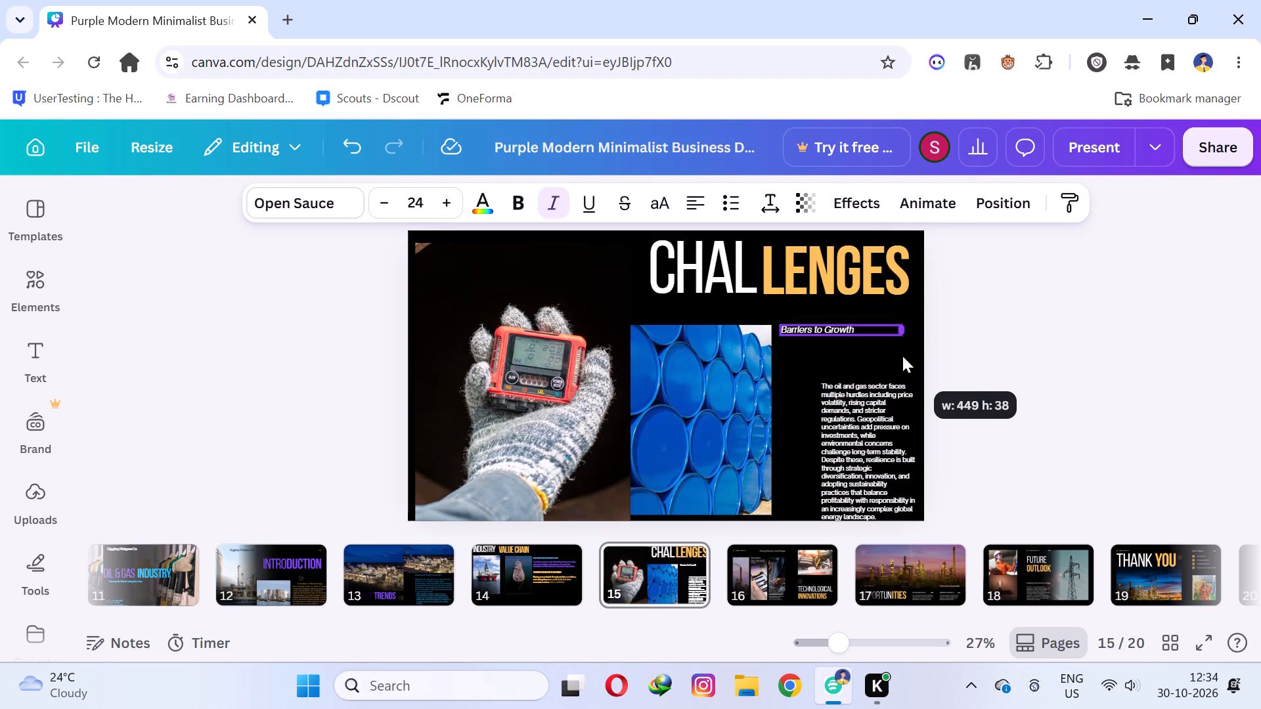
pyautogui.moveTo(902, 356); pyautogui.dragTo(919, 356)
# Move the body paragraph directly under the Barriers to Growth heading and enlarge its text to about 23.
pyautogui.moveTo(851, 433); pyautogui.dragTo(810, 392)
pyautogui.moveTo(874, 482); pyautogui.dragTo(908, 517)
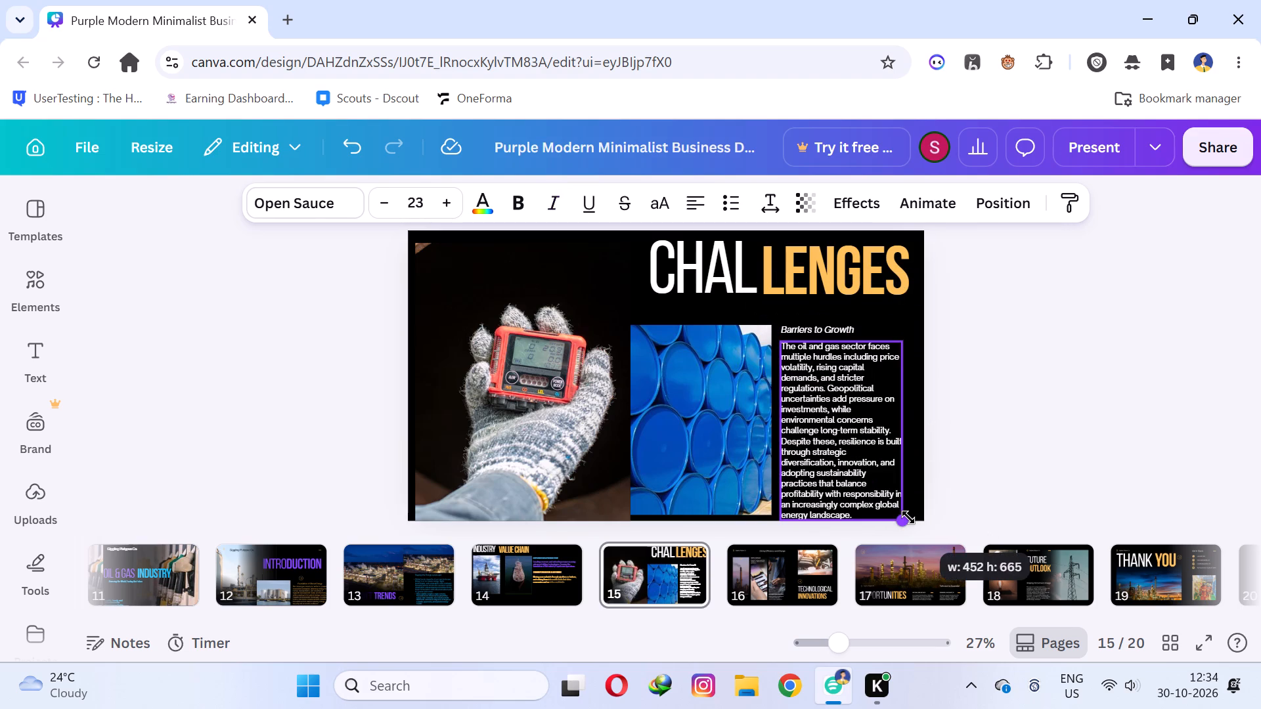
pyautogui.moveTo(908, 517); pyautogui.dragTo(919, 515)
pyautogui.click(1042, 450)
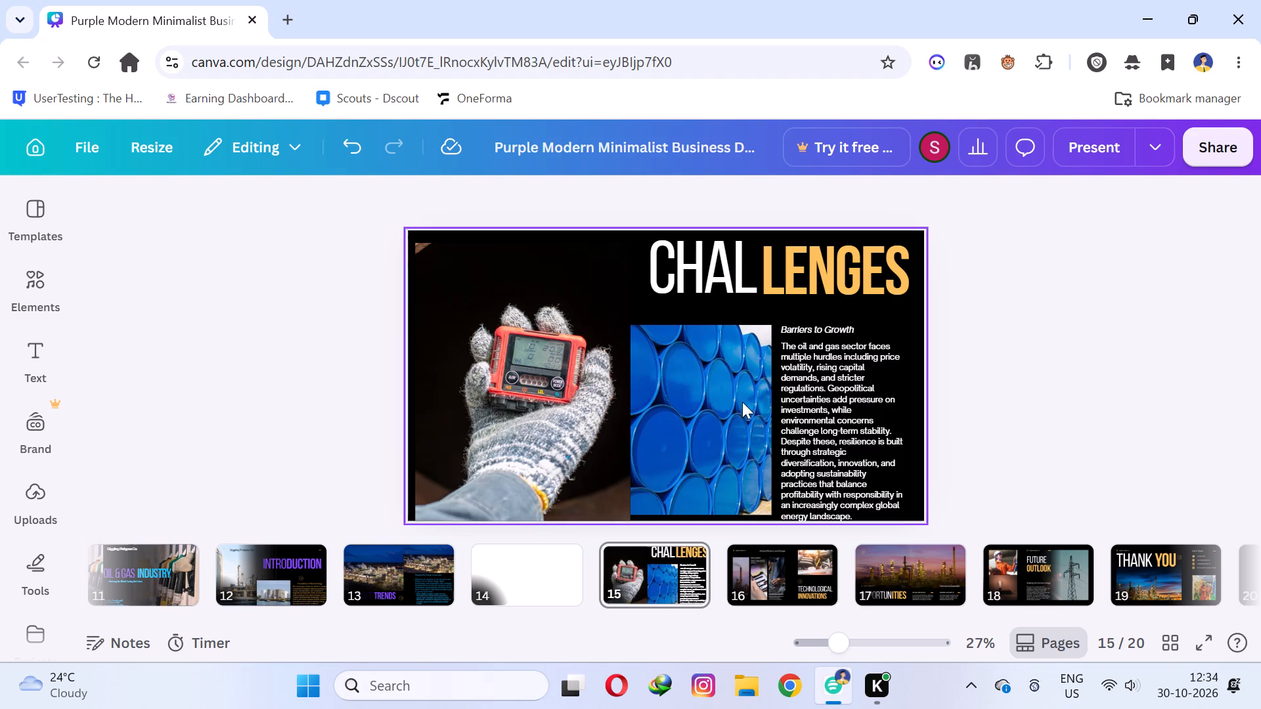
# Recolour the two parts of the page title, making CHAL orange and LENGES purple.
pyautogui.click(720, 265)
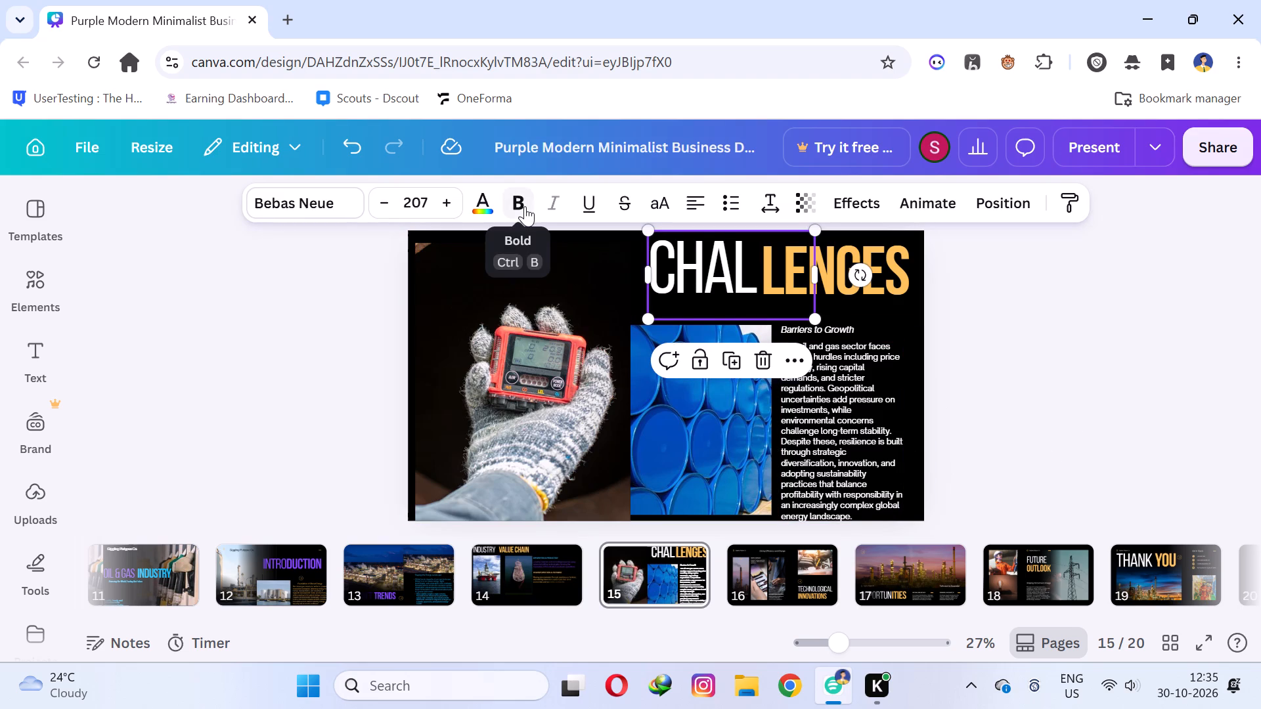
pyautogui.click(478, 201)
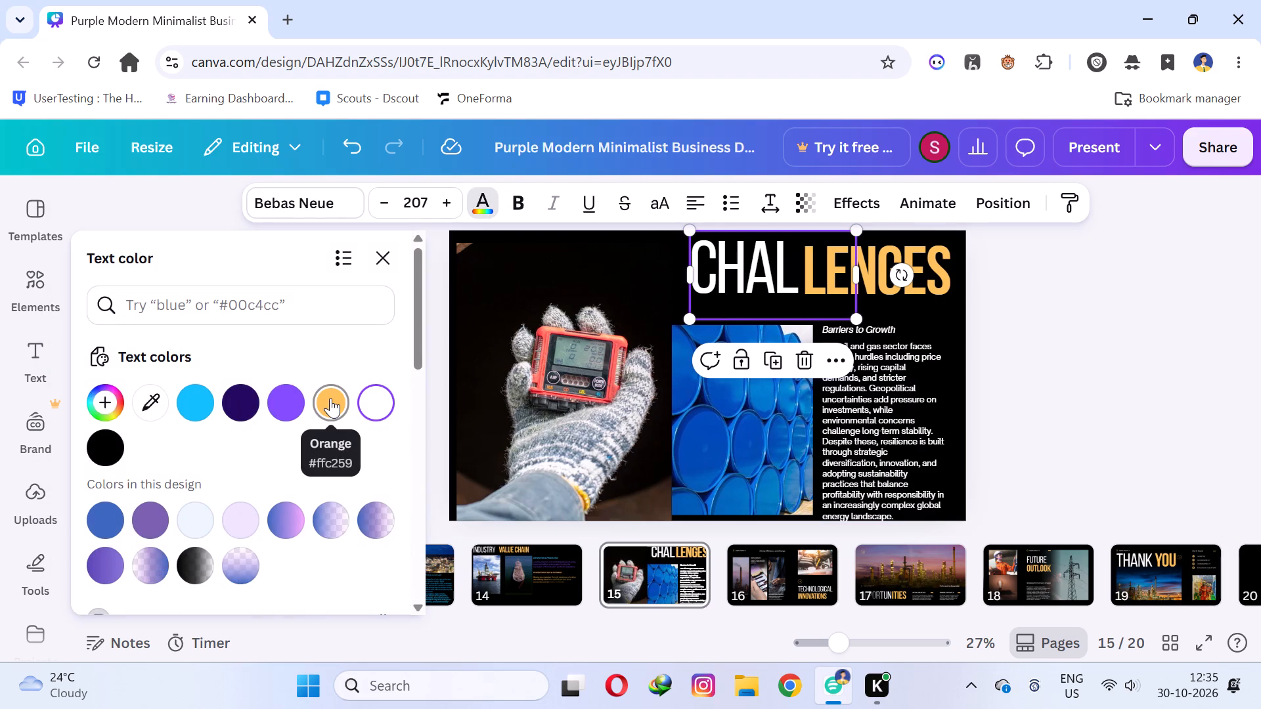
pyautogui.click(915, 249)
pyautogui.click(478, 205)
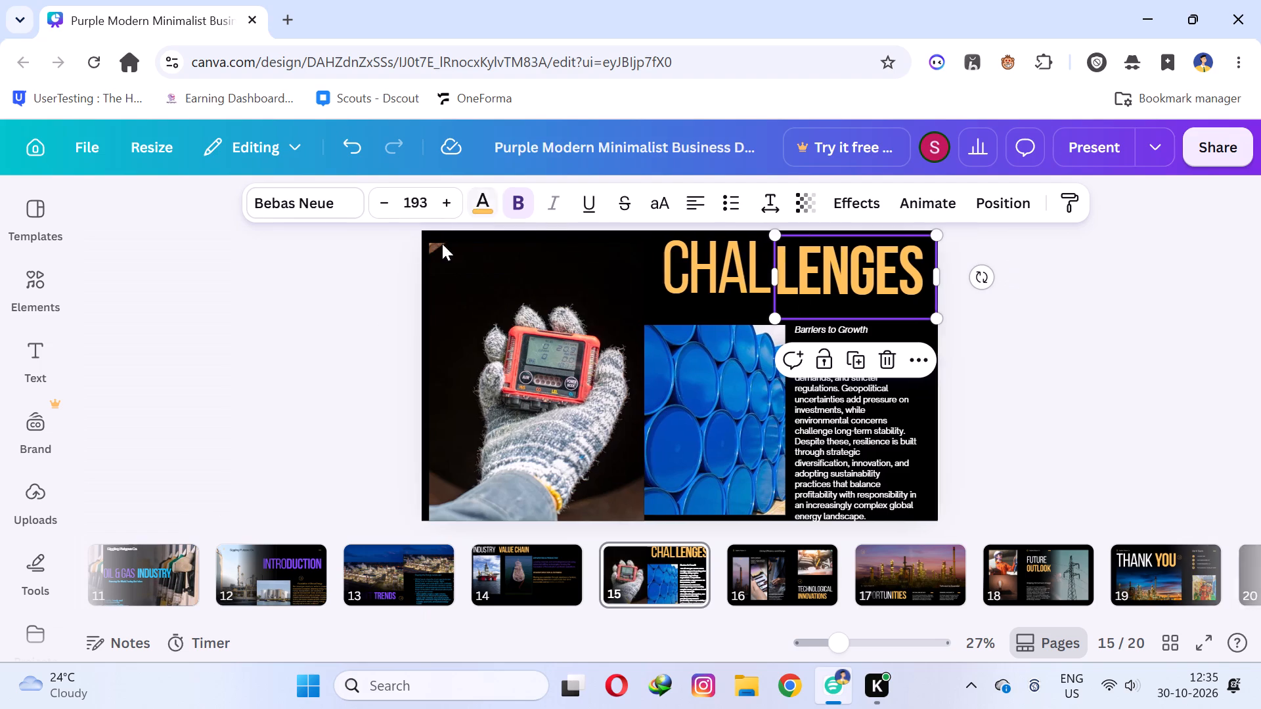
pyautogui.click(482, 201)
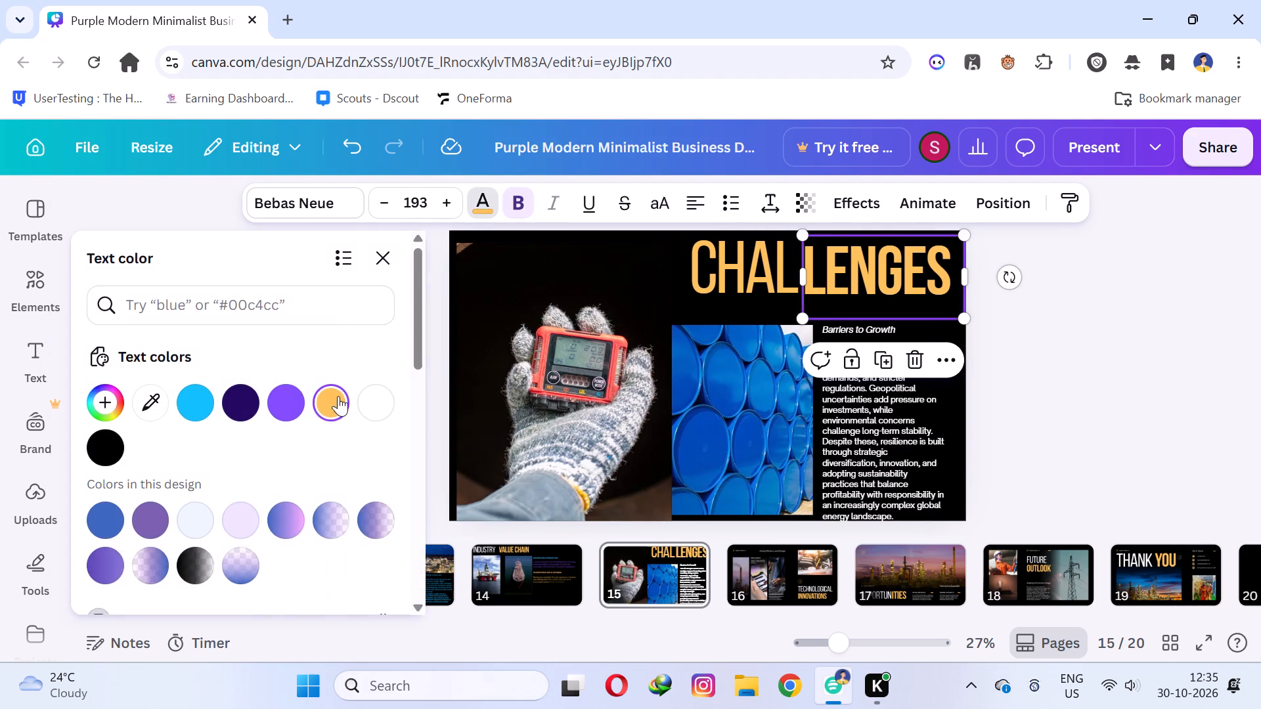
pyautogui.click(260, 390)
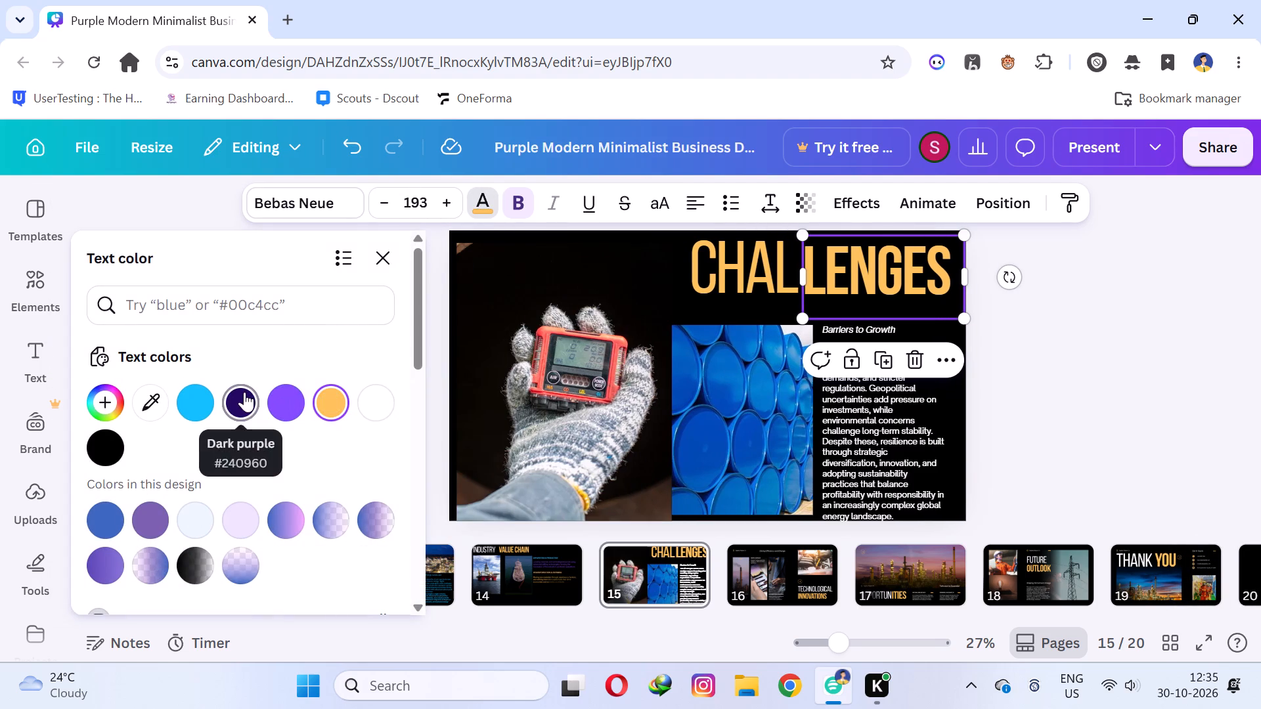
pyautogui.click(244, 392)
pyautogui.click(284, 392)
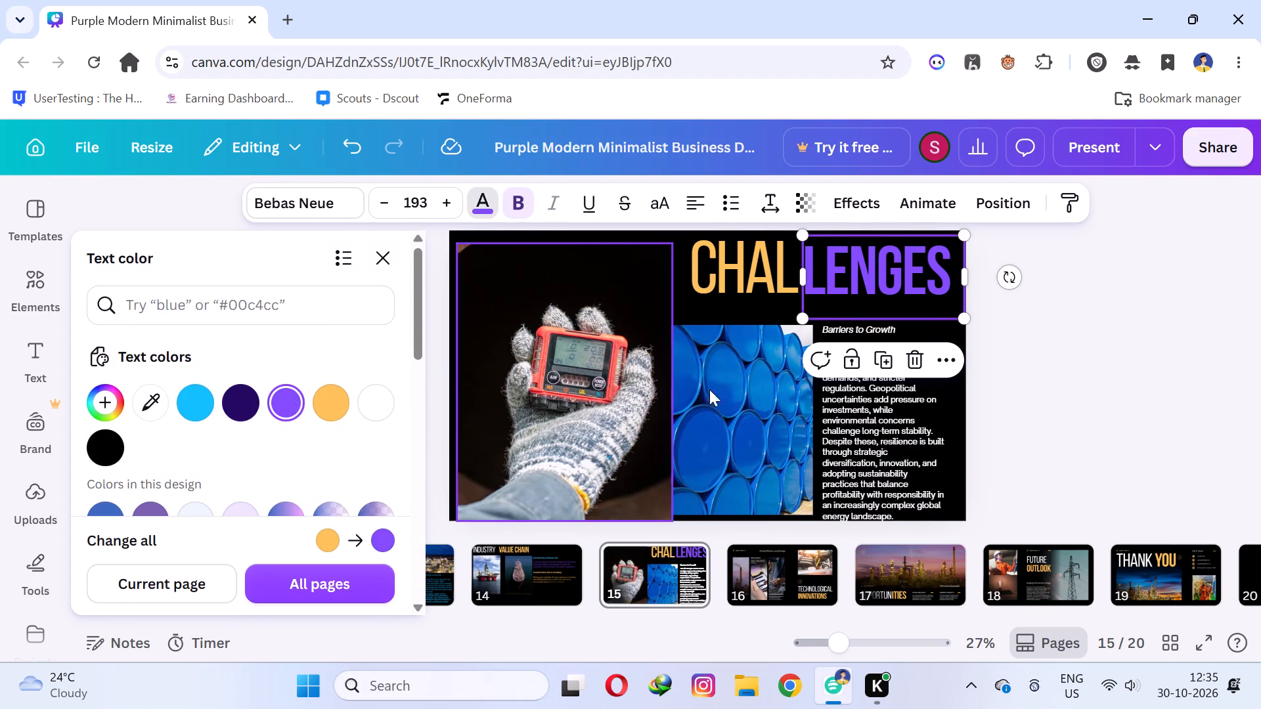
pyautogui.click(1117, 367)
# Colour the Barriers to Growth heading and the paragraph below it orange.
pyautogui.click(828, 326)
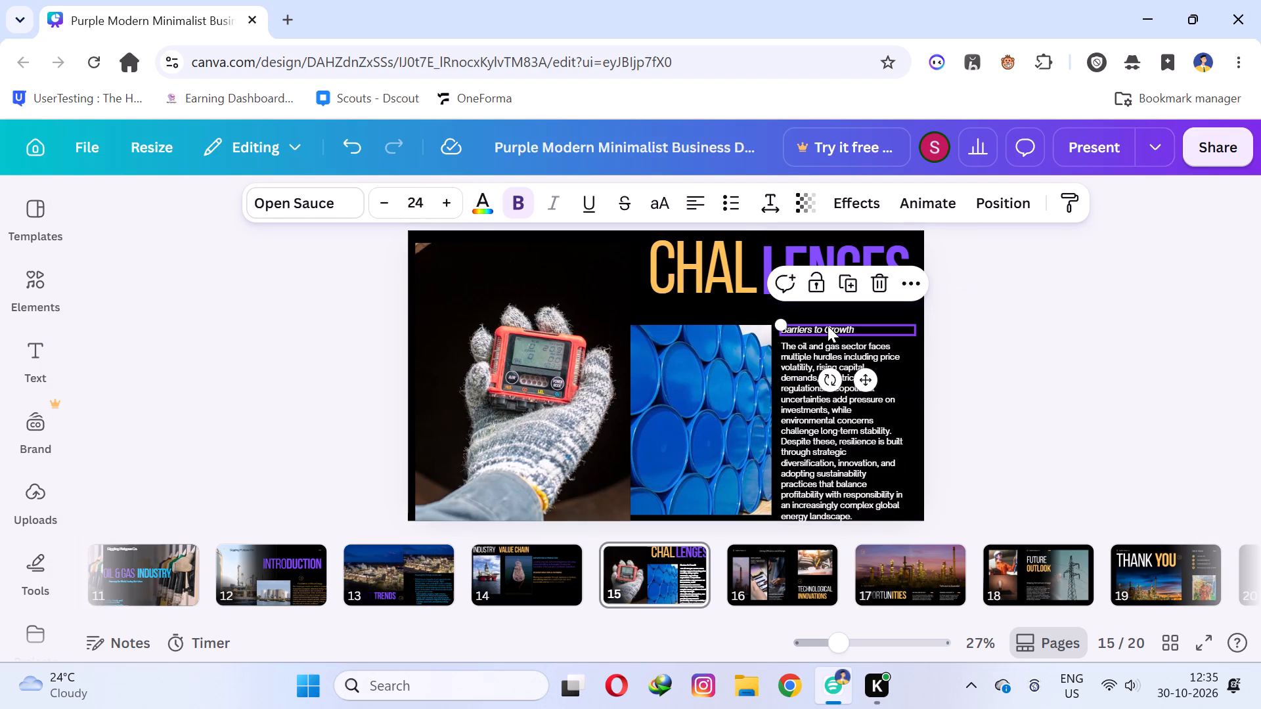
pyautogui.click(481, 200)
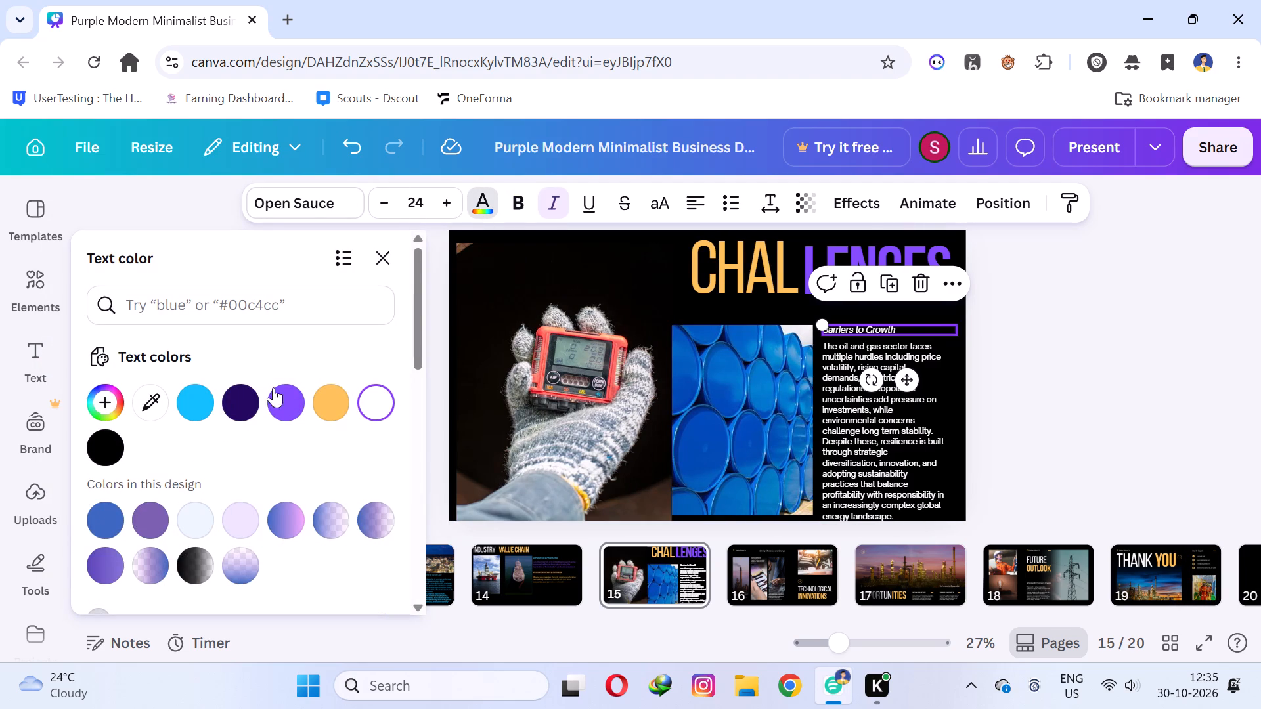
pyautogui.click(320, 393)
pyautogui.click(841, 356)
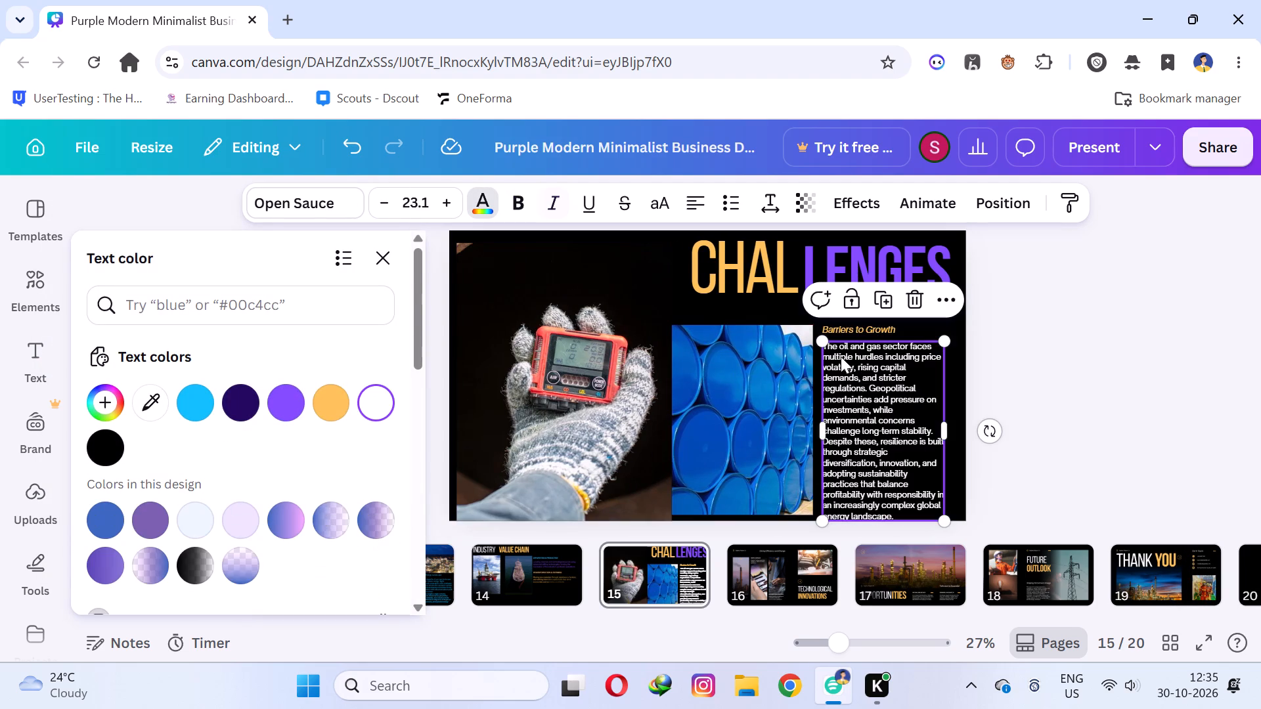
pyautogui.click(324, 389)
pyautogui.click(1214, 376)
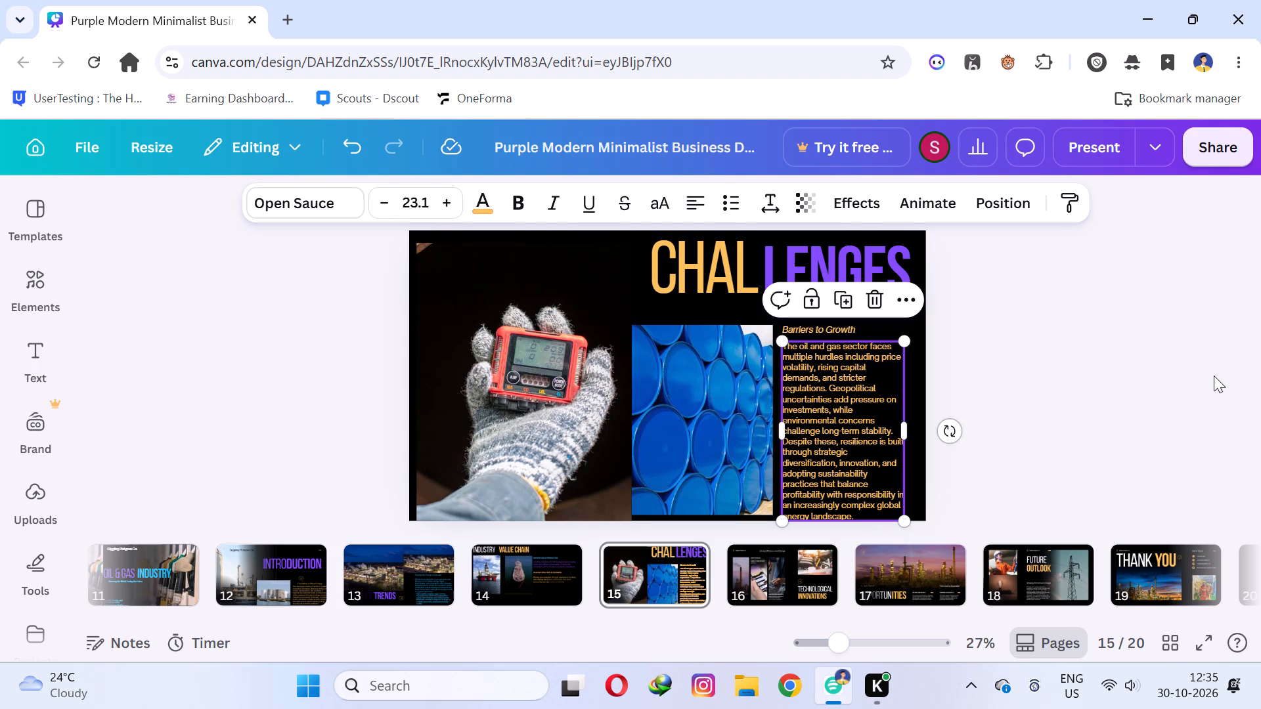
# Apply the Bounce animation to the CHAL part of the title.
pyautogui.click(707, 272)
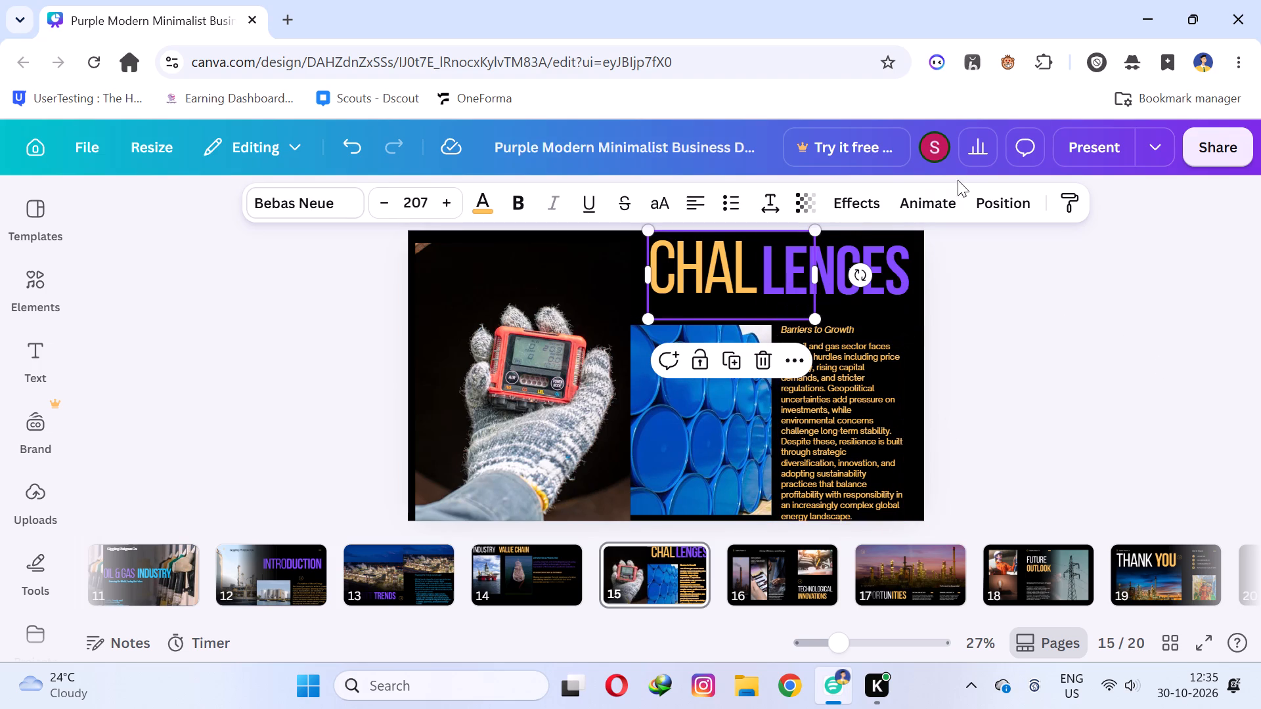
pyautogui.click(939, 192)
pyautogui.scroll(-3, 257, 380)
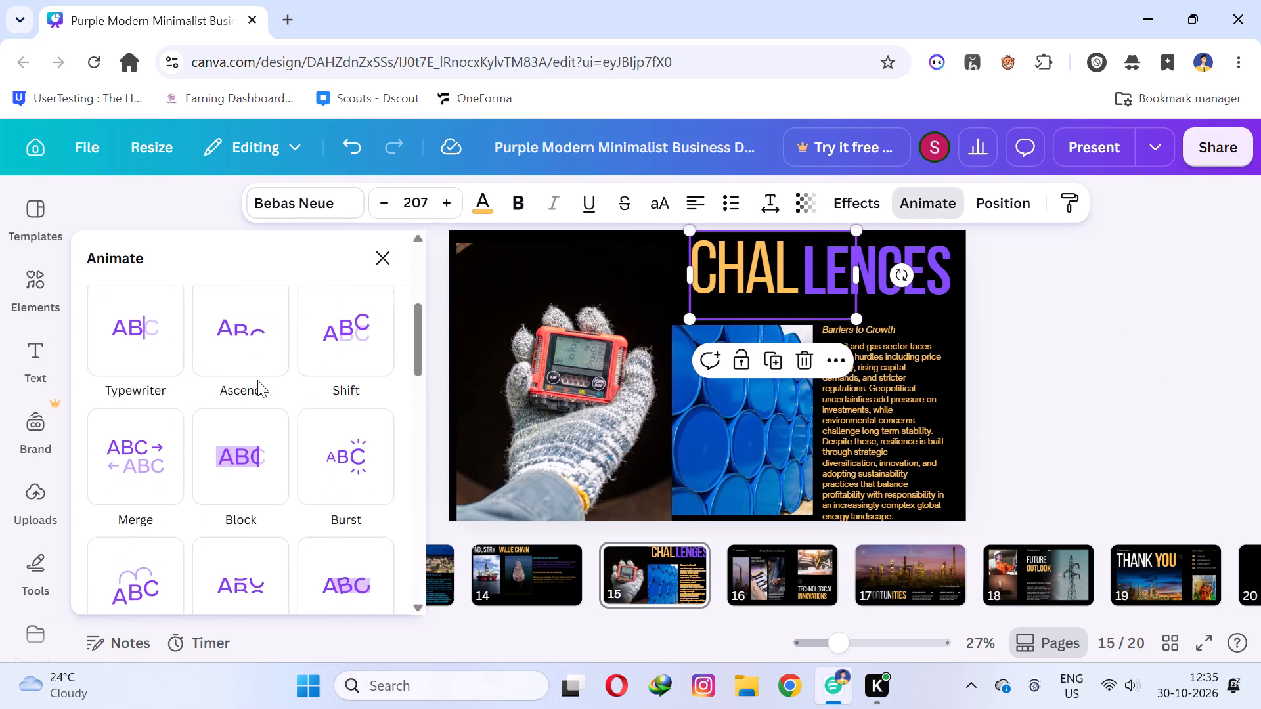
pyautogui.scroll(6, 257, 380)
pyautogui.scroll(-4, 193, 347)
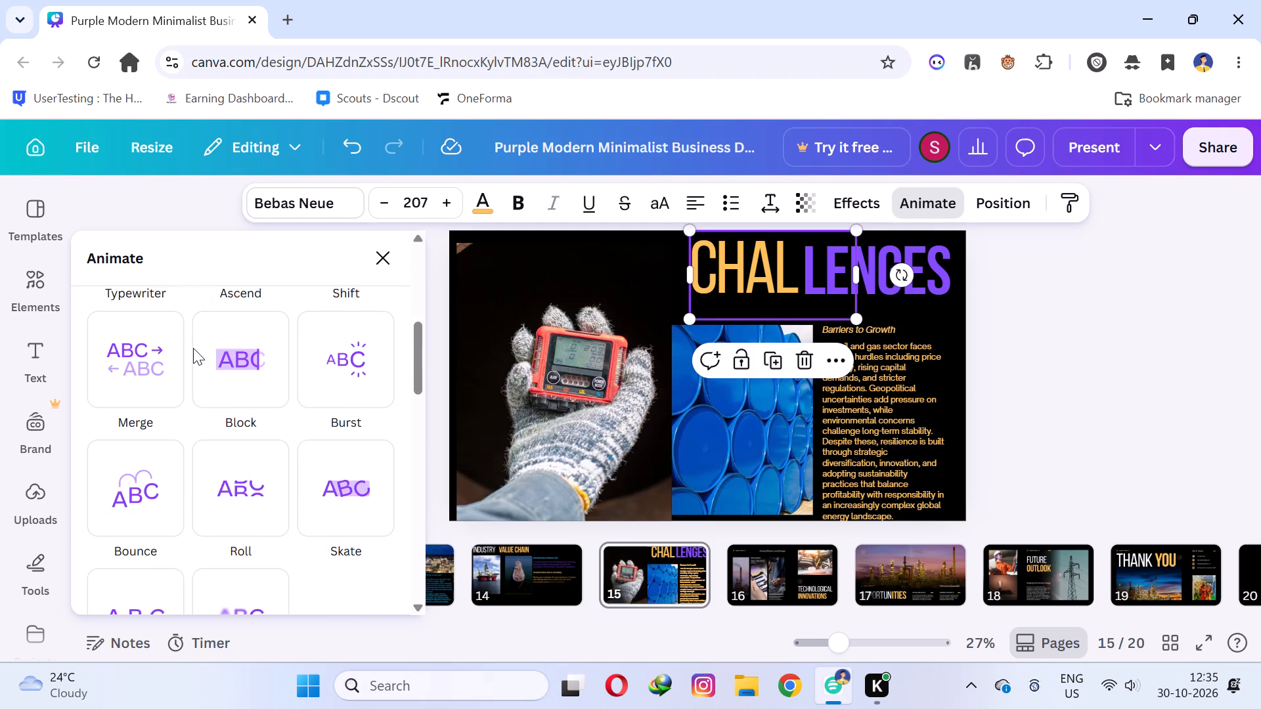
pyautogui.scroll(-2, 193, 348)
pyautogui.scroll(1, 247, 448)
pyautogui.click(143, 416)
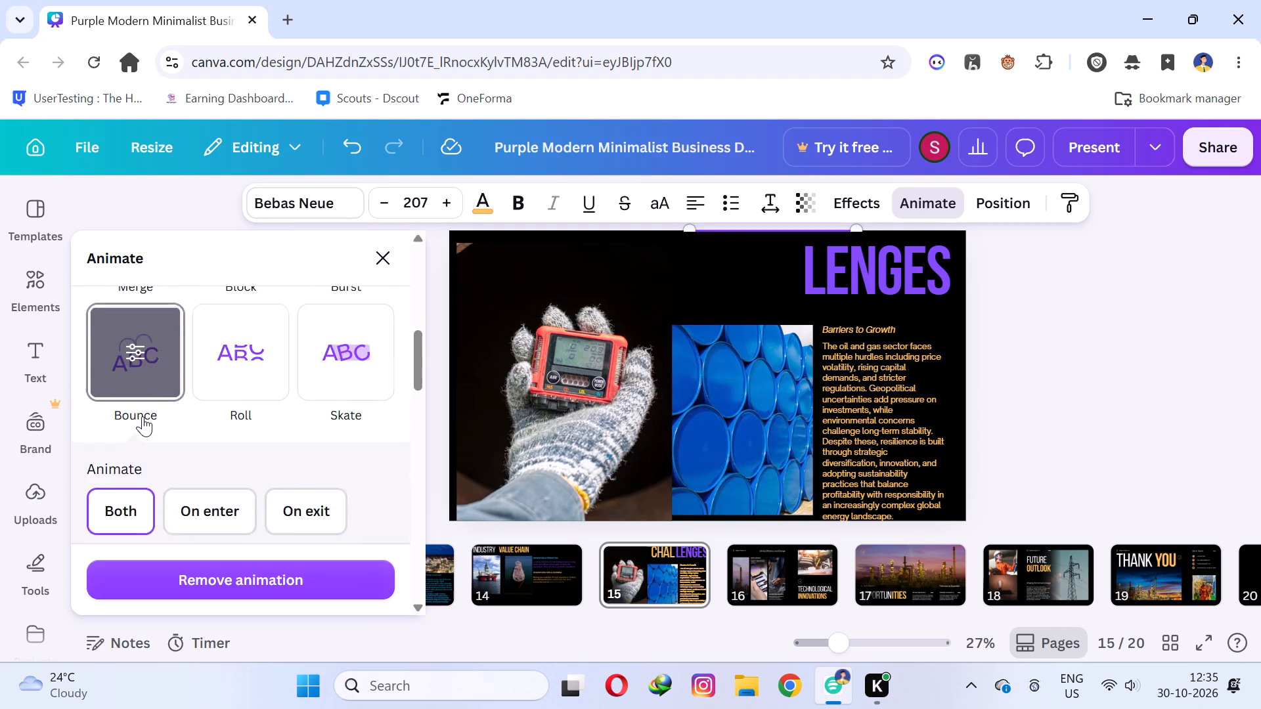
# Apply the Roll animation to the LENGES part of the title.
pyautogui.click(865, 286)
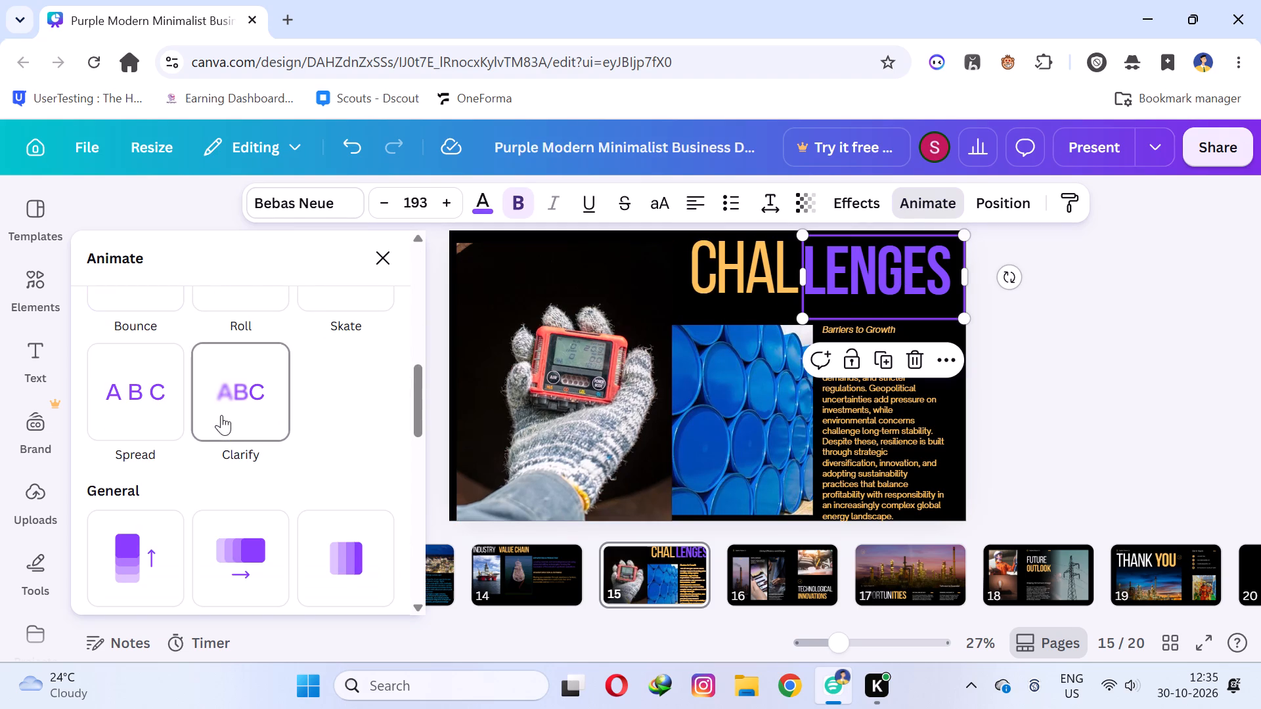
pyautogui.scroll(1, 221, 415)
pyautogui.click(244, 392)
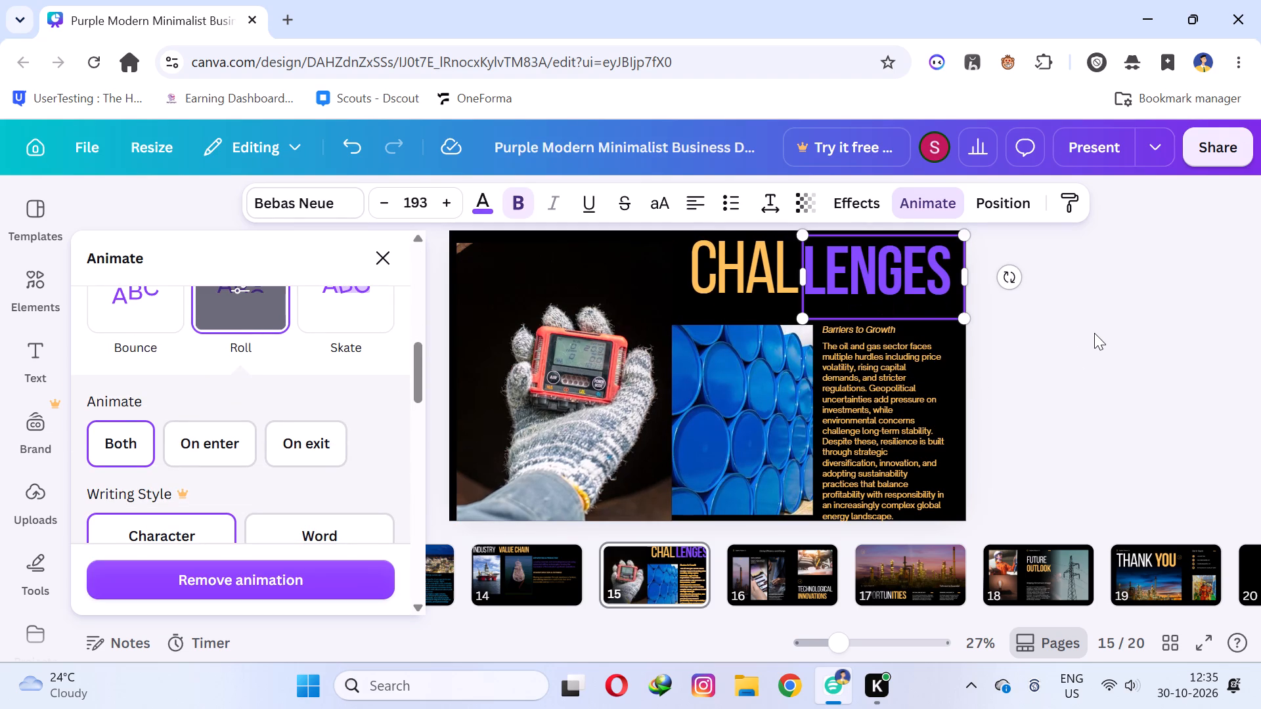
# On page 16, Technological Innovations, delete the Giggling Platypus Co. label and the small orange ring beside it.
pyautogui.click(740, 574)
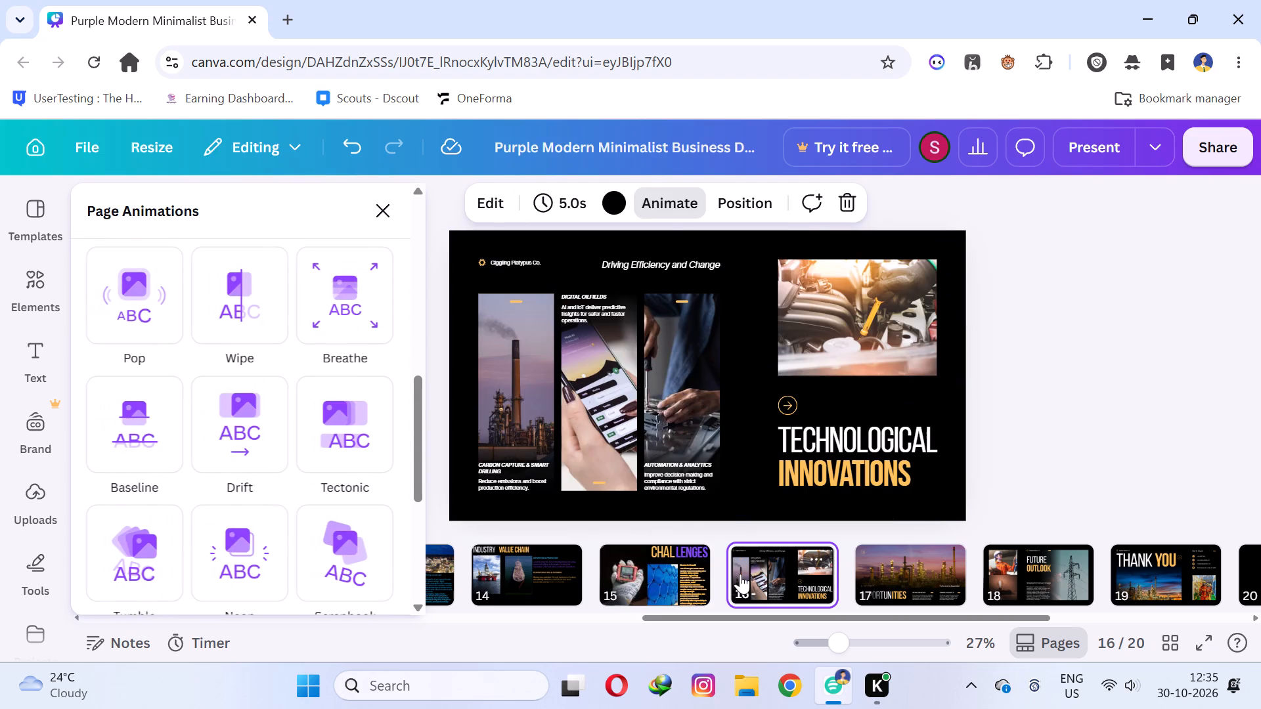
pyautogui.click(389, 214)
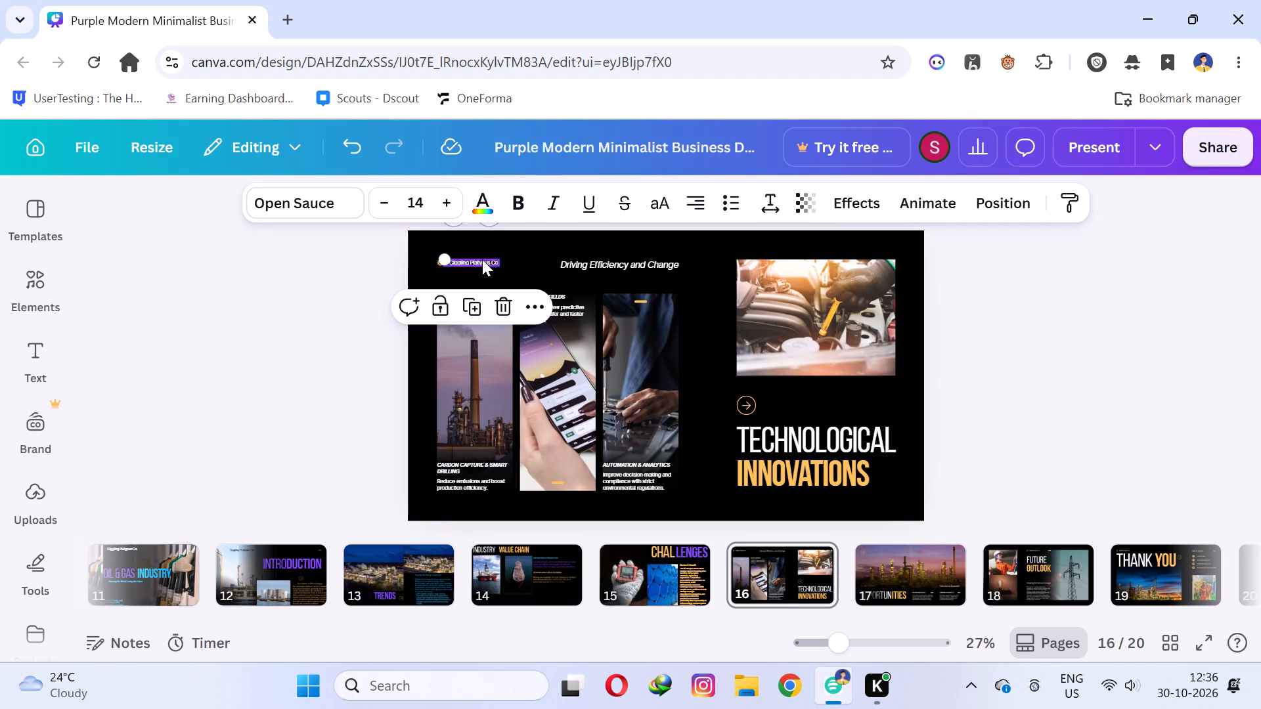
pyautogui.press('BackSpace')
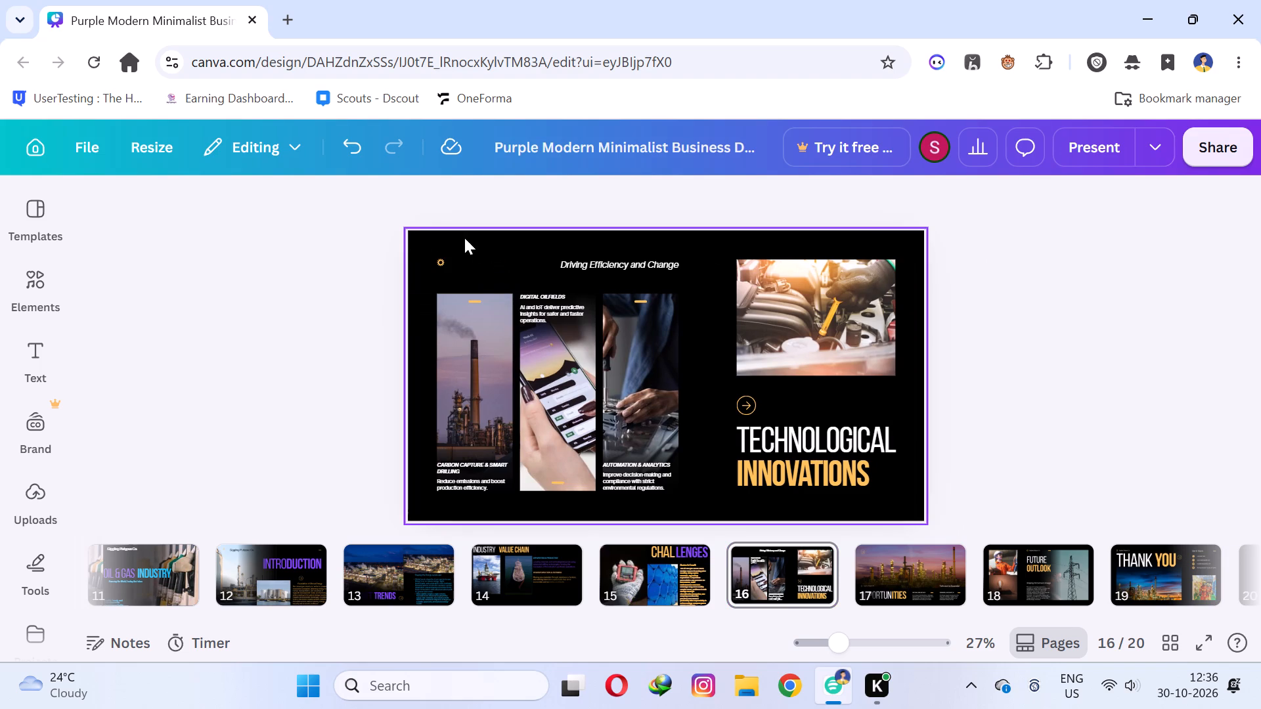
pyautogui.click(437, 261)
pyautogui.press('BackSpace')
# Move the industrial chimney photo to the page's upper-left corner and enlarge it proportionally.
pyautogui.moveTo(445, 350); pyautogui.dragTo(431, 301)
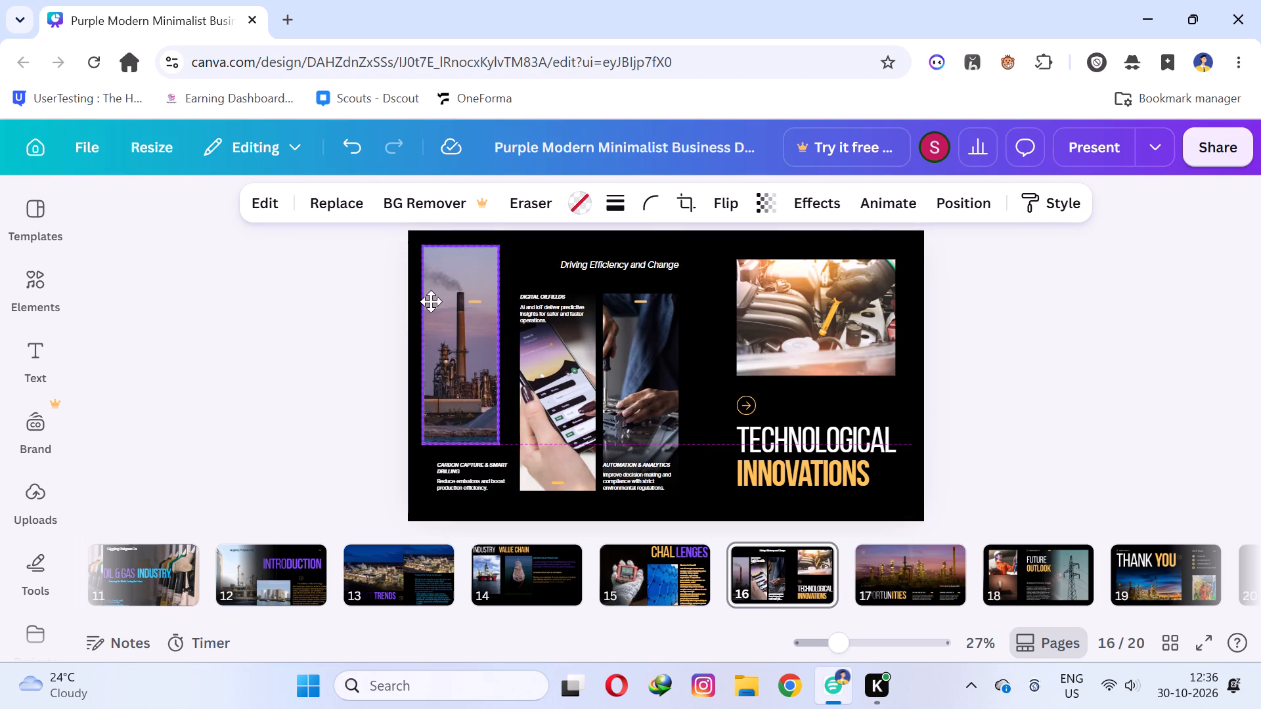
pyautogui.moveTo(431, 301); pyautogui.dragTo(422, 290)
pyautogui.click(425, 359)
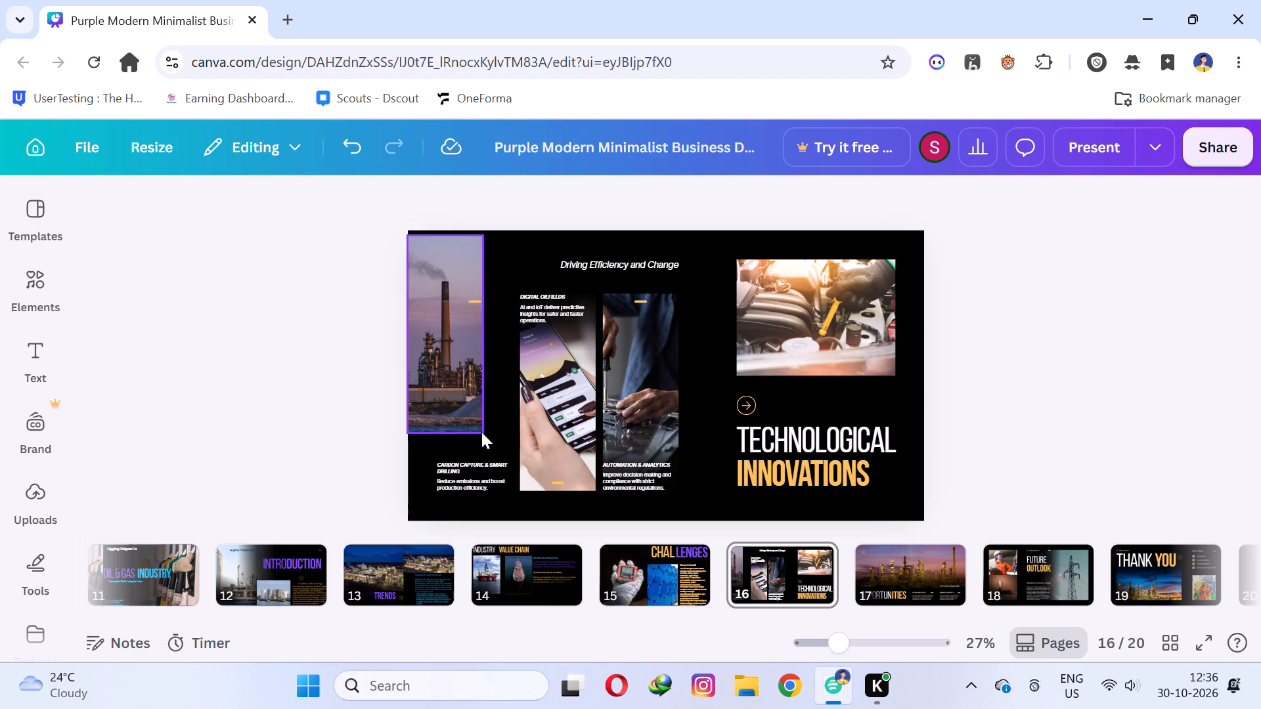
pyautogui.click(478, 431)
pyautogui.moveTo(478, 431); pyautogui.dragTo(490, 438)
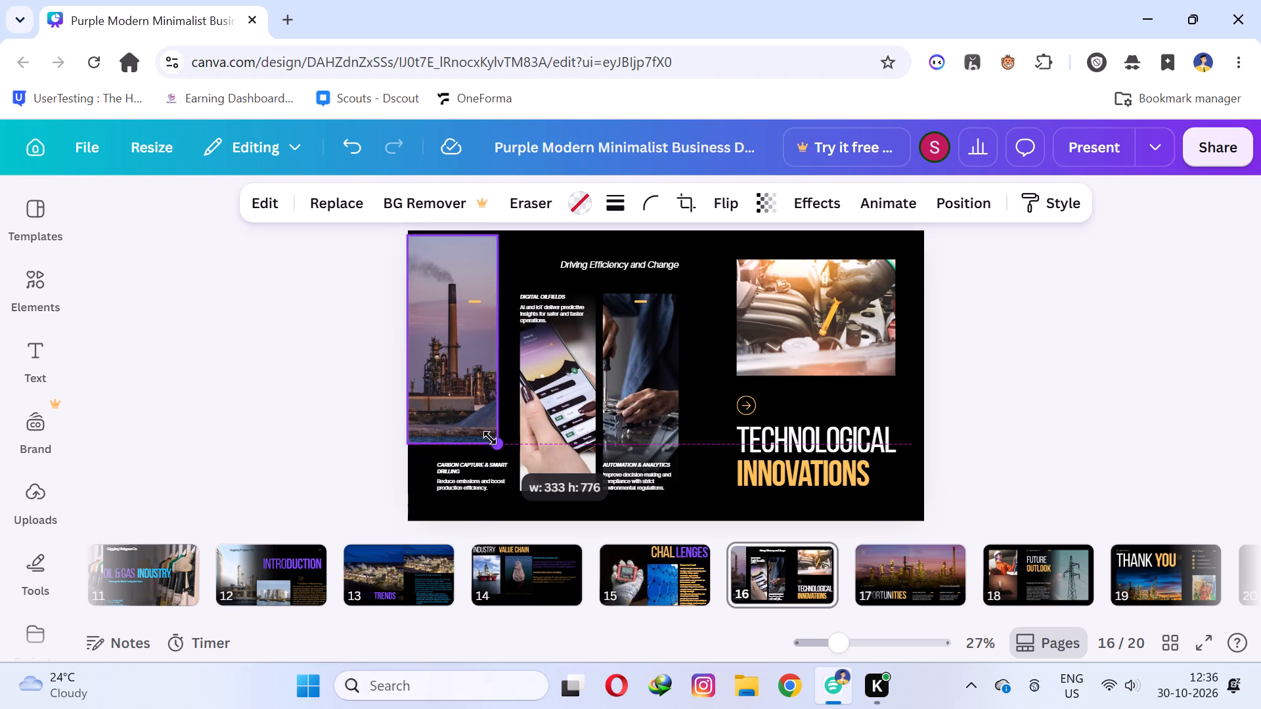
pyautogui.moveTo(490, 438); pyautogui.dragTo(503, 451)
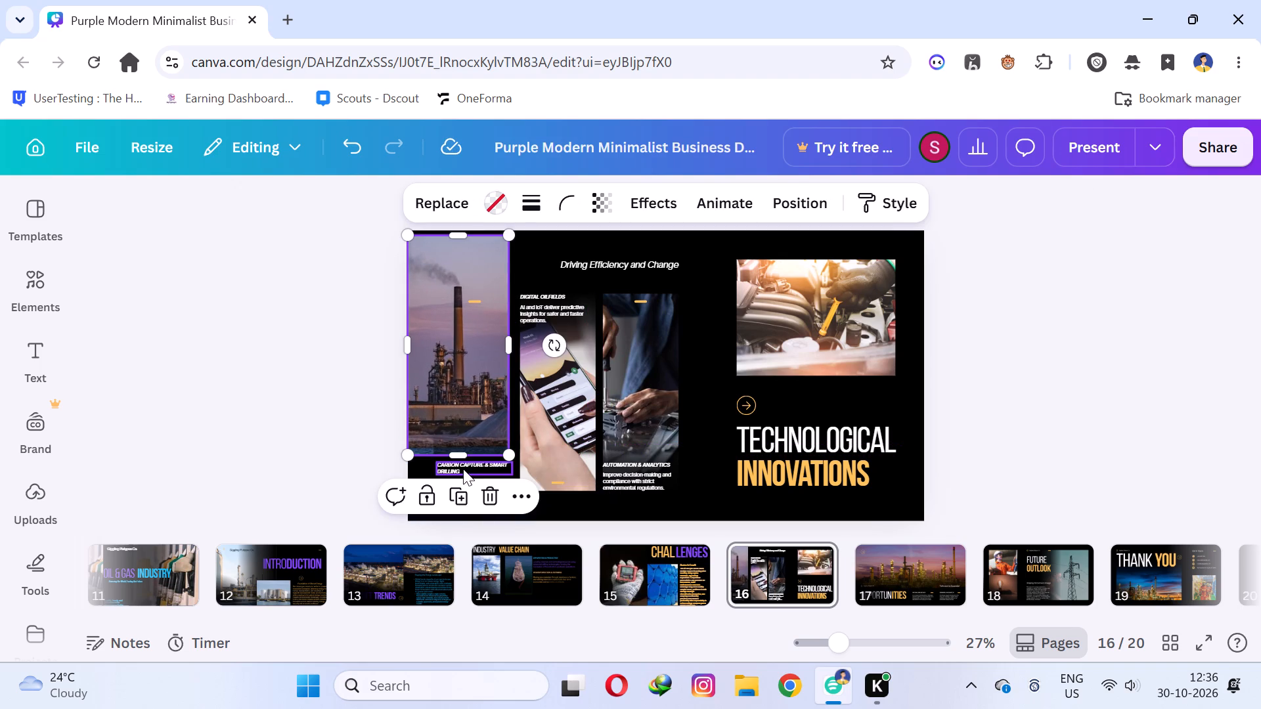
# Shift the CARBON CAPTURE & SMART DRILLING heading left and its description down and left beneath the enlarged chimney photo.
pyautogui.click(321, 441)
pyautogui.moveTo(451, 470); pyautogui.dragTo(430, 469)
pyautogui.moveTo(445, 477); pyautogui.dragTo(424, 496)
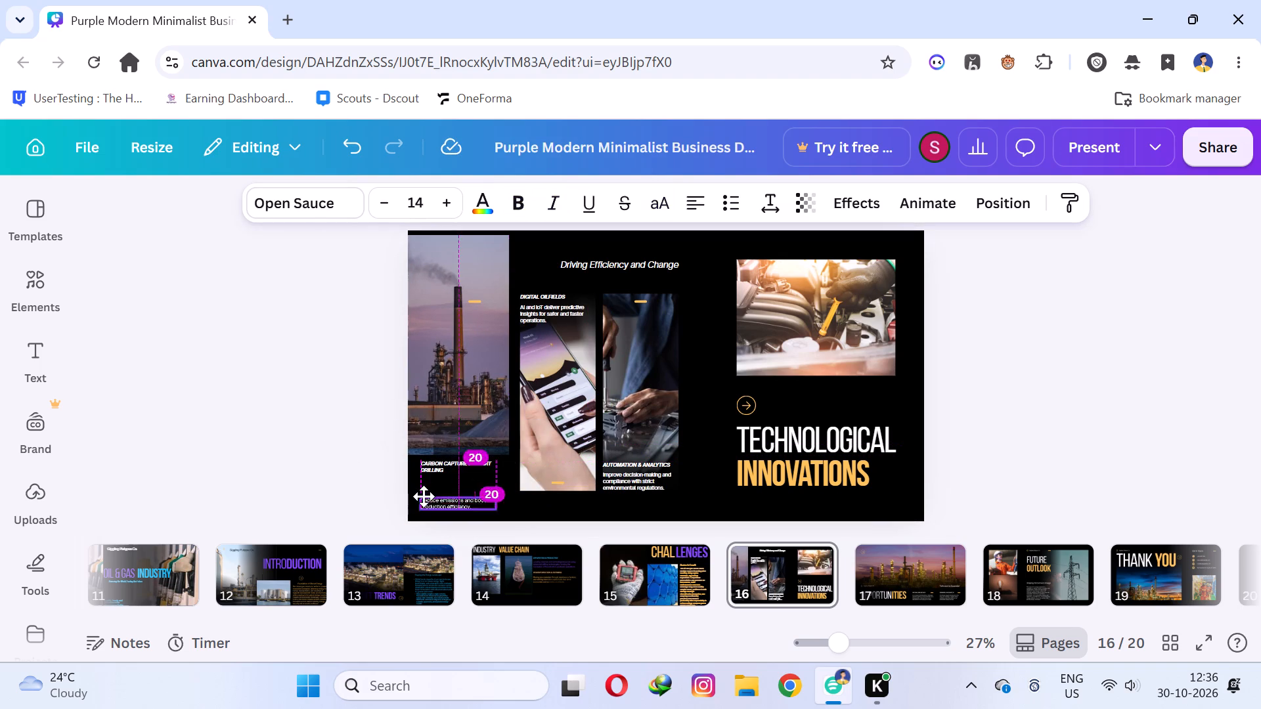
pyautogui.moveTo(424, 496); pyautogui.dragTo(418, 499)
# Move the CARBON CAPTURE & SMART DRILLING heading, its description and its dark gradient overlay beneath the TECHNOLOGICAL INNOVATIONS title.
pyautogui.moveTo(433, 496); pyautogui.dragTo(443, 498)
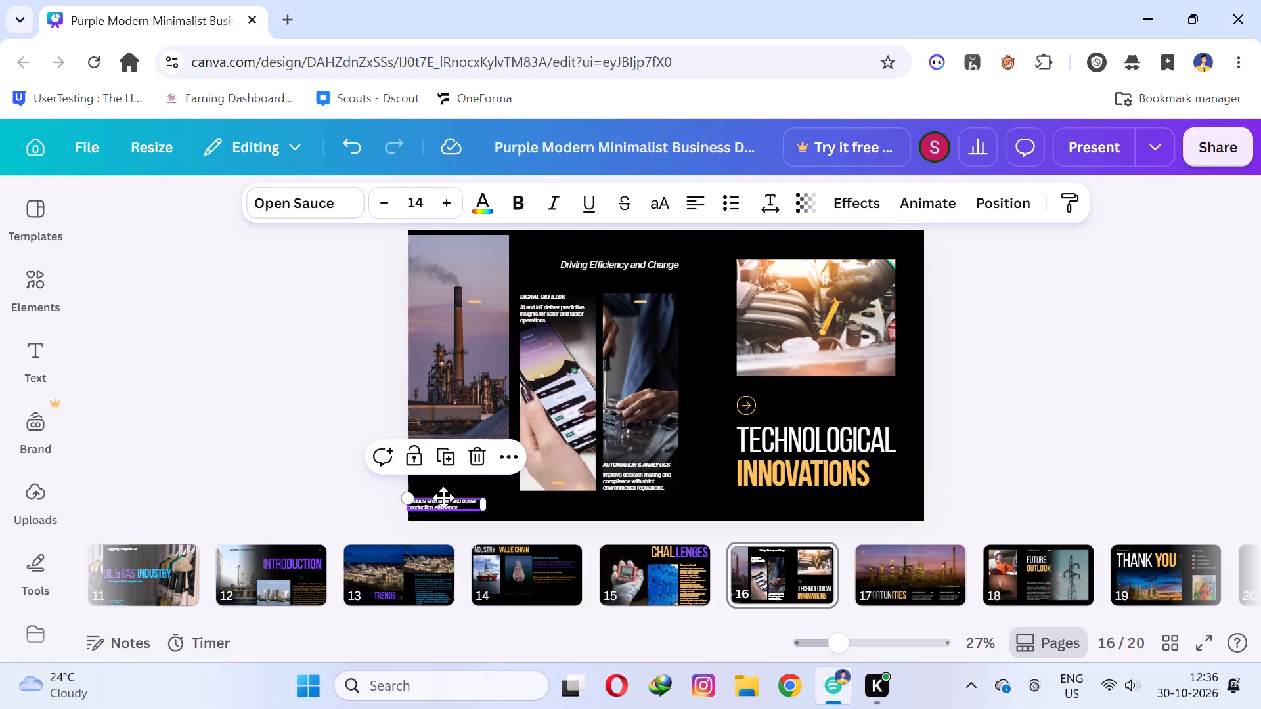
pyautogui.moveTo(443, 498); pyautogui.dragTo(758, 503)
pyautogui.moveTo(455, 458); pyautogui.dragTo(589, 507)
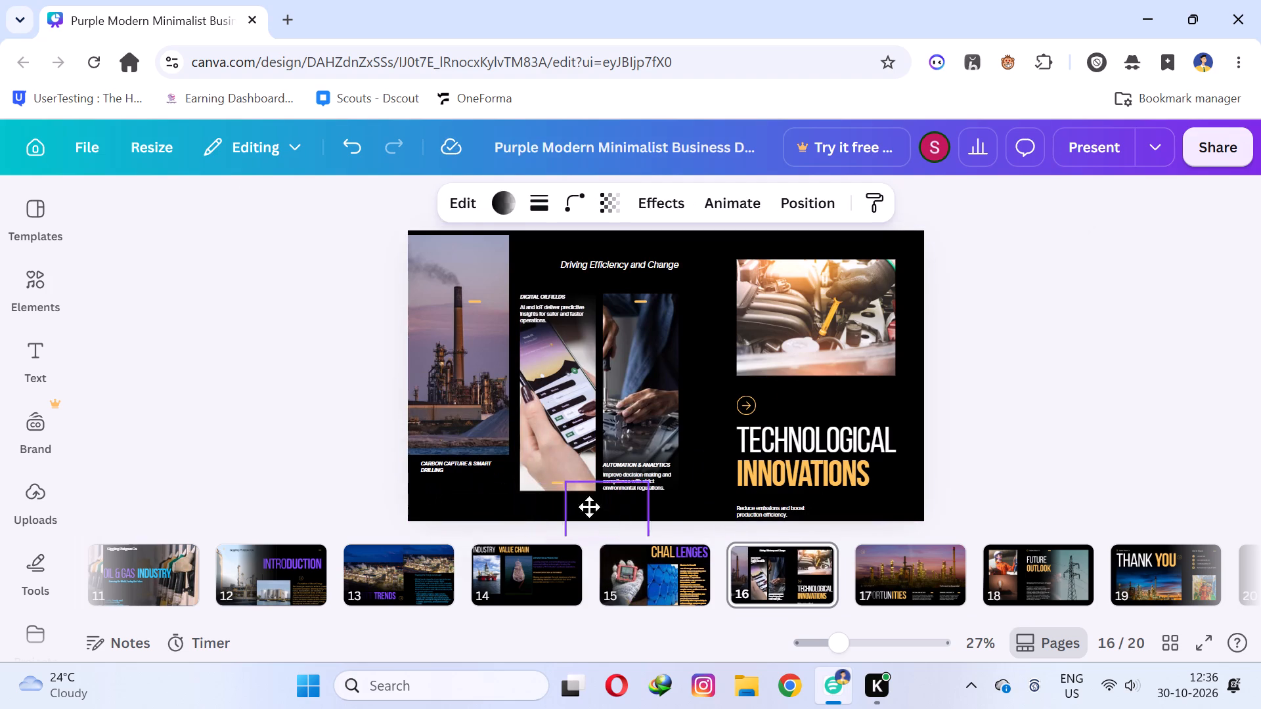
pyautogui.moveTo(589, 507); pyautogui.dragTo(875, 496)
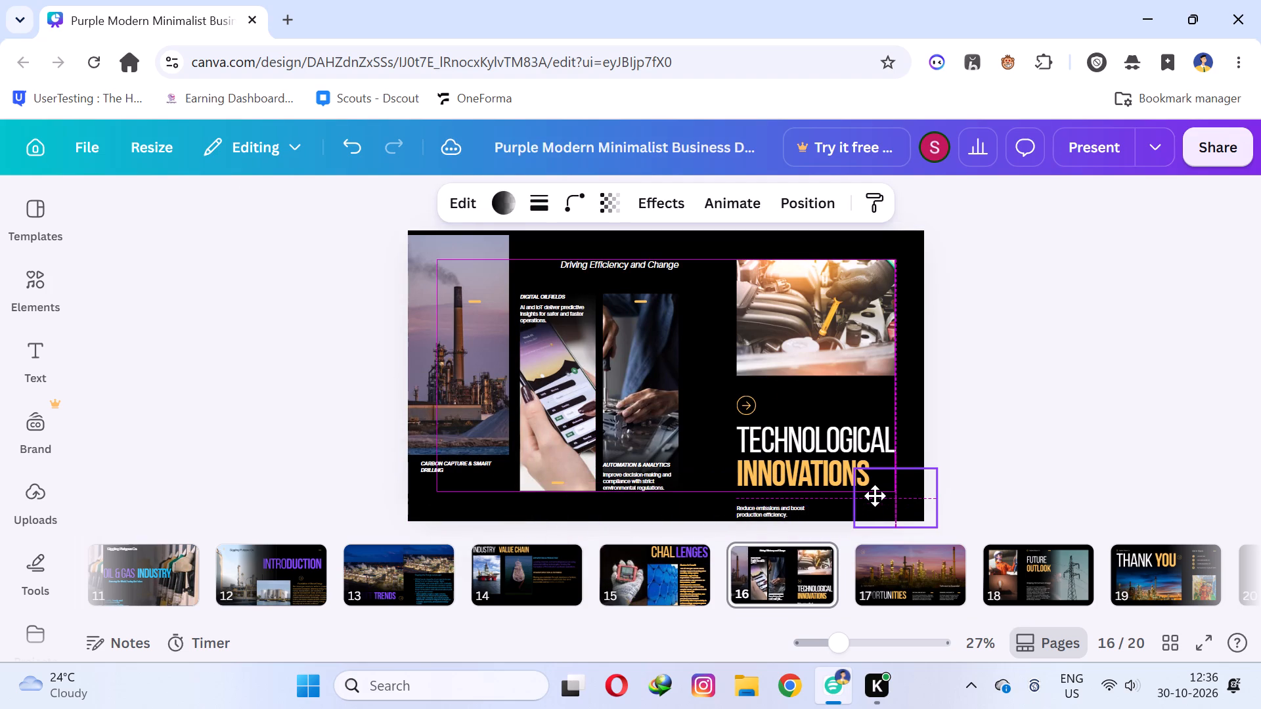
pyautogui.moveTo(875, 496); pyautogui.dragTo(875, 496)
pyautogui.moveTo(460, 464); pyautogui.dragTo(703, 523)
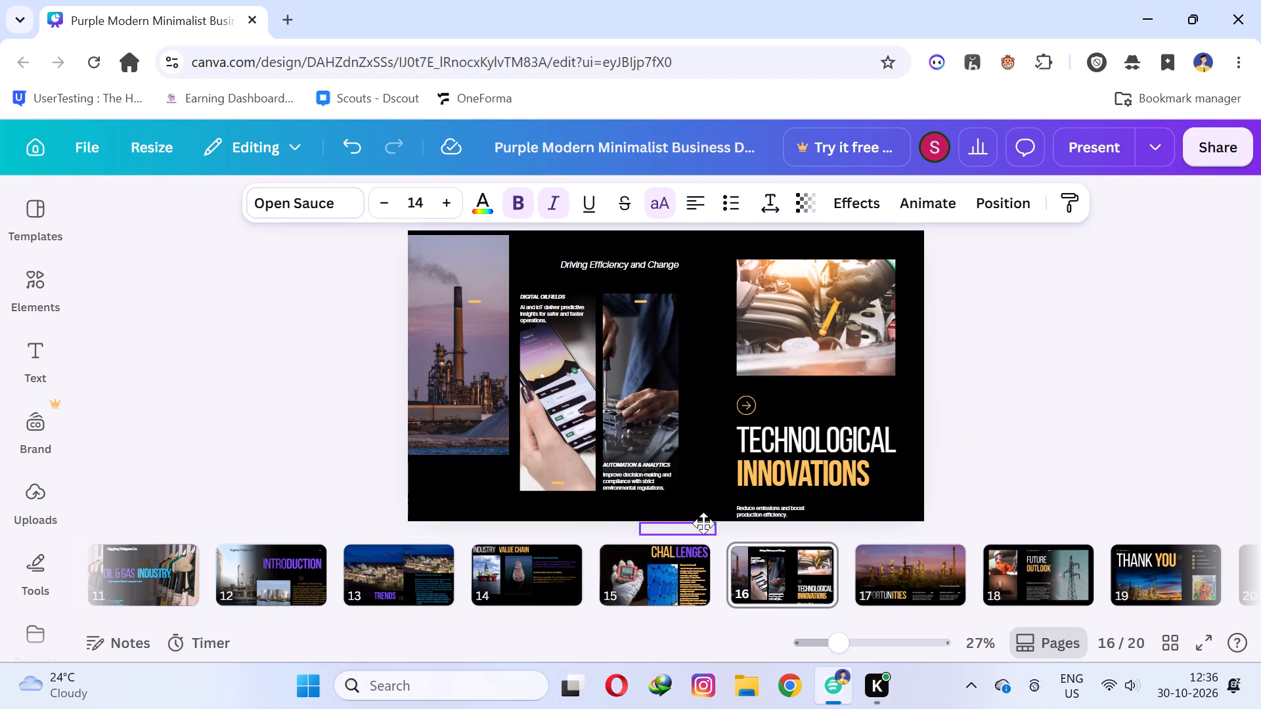
pyautogui.moveTo(703, 523); pyautogui.dragTo(875, 501)
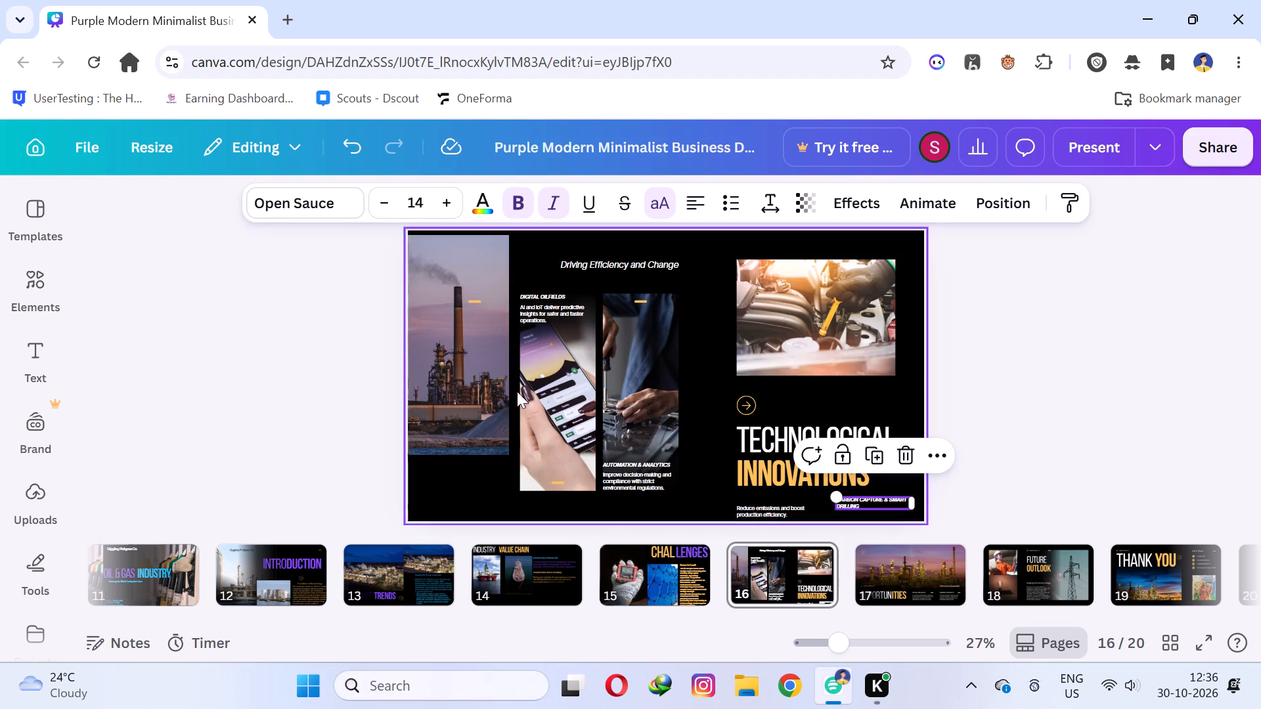
# Move the DIGITAL OILFIELDS description and heading down to the page's lower edge, beneath the smartphone and electronics photos.
pyautogui.moveTo(551, 308); pyautogui.dragTo(564, 500)
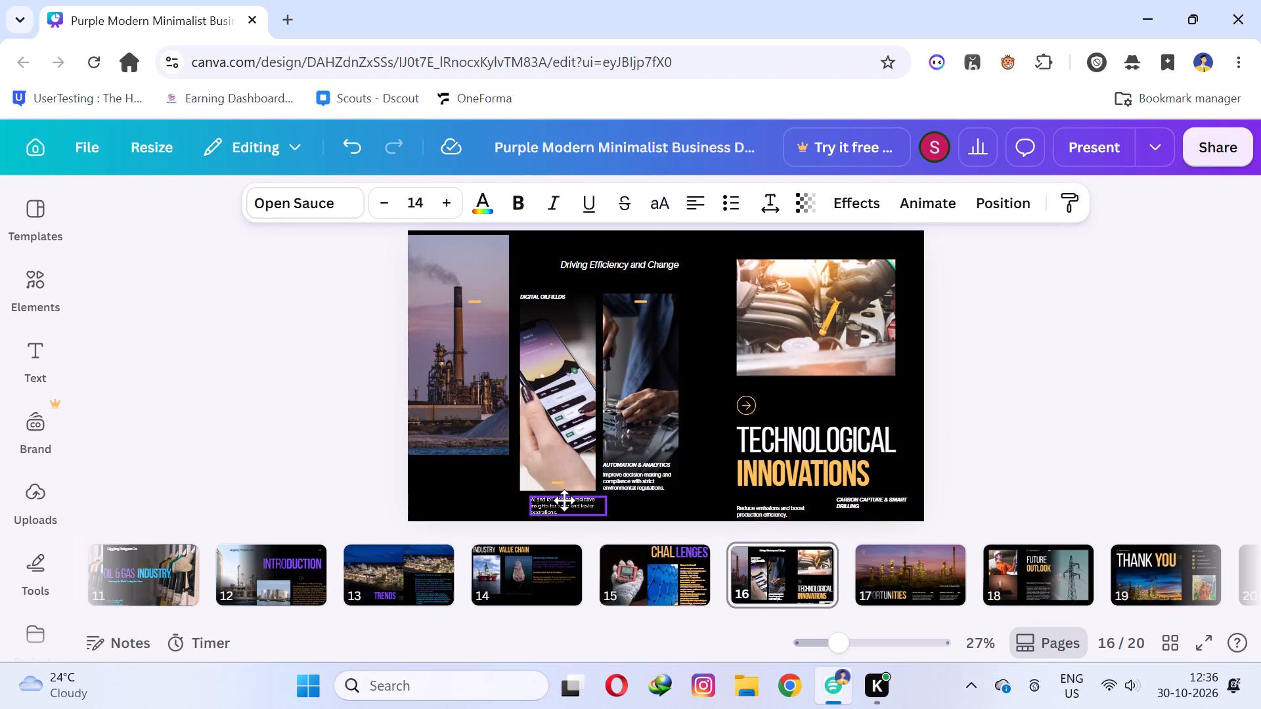
pyautogui.moveTo(564, 500); pyautogui.dragTo(659, 503)
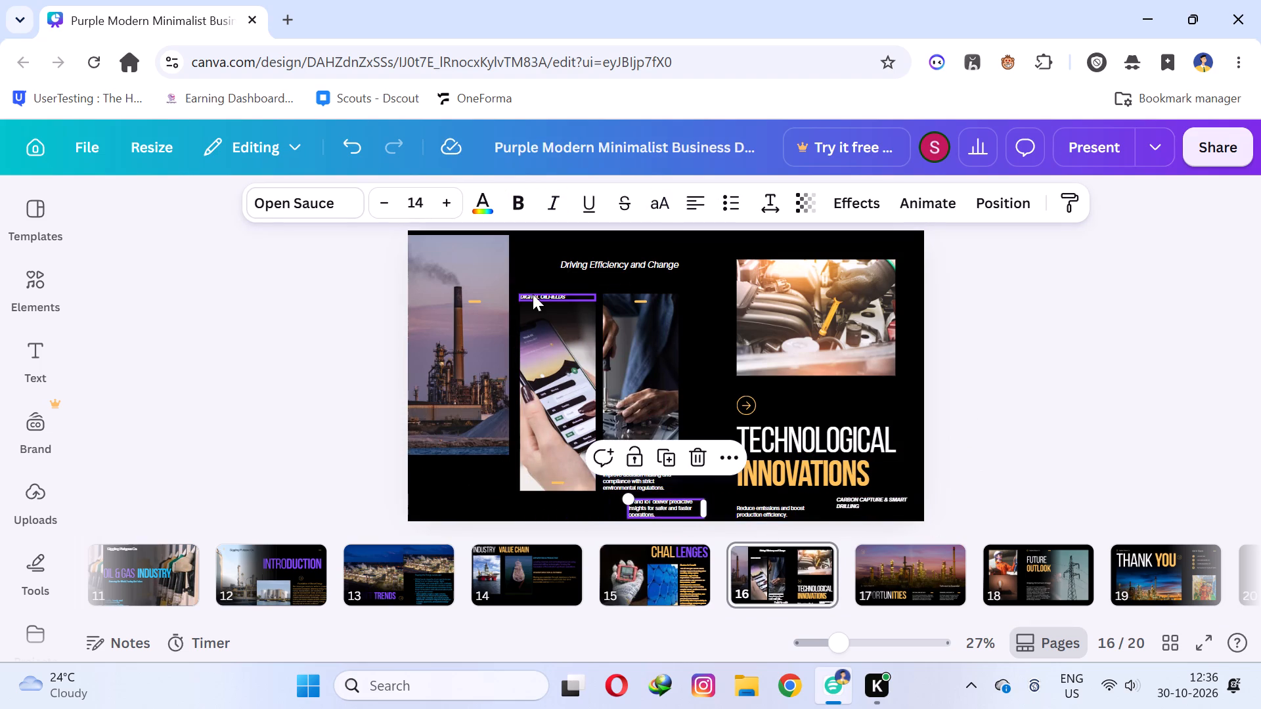
pyautogui.moveTo(531, 294); pyautogui.dragTo(571, 505)
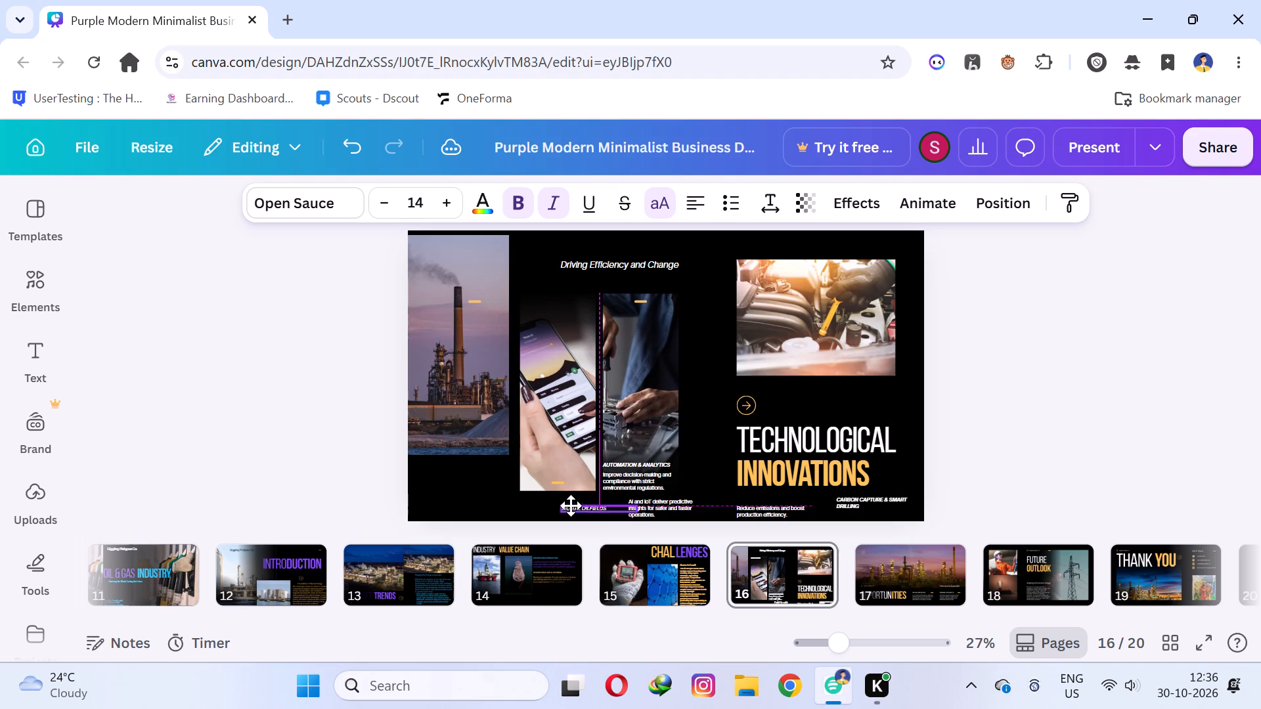
pyautogui.moveTo(571, 505); pyautogui.dragTo(563, 508)
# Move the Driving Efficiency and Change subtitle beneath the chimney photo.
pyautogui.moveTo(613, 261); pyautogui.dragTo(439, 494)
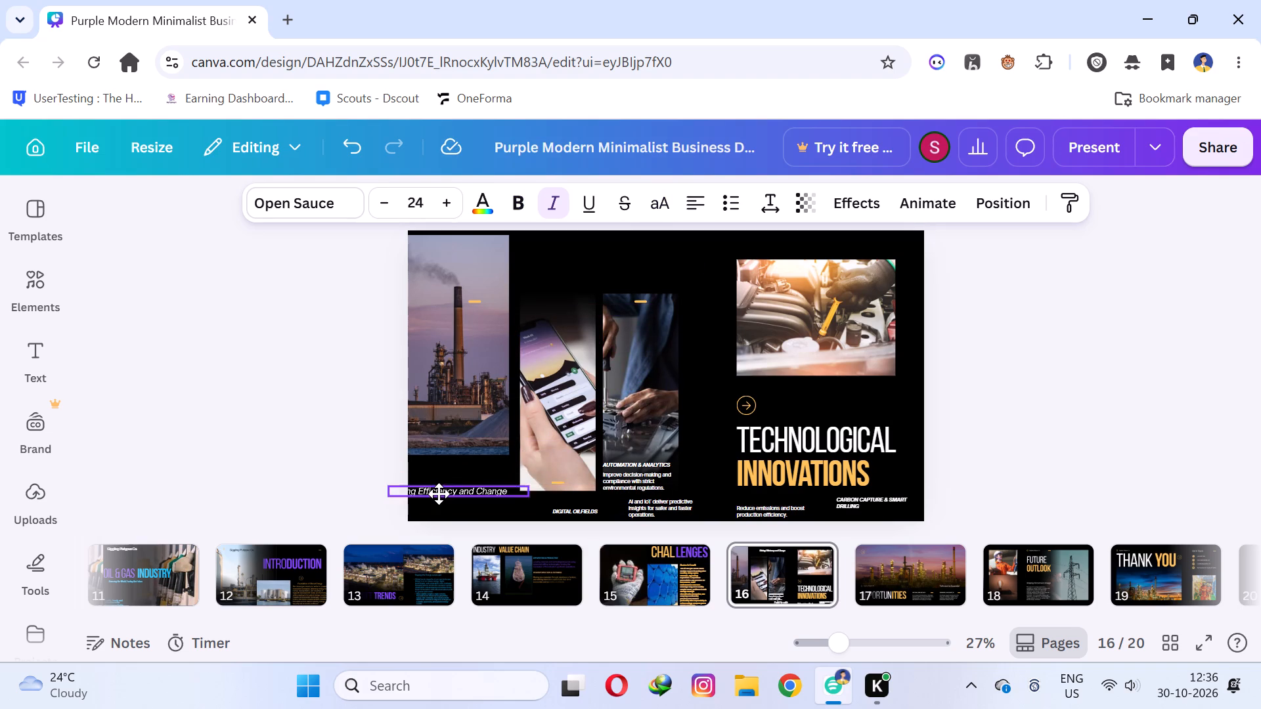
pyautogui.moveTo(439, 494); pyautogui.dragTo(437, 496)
# Move the smartphone photo up to the top of the page, directly beside the chimney photo.
pyautogui.moveTo(563, 383); pyautogui.dragTo(554, 326)
# Move the Driving Efficiency and Change subtitle to the page's top and enlarge the chimney photo to nearly the full page height.
pyautogui.click(441, 252)
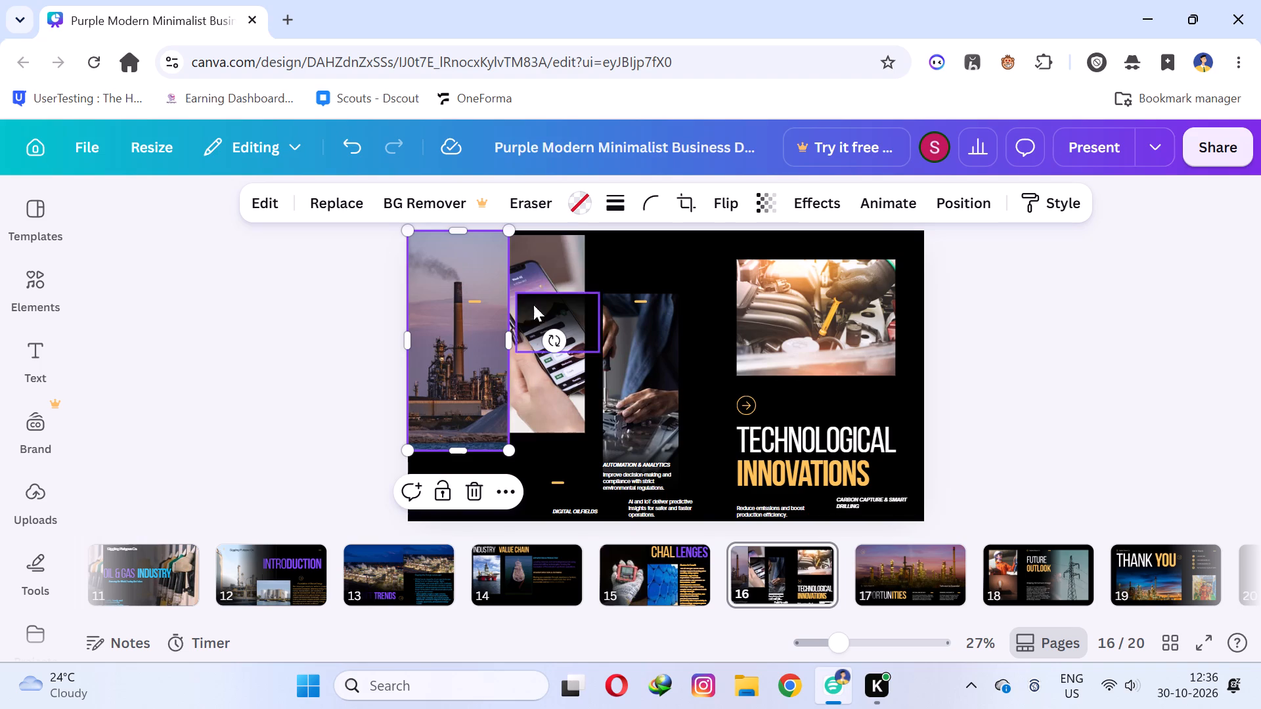
pyautogui.click(508, 450)
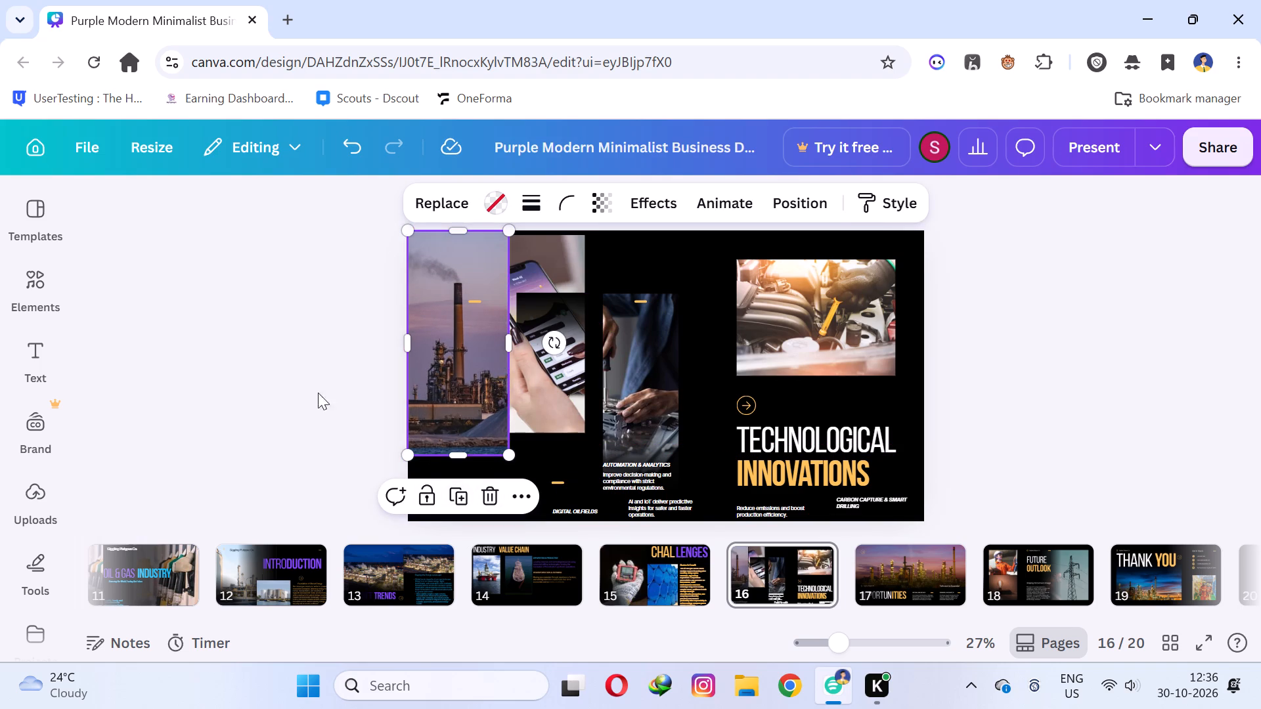
pyautogui.click(238, 364)
pyautogui.moveTo(449, 496); pyautogui.dragTo(689, 342)
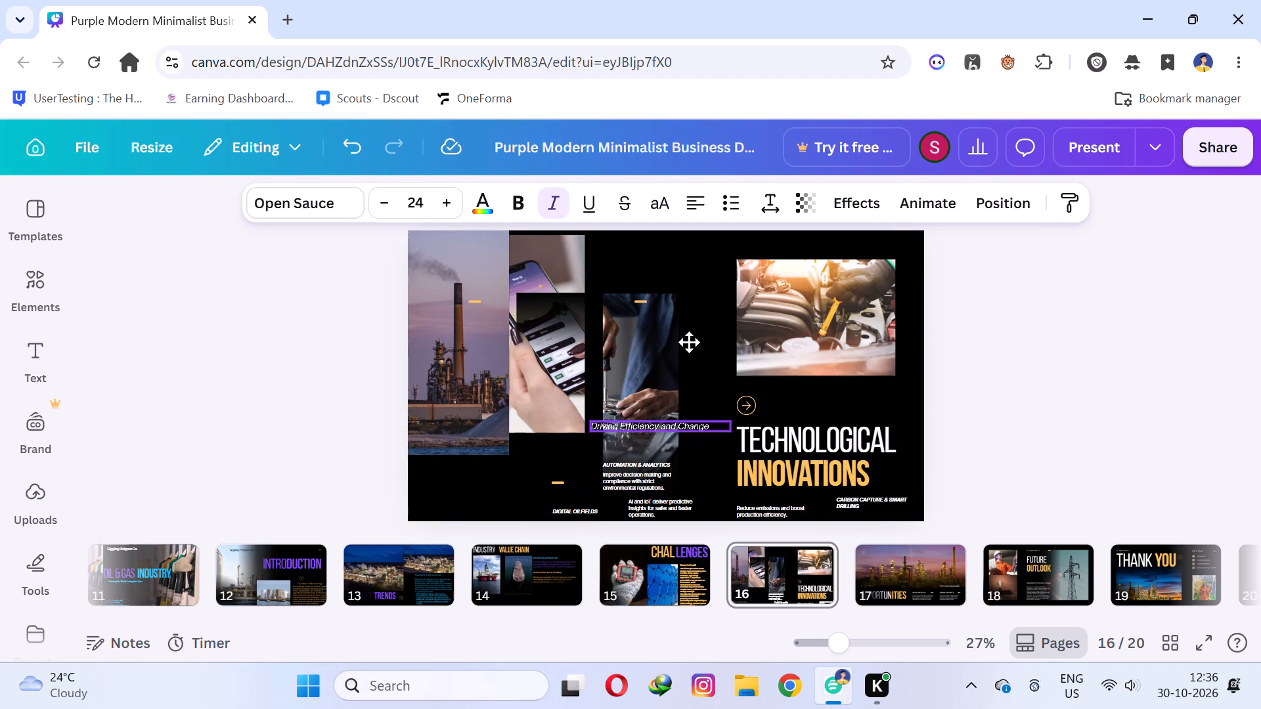
pyautogui.moveTo(689, 342); pyautogui.dragTo(701, 253)
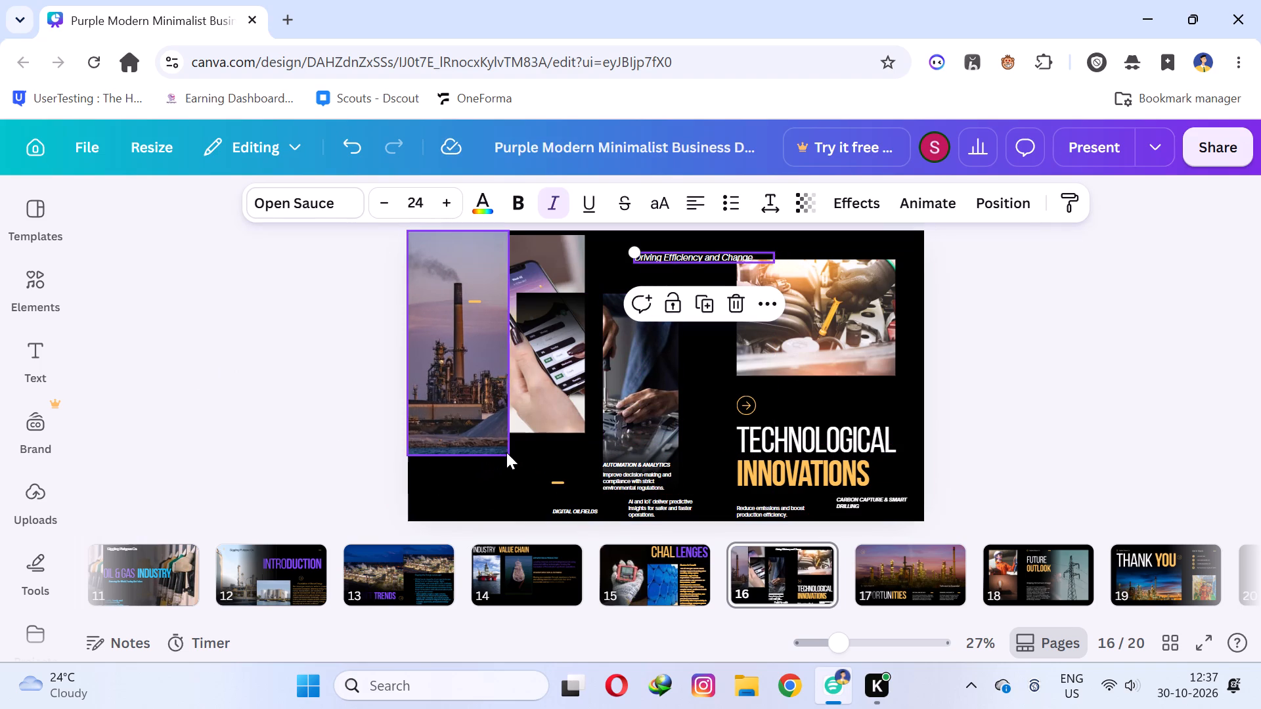
pyautogui.click(508, 452)
pyautogui.moveTo(508, 452); pyautogui.dragTo(514, 515)
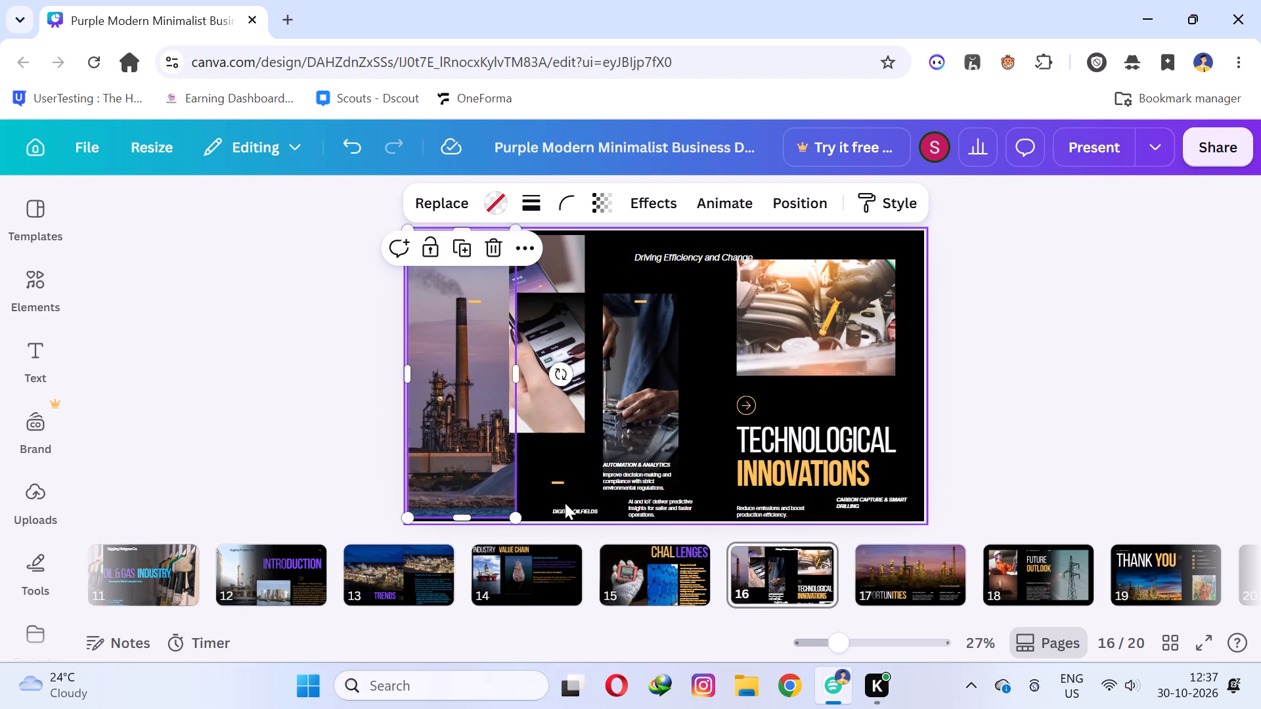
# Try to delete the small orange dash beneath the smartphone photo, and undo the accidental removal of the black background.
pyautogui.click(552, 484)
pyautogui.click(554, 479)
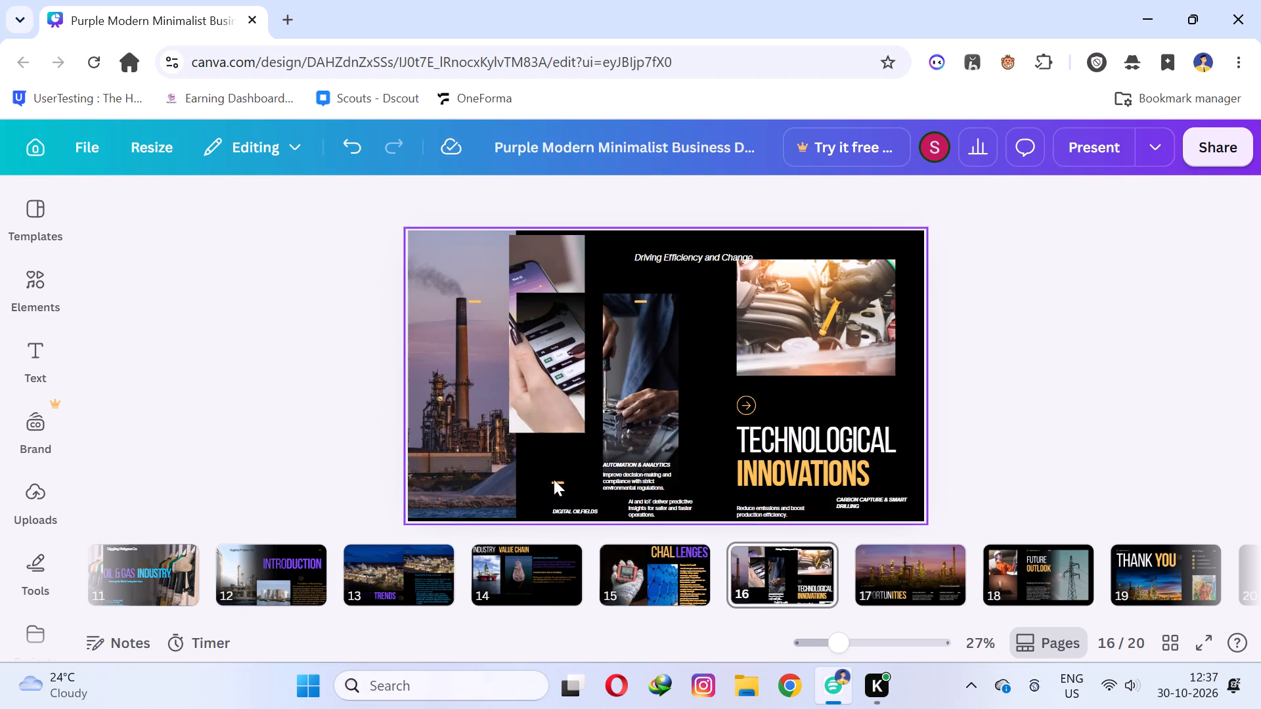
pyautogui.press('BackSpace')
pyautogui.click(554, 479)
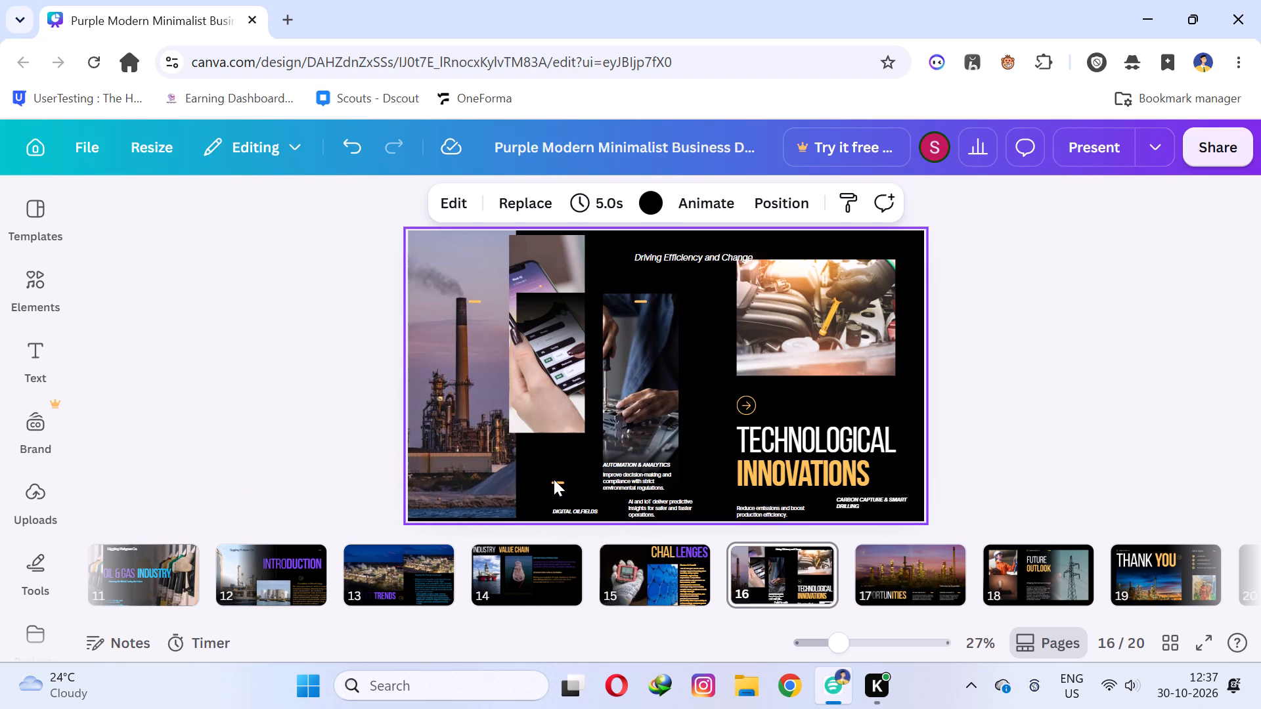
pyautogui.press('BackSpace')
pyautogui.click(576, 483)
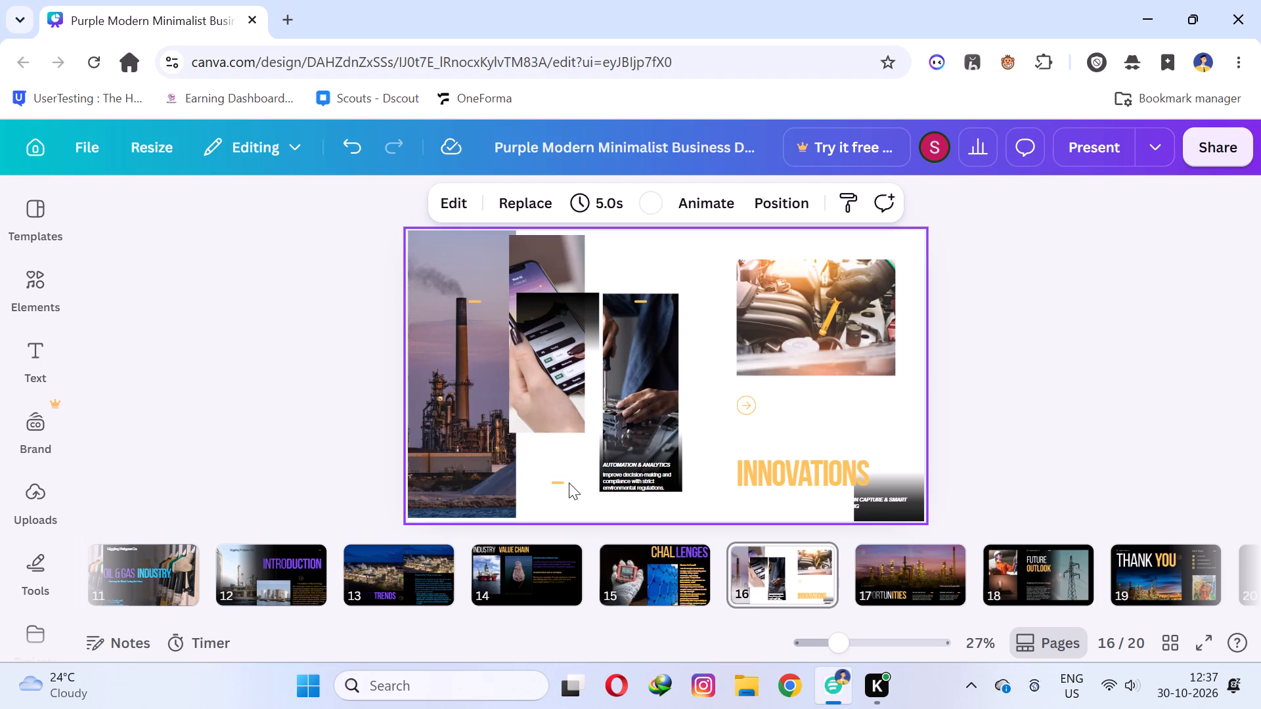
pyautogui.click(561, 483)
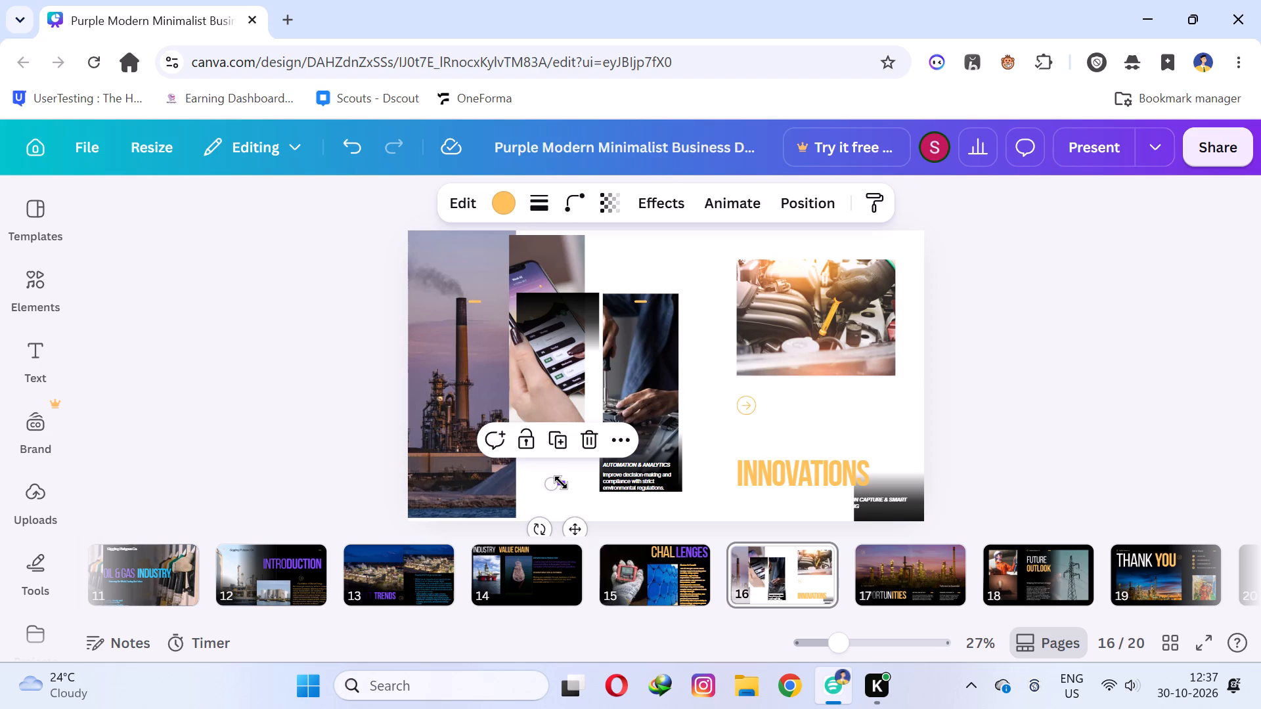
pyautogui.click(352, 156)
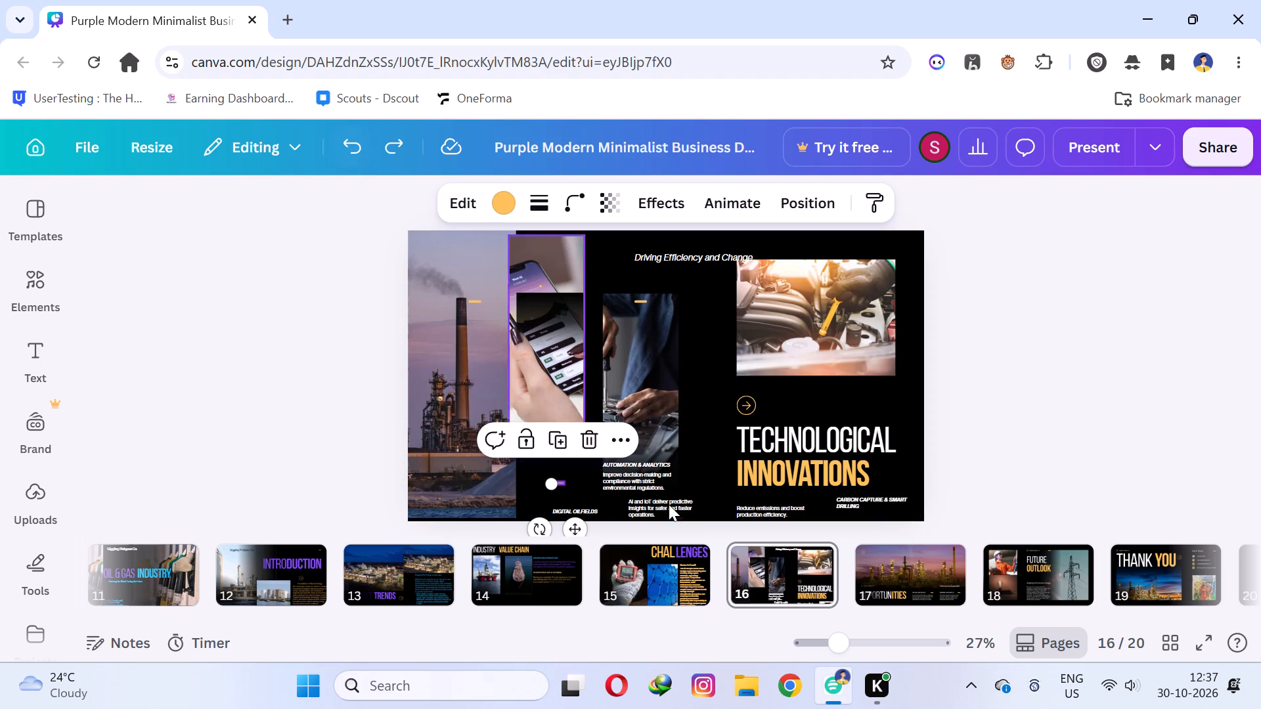
# Delete the small orange dash beneath the smartphone photo.
pyautogui.click(330, 416)
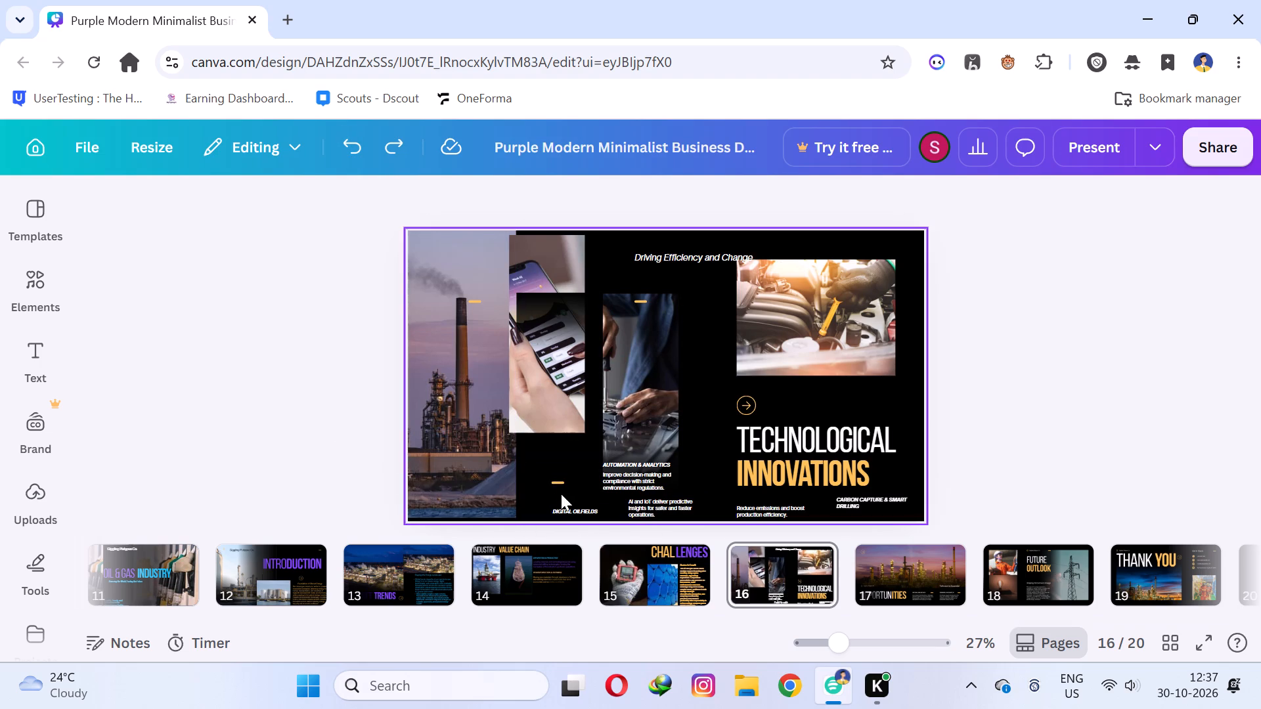
pyautogui.click(556, 481)
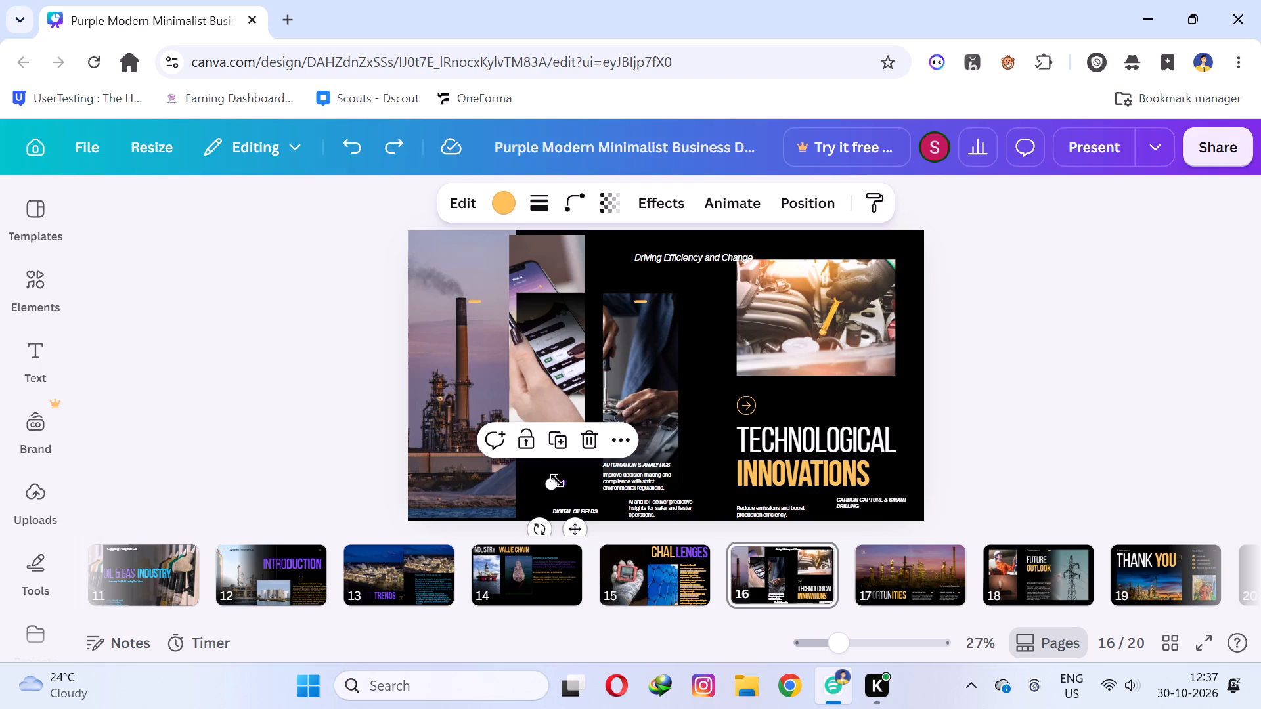
pyautogui.click(592, 438)
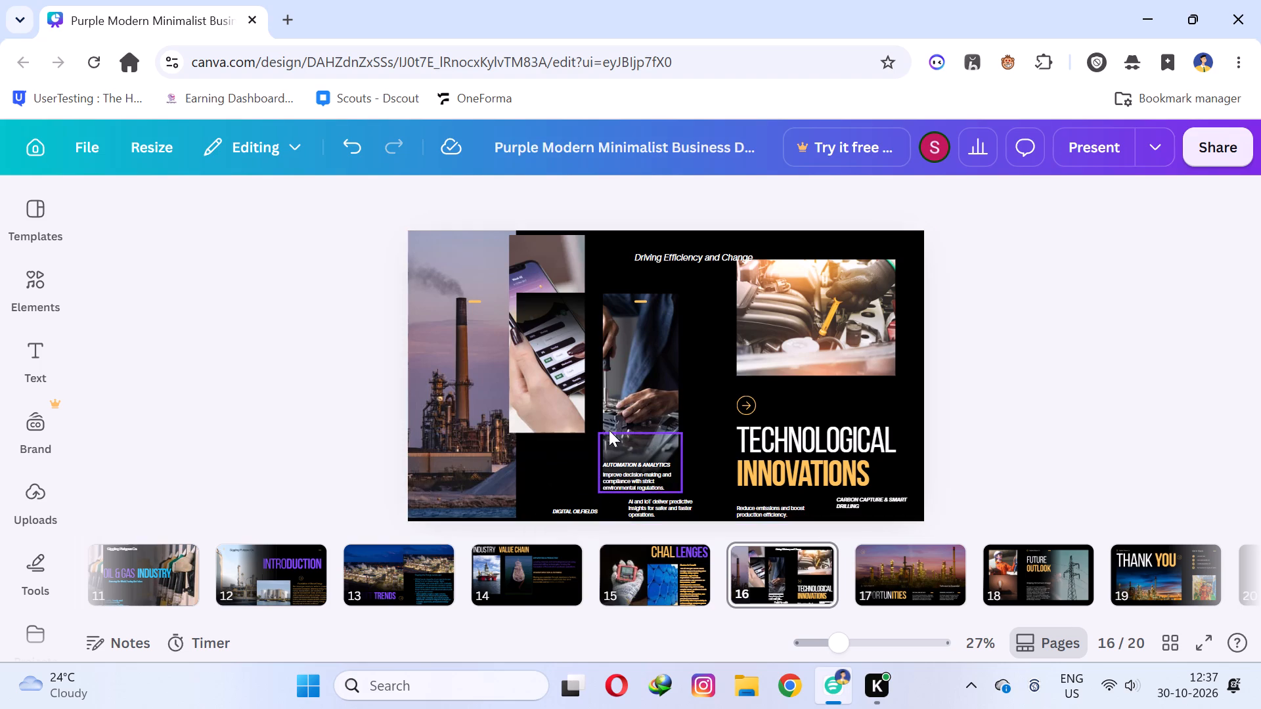
# Shift the smartphone photo just clear of the chimney photo and enlarge it proportionally towards the page's bottom.
pyautogui.moveTo(546, 357); pyautogui.dragTo(561, 356)
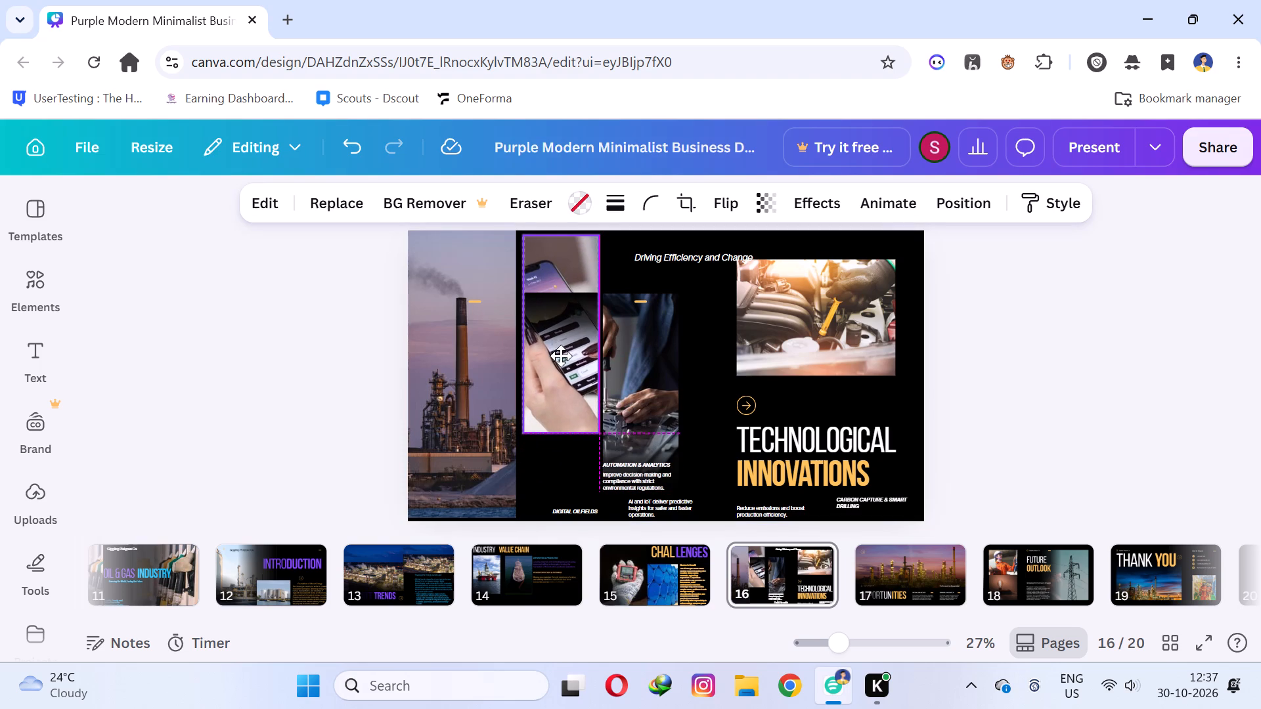
pyautogui.moveTo(561, 356); pyautogui.dragTo(557, 356)
pyautogui.moveTo(593, 436); pyautogui.dragTo(591, 446)
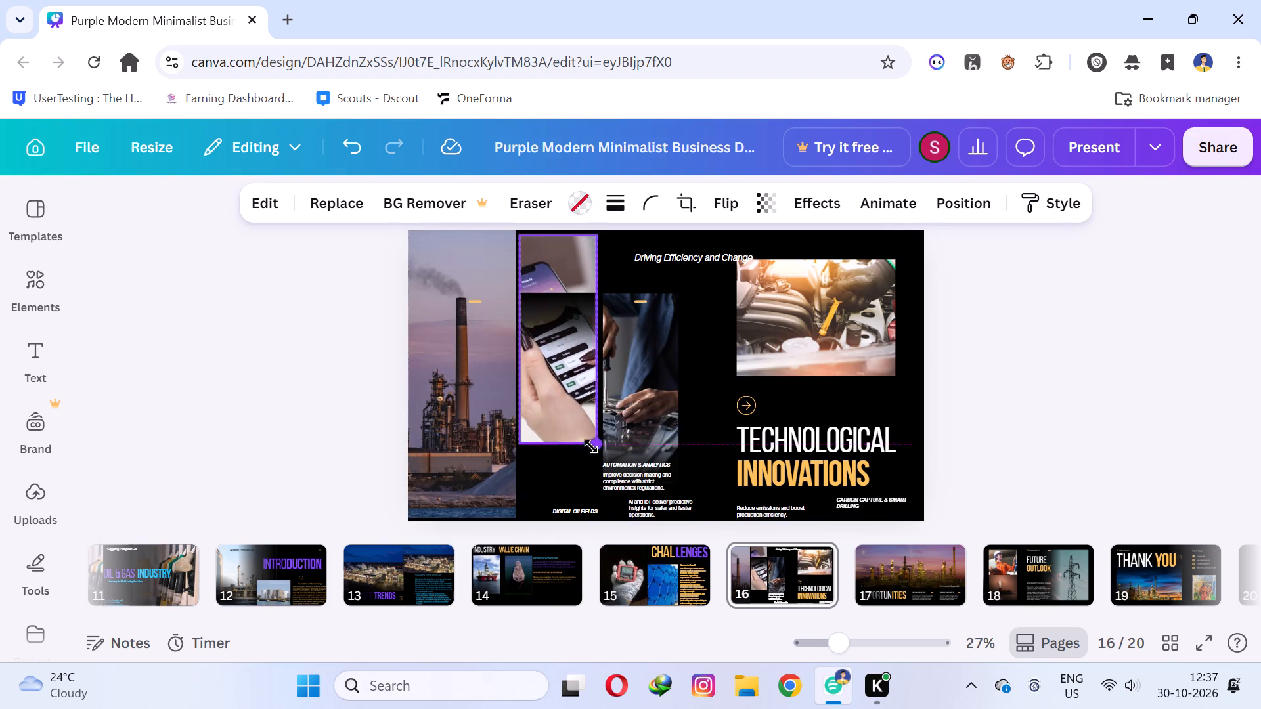
pyautogui.moveTo(591, 446); pyautogui.dragTo(600, 503)
# Move the DIGITAL OILFIELDS heading above the TECHNOLOGICAL INNOVATIONS title, beside the orange arrow circle.
pyautogui.moveTo(590, 513); pyautogui.dragTo(713, 486)
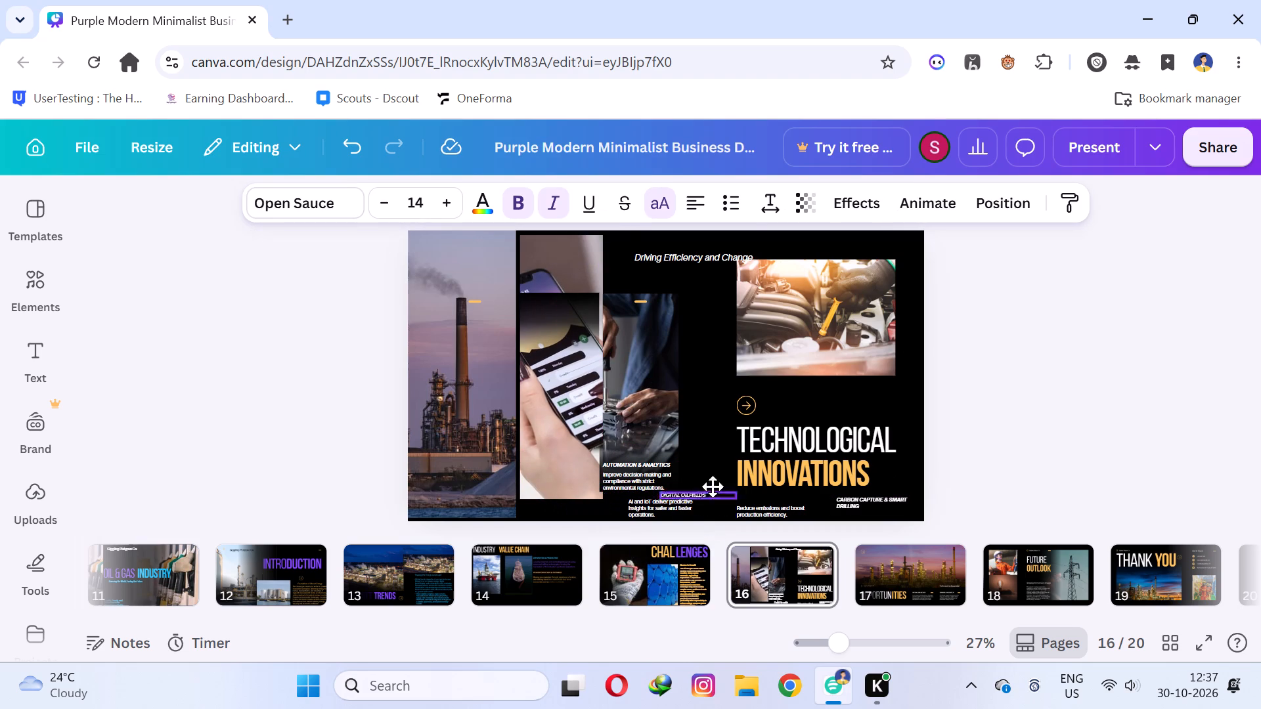
pyautogui.moveTo(713, 486); pyautogui.dragTo(835, 408)
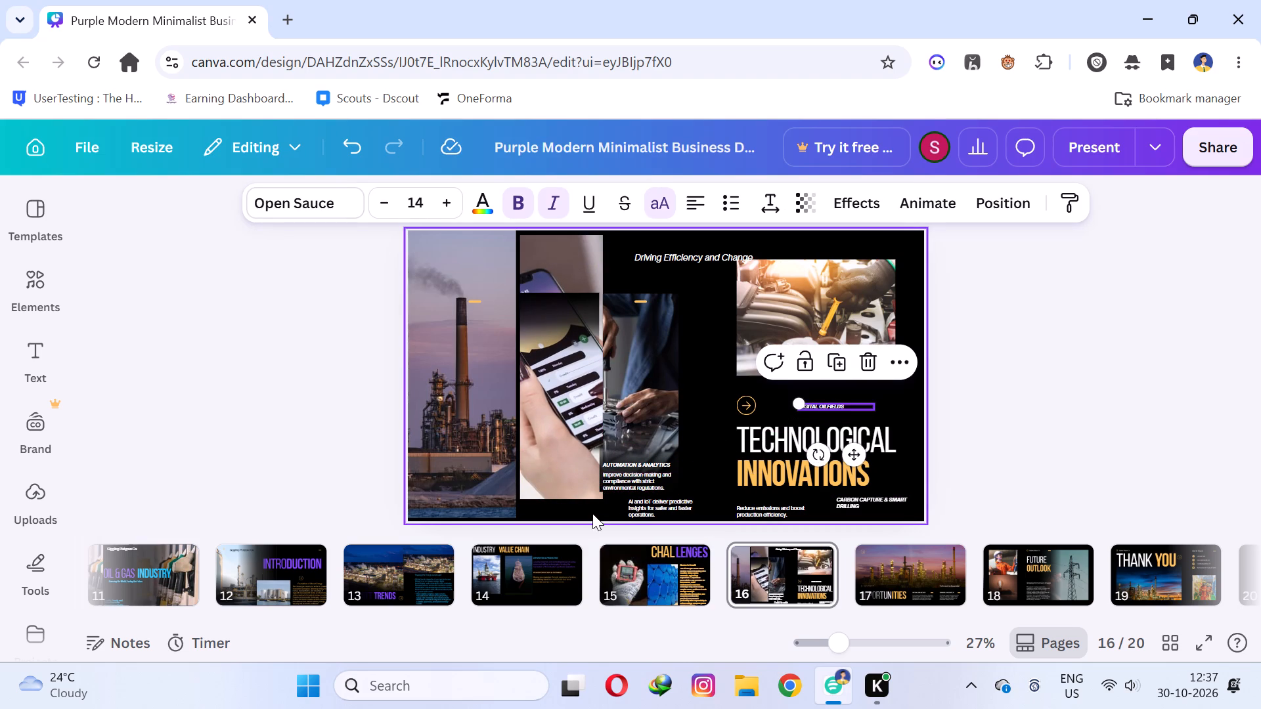
# Move the enlarged smartphone photo down to the page's bottom edge.
pyautogui.moveTo(601, 496); pyautogui.dragTo(604, 509)
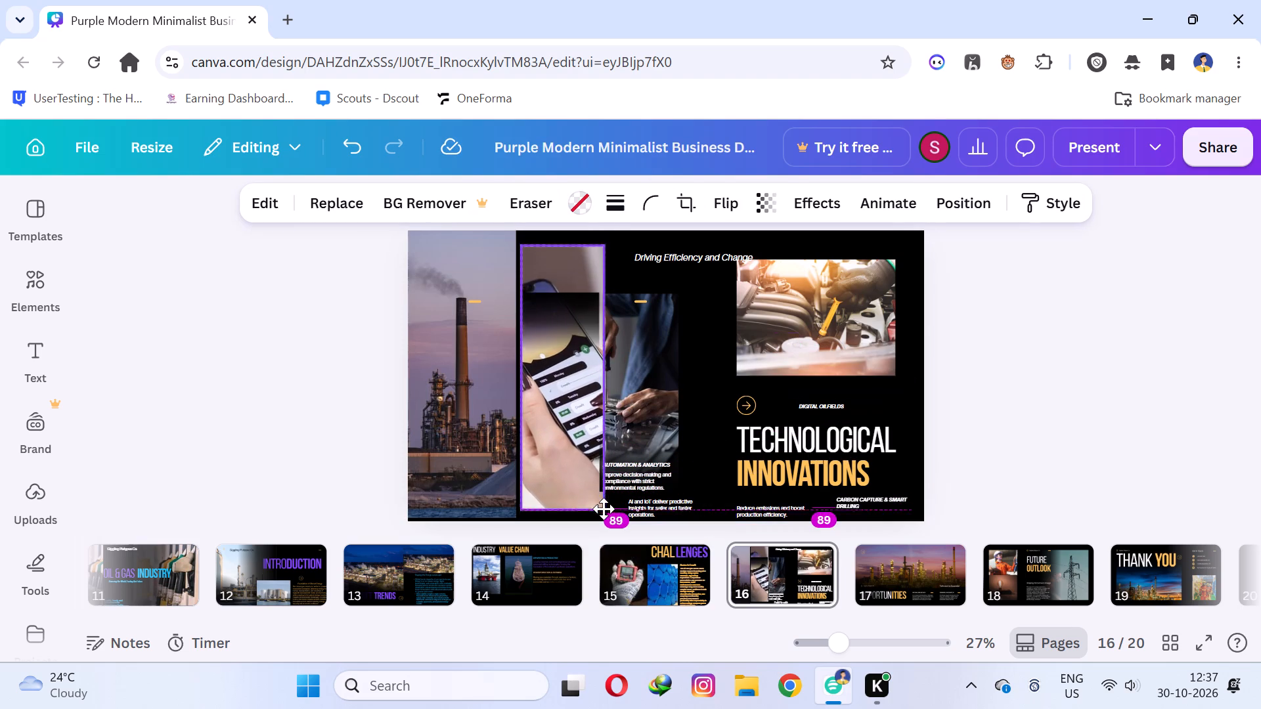
pyautogui.moveTo(604, 509); pyautogui.dragTo(604, 517)
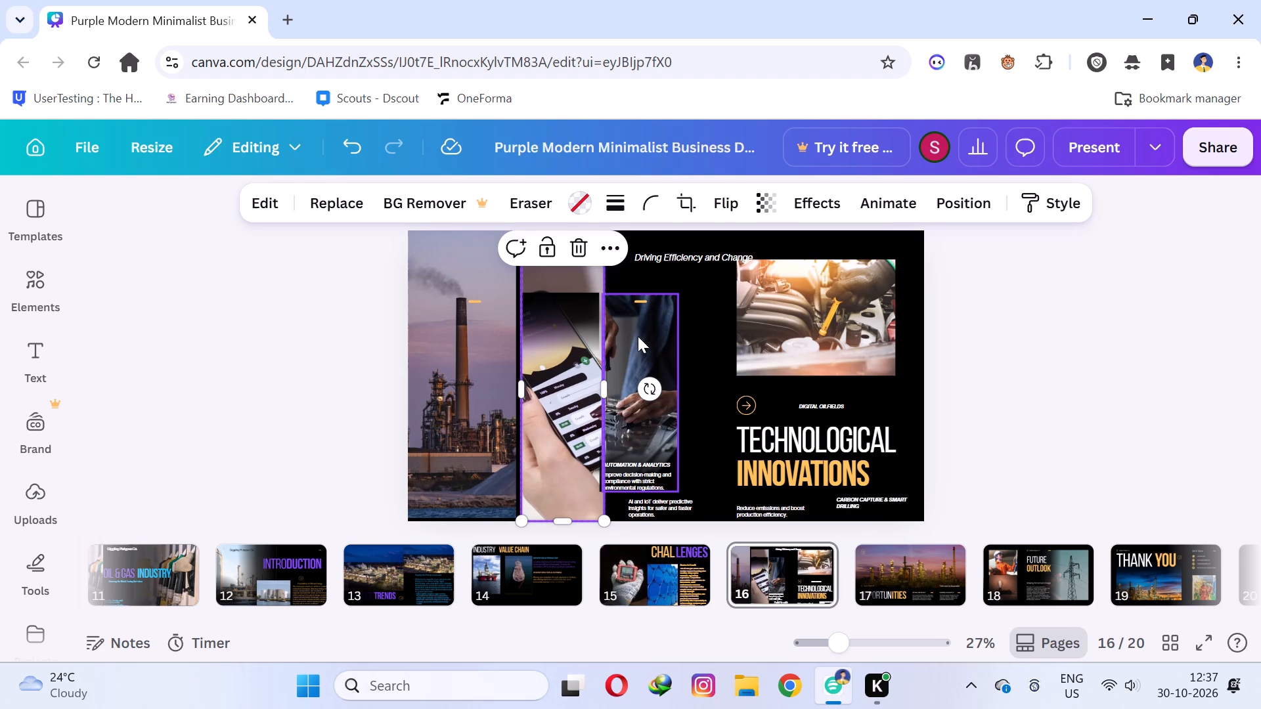
# Move the electronics repair photo up and away from the smartphone photo, just below the Driving Efficiency and Change subtitle.
pyautogui.moveTo(638, 336); pyautogui.dragTo(657, 308)
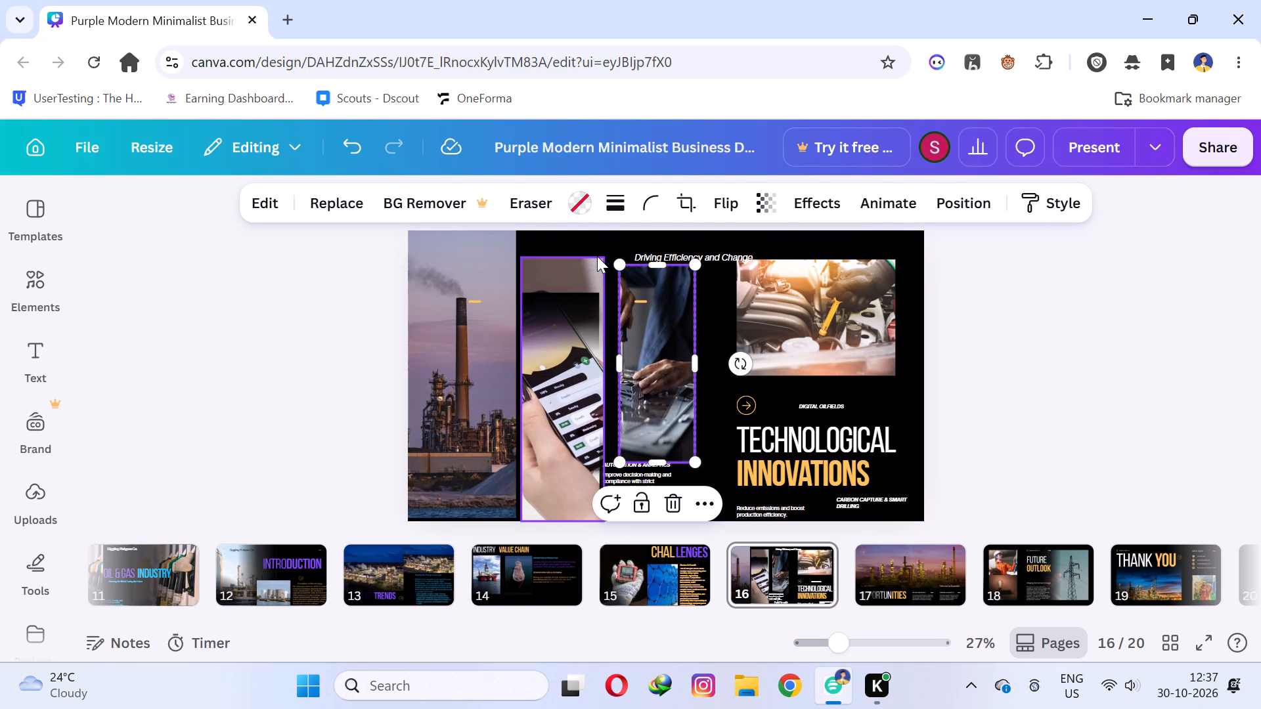
# Raise the smartphone photo to the page's top edge and extend it to the full page height beside the chimney photo.
pyautogui.click(597, 256)
pyautogui.click(292, 311)
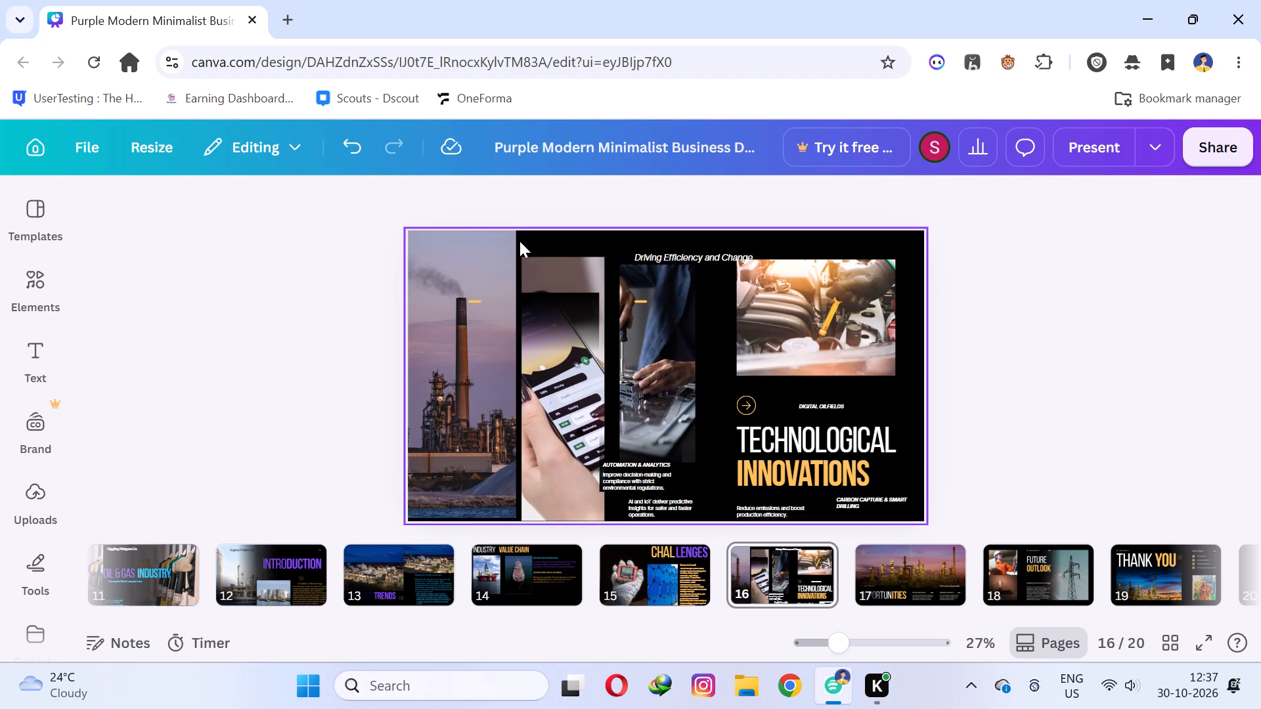
pyautogui.click(527, 258)
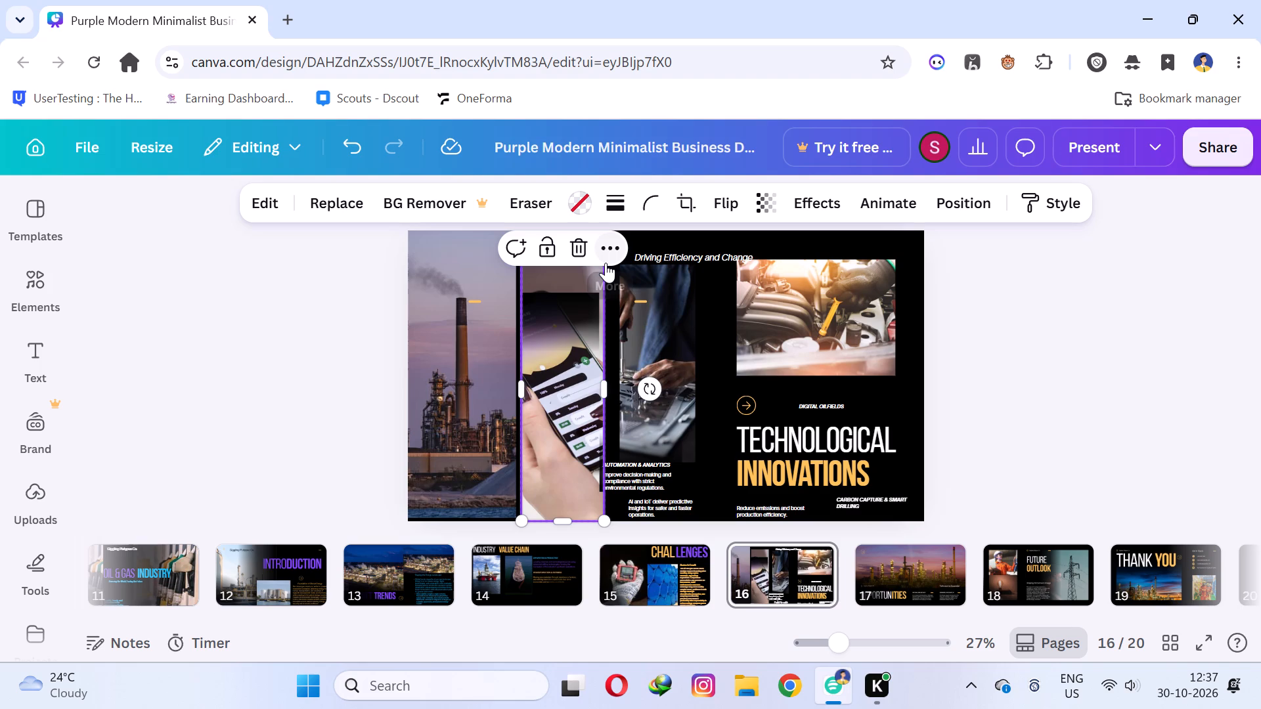
pyautogui.click(641, 243)
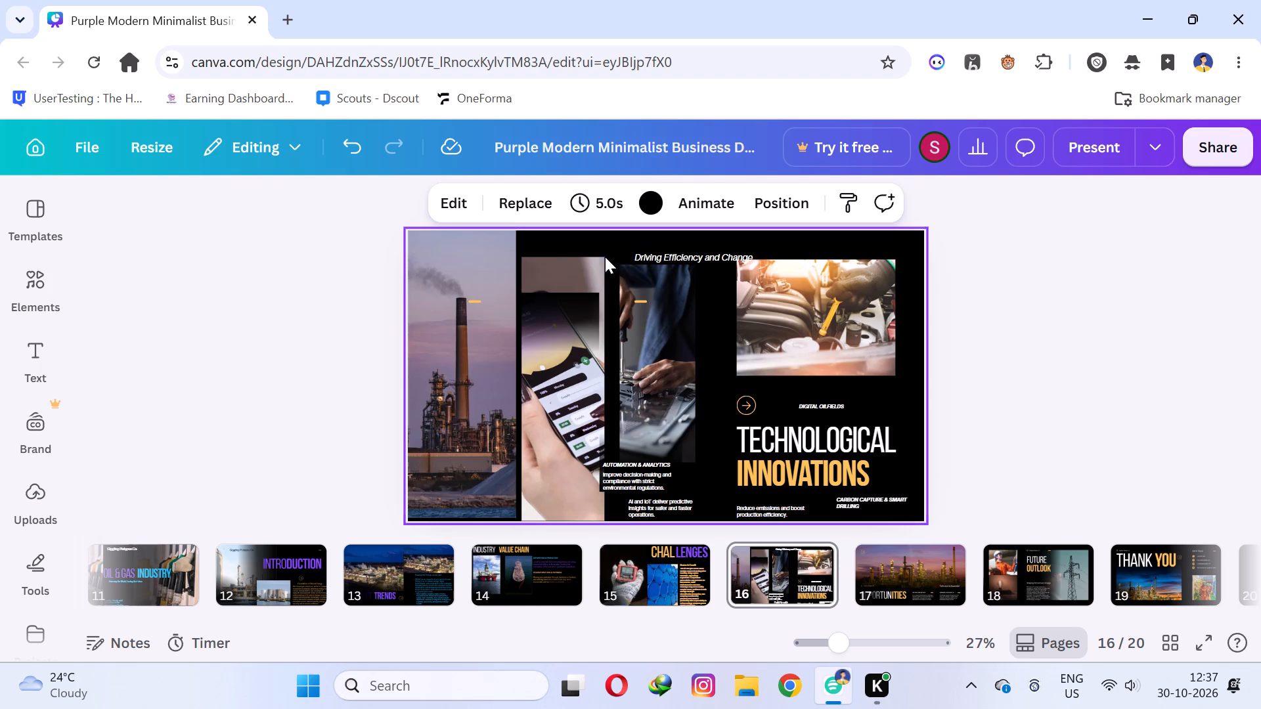
pyautogui.click(531, 255)
pyautogui.moveTo(526, 277); pyautogui.dragTo(526, 252)
pyautogui.moveTo(571, 502); pyautogui.dragTo(569, 526)
pyautogui.click(257, 389)
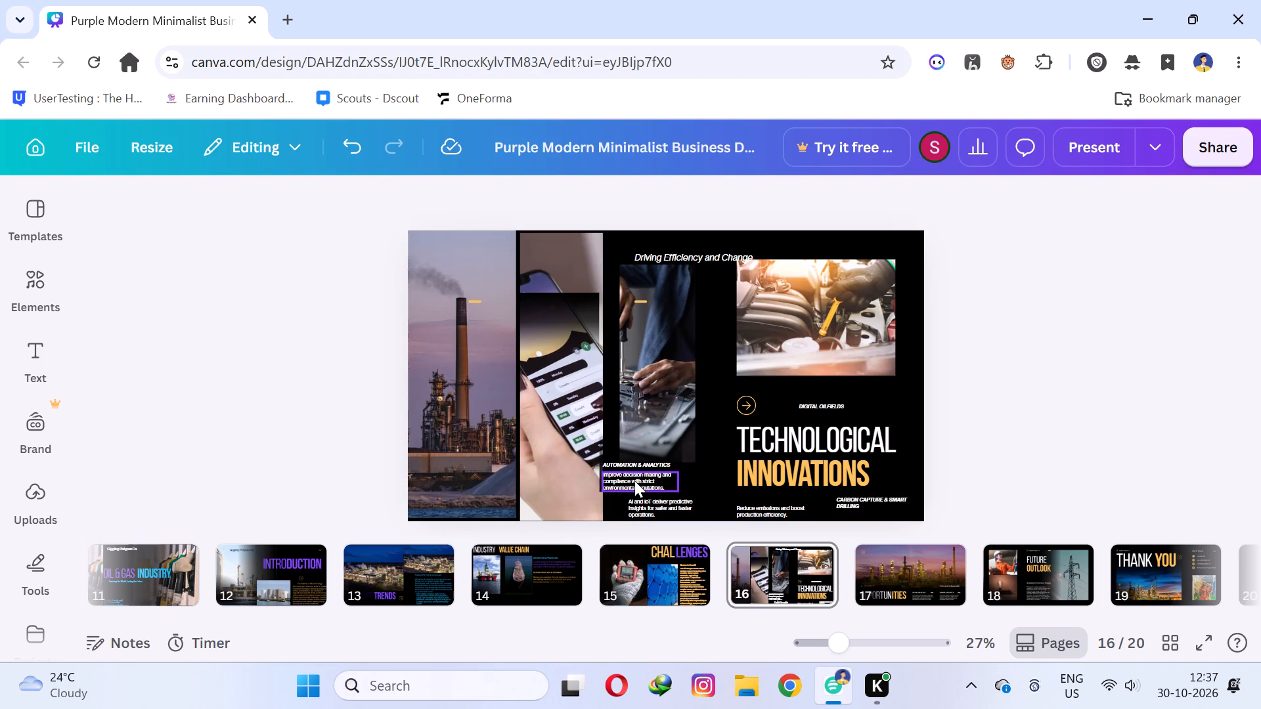
# Delete the description text under the AUTOMATION & ANALYTICS heading.
pyautogui.click(634, 476)
pyautogui.press('BackSpace')
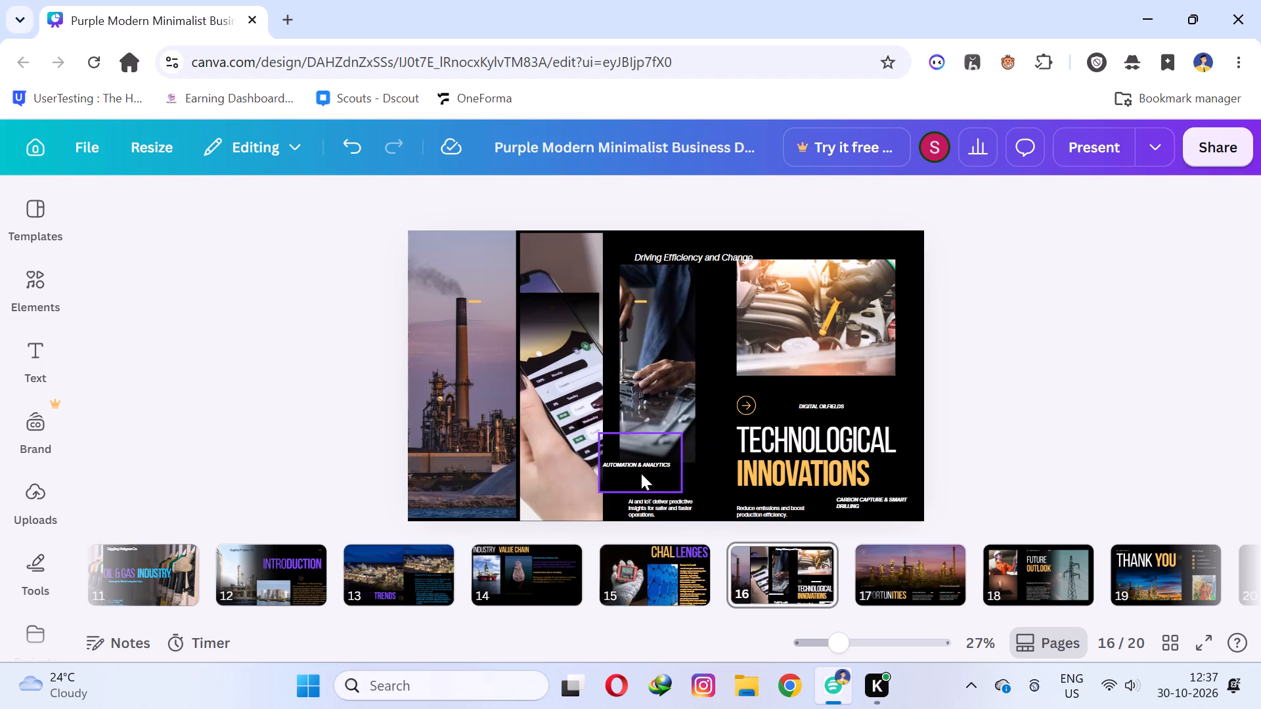
# Delete the AUTOMATION & ANALYTICS heading and the AI and IoT description below it.
pyautogui.click(644, 467)
pyautogui.press('BackSpace')
pyautogui.click(644, 496)
pyautogui.click(657, 505)
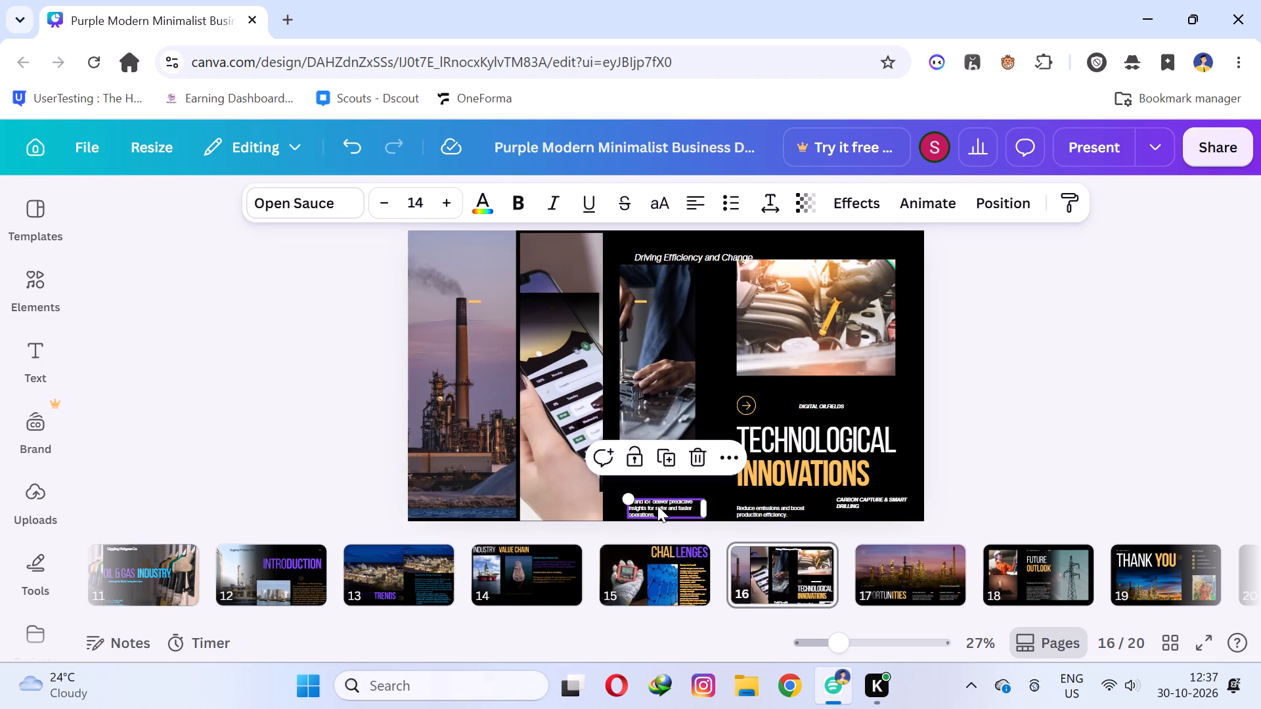
pyautogui.press('BackSpace')
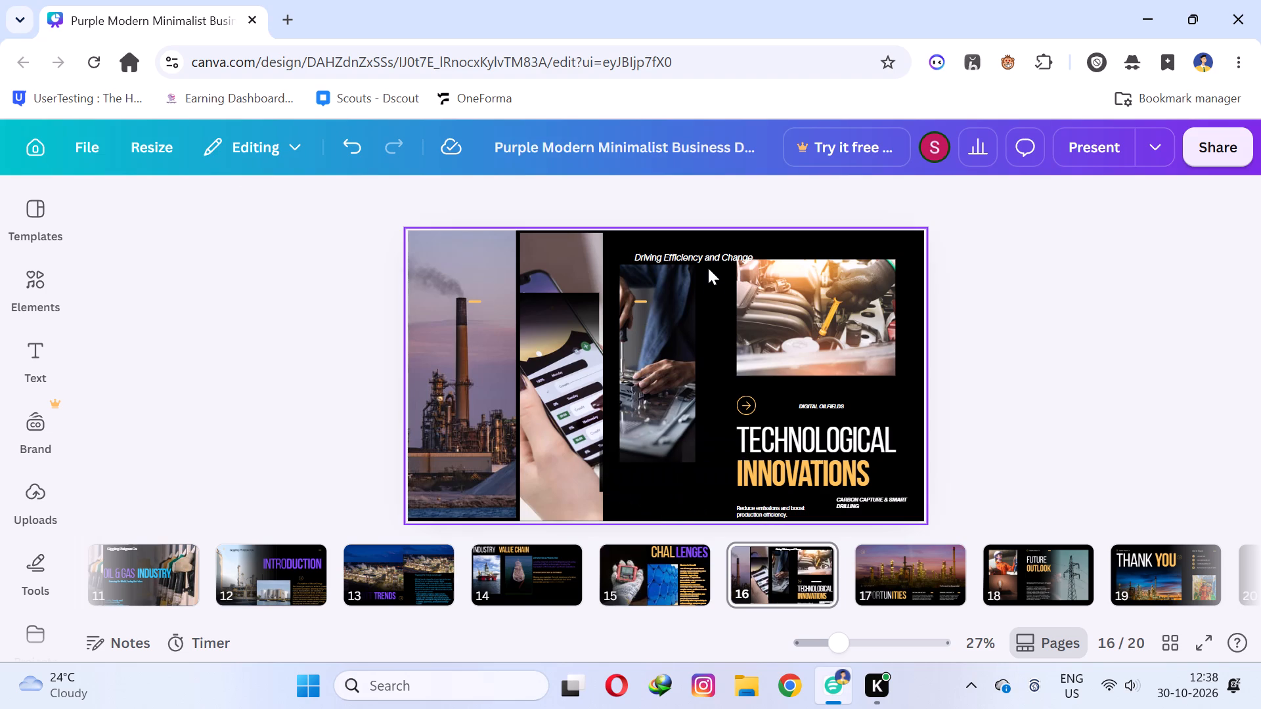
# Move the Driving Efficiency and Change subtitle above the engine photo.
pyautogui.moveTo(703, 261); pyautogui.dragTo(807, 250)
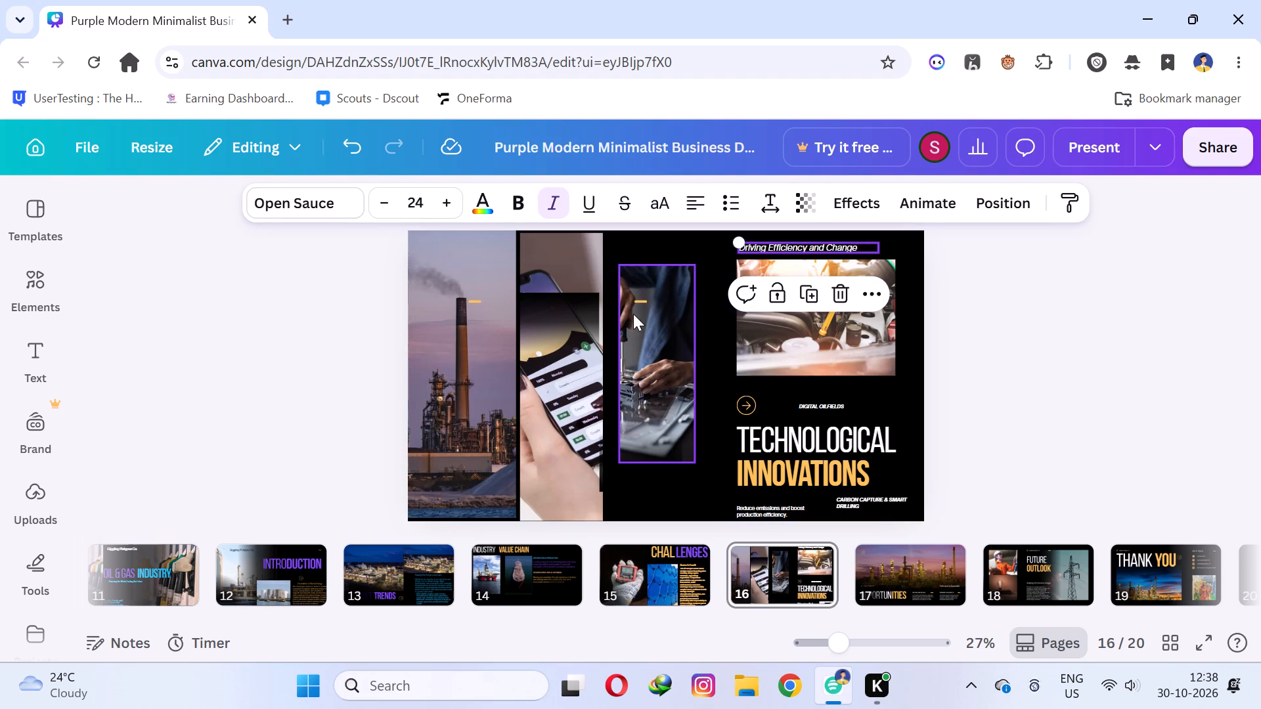
# Move the electronics repair photo to the page's top edge beside the smartphone photo and enlarge it to the page's bottom edge.
pyautogui.moveTo(674, 318); pyautogui.dragTo(666, 291)
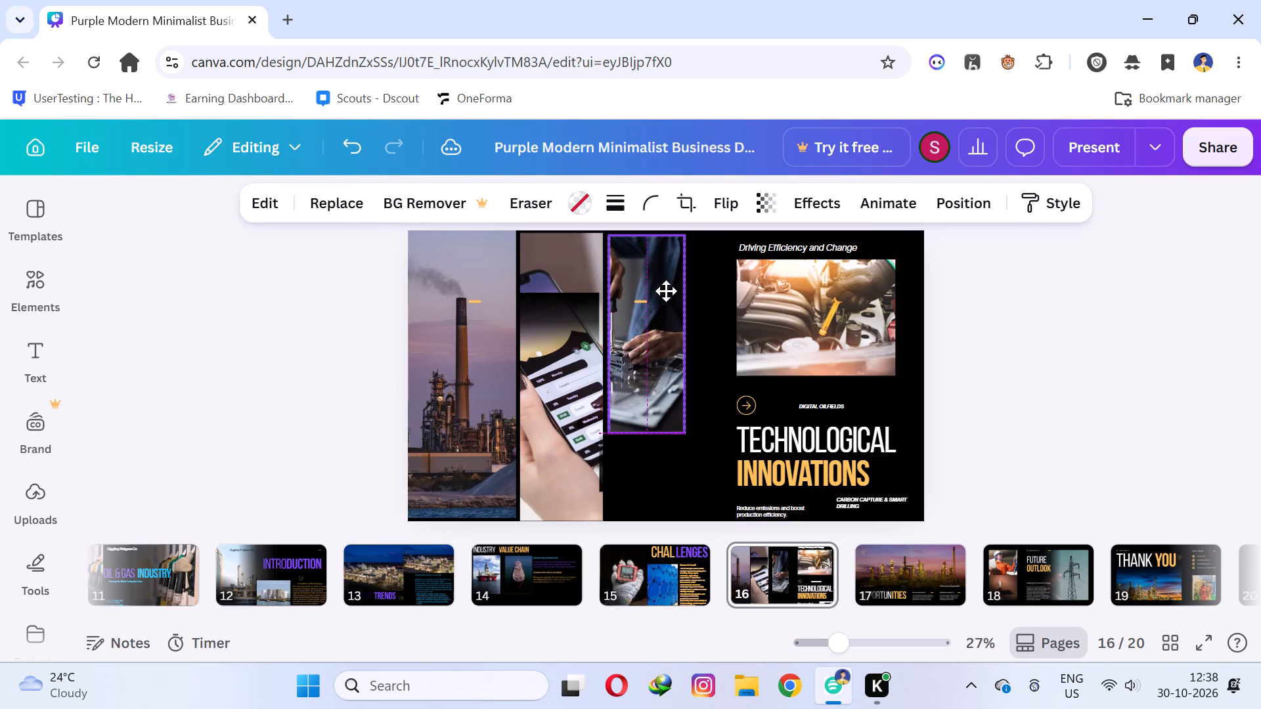
pyautogui.moveTo(666, 291); pyautogui.dragTo(660, 291)
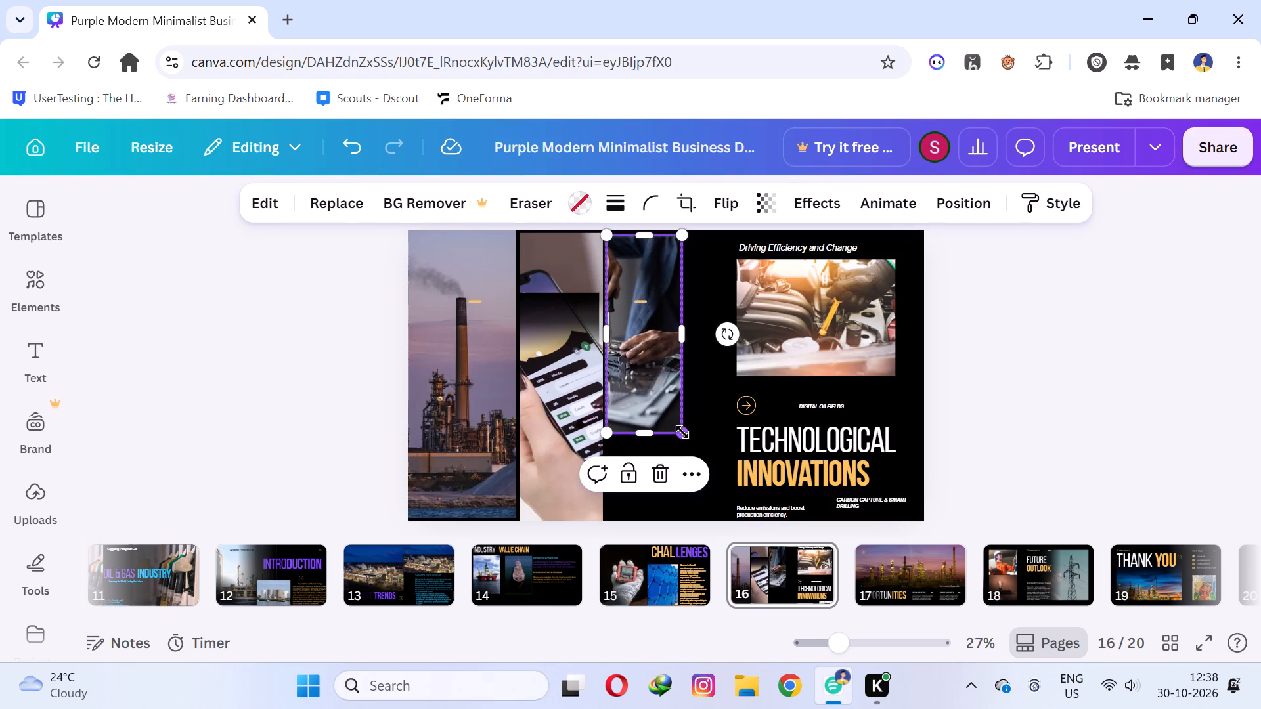
pyautogui.moveTo(682, 434); pyautogui.dragTo(697, 520)
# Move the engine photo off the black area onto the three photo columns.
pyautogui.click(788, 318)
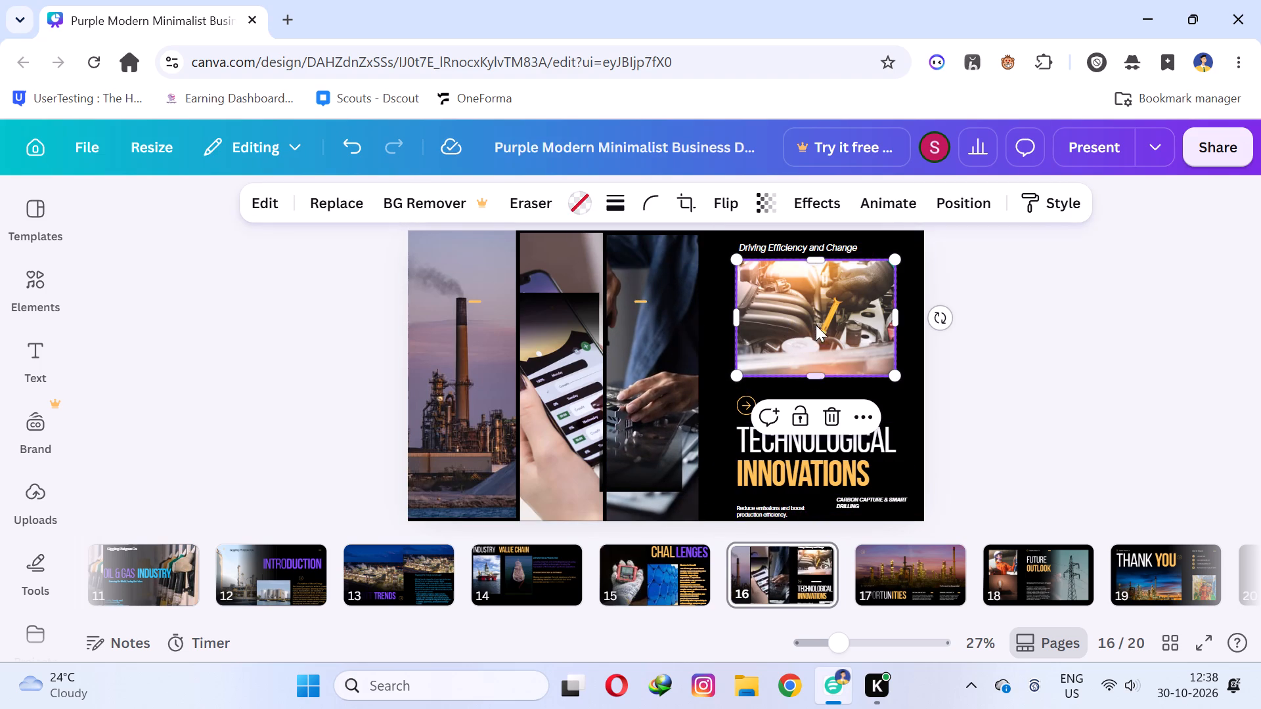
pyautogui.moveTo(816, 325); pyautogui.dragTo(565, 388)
# Move the INNOVATIONS title word up to just below the Driving Efficiency and Change subtitle.
pyautogui.moveTo(805, 464); pyautogui.dragTo(812, 357)
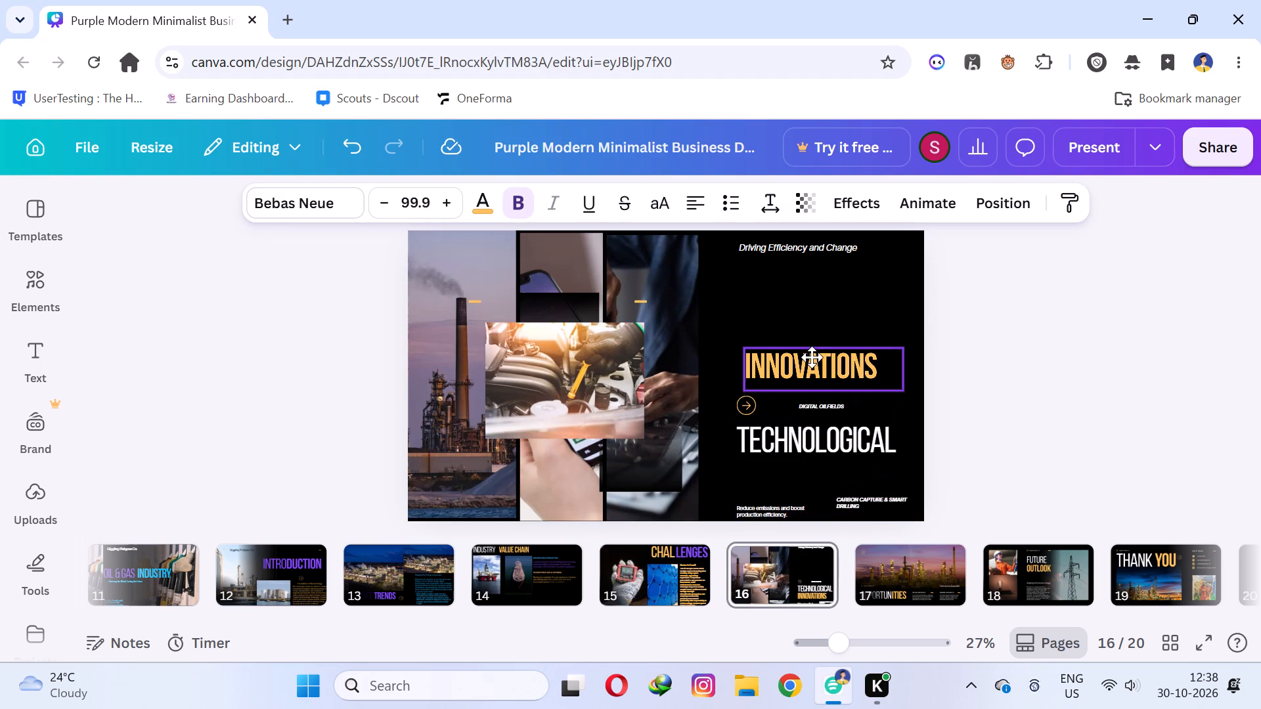
pyautogui.moveTo(812, 357); pyautogui.dragTo(819, 272)
# Delete the Driving Efficiency and Change subtitle, the circled arrow and the DIGITAL OILFIELDS heading.
pyautogui.click(817, 251)
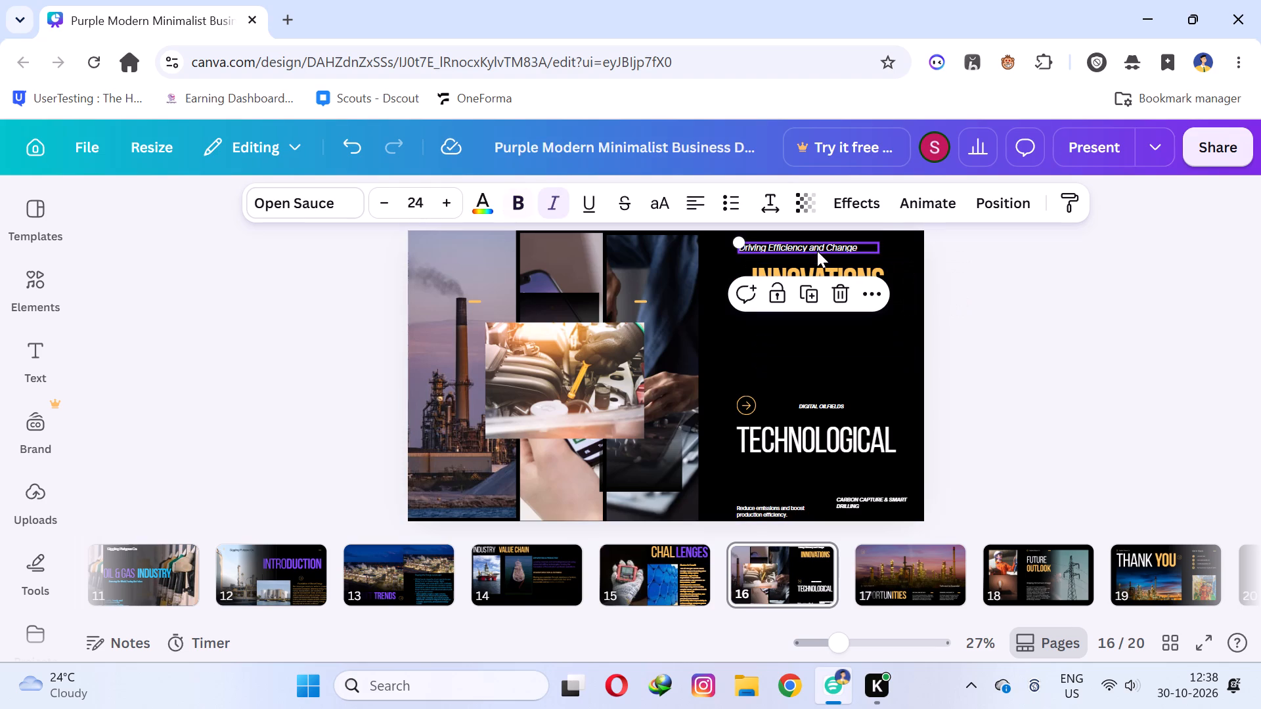
pyautogui.press('BackSpace')
pyautogui.click(744, 397)
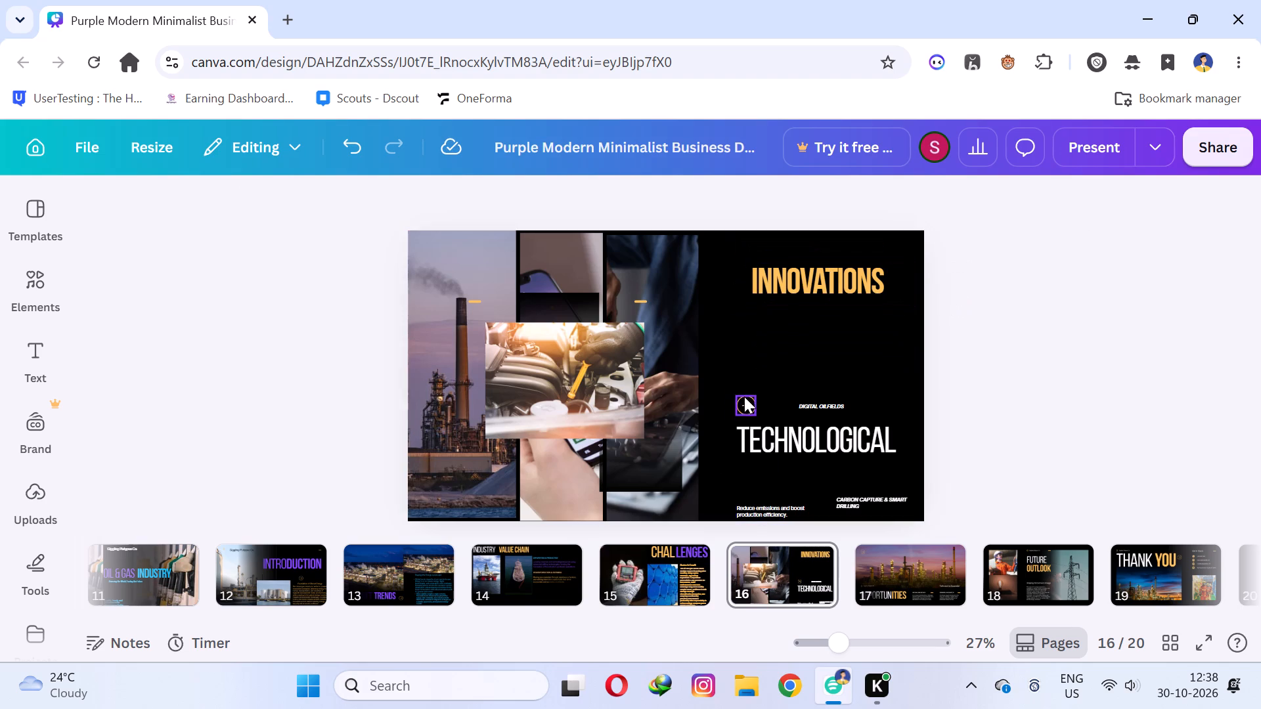
pyautogui.press('BackSpace')
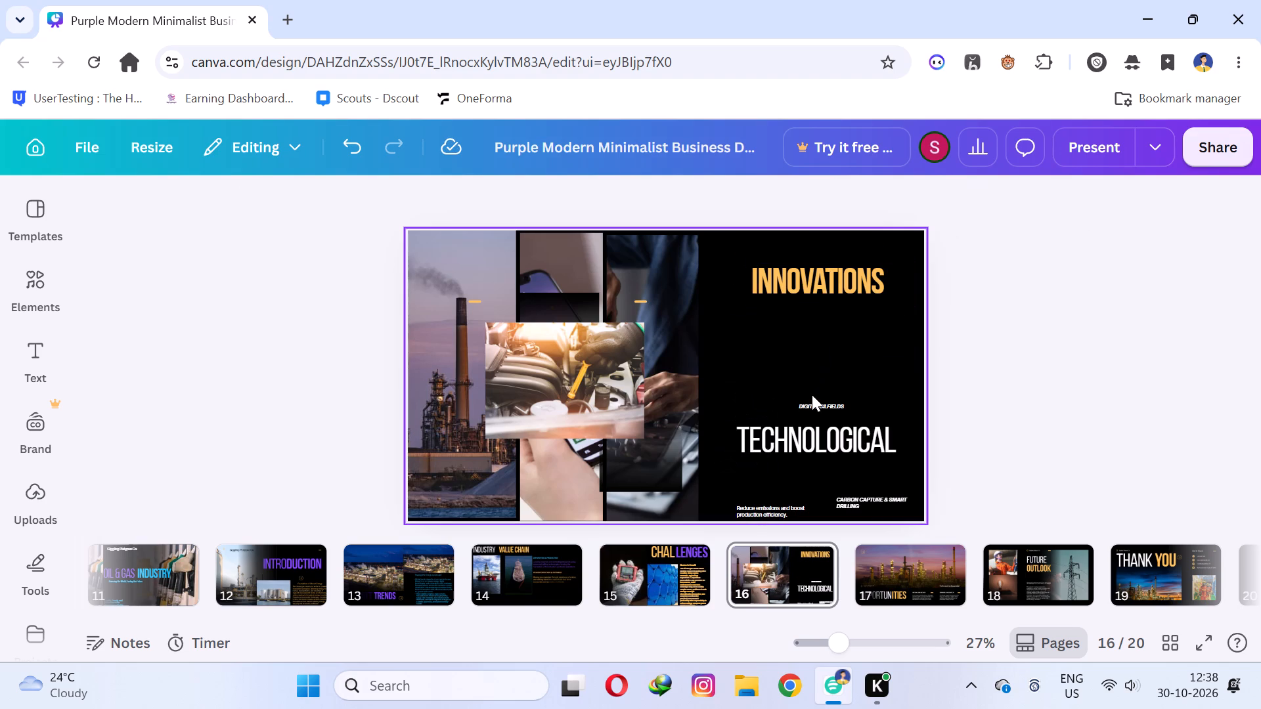
pyautogui.click(812, 395)
pyautogui.click(813, 400)
pyautogui.press('BackSpace')
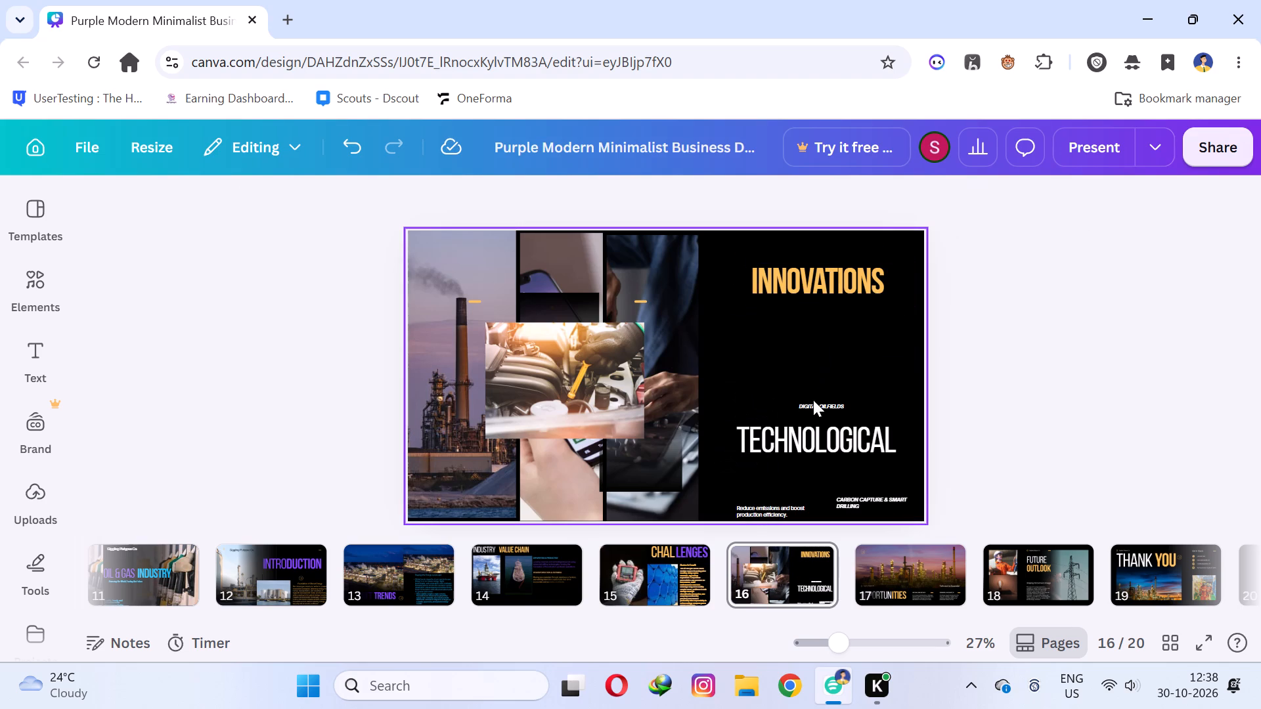
pyautogui.click(813, 404)
pyautogui.press('BackSpace')
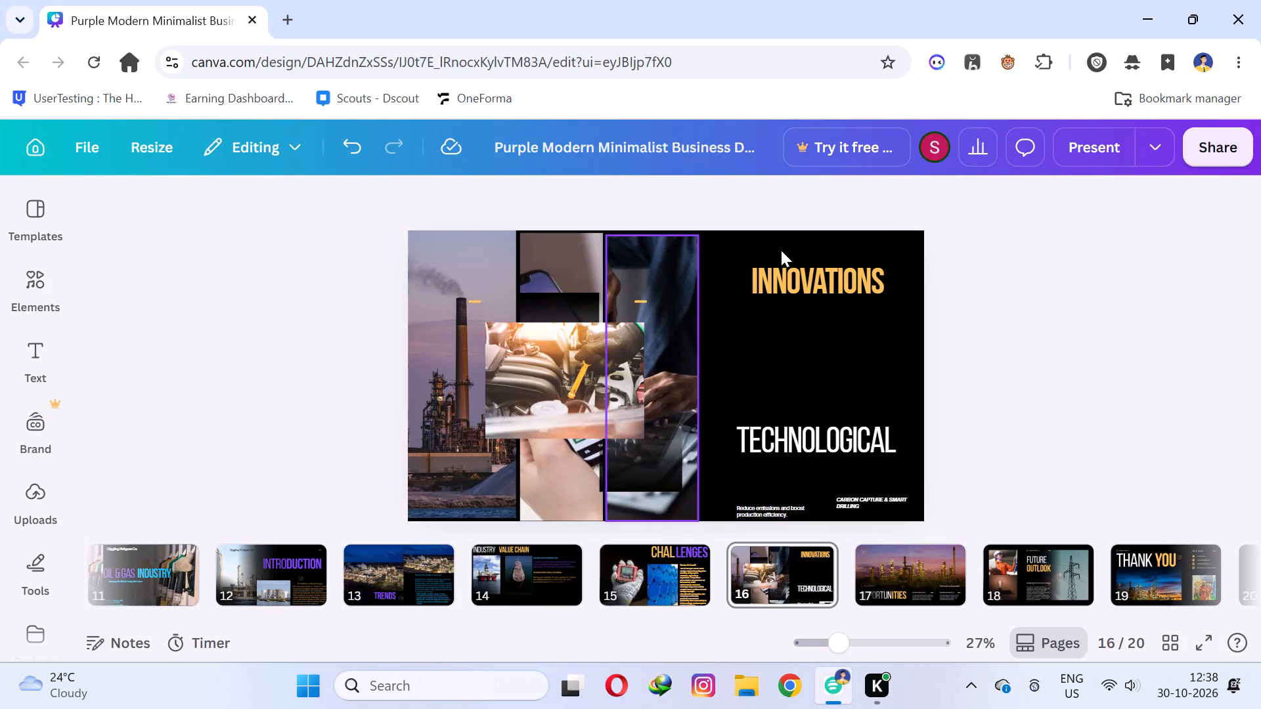
# Move INNOVATIONS to the top of the black area, against the electronics repair photo, and enlarge it to size 121.
pyautogui.moveTo(791, 272); pyautogui.dragTo(753, 249)
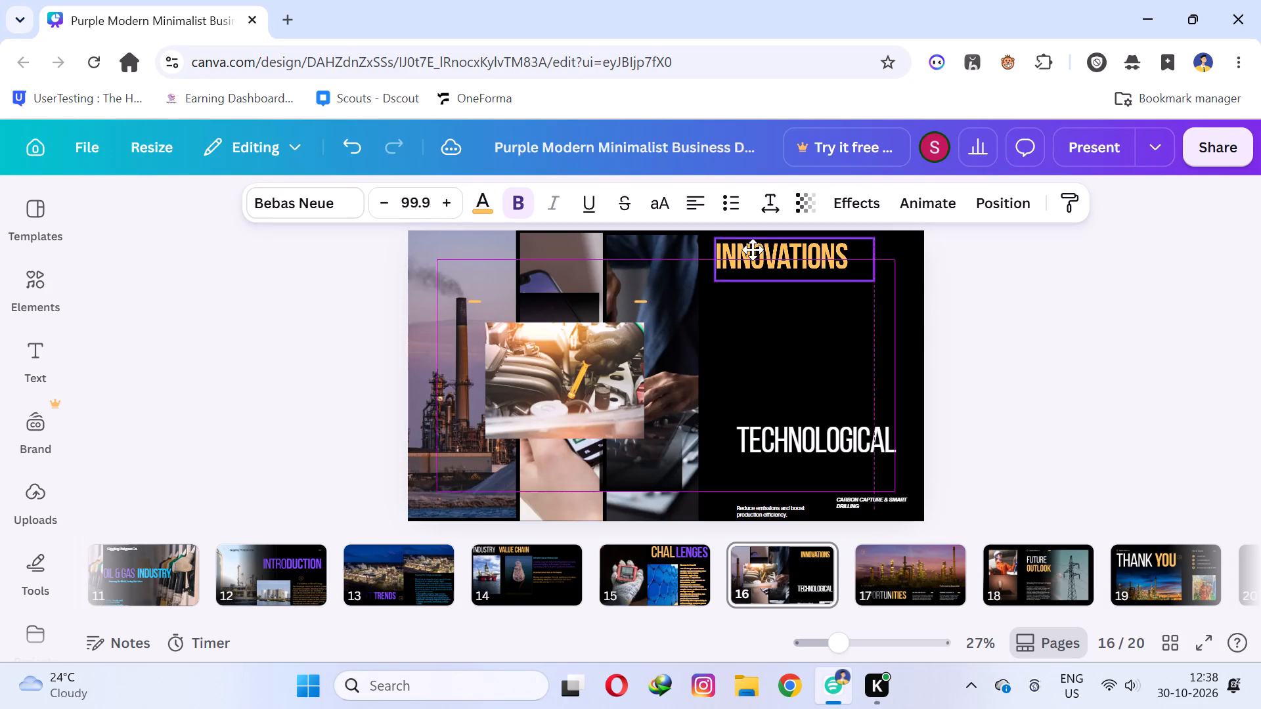
pyautogui.moveTo(753, 249); pyautogui.dragTo(745, 247)
pyautogui.moveTo(866, 284); pyautogui.dragTo(895, 313)
# Place TECHNOLOGICAL directly below INNOVATIONS, aligned to its left edge, and enlarge it to size 109.
pyautogui.moveTo(817, 439); pyautogui.dragTo(784, 301)
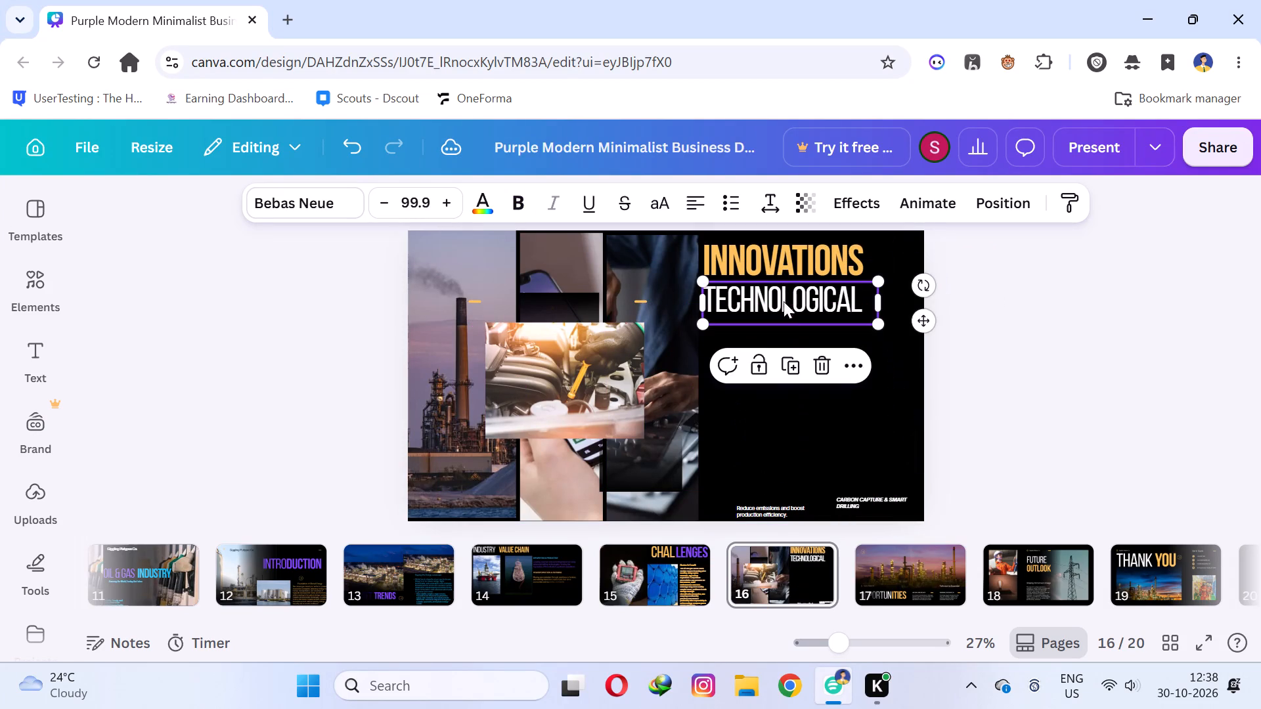
pyautogui.moveTo(881, 326); pyautogui.dragTo(893, 349)
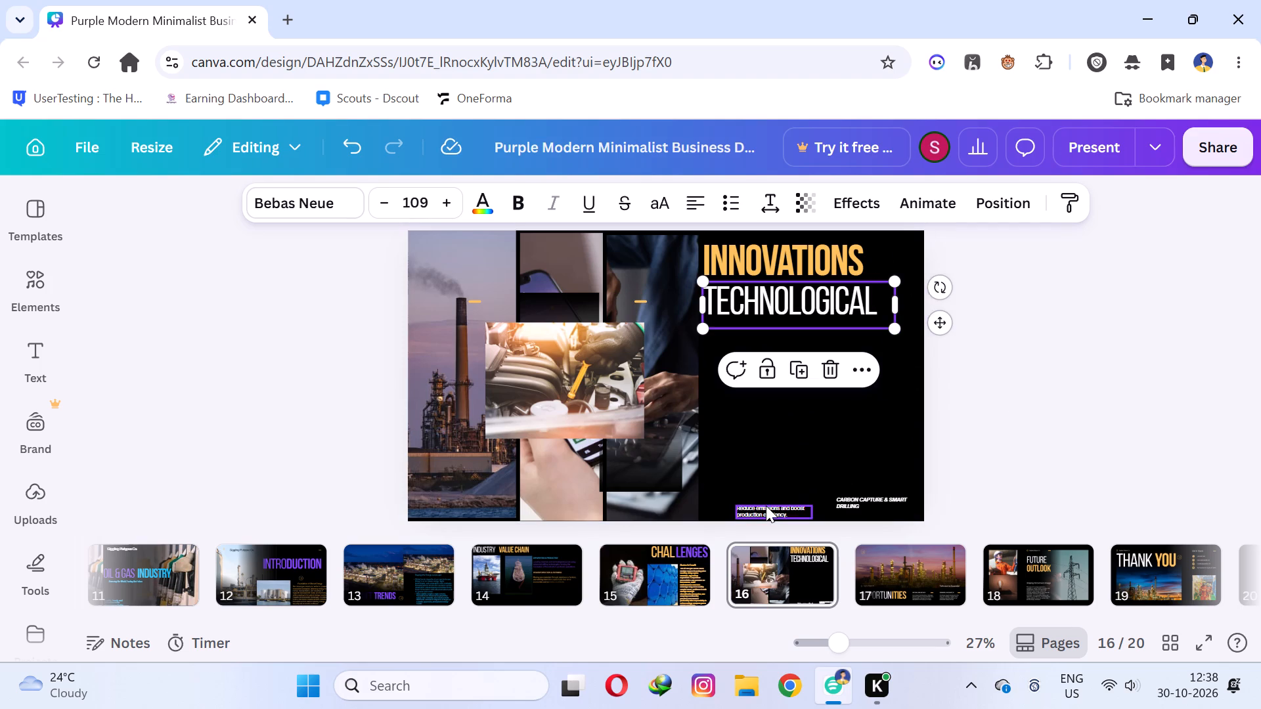
# Delete the CARBON CAPTURE & SMART DRILLING heading and the description about reducing emissions.
pyautogui.click(766, 505)
pyautogui.press('BackSpace')
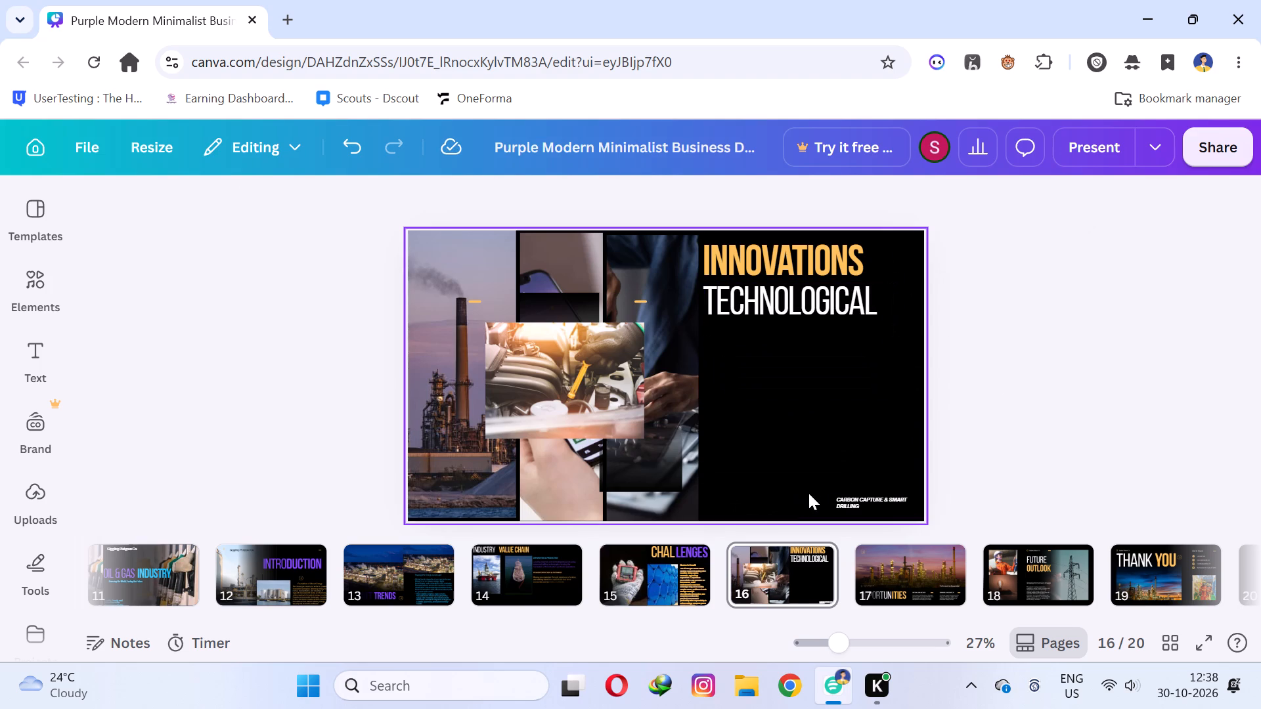
pyautogui.click(830, 493)
pyautogui.click(839, 496)
pyautogui.press('BackSpace')
# Place the engine photo below TECHNOLOGICAL beside the electronics repair photo and enlarge it to the page's bottom-right corner.
pyautogui.moveTo(579, 356); pyautogui.dragTo(827, 351)
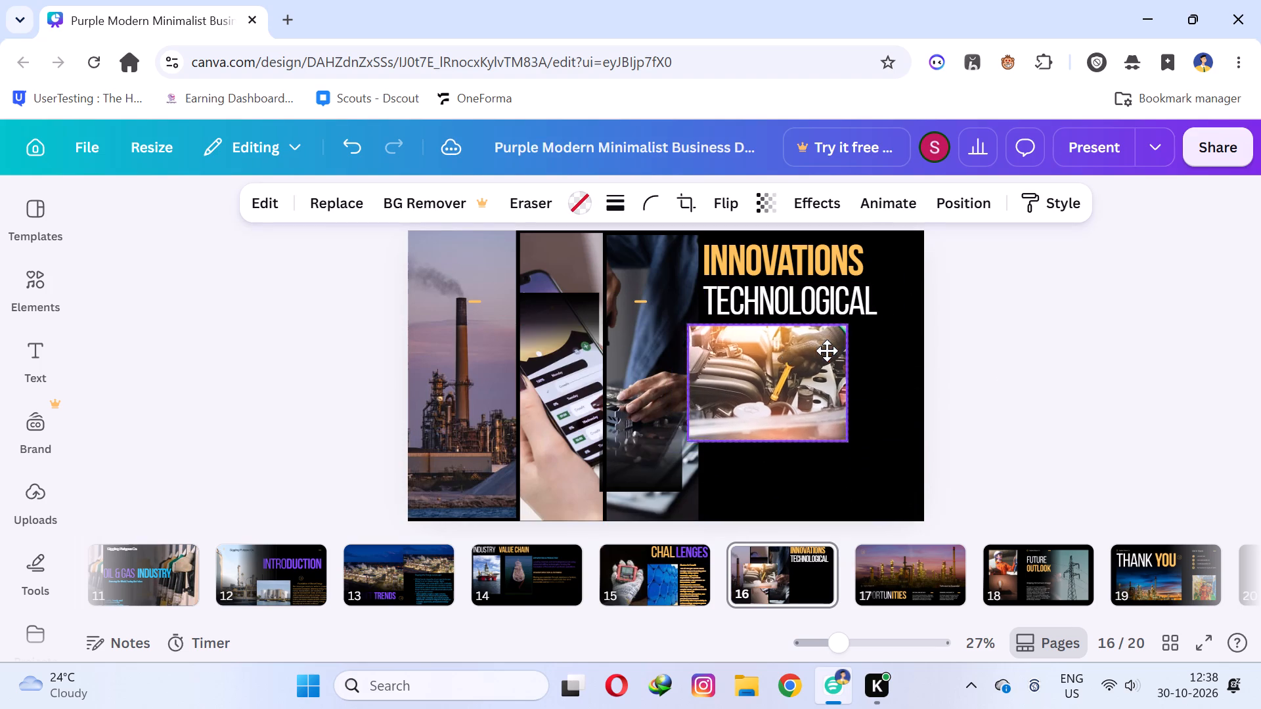
pyautogui.moveTo(827, 351); pyautogui.dragTo(798, 358)
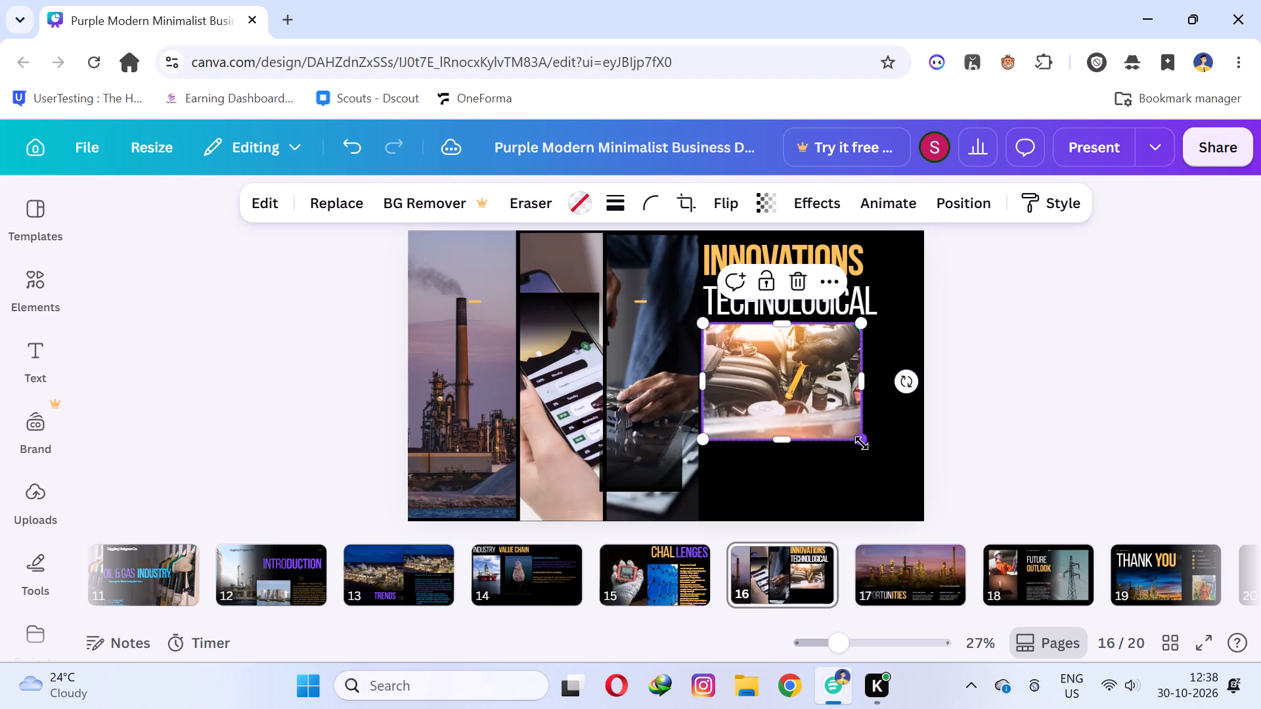
pyautogui.moveTo(862, 443); pyautogui.dragTo(916, 519)
pyautogui.click(1070, 426)
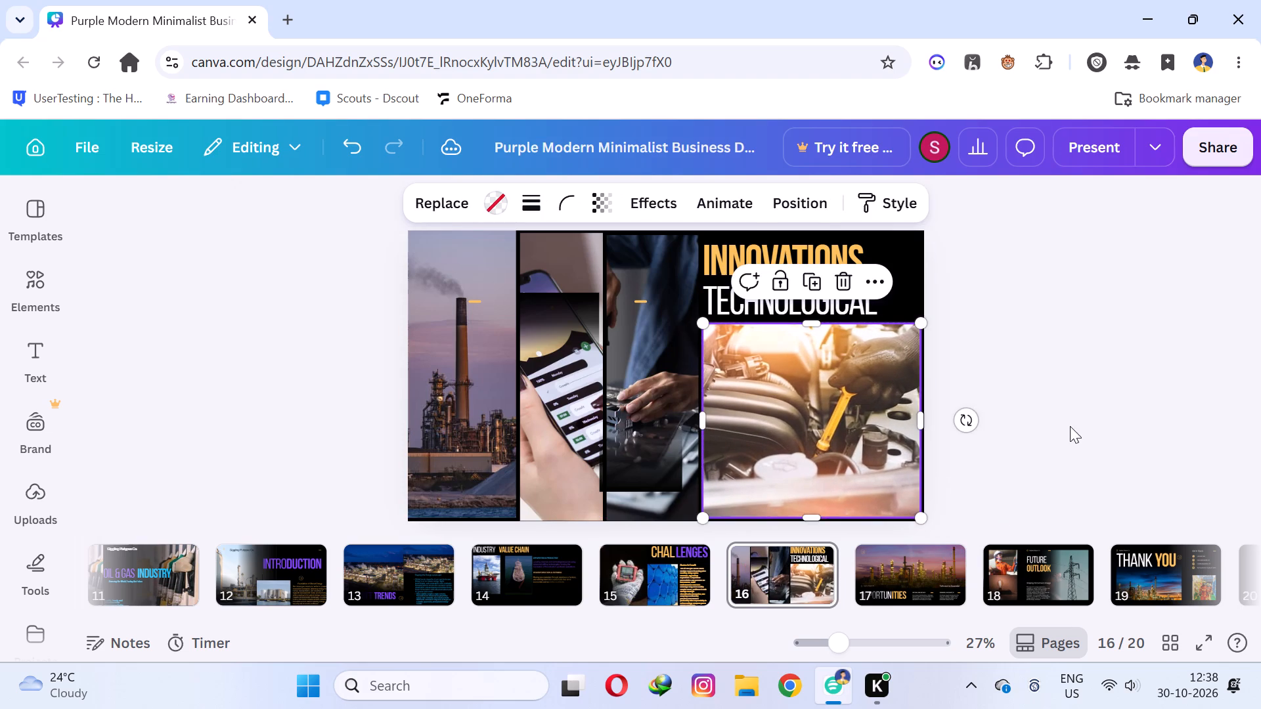
# Change the text colour of INNOVATIONS to the light purple used in the design.
pyautogui.click(805, 253)
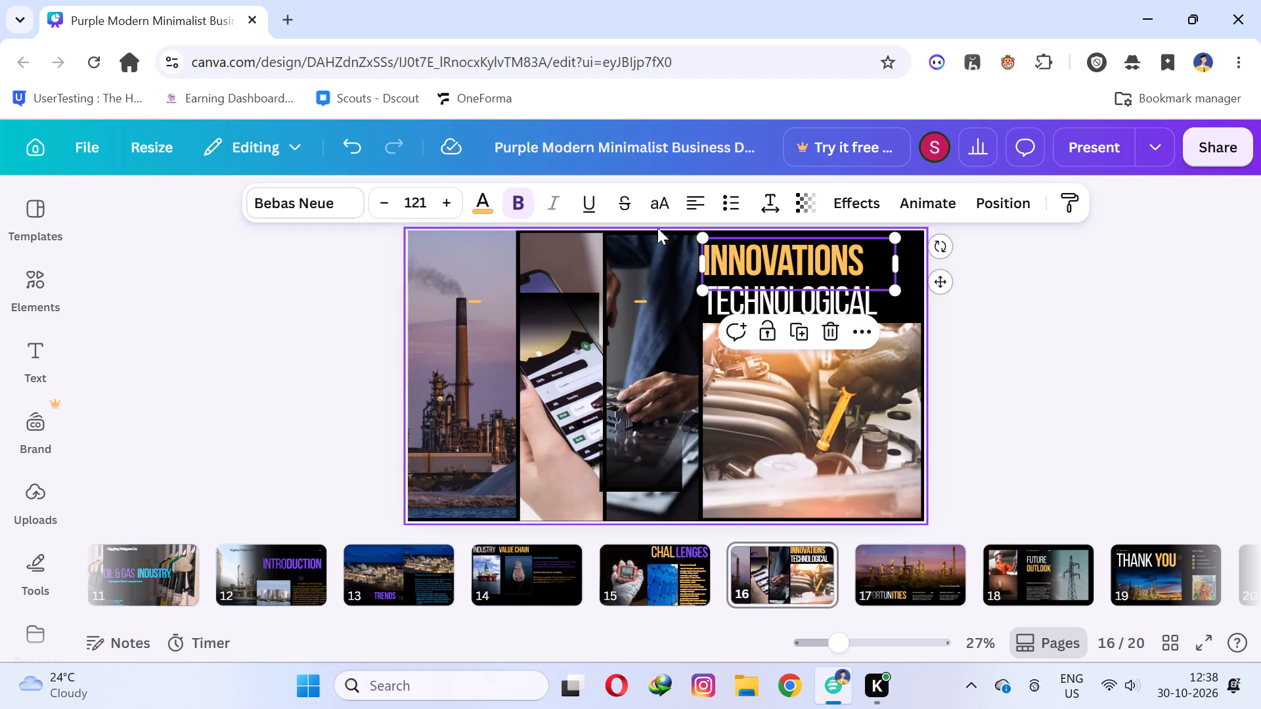
pyautogui.click(480, 204)
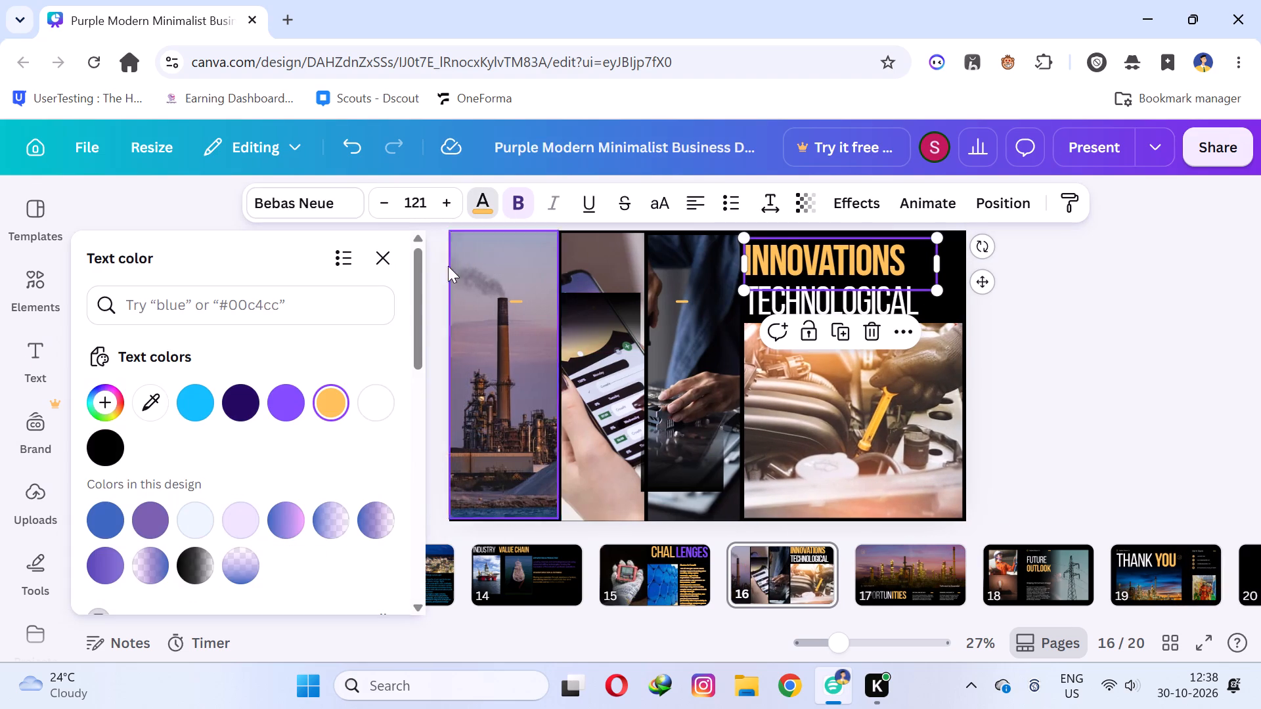
pyautogui.click(294, 408)
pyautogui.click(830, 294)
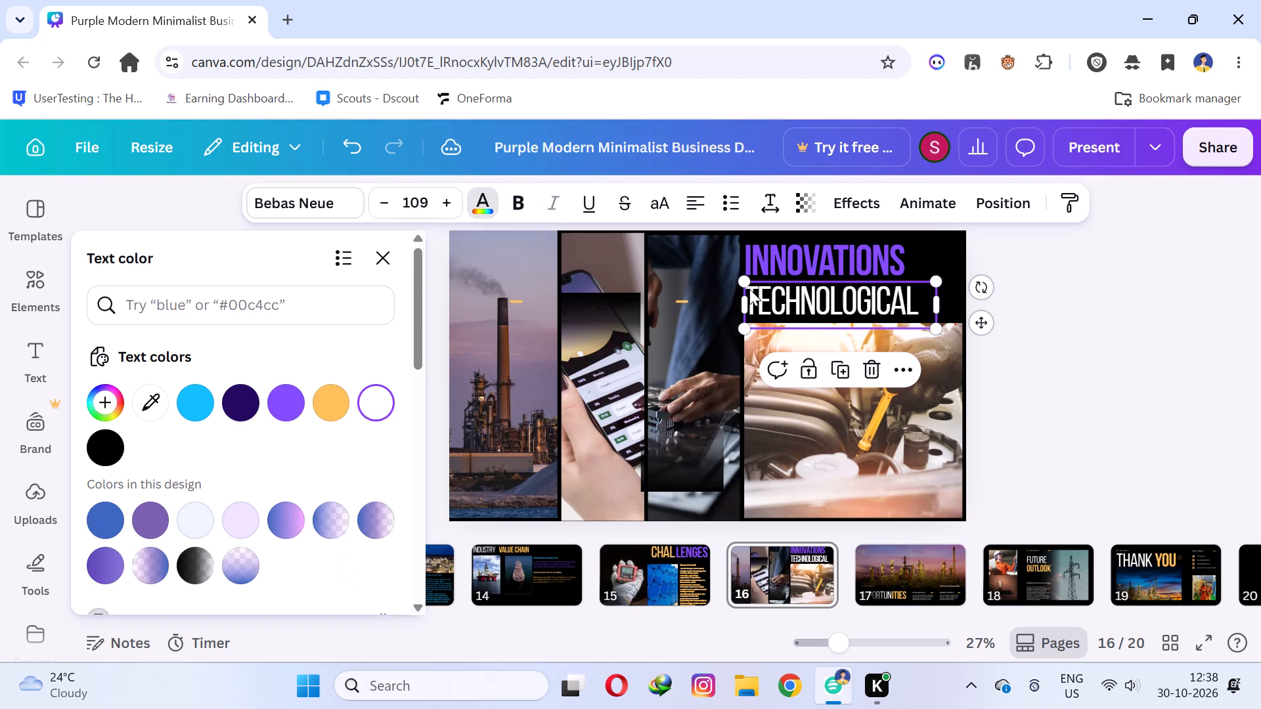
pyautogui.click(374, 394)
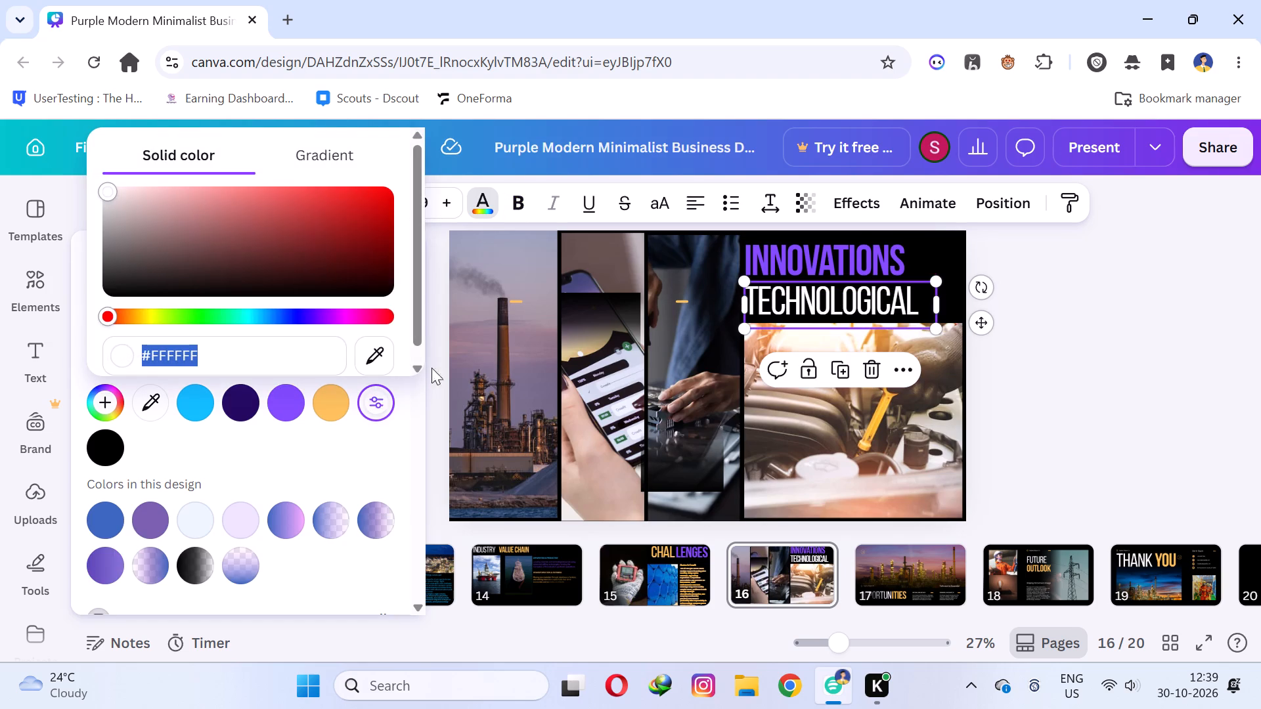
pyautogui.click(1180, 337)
# Apply the Merge text animation to INNOVATIONS.
pyautogui.click(847, 266)
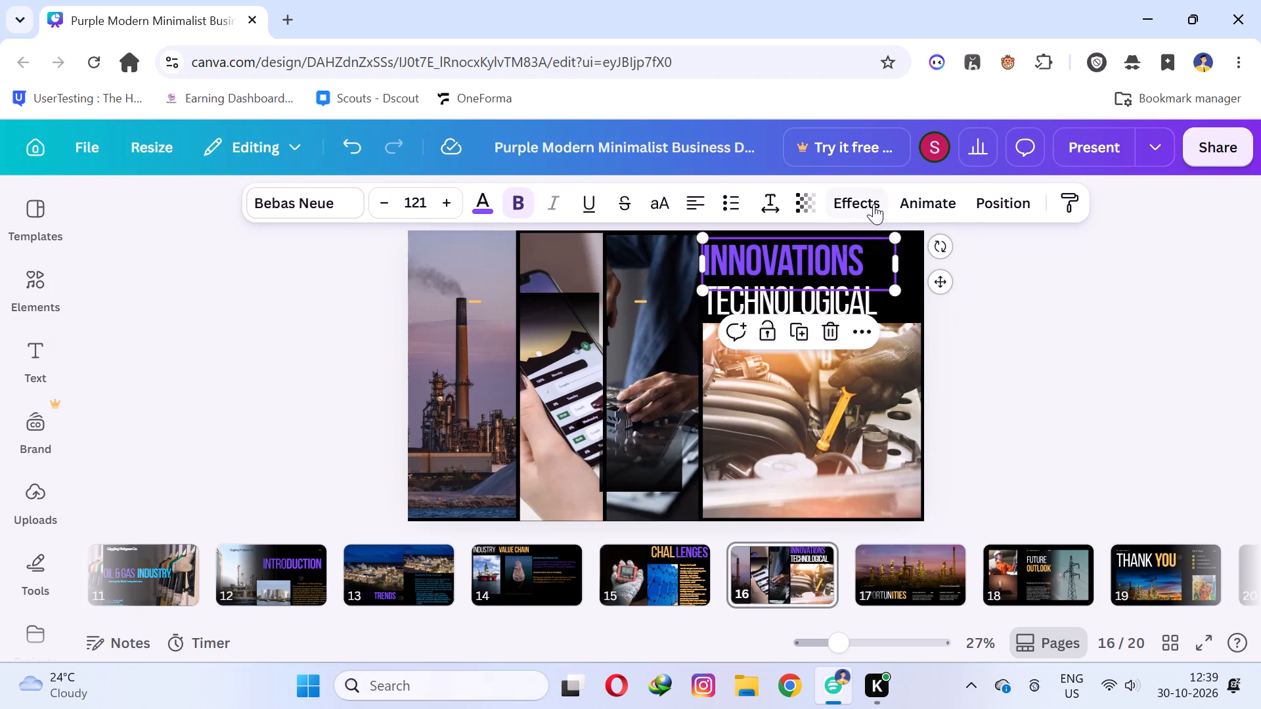
pyautogui.click(905, 198)
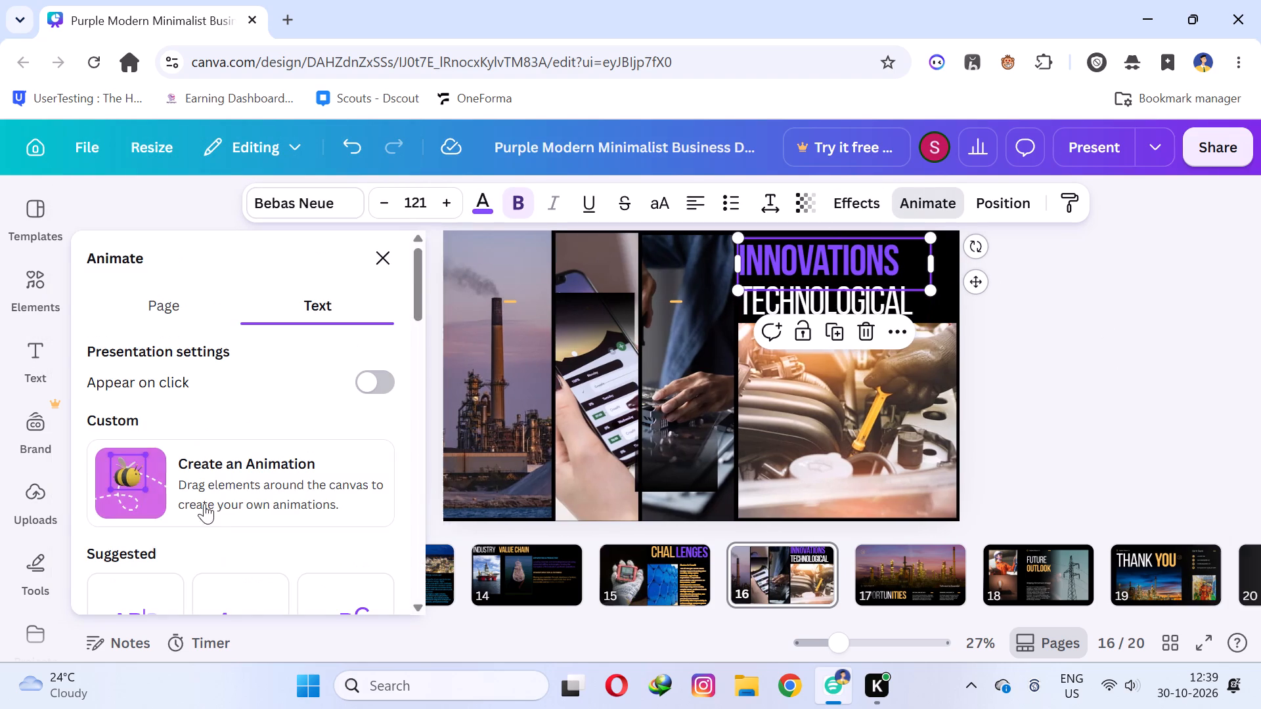
pyautogui.scroll(-2, 152, 541)
pyautogui.click(137, 553)
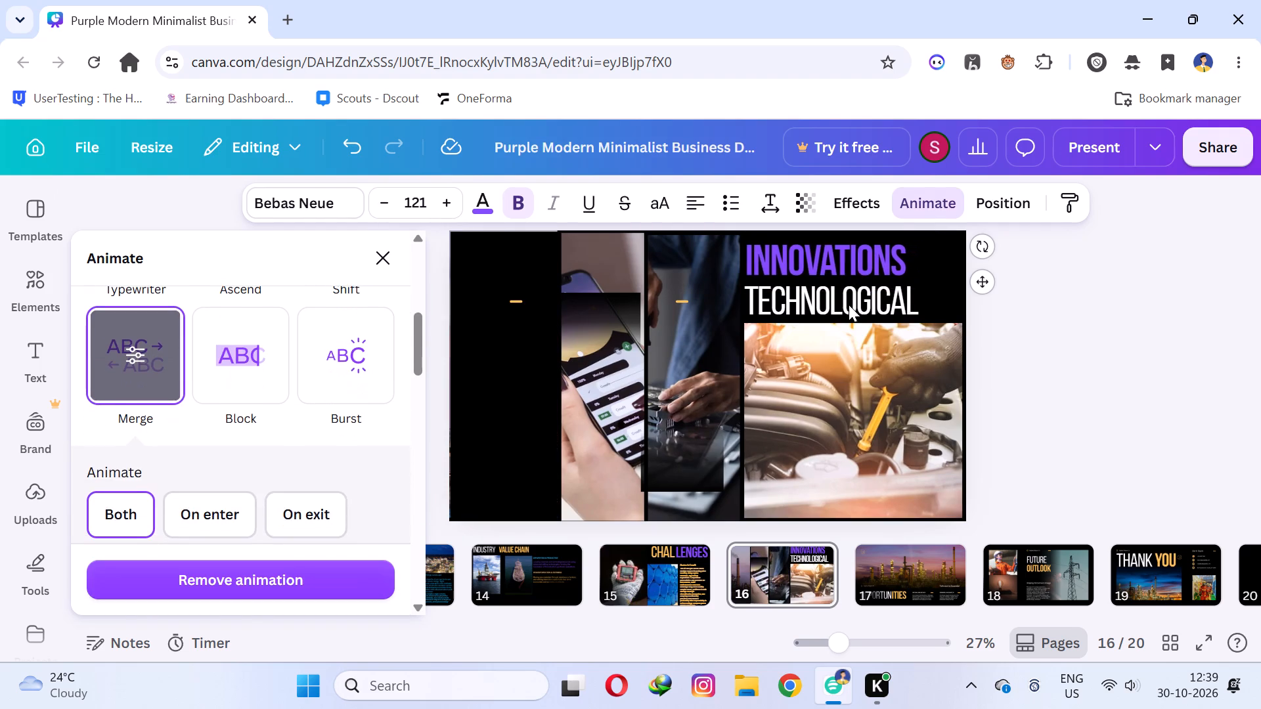
# Apply the Roll text animation to TECHNOLOGICAL.
pyautogui.click(849, 305)
pyautogui.scroll(-1, 385, 465)
pyautogui.click(259, 412)
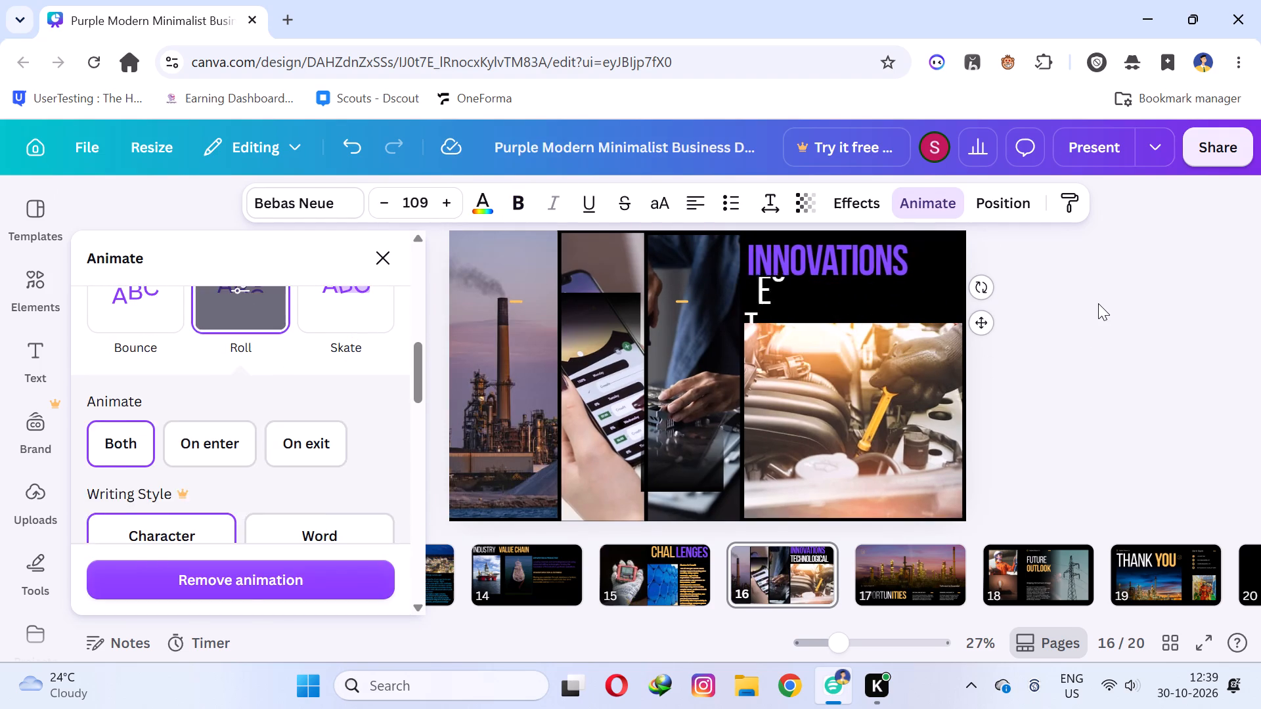
pyautogui.click(1098, 303)
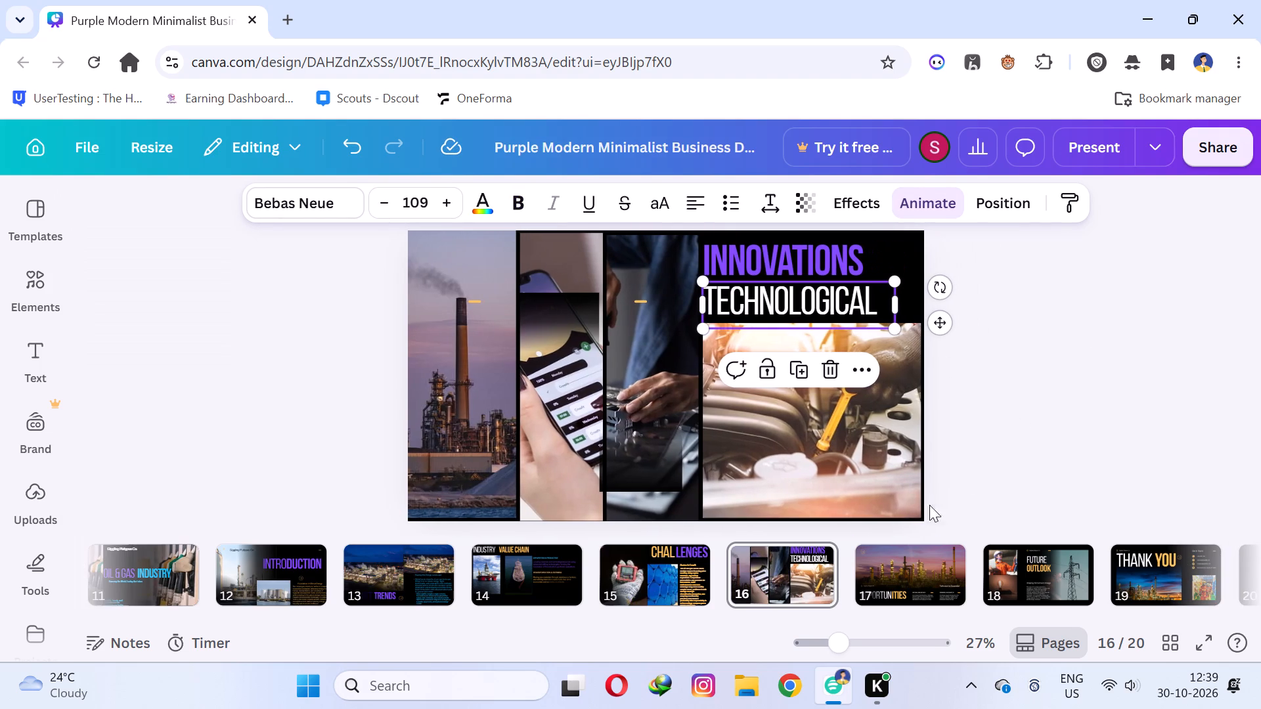
# On page 17, Opportunities, delete the Giggling Platypus Co. label and the small orange ring beside it.
pyautogui.click(883, 572)
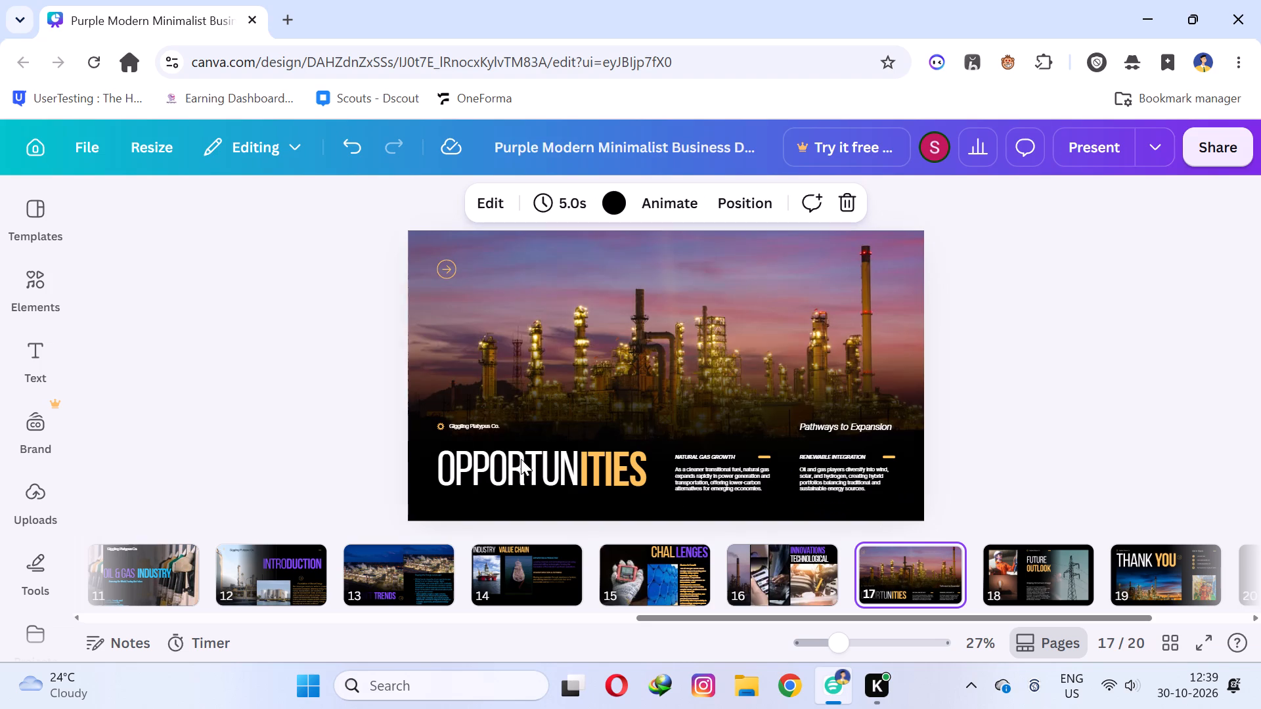
pyautogui.click(460, 428)
pyautogui.press('BackSpace')
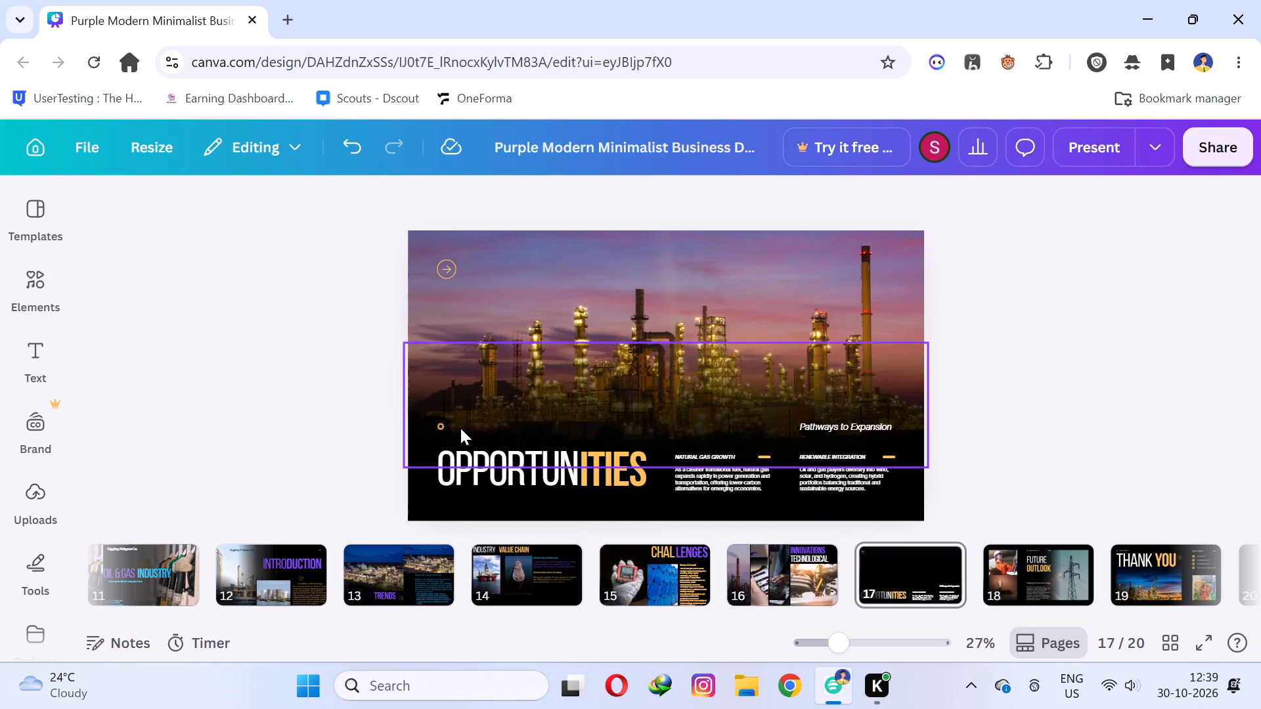
pyautogui.click(436, 428)
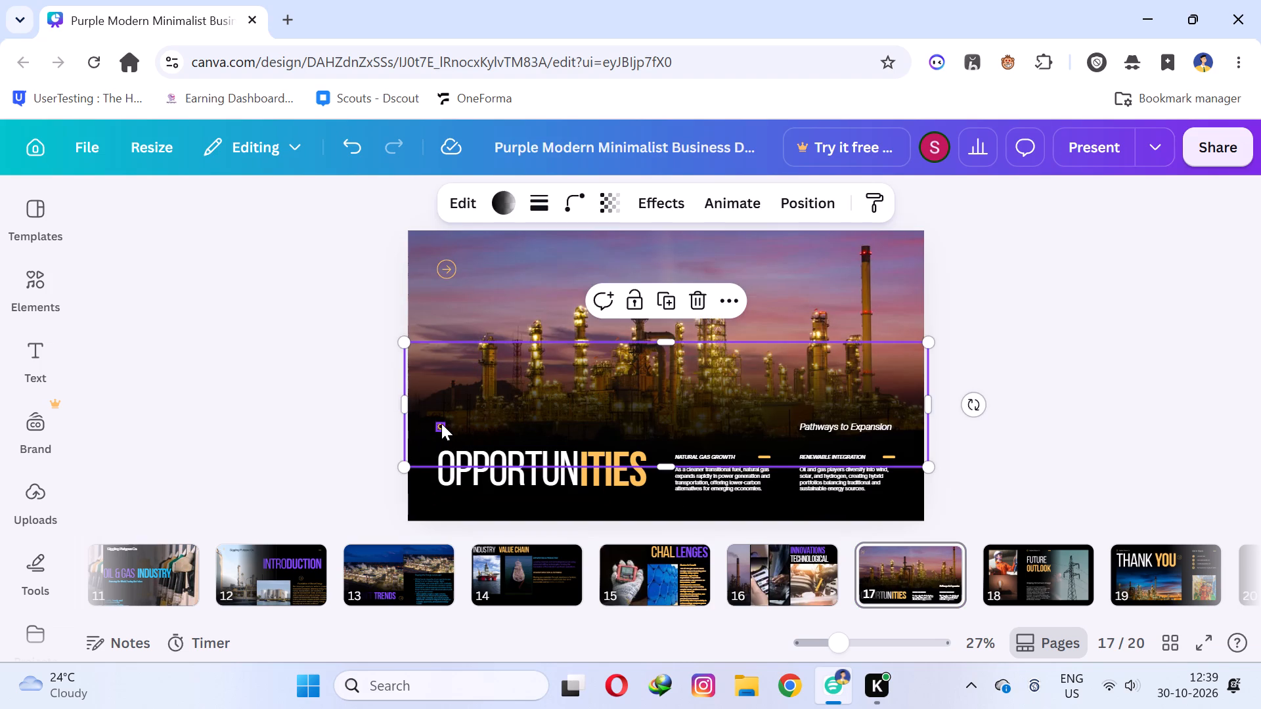
pyautogui.click(441, 423)
pyautogui.press('BackSpace')
# Move the OPPORTUN part of the title up to the page's top edge, beside the circled arrow.
pyautogui.moveTo(489, 477); pyautogui.dragTo(491, 472)
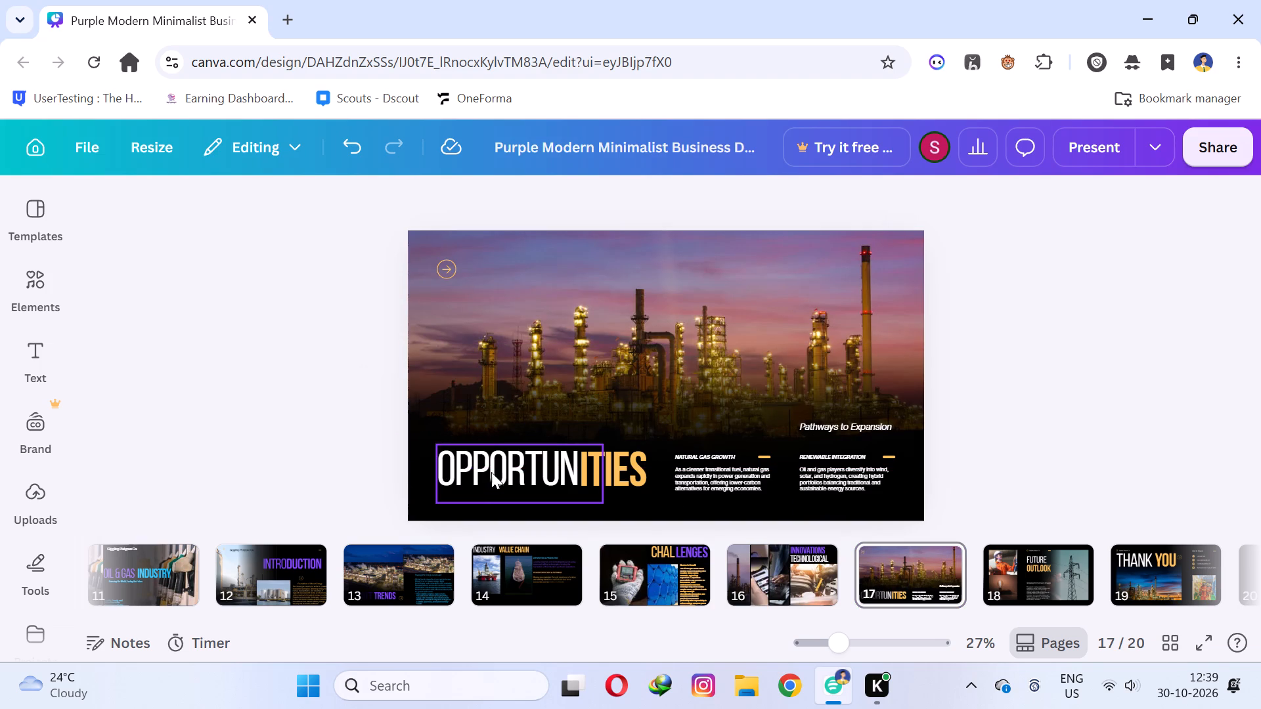
pyautogui.moveTo(491, 472); pyautogui.dragTo(533, 267)
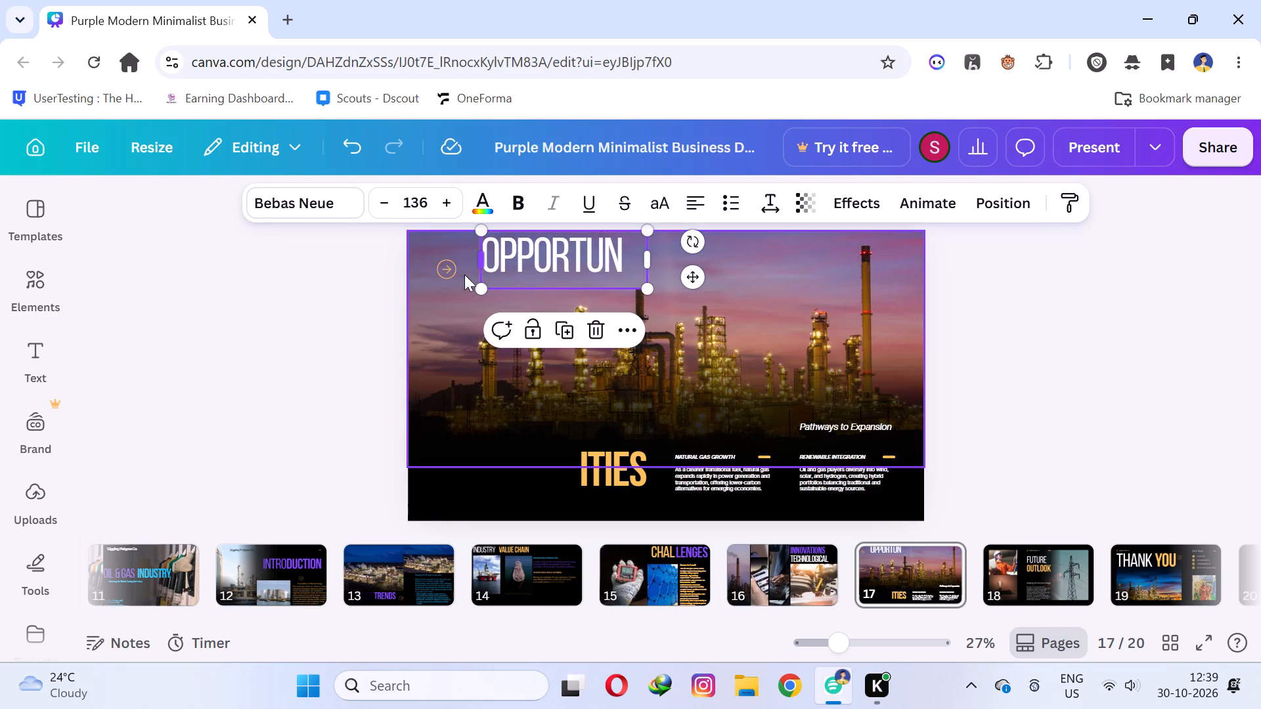
# Move the orange ITIES part of the title up to the page's top edge, beside OPPORTUN.
pyautogui.moveTo(617, 466); pyautogui.dragTo(709, 259)
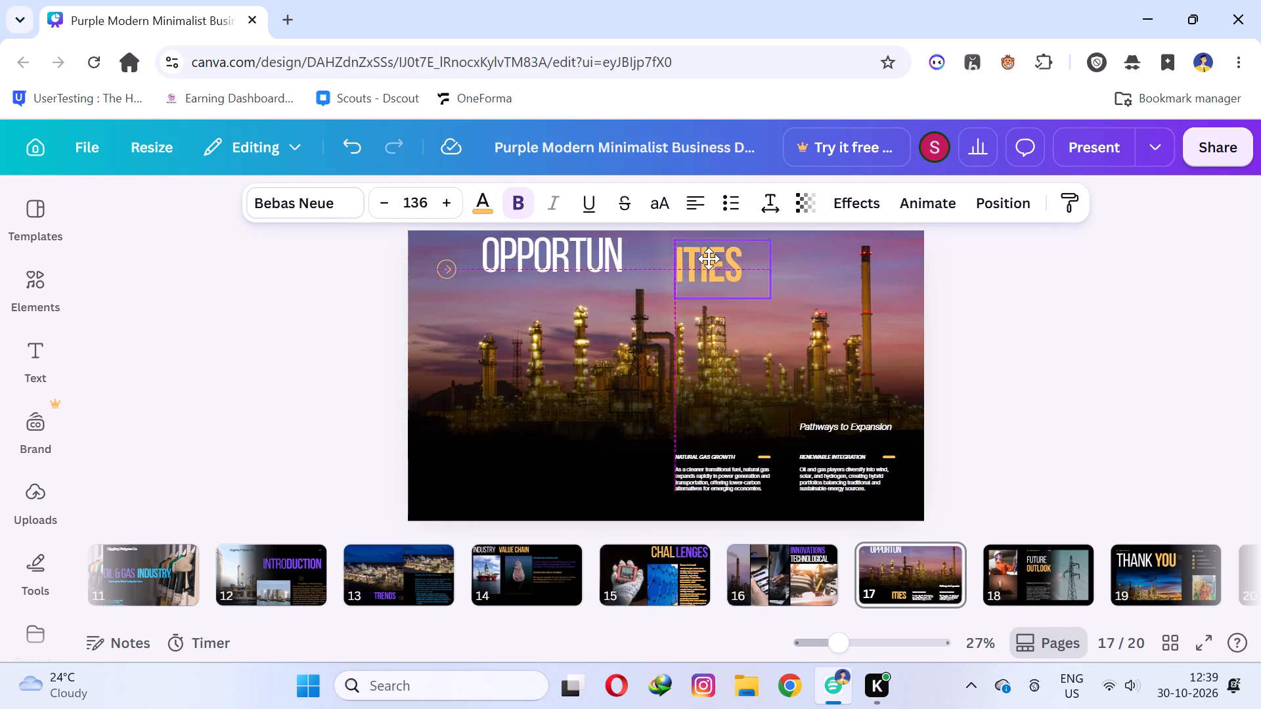
pyautogui.moveTo(709, 259); pyautogui.dragTo(695, 252)
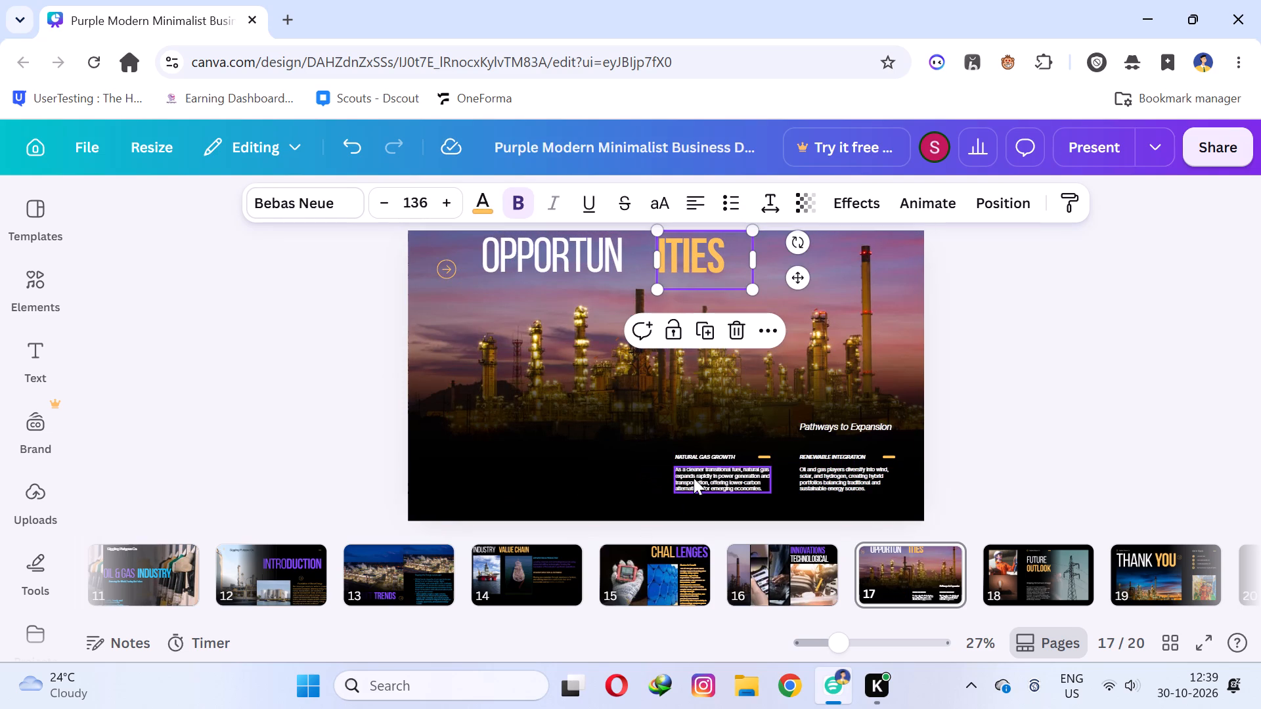
# Enlarge the natural gas description paragraph to font size 17 and shift it slightly lower on the page.
pyautogui.click(770, 491)
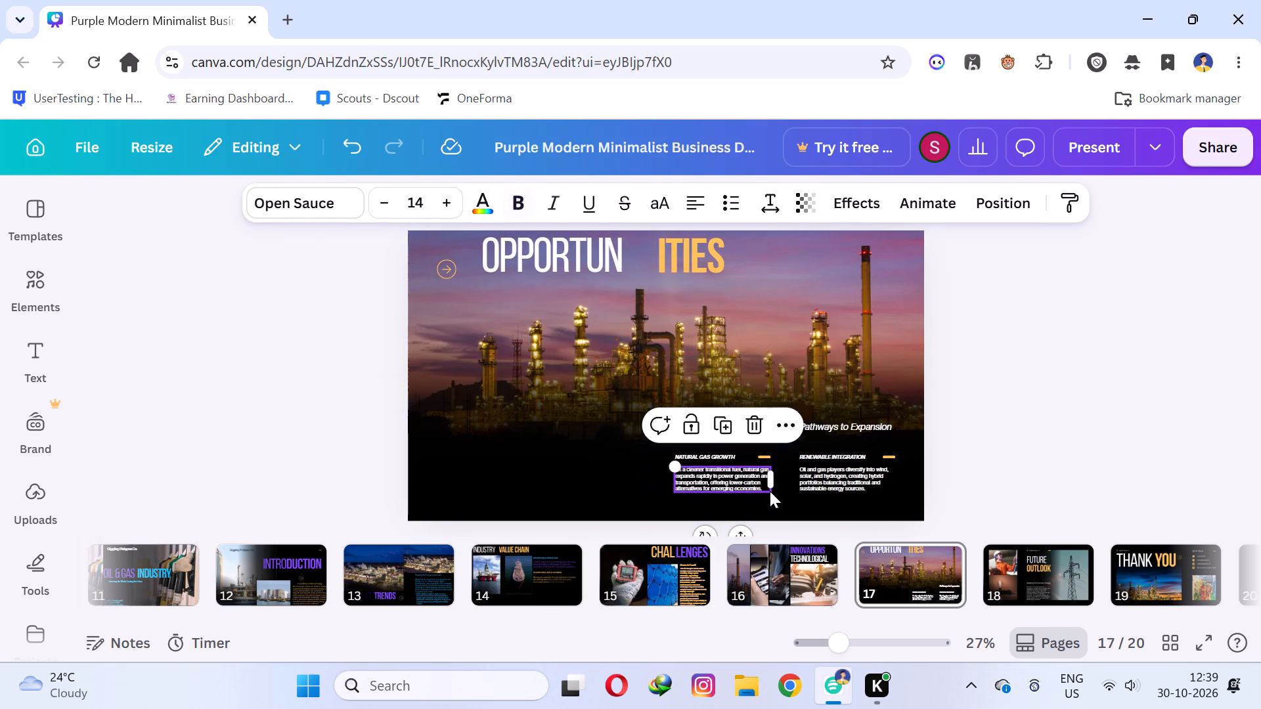
pyautogui.moveTo(768, 500); pyautogui.dragTo(782, 534)
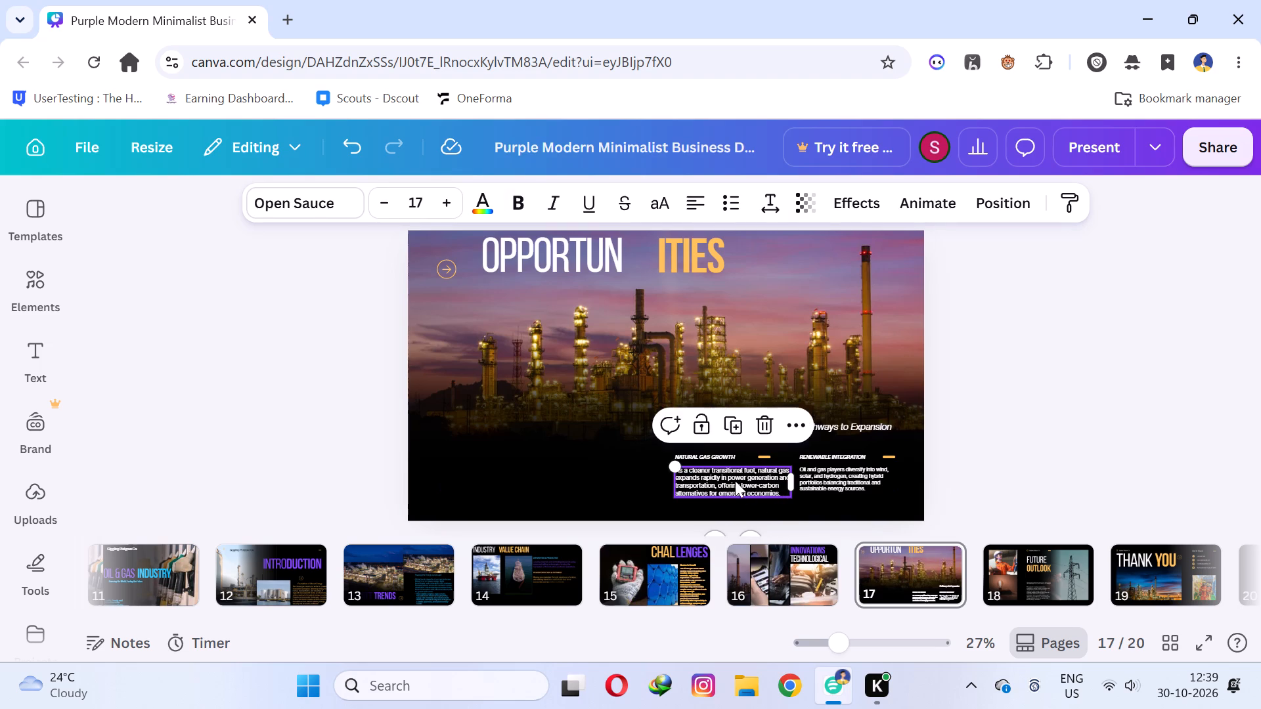
pyautogui.moveTo(735, 481); pyautogui.dragTo(722, 498)
# Move the NATURAL GAS GROWTH heading down to just above its paragraph and enlarge it to font size 17.4.
pyautogui.click(680, 454)
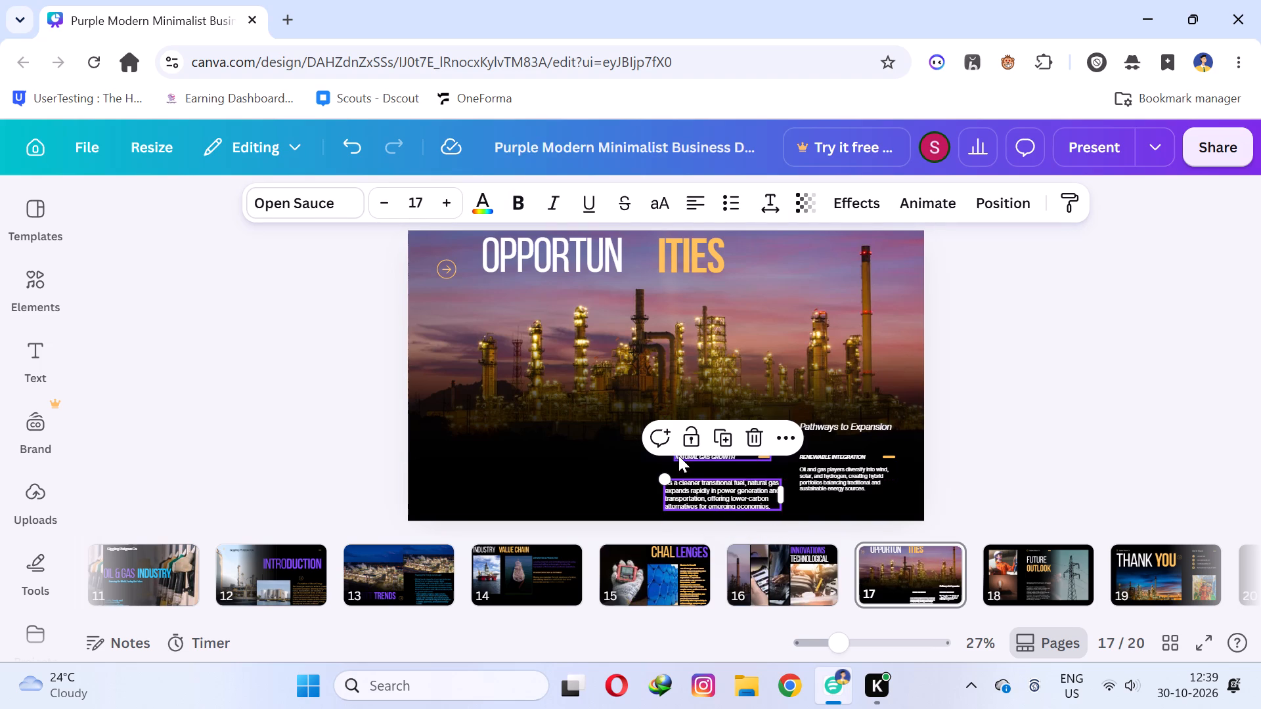
pyautogui.click(548, 457)
pyautogui.moveTo(689, 454); pyautogui.dragTo(683, 454)
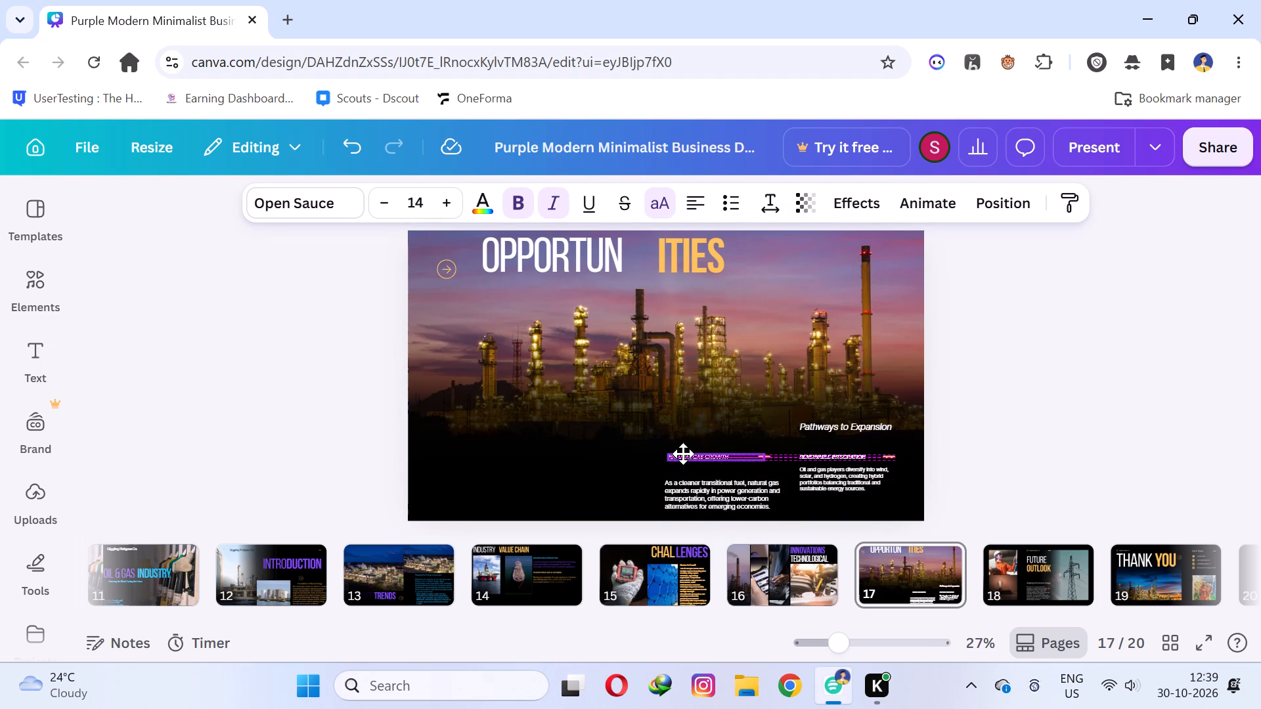
pyautogui.moveTo(683, 454); pyautogui.dragTo(675, 454)
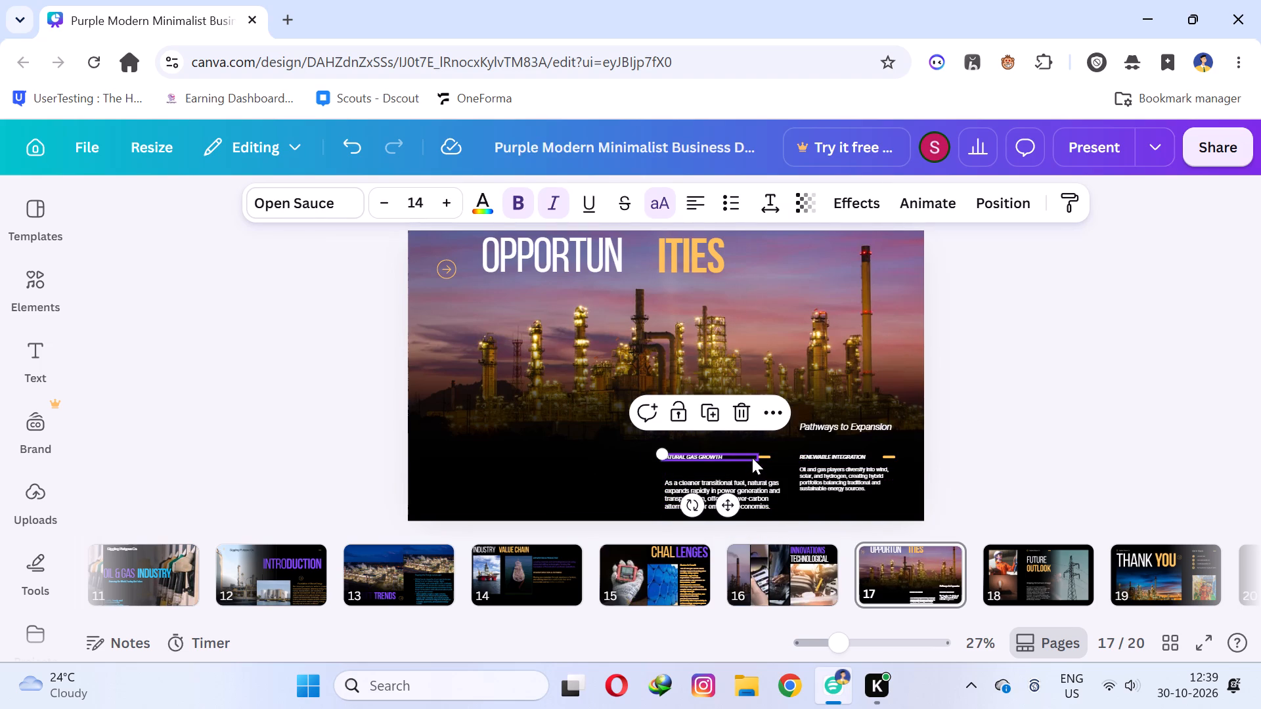
pyautogui.click(750, 455)
pyautogui.click(696, 459)
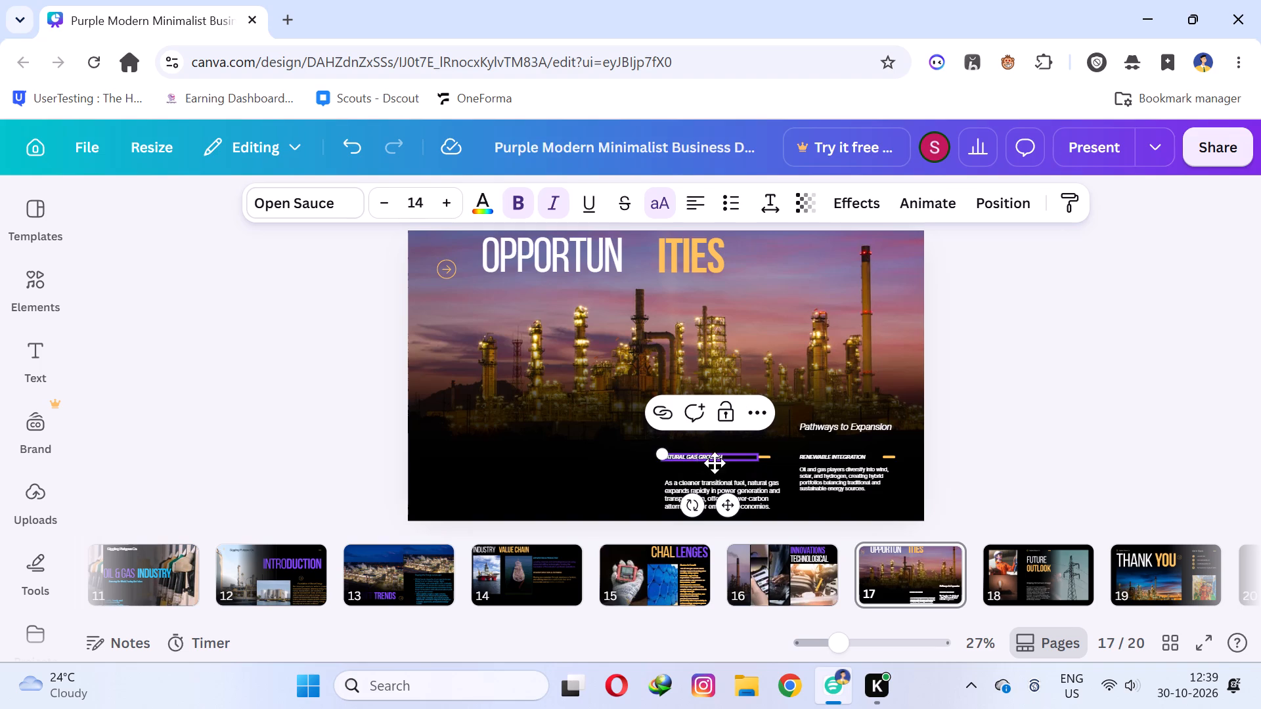
pyautogui.moveTo(723, 463); pyautogui.dragTo(723, 479)
pyautogui.moveTo(665, 466); pyautogui.dragTo(646, 453)
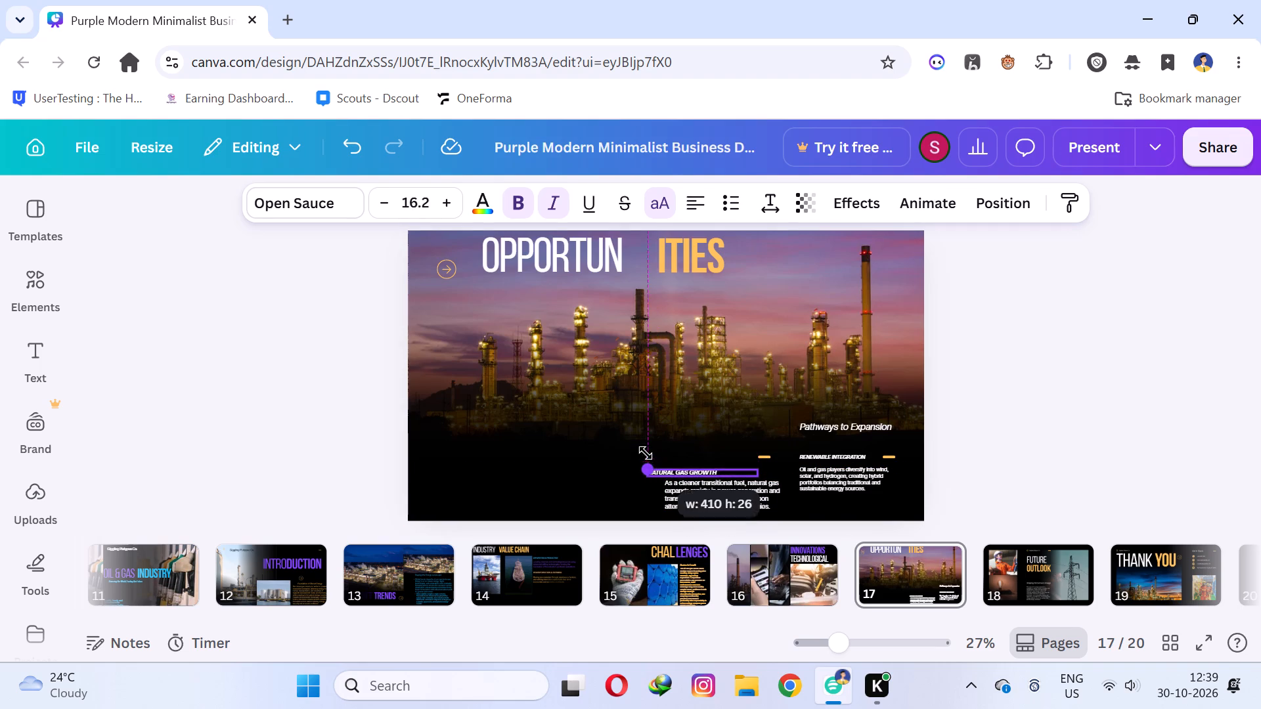
pyautogui.moveTo(646, 453); pyautogui.dragTo(643, 437)
pyautogui.click(544, 488)
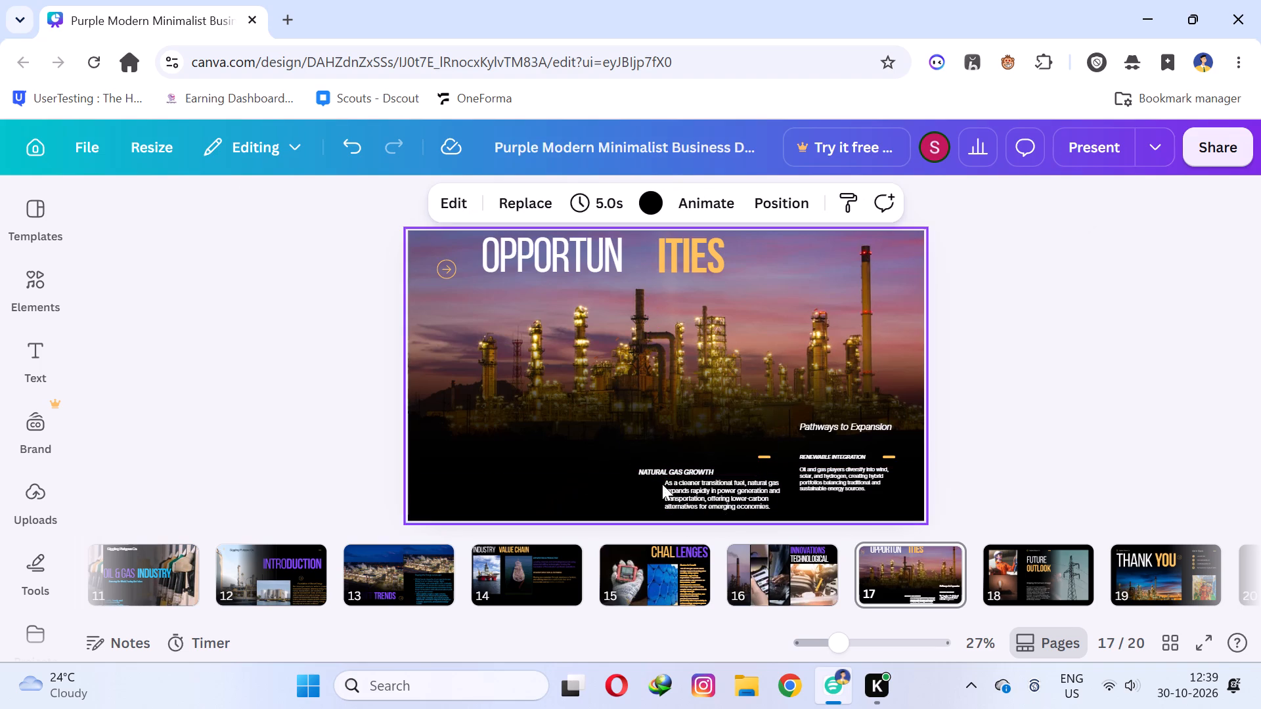
# Enlarge the renewable integration description paragraph to font size 18.7 and place it beside the natural gas paragraph.
pyautogui.moveTo(829, 484); pyautogui.dragTo(830, 504)
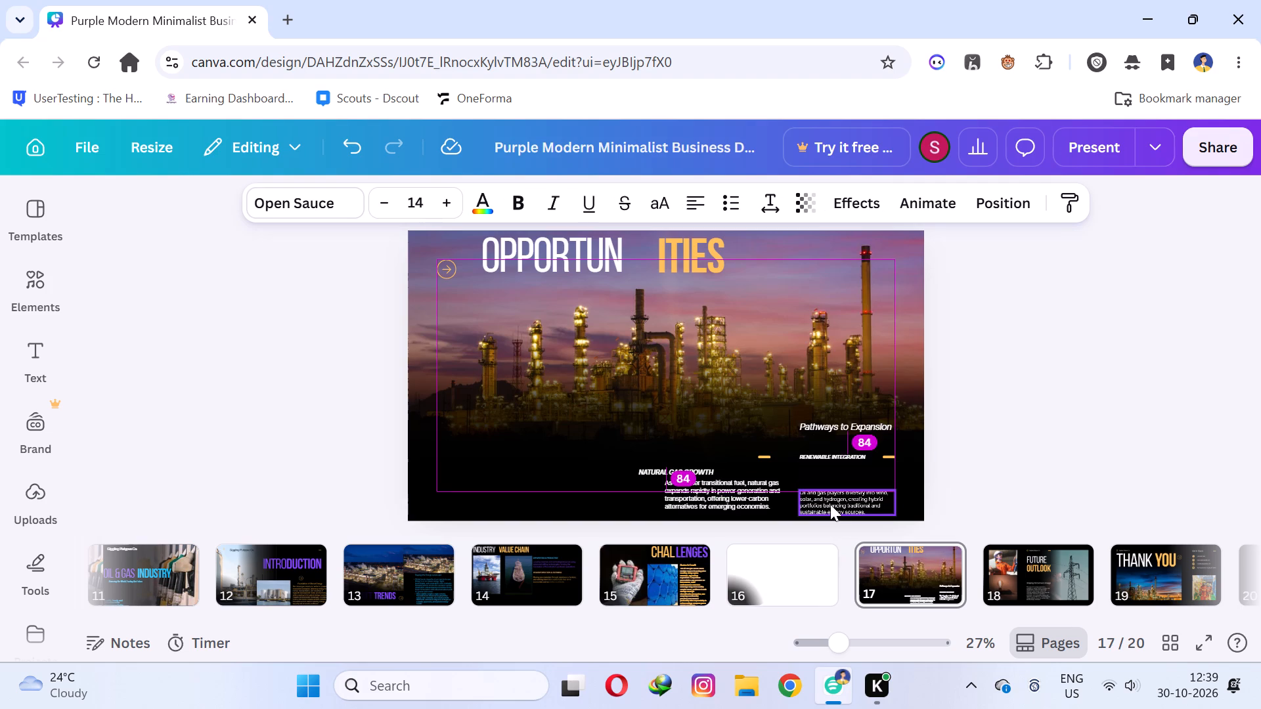
pyautogui.moveTo(801, 481); pyautogui.dragTo(791, 458)
pyautogui.moveTo(796, 491); pyautogui.dragTo(822, 487)
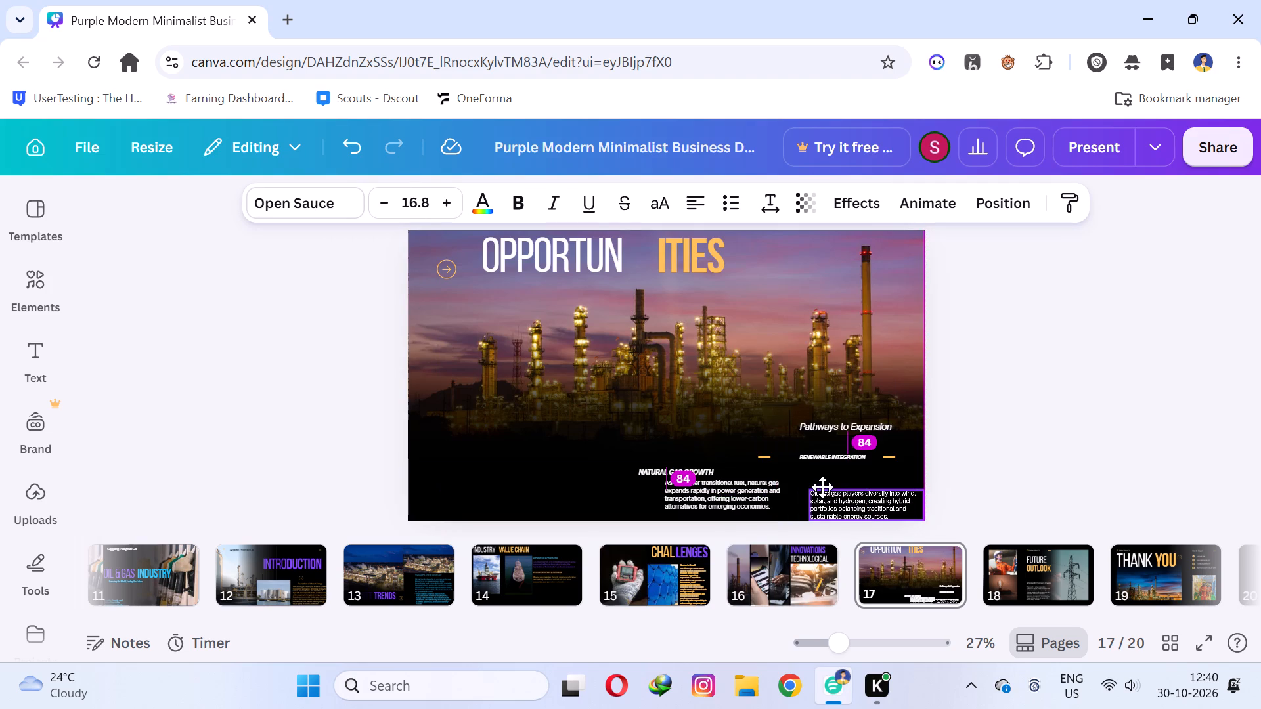
pyautogui.moveTo(822, 487); pyautogui.dragTo(818, 490)
pyautogui.moveTo(799, 483); pyautogui.dragTo(791, 474)
pyautogui.click(1208, 401)
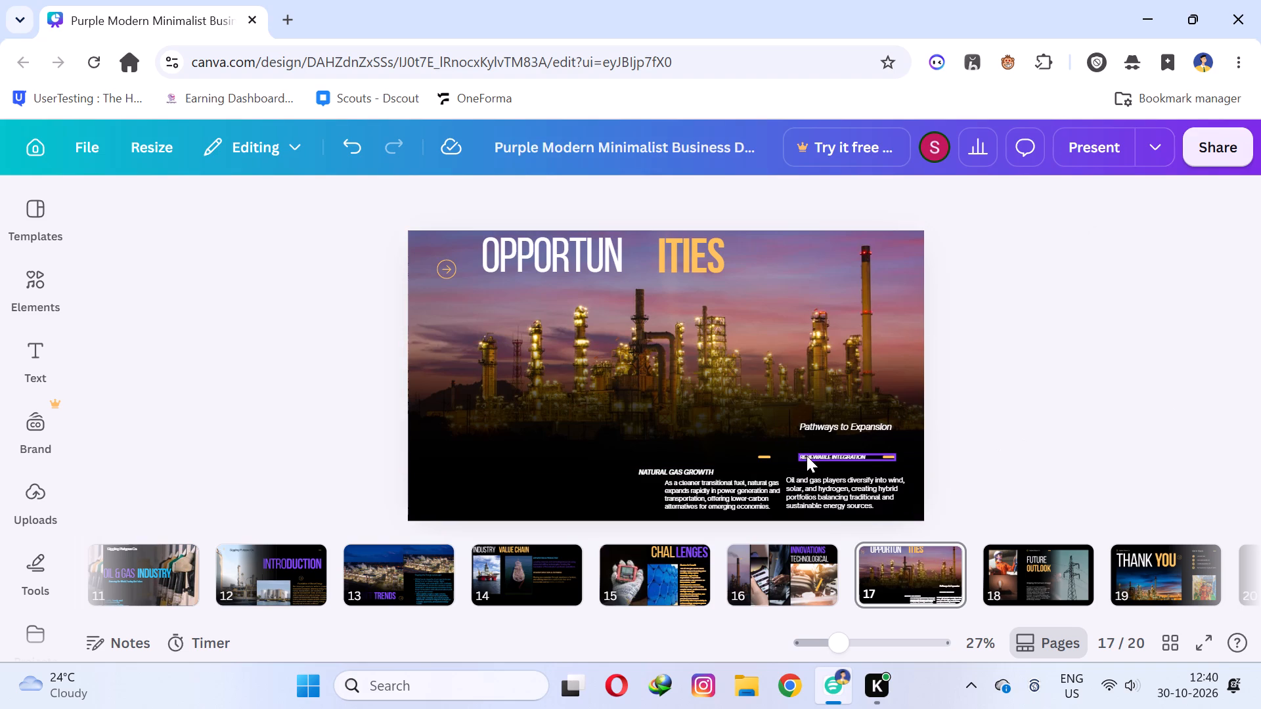
# Enlarge the RENEWABLE INTEGRATION heading to font size 18.8 and set it directly above its paragraph.
pyautogui.click(807, 456)
pyautogui.moveTo(893, 460); pyautogui.dragTo(926, 484)
pyautogui.moveTo(814, 454); pyautogui.dragTo(805, 468)
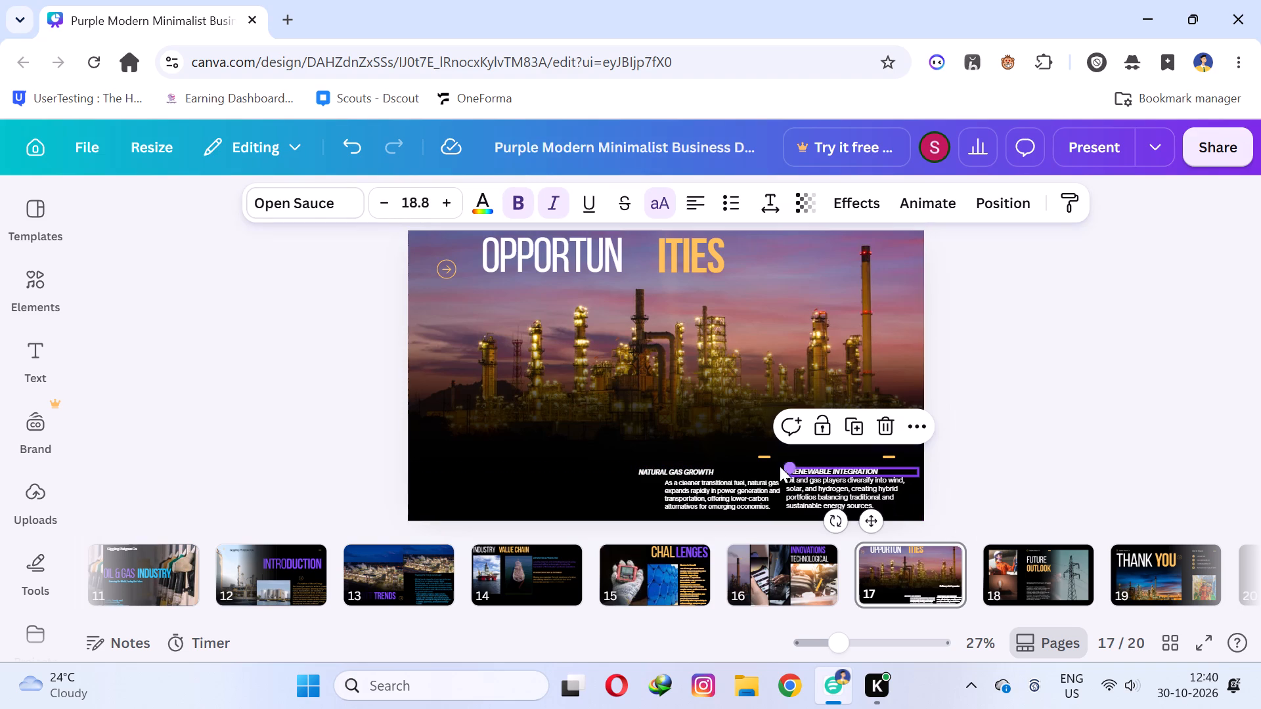
# Delete the small orange dash above the natural gas growth text.
pyautogui.click(768, 456)
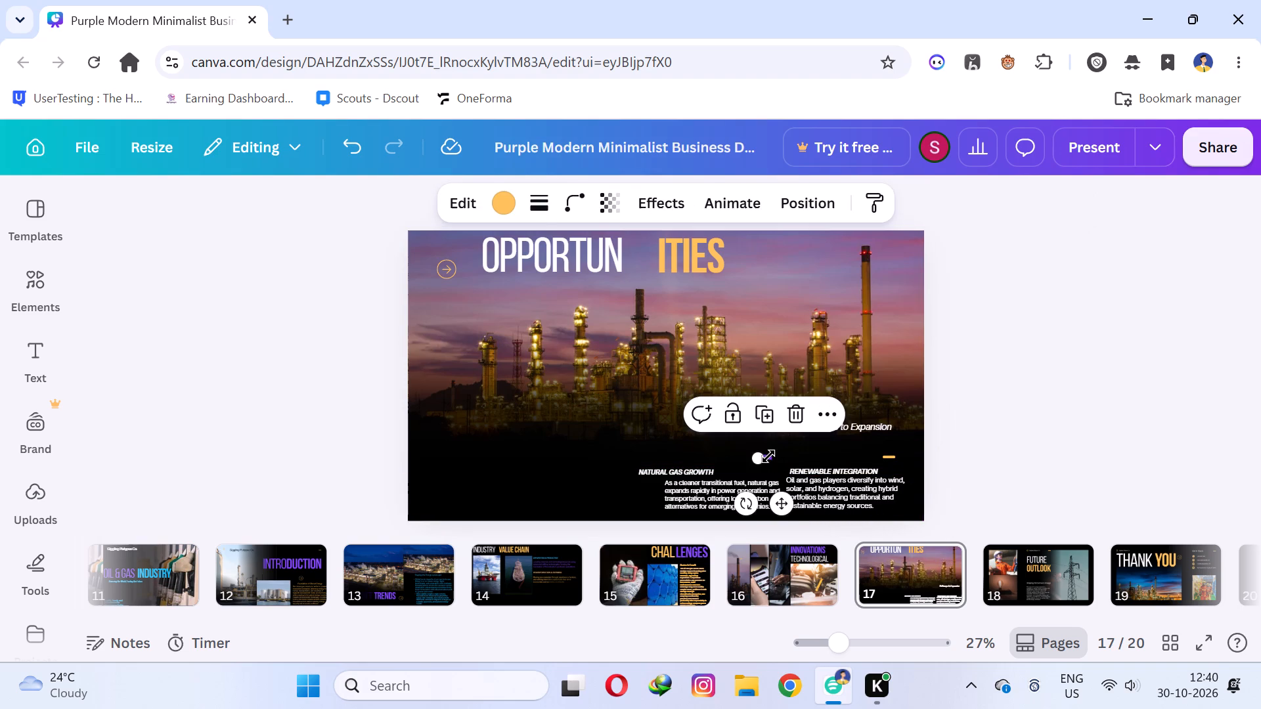
pyautogui.press('BackSpace')
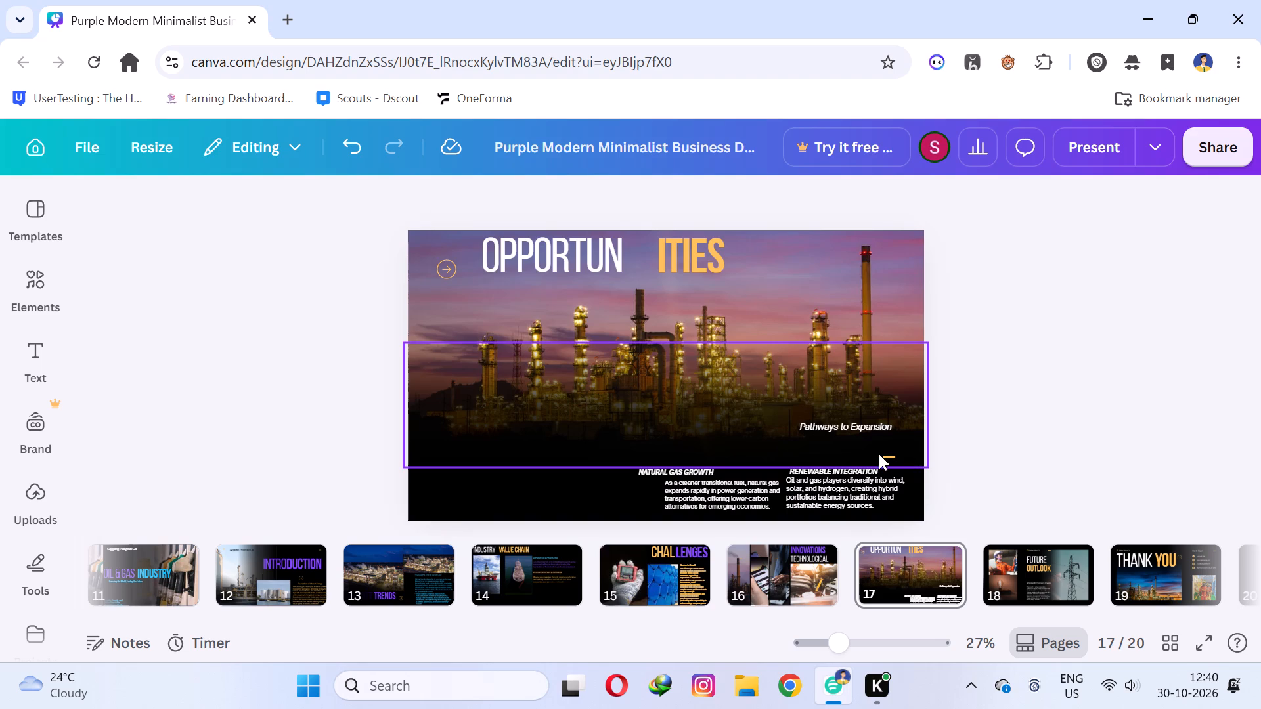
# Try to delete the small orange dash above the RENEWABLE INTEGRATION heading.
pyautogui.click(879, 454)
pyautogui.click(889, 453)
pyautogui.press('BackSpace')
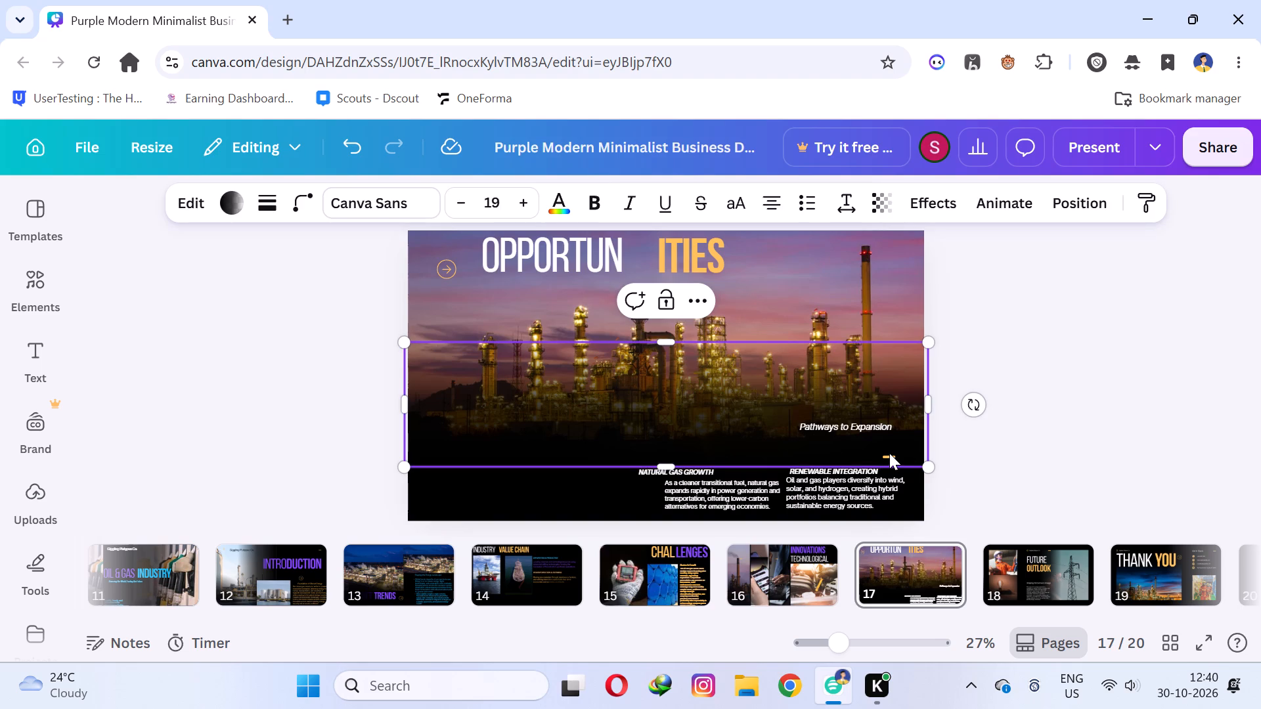
# Move Pathways to Expansion to the black area beside the natural gas paragraph and enlarge it to font size 31.7.
pyautogui.moveTo(851, 423); pyautogui.dragTo(548, 484)
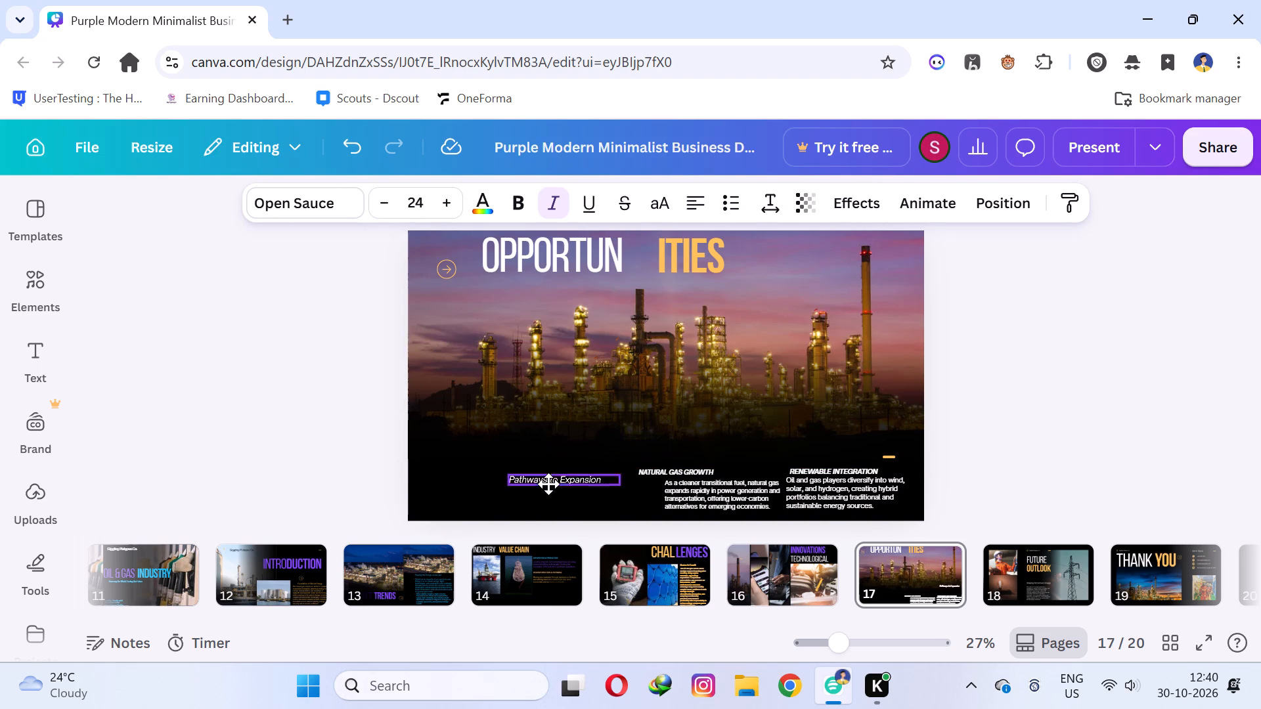
pyautogui.moveTo(548, 484); pyautogui.dragTo(525, 477)
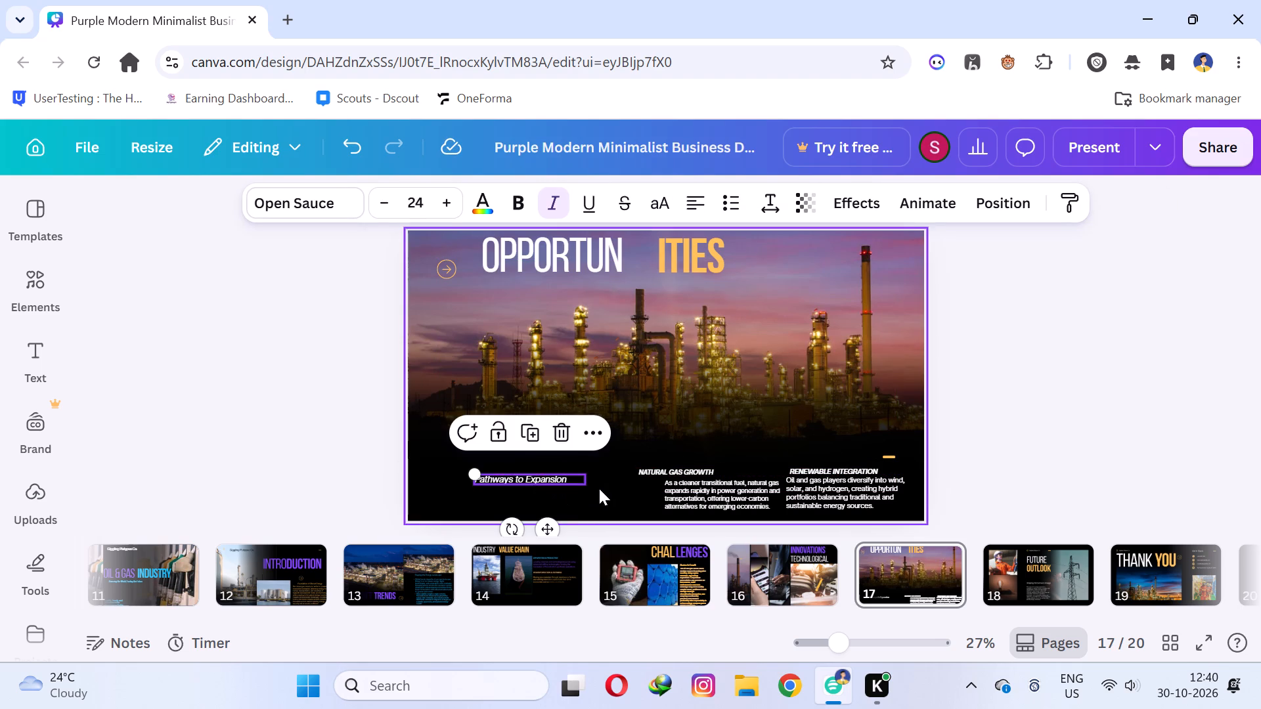
pyautogui.moveTo(586, 484); pyautogui.dragTo(617, 511)
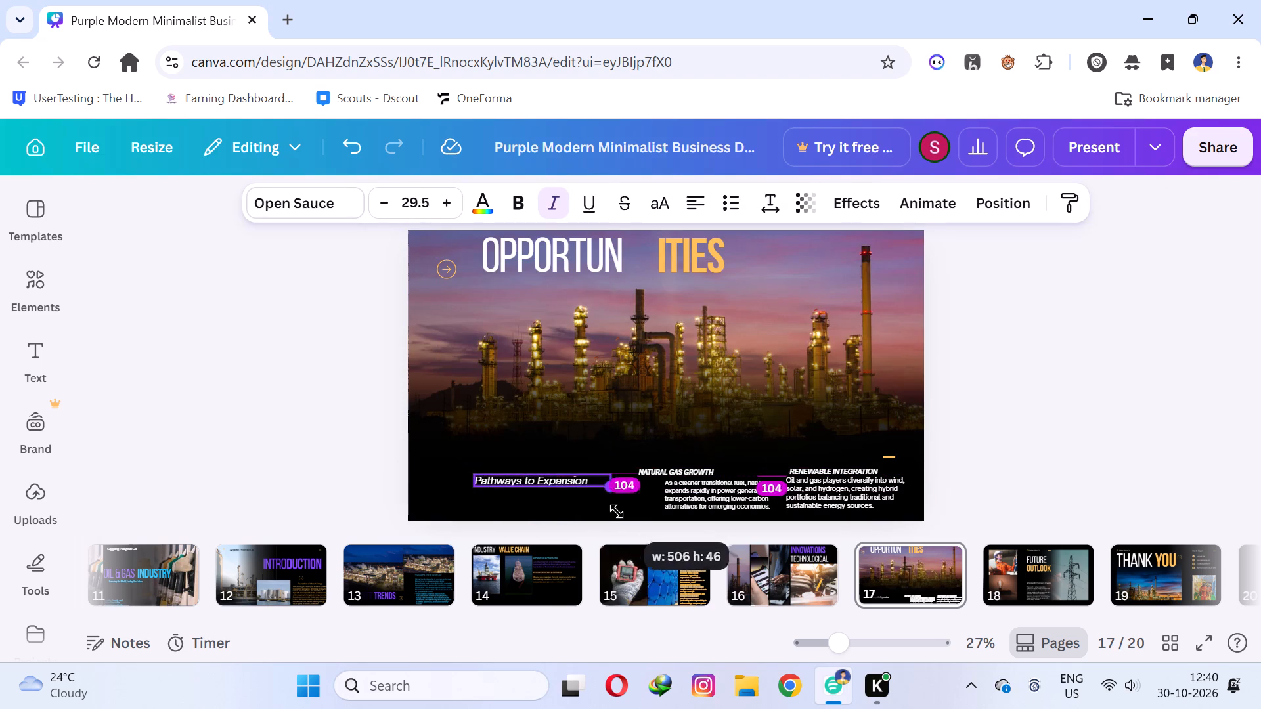
pyautogui.moveTo(617, 511); pyautogui.dragTo(619, 513)
pyautogui.moveTo(531, 475); pyautogui.dragTo(526, 484)
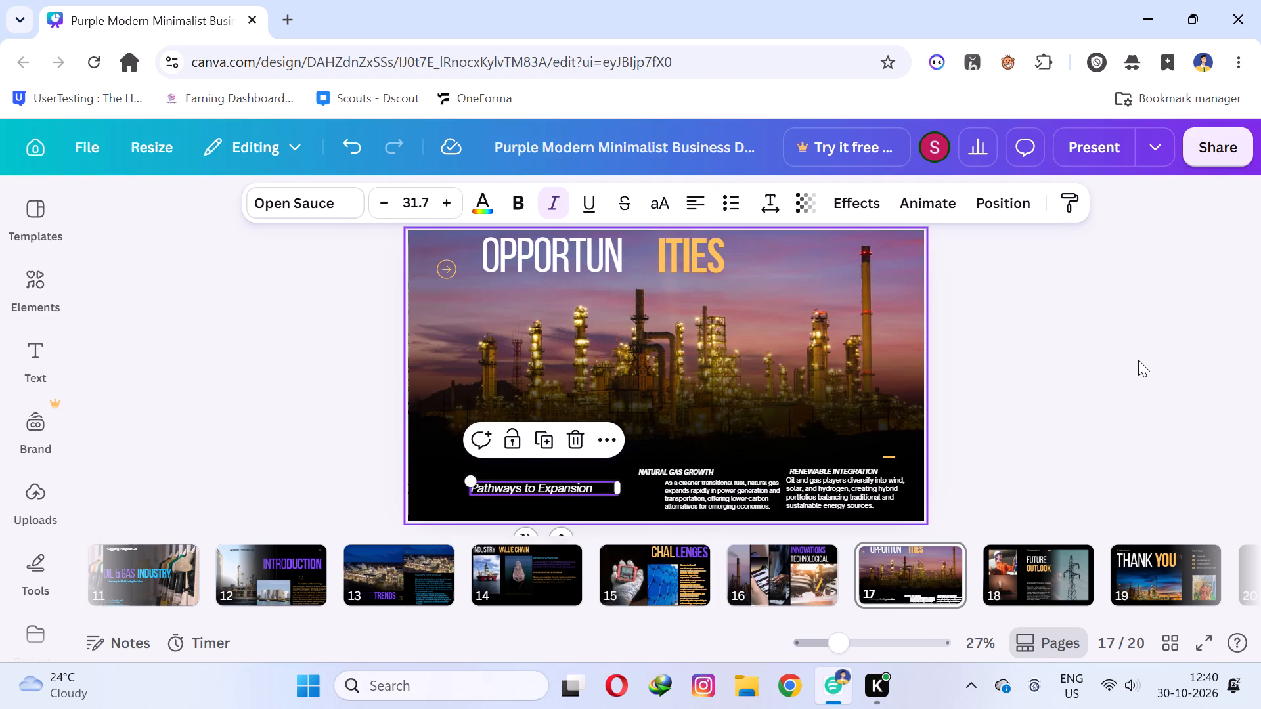
pyautogui.click(1138, 360)
# Recolour Pathways to Expansion and both description paragraphs bright purple.
pyautogui.click(512, 485)
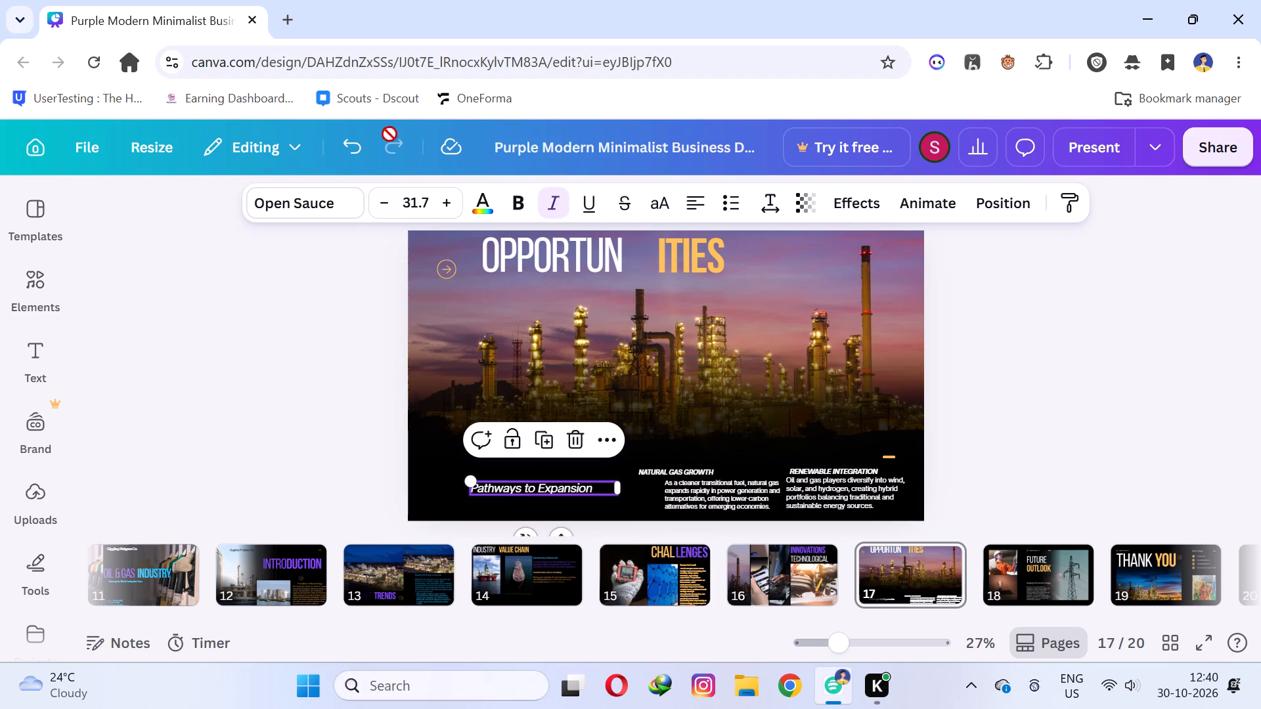
pyautogui.click(489, 205)
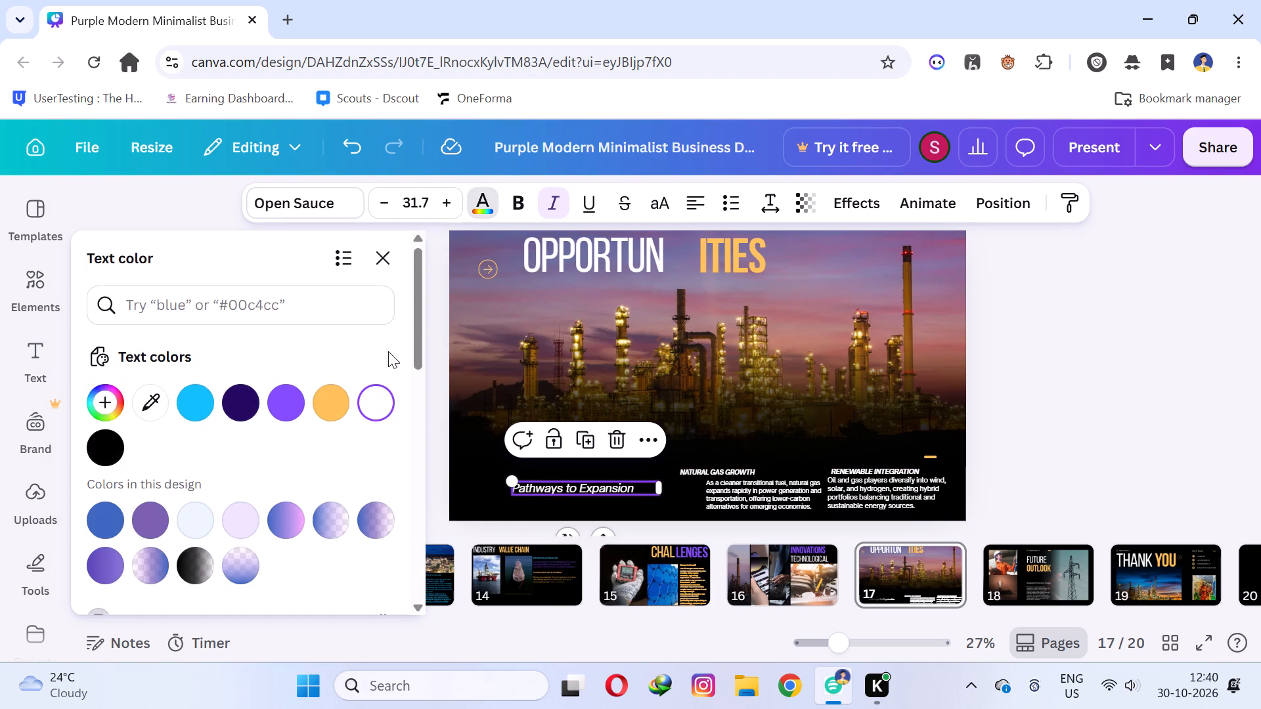
pyautogui.click(284, 400)
pyautogui.click(736, 502)
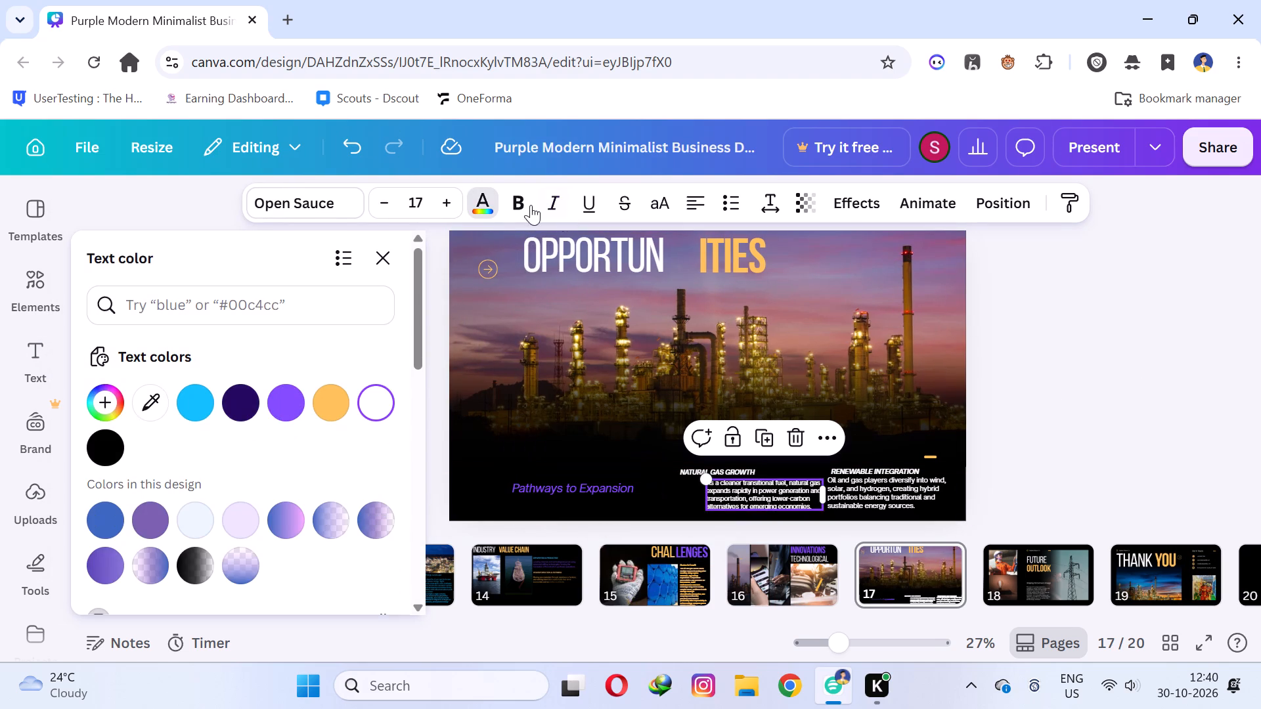
pyautogui.click(292, 389)
pyautogui.click(895, 490)
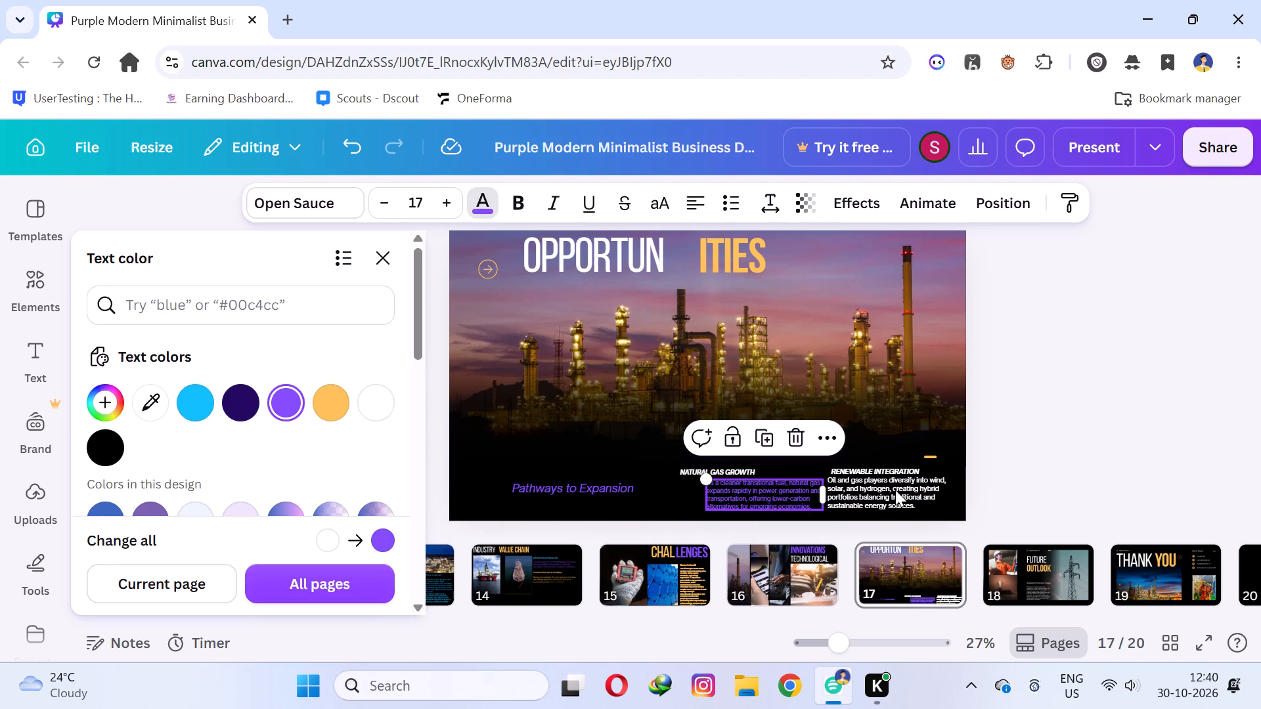
pyautogui.click(276, 400)
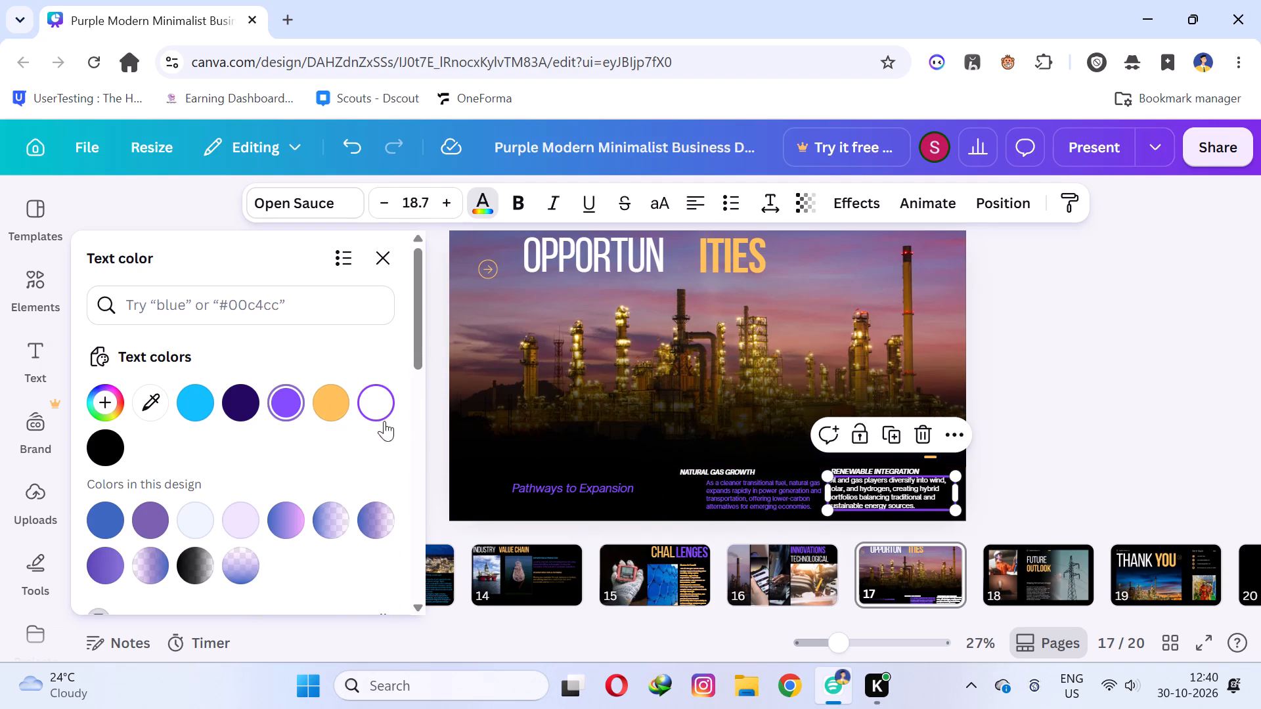
# Recolour the RENEWABLE INTEGRATION and NATURAL GAS GROWTH headings orange.
pyautogui.click(722, 467)
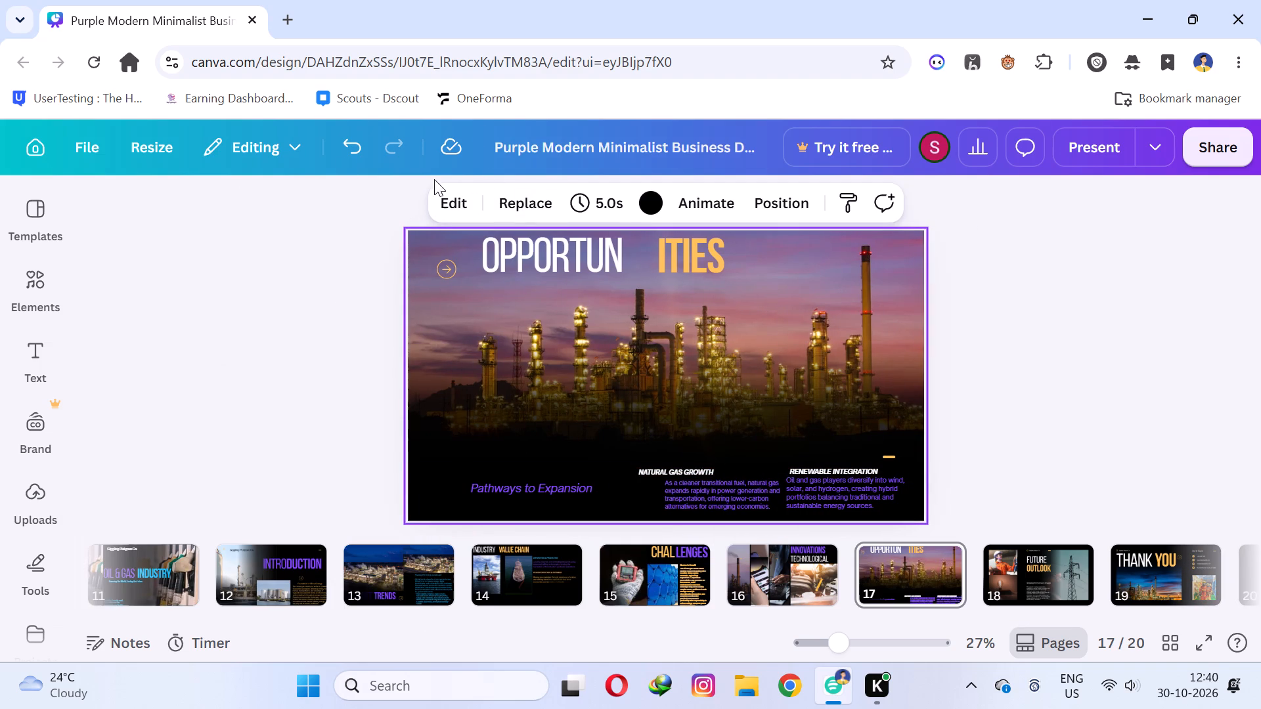
pyautogui.click(223, 142)
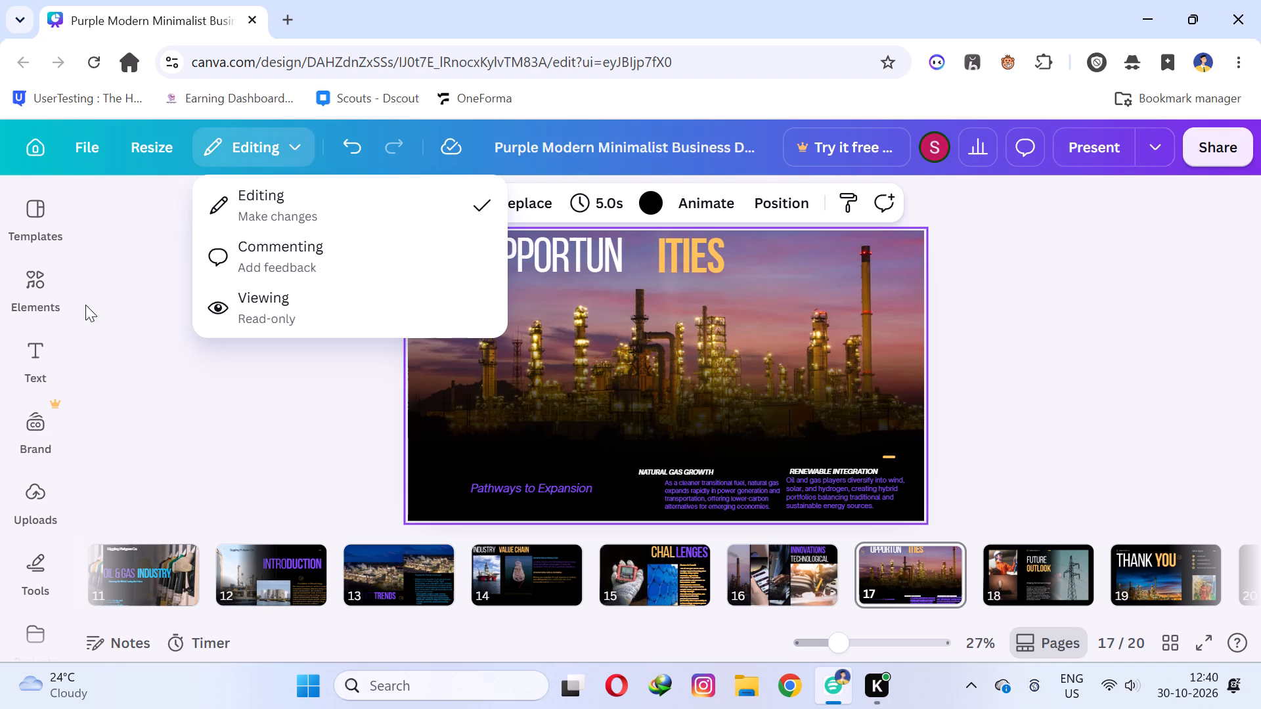
pyautogui.click(85, 305)
pyautogui.click(843, 472)
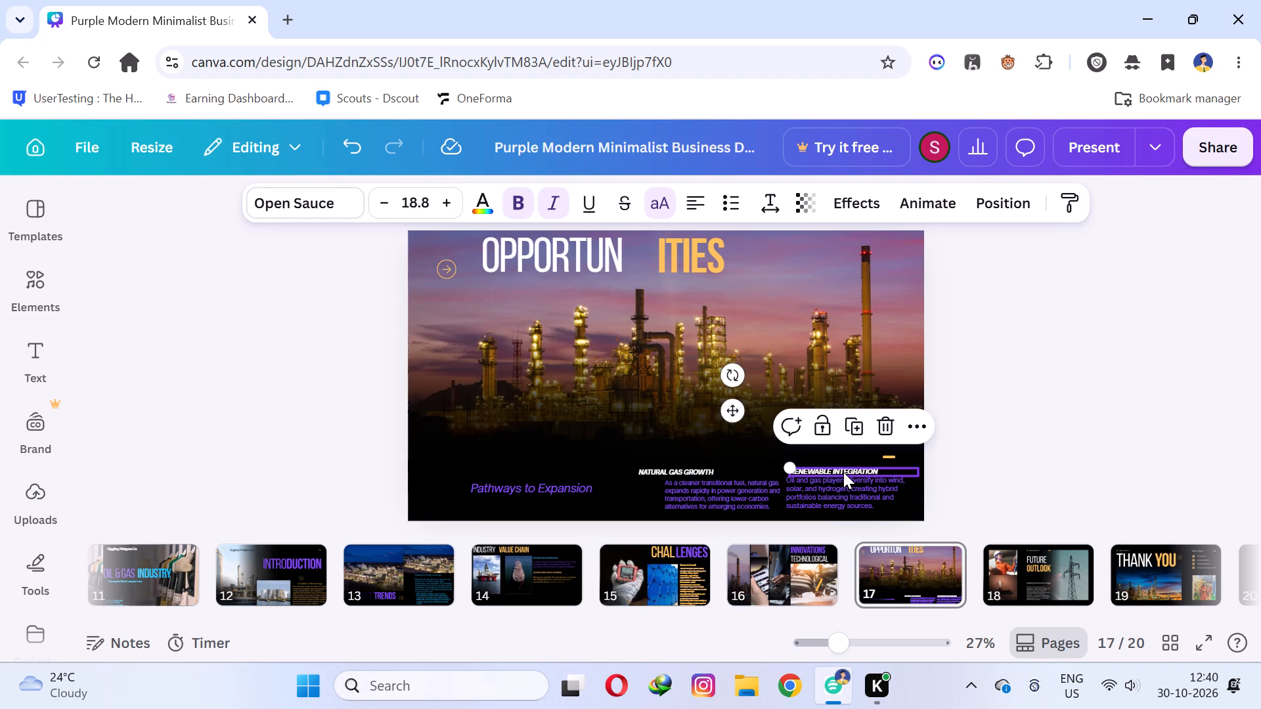
pyautogui.click(489, 198)
pyautogui.click(349, 399)
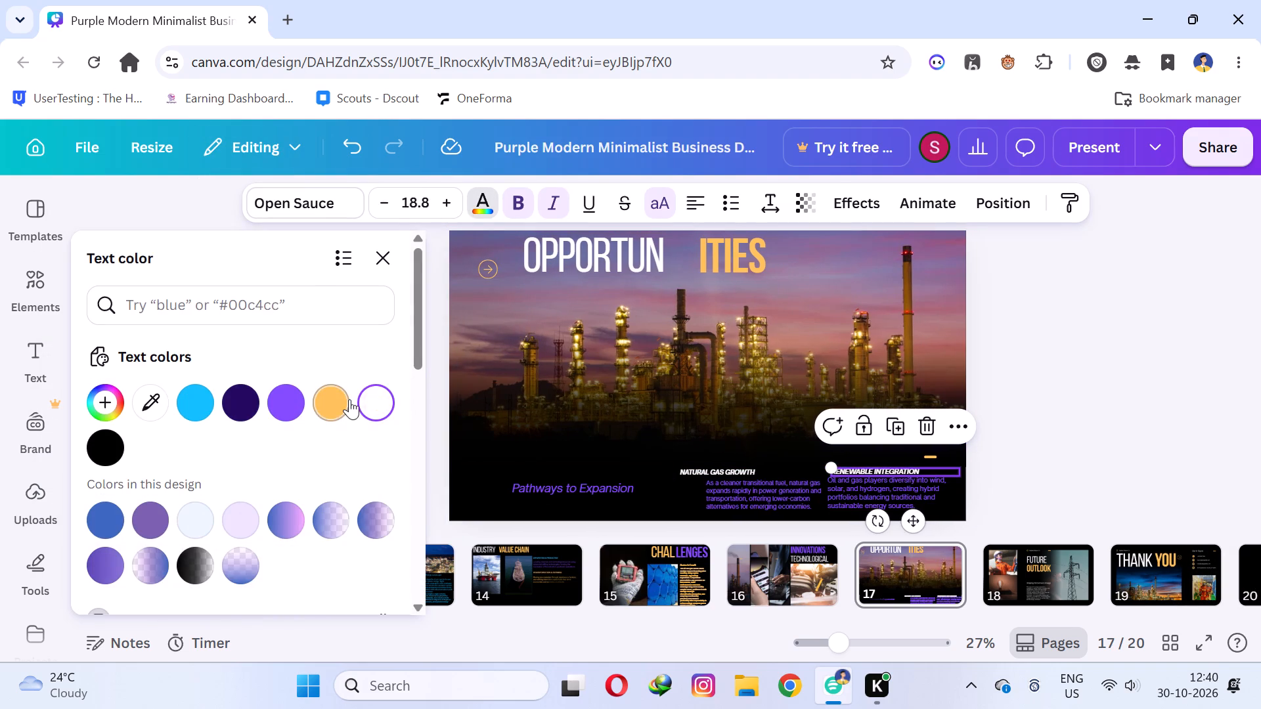
pyautogui.click(696, 470)
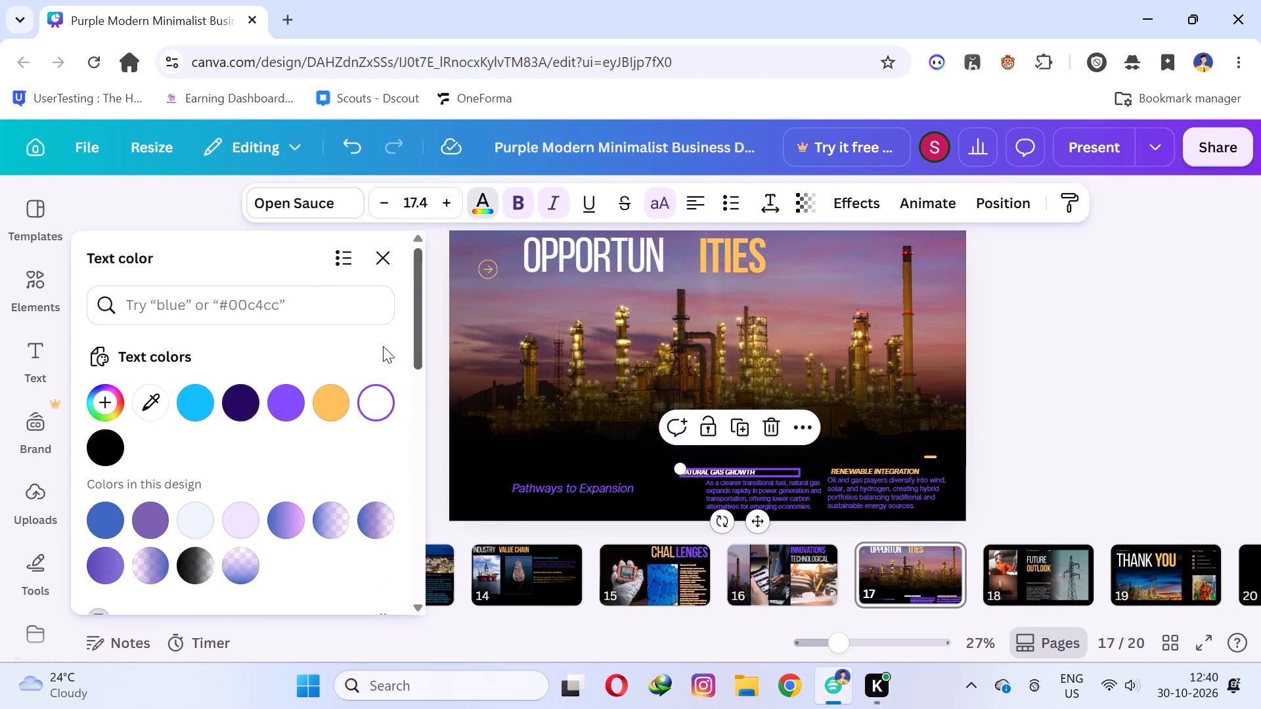
pyautogui.click(319, 394)
# Recolour the title on the Opportunities page, with OPPORTUN in dark purple and ITIES in light blue.
pyautogui.click(600, 256)
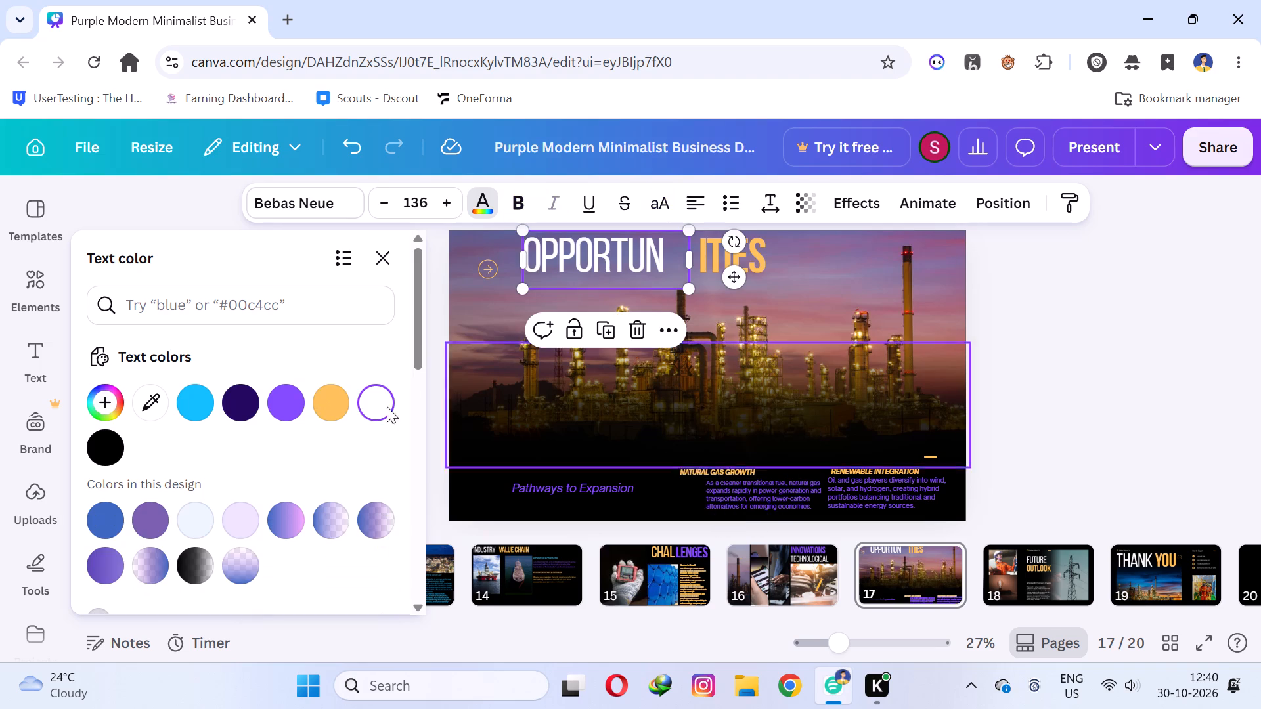
pyautogui.click(238, 398)
pyautogui.click(759, 252)
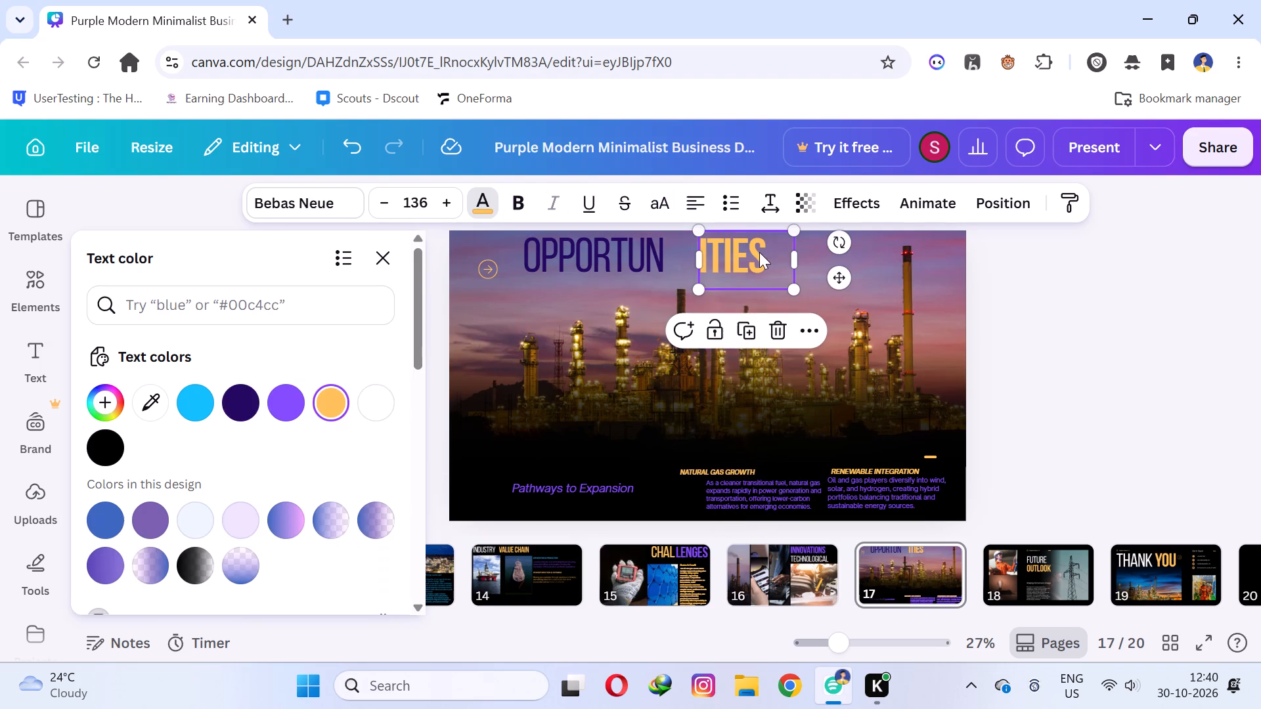
pyautogui.click(179, 397)
pyautogui.click(1147, 368)
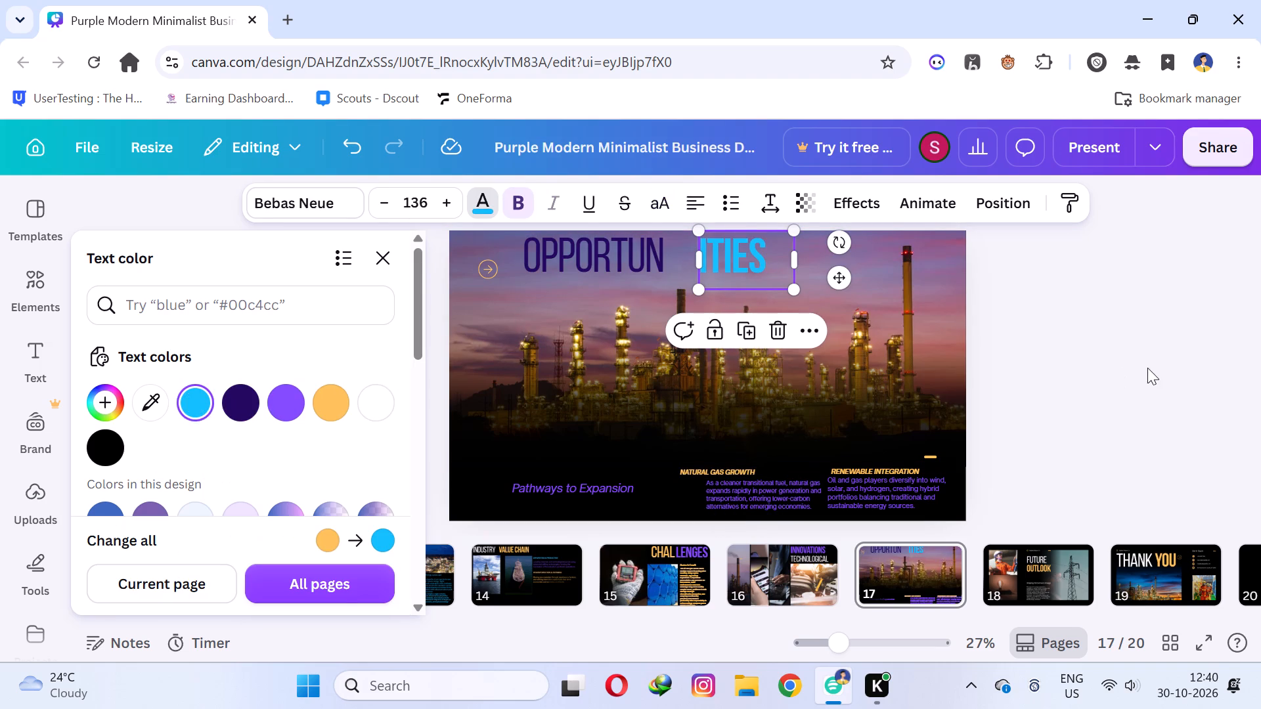
# Move ITIES in the Opportunities page title closer to OPPORTUN so the word reads together.
pyautogui.moveTo(678, 255); pyautogui.dragTo(657, 252)
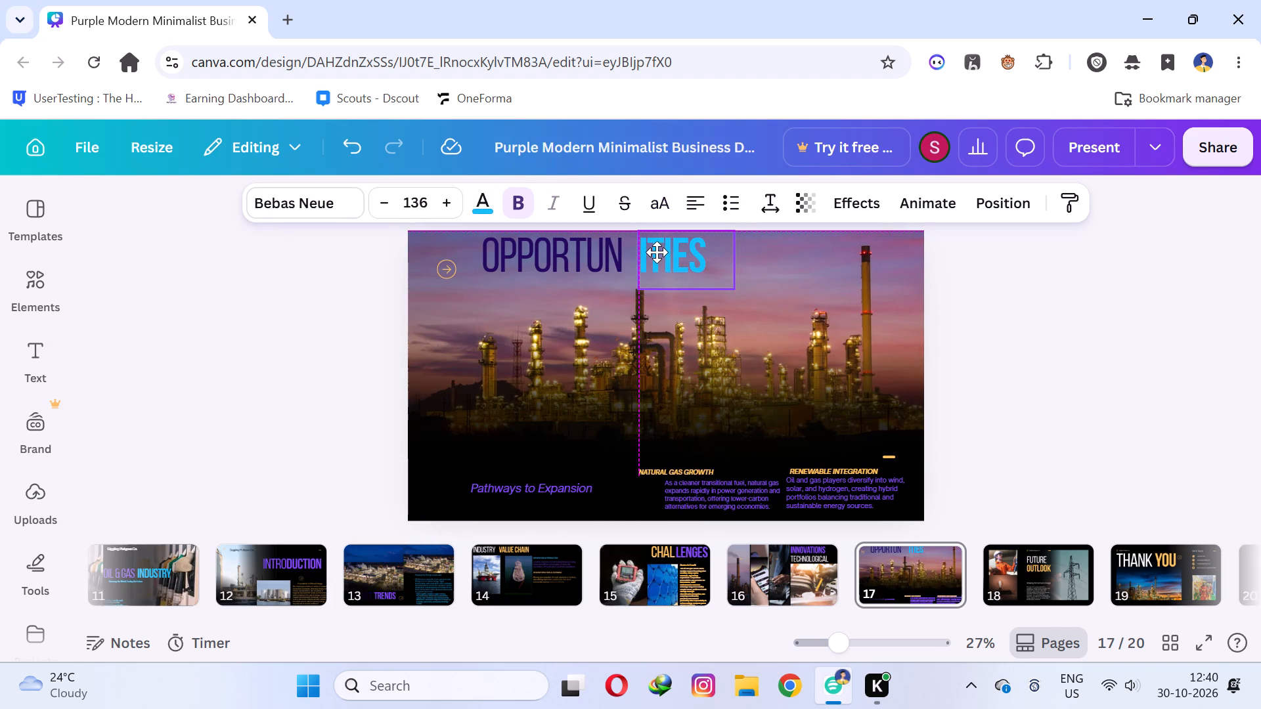
pyautogui.moveTo(657, 252); pyautogui.dragTo(648, 250)
pyautogui.click(1066, 322)
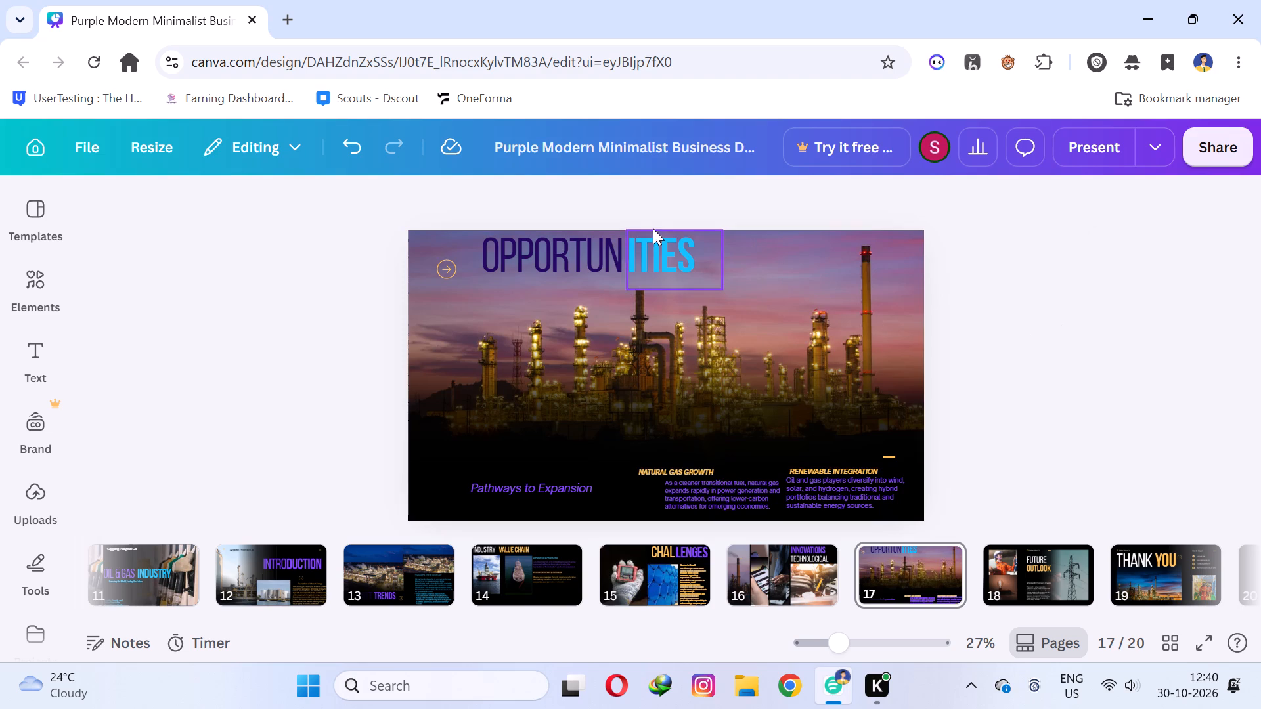
# Apply a text animation to OPPORTUN and the Skate animation to ITIES in the Opportunities page title.
pyautogui.click(601, 252)
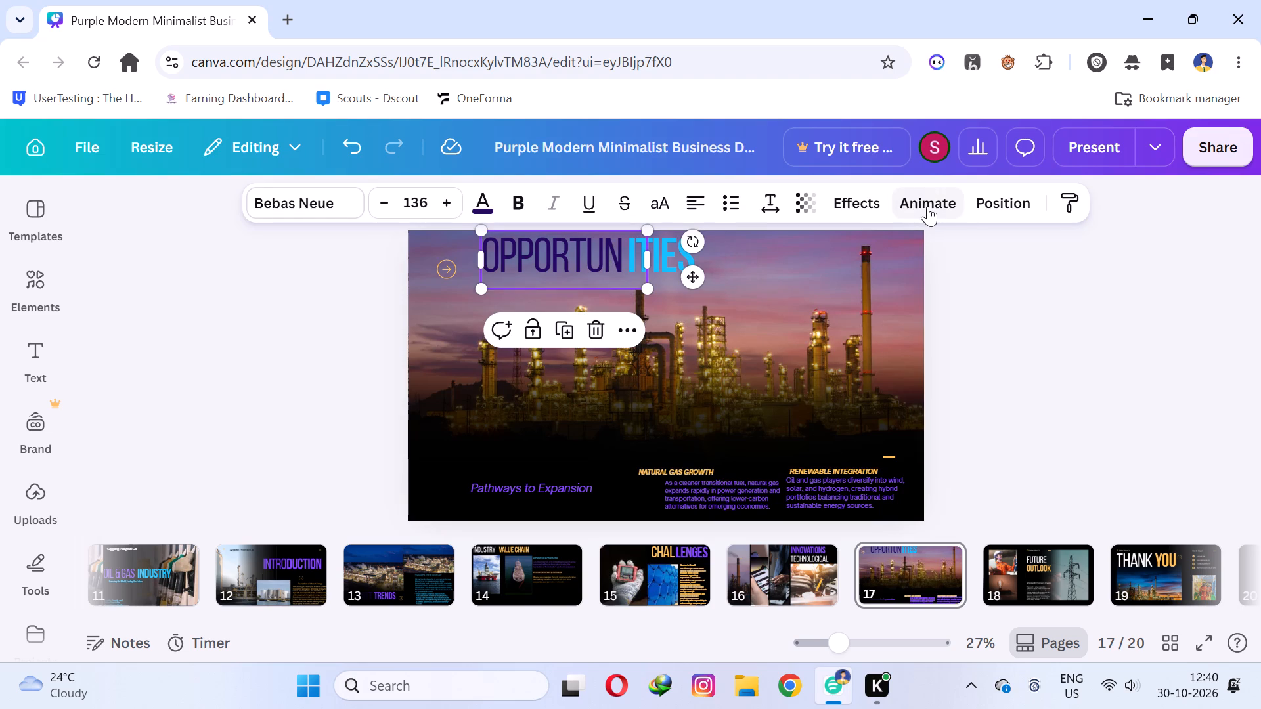
pyautogui.click(927, 206)
pyautogui.scroll(-2, 327, 478)
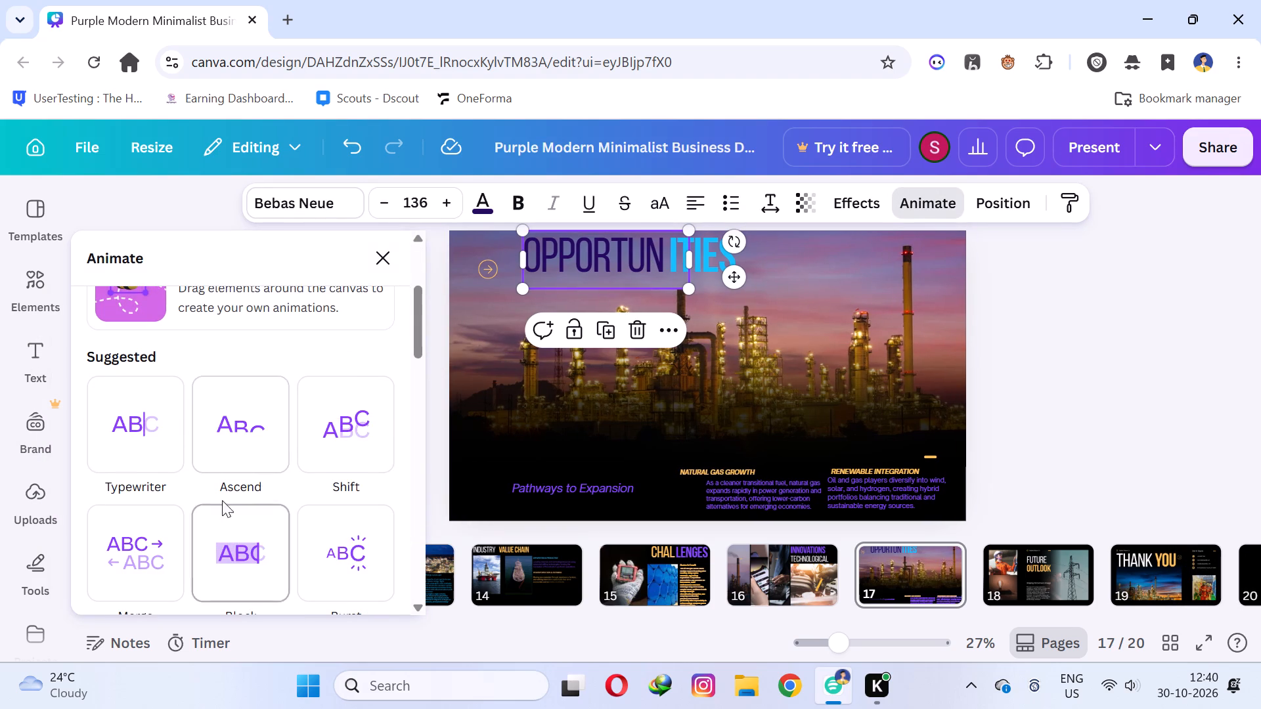
pyautogui.click(247, 444)
pyautogui.click(724, 265)
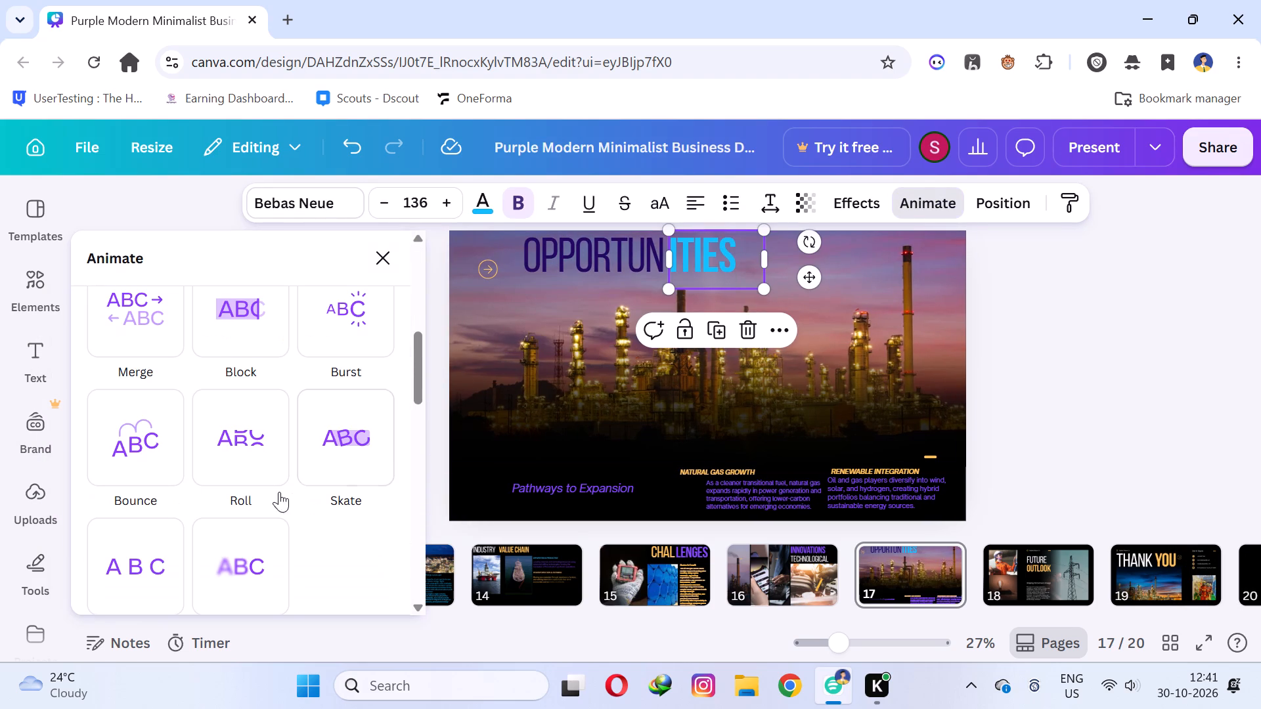
pyautogui.click(342, 450)
pyautogui.click(1231, 334)
pyautogui.scroll(-2, 1218, 345)
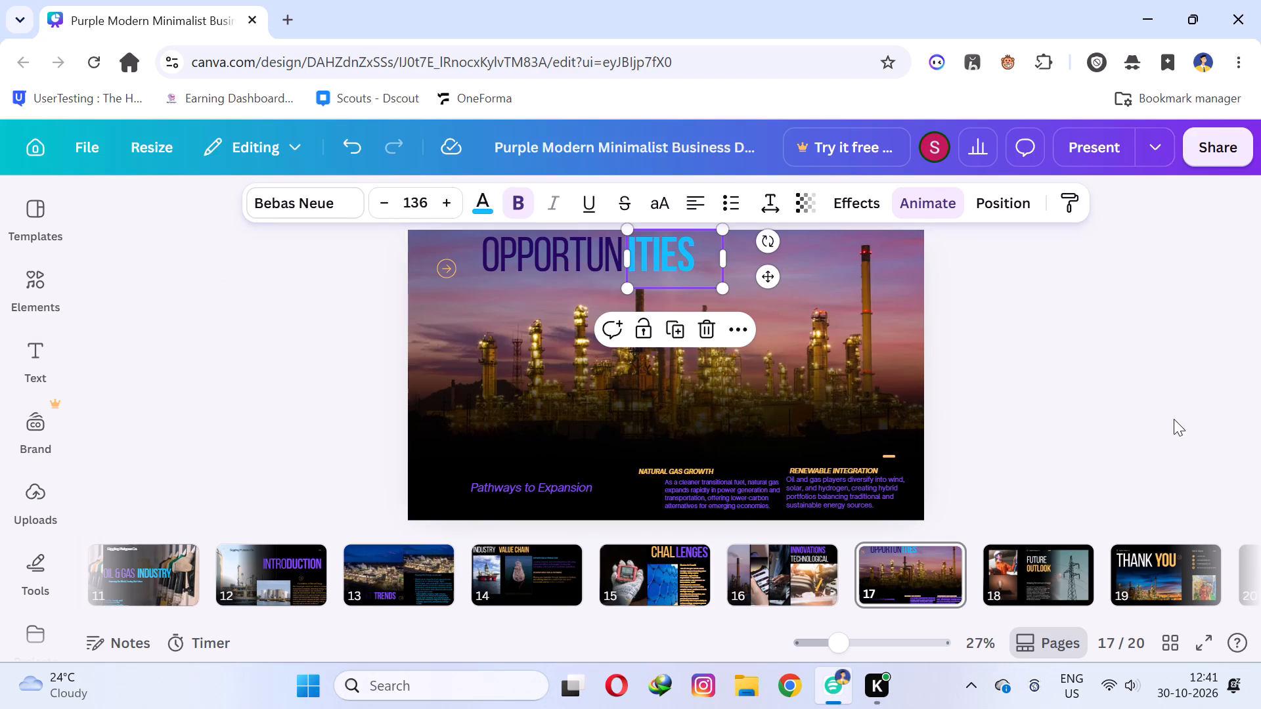
# On page 18, enlarge the light bulb photo to reach the page's left edge and nearly the bottom, keeping it directly beneath the worker photo.
pyautogui.click(1042, 569)
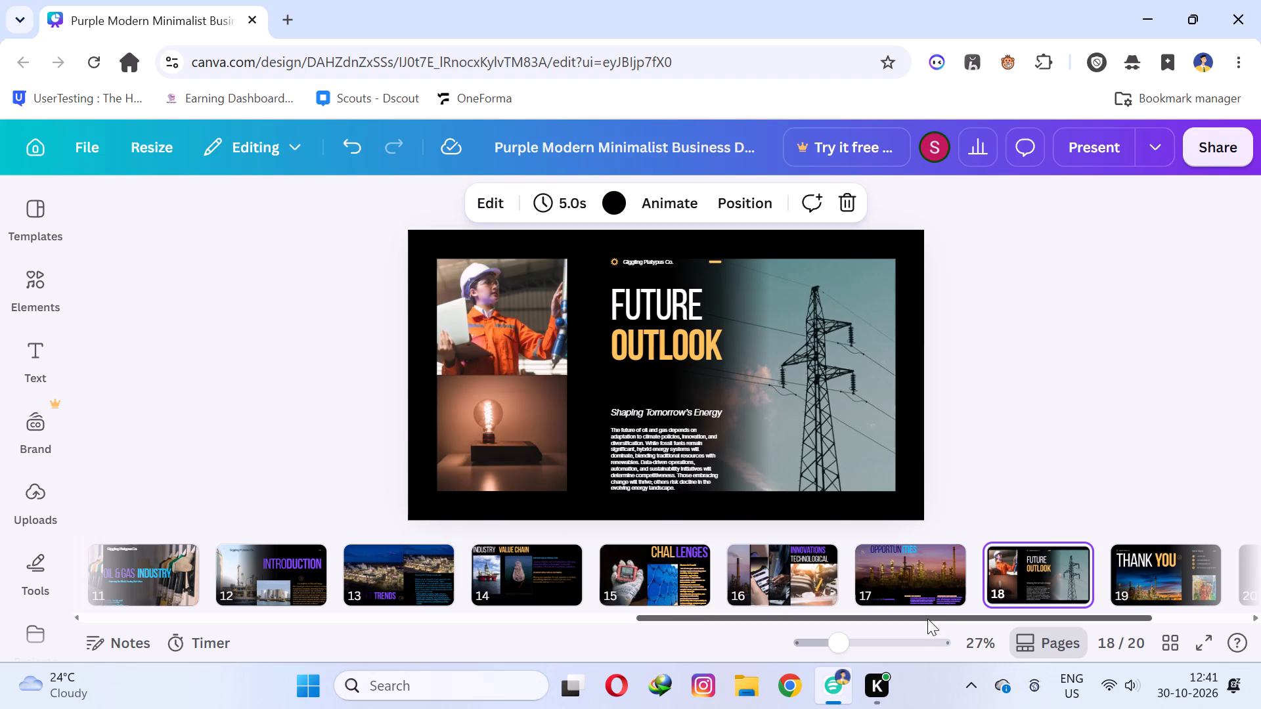
pyautogui.moveTo(927, 616); pyautogui.dragTo(1016, 616)
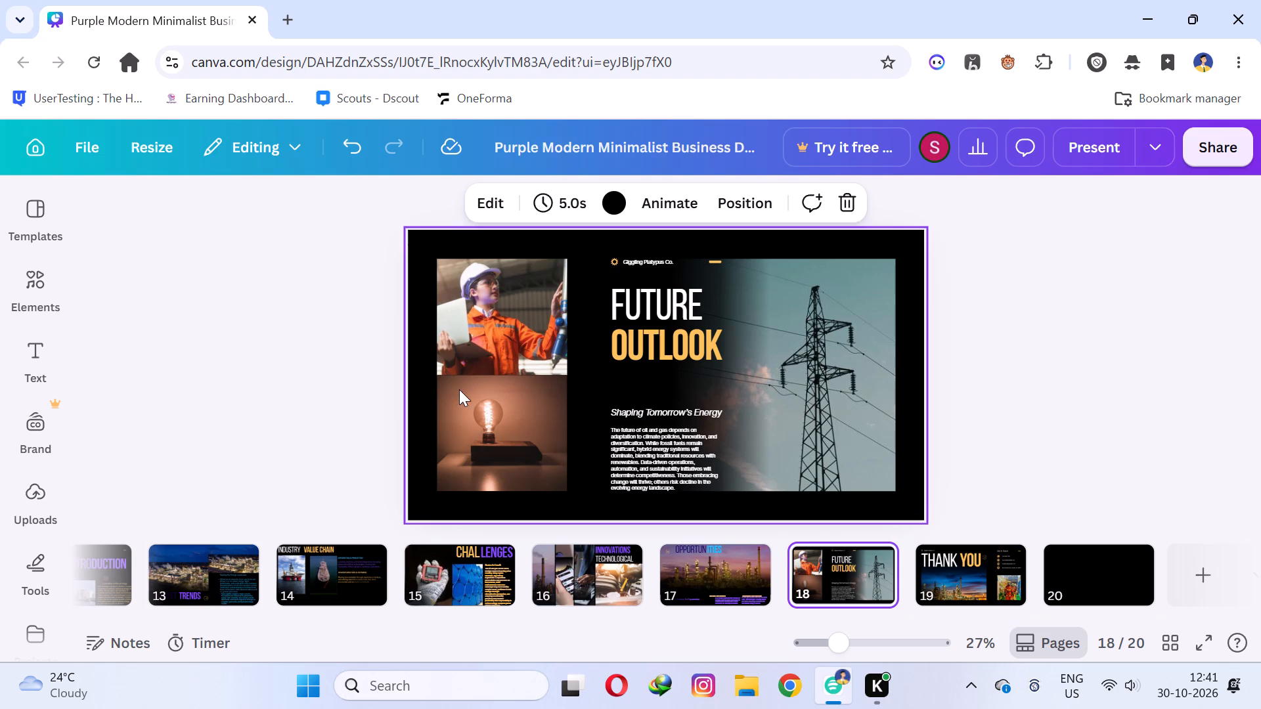
pyautogui.moveTo(472, 404); pyautogui.dragTo(469, 416)
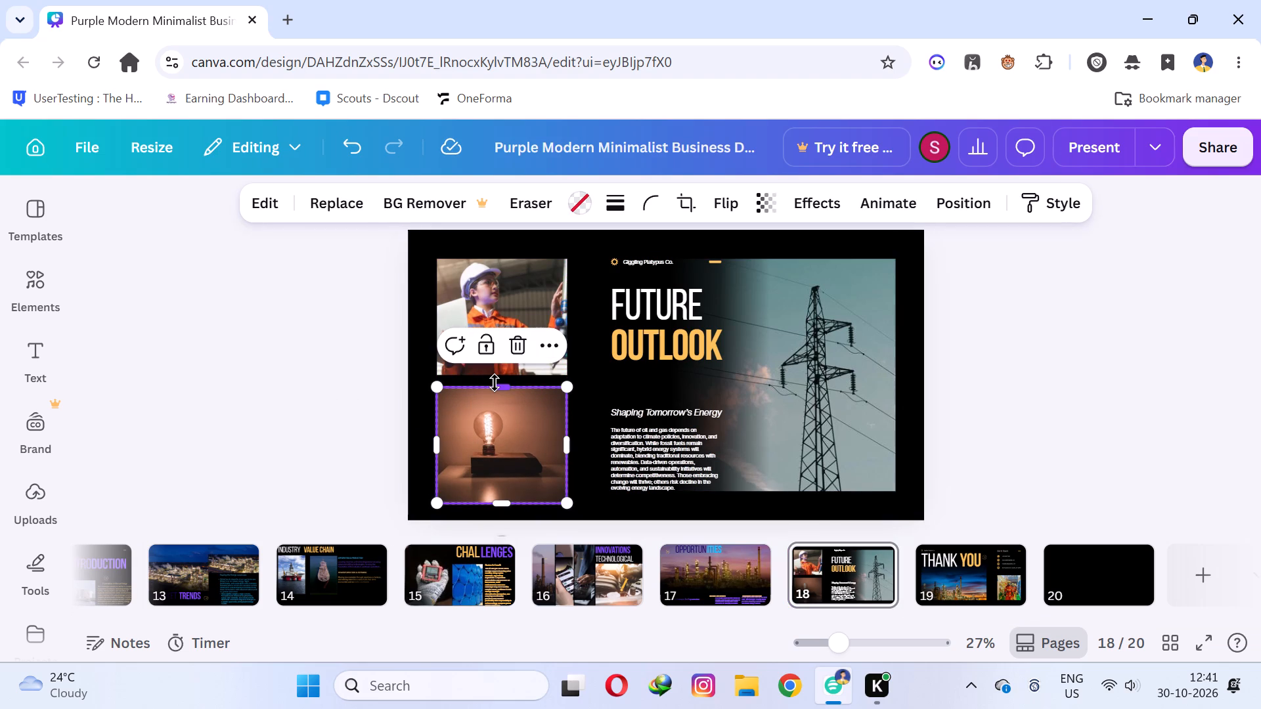
pyautogui.moveTo(495, 383); pyautogui.dragTo(496, 373)
pyautogui.click(329, 396)
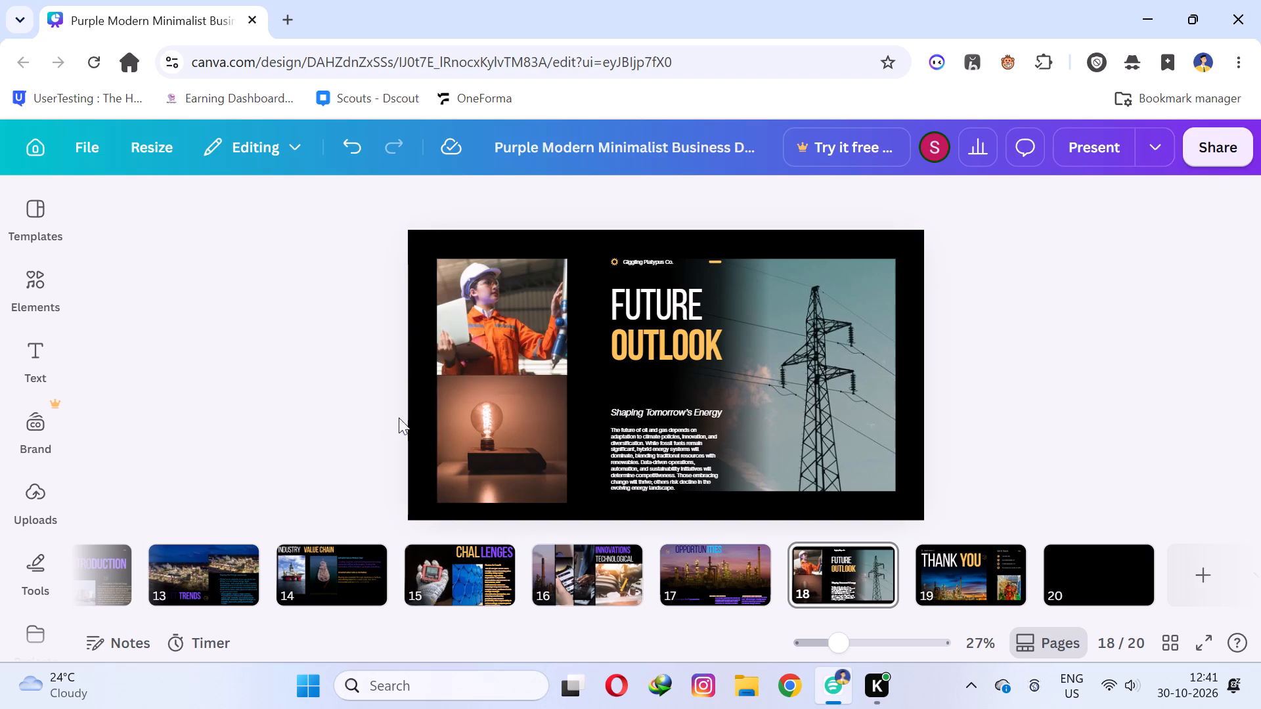
pyautogui.click(504, 501)
pyautogui.moveTo(504, 501); pyautogui.dragTo(504, 509)
pyautogui.click(294, 418)
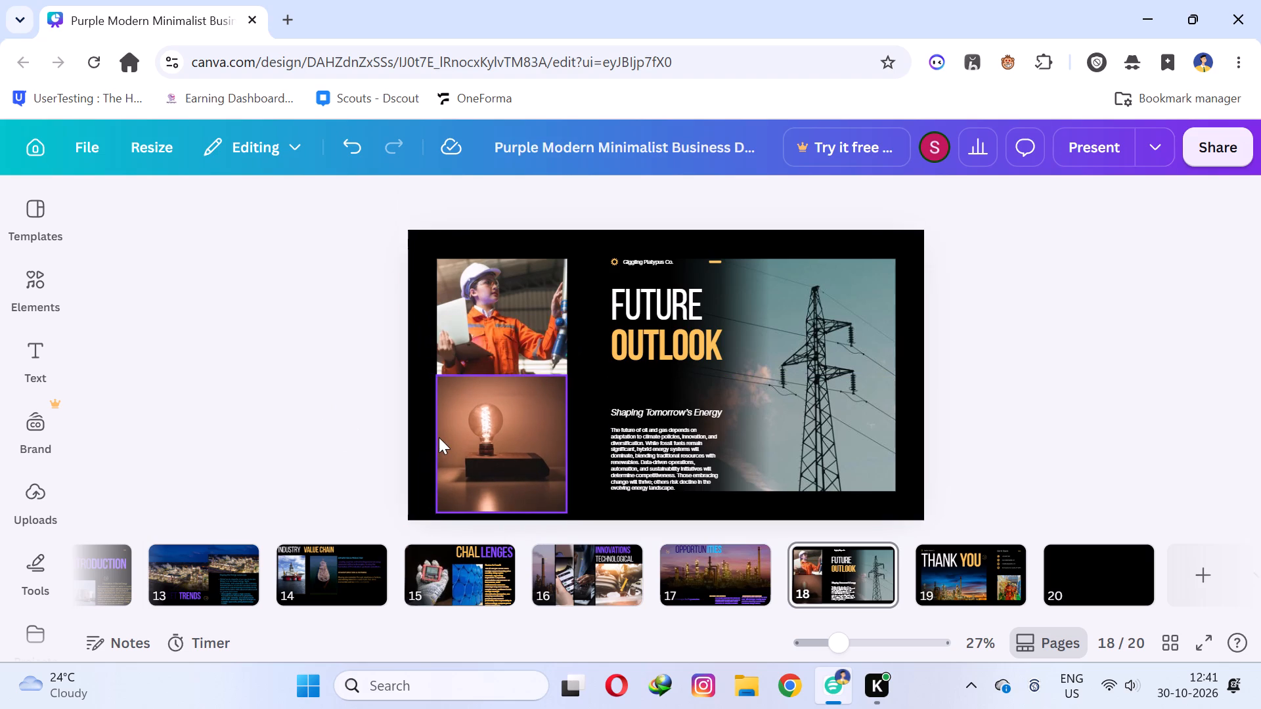
pyautogui.click(439, 437)
pyautogui.moveTo(439, 437); pyautogui.dragTo(386, 434)
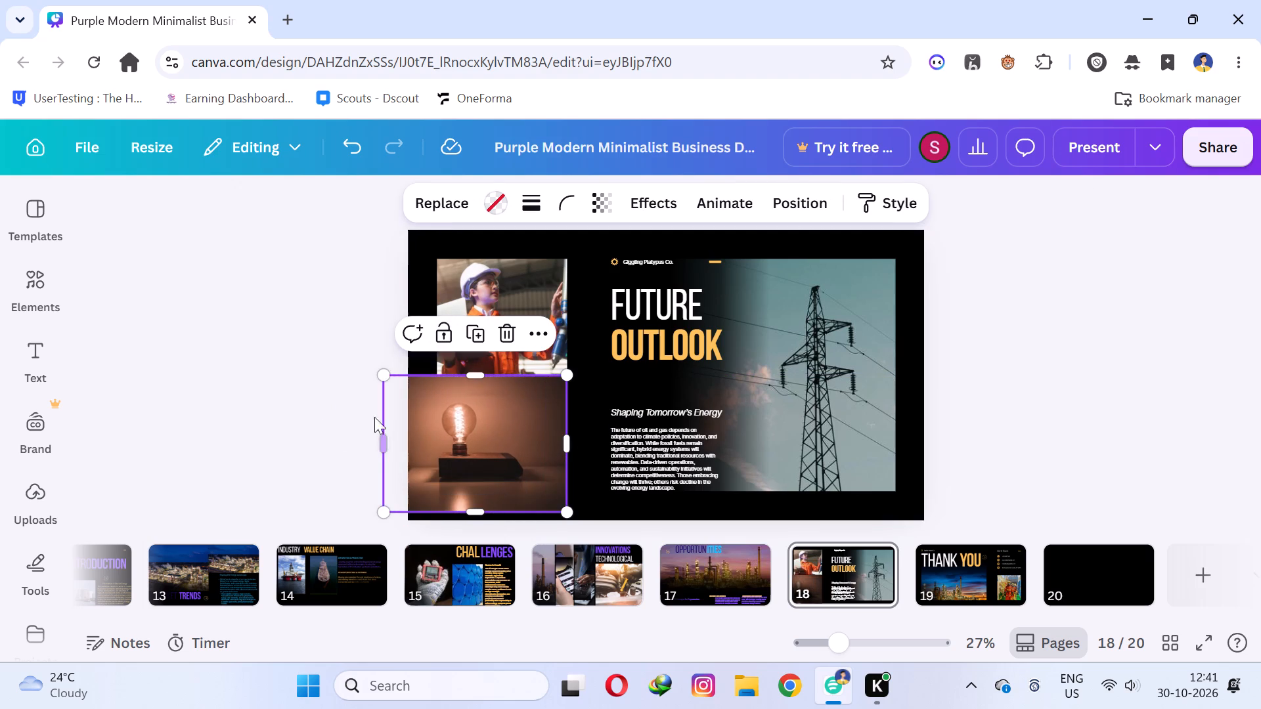
pyautogui.moveTo(380, 435); pyautogui.dragTo(396, 439)
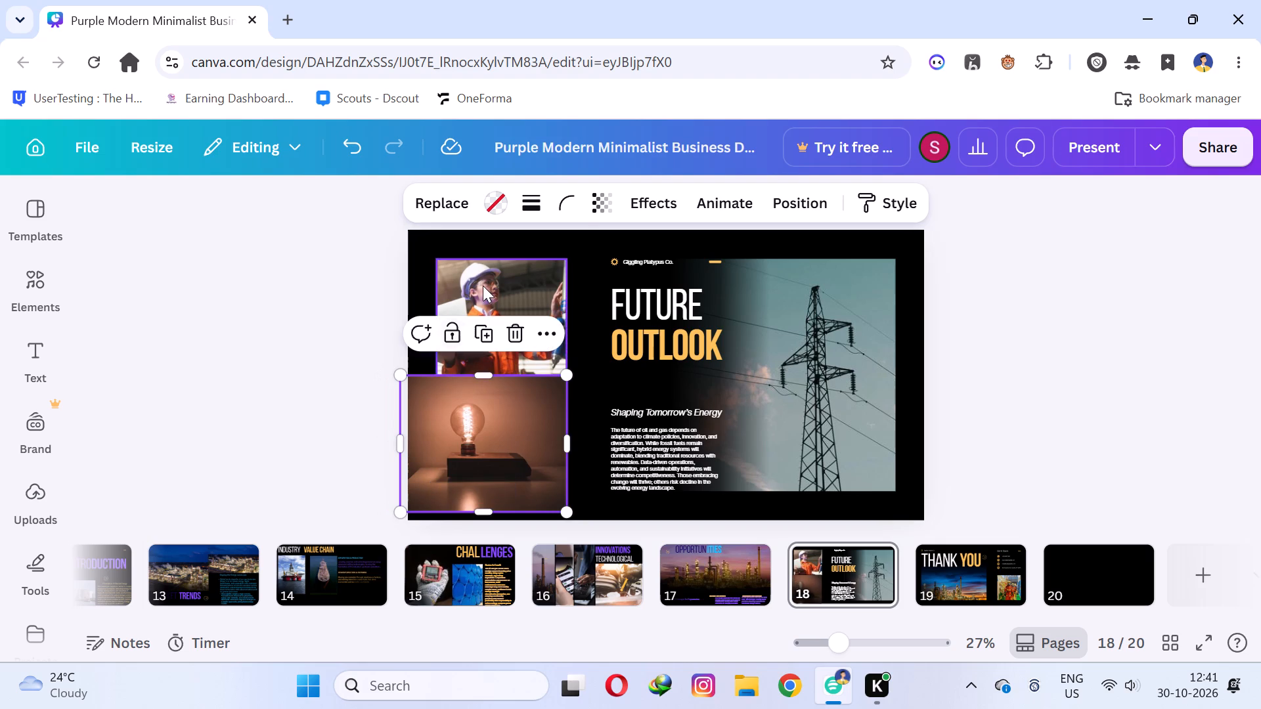
# Widen the worker photo on the Future Outlook page out to the page's left edge.
pyautogui.click(483, 285)
pyautogui.moveTo(437, 318); pyautogui.dragTo(413, 318)
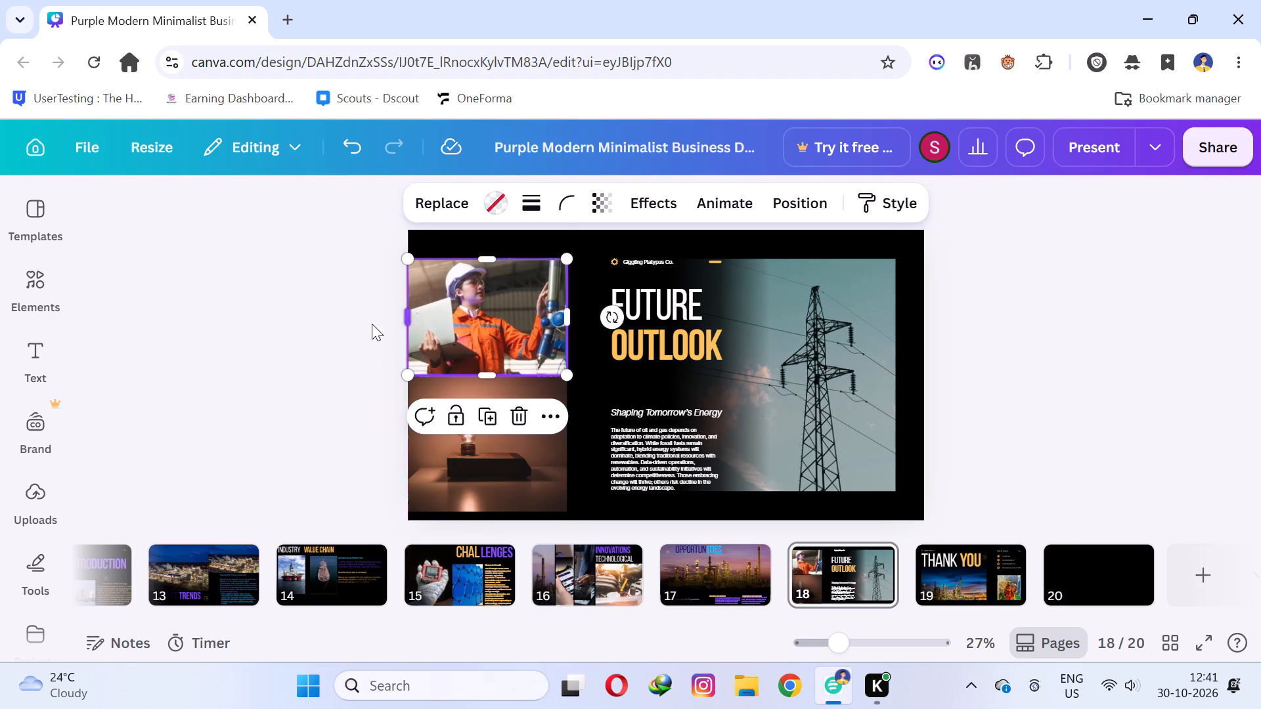
pyautogui.click(317, 332)
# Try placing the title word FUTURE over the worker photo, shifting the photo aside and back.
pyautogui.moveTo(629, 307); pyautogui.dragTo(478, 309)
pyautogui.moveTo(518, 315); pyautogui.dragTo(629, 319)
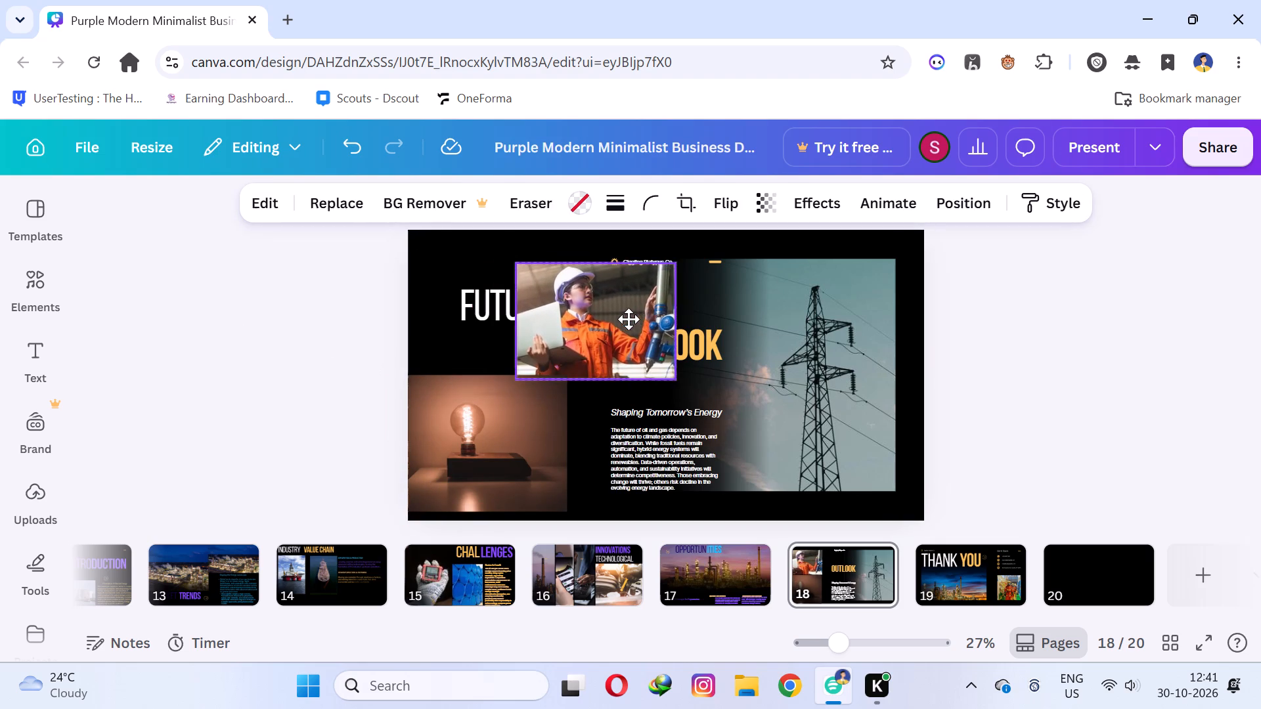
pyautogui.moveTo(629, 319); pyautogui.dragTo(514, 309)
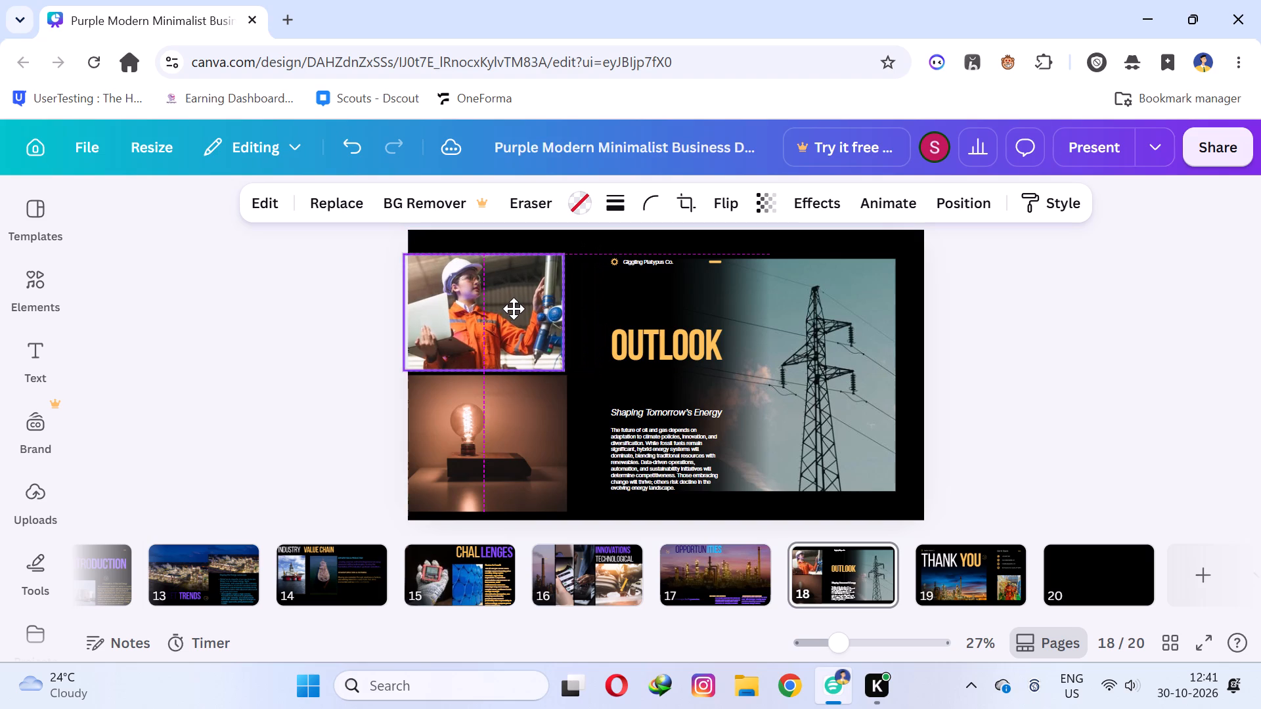
# Bring FUTURE out from behind the worker photo to slightly left of OUTLOOK, and reposition the photo just above the light bulb photo.
pyautogui.moveTo(514, 309); pyautogui.dragTo(425, 345)
pyautogui.moveTo(527, 312); pyautogui.dragTo(610, 312)
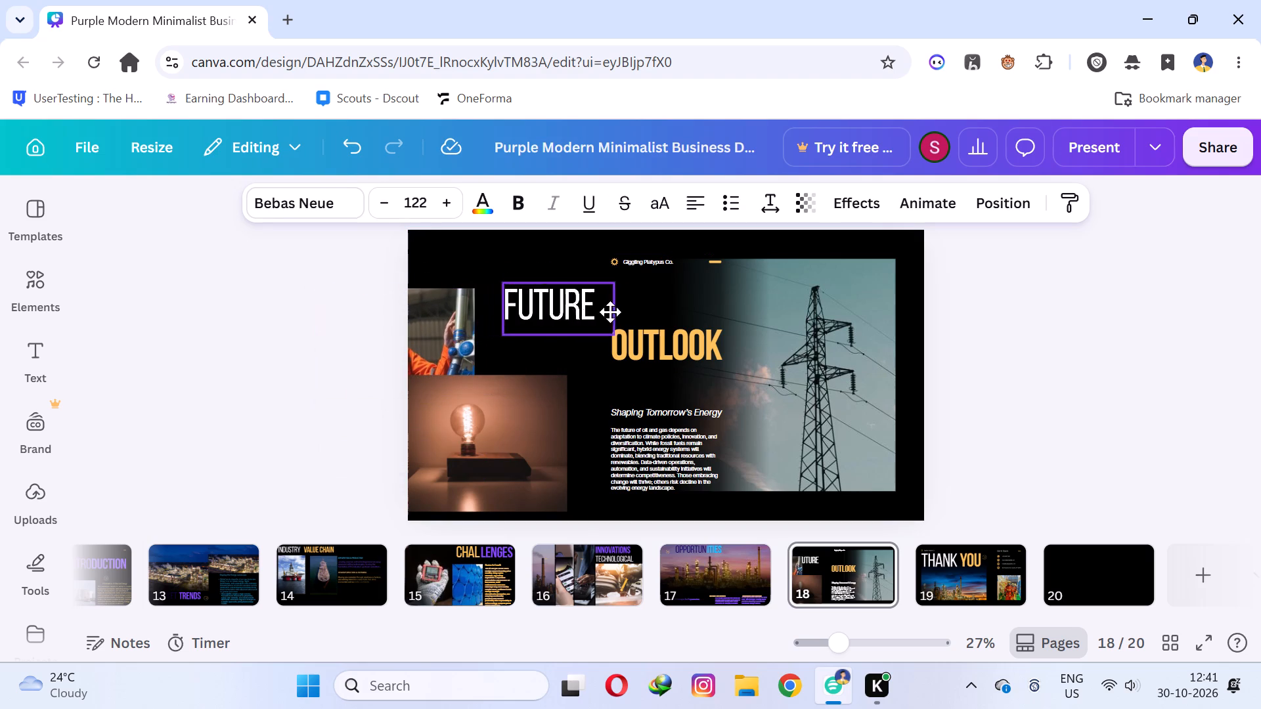
pyautogui.moveTo(610, 312); pyautogui.dragTo(655, 312)
pyautogui.moveTo(424, 315); pyautogui.dragTo(523, 289)
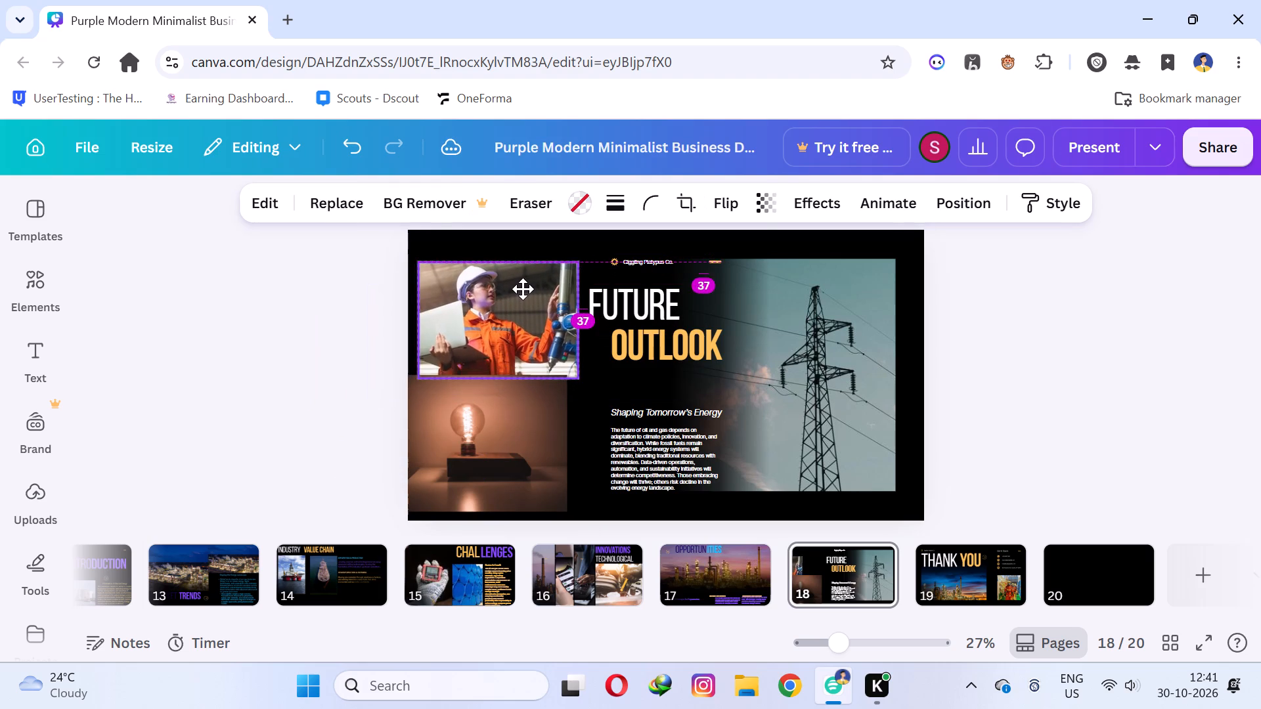
pyautogui.moveTo(523, 289); pyautogui.dragTo(516, 282)
# Move the electricity pylon image to the left side of the page, behind the worker and light bulb photos.
pyautogui.moveTo(813, 381); pyautogui.dragTo(799, 385)
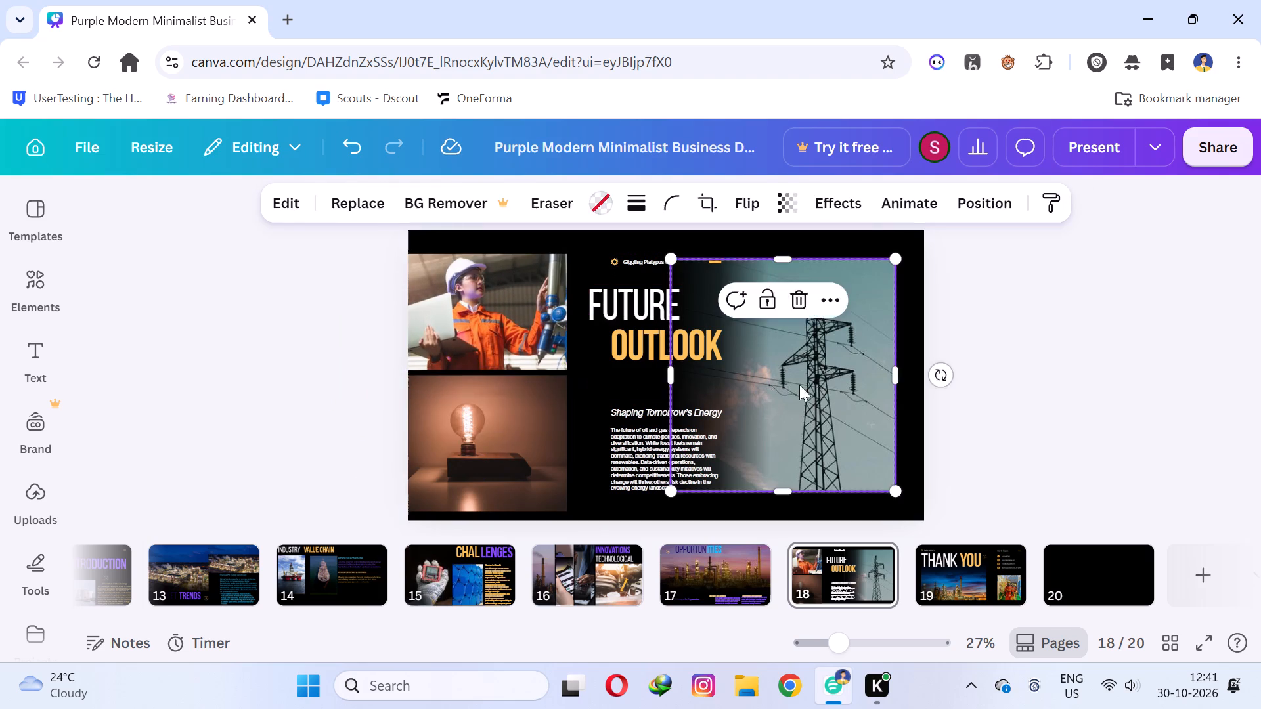
pyautogui.moveTo(799, 385); pyautogui.dragTo(508, 391)
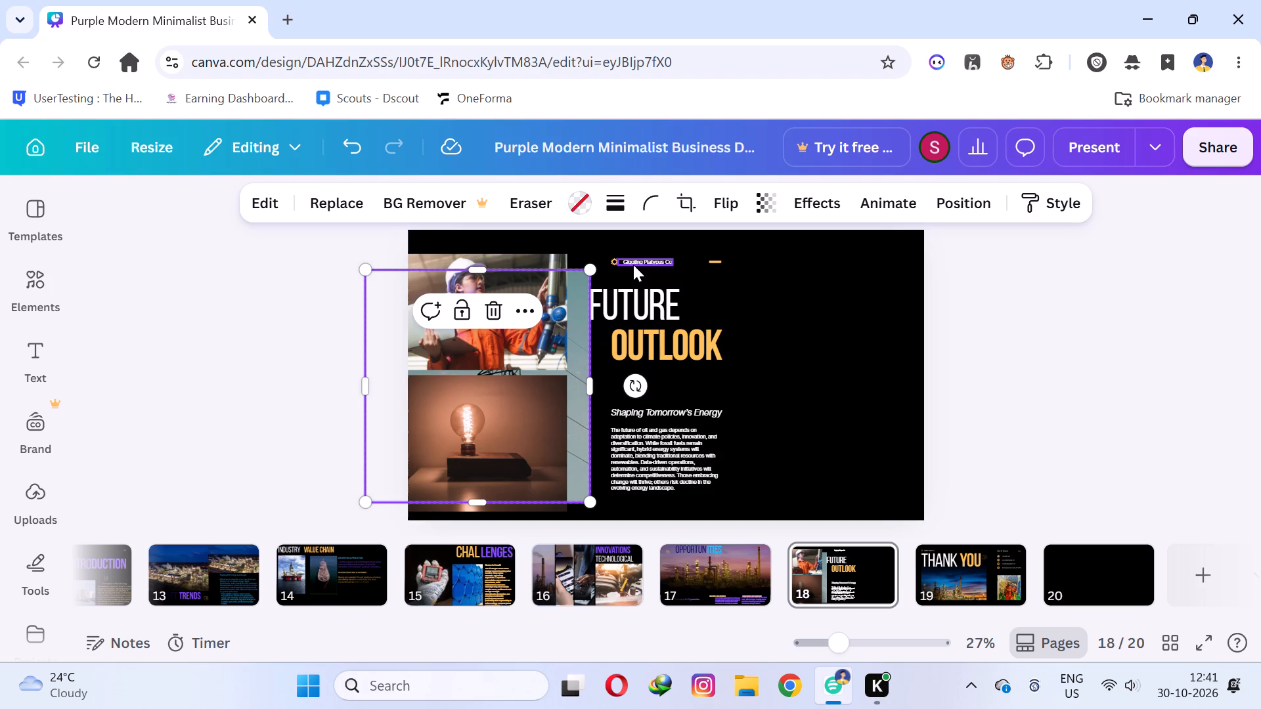
# Delete the small company name above the FUTURE OUTLOOK title on page 18.
pyautogui.moveTo(633, 265); pyautogui.dragTo(801, 261)
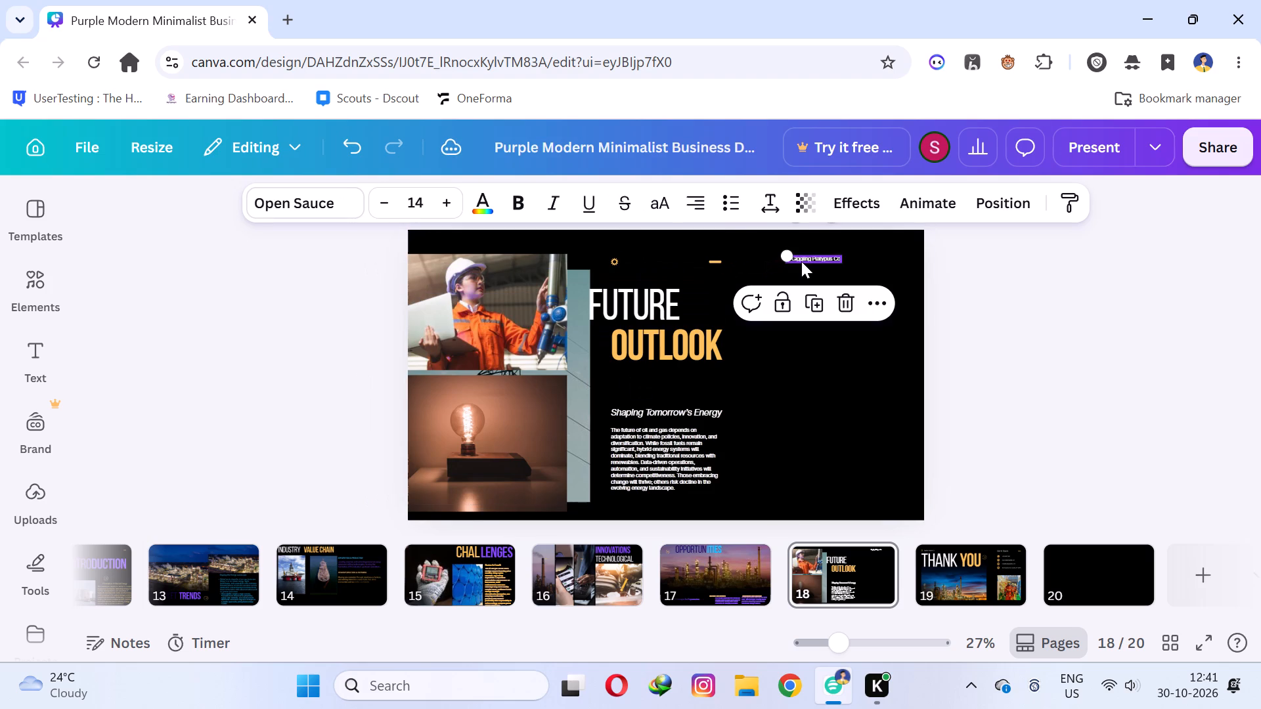
pyautogui.press('BackSpace')
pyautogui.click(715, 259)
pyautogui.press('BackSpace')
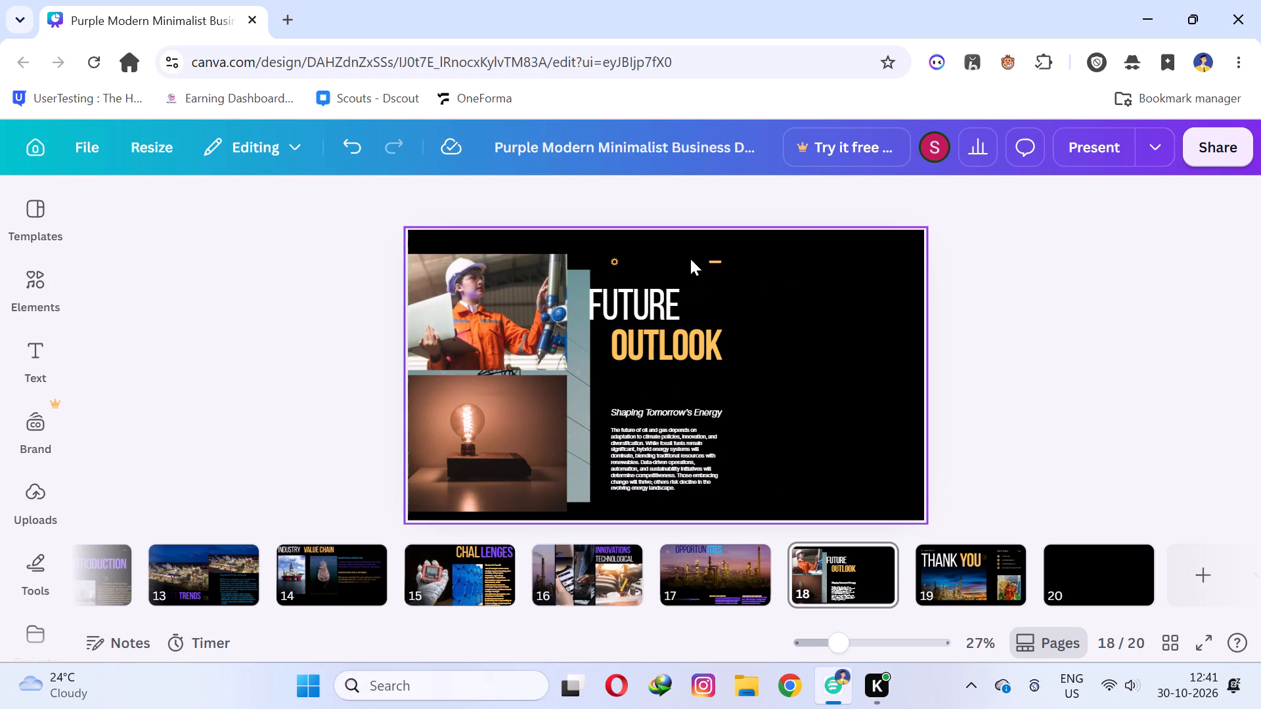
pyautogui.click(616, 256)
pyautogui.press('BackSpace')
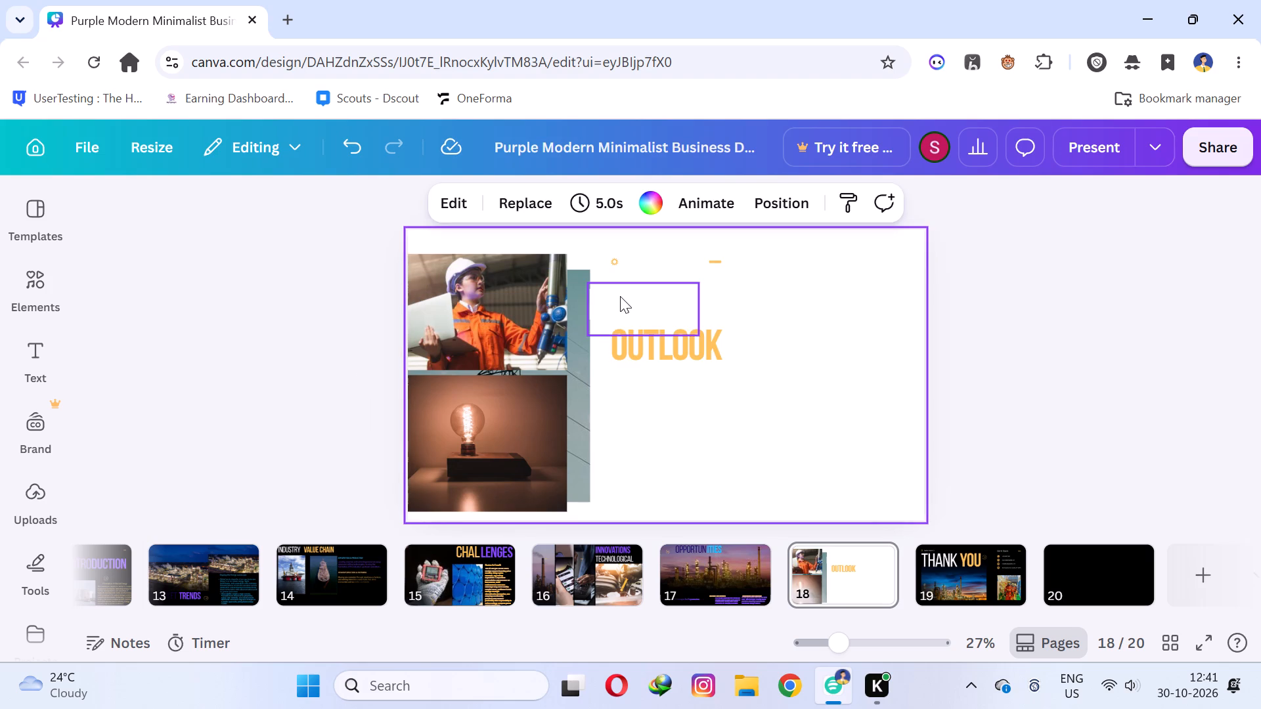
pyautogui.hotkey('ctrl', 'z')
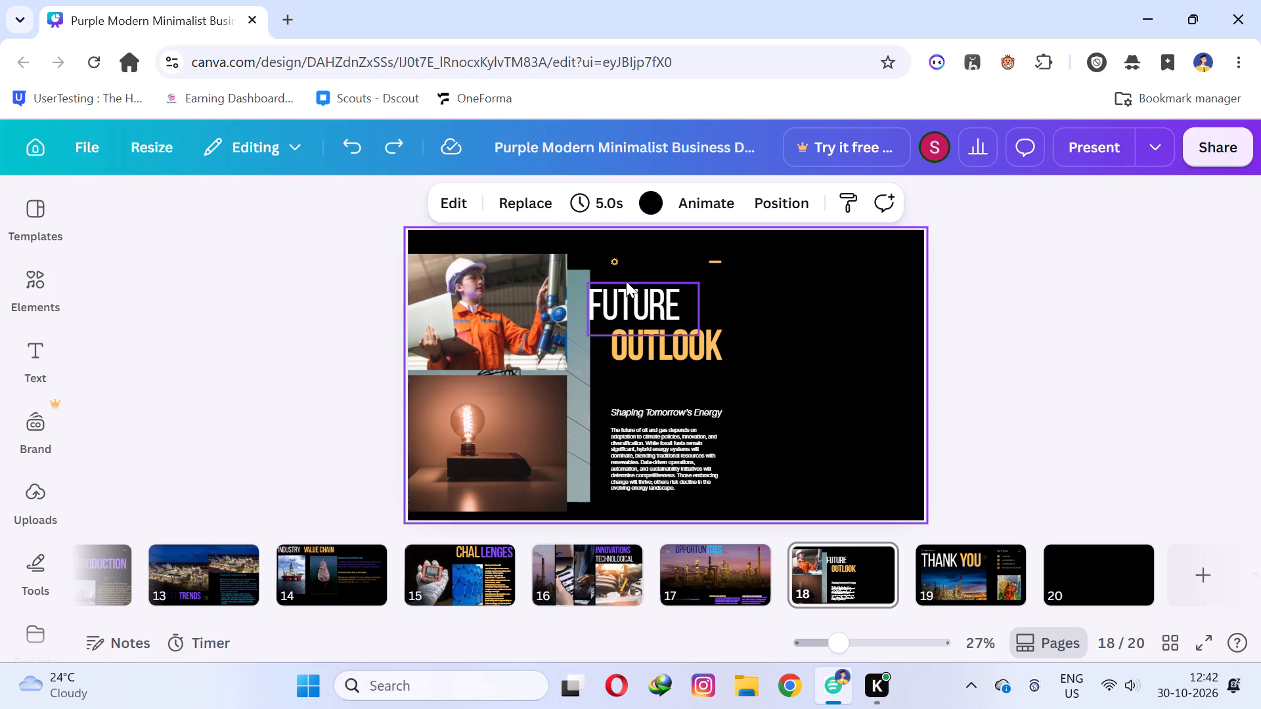
# Delete the short orange dash above the FUTURE OUTLOOK title.
pyautogui.click(712, 260)
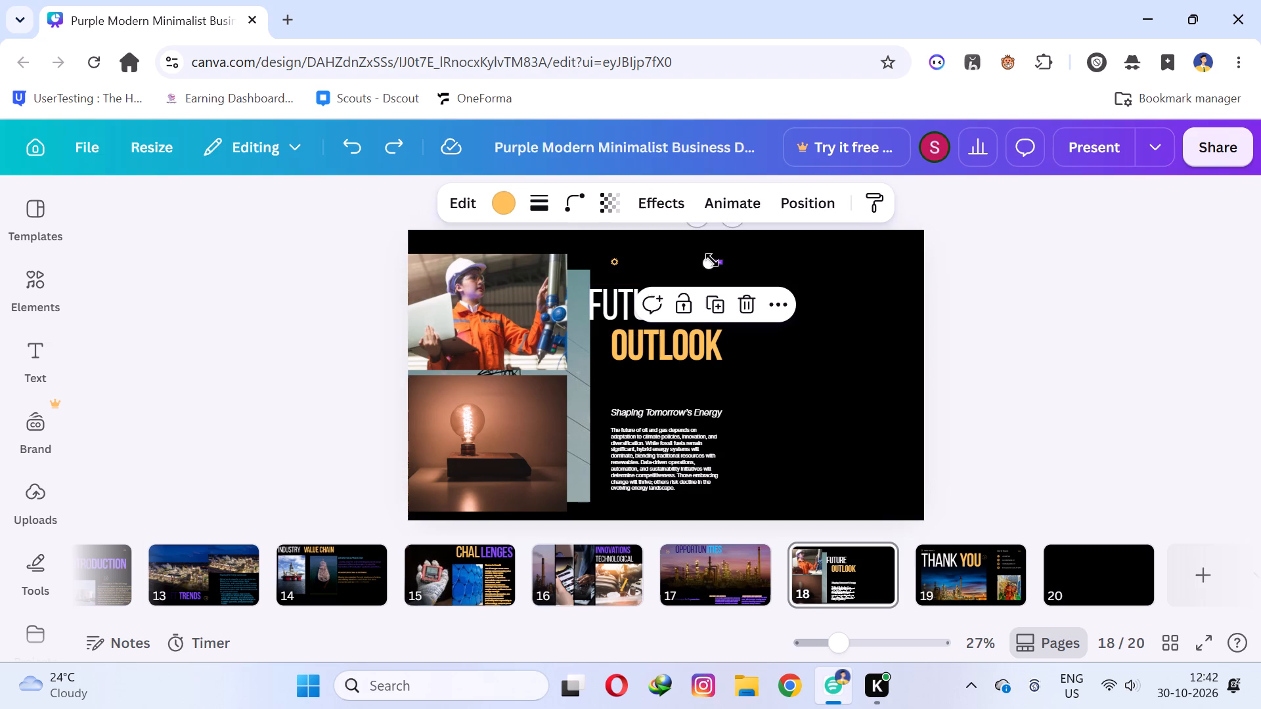
pyautogui.press('BackSpace')
# Move FUTURE, OUTLOOK, the Shaping Tomorrow's Energy subtitle and the paragraph to the far right side of the page, stacked vertically.
pyautogui.moveTo(636, 290); pyautogui.dragTo(830, 254)
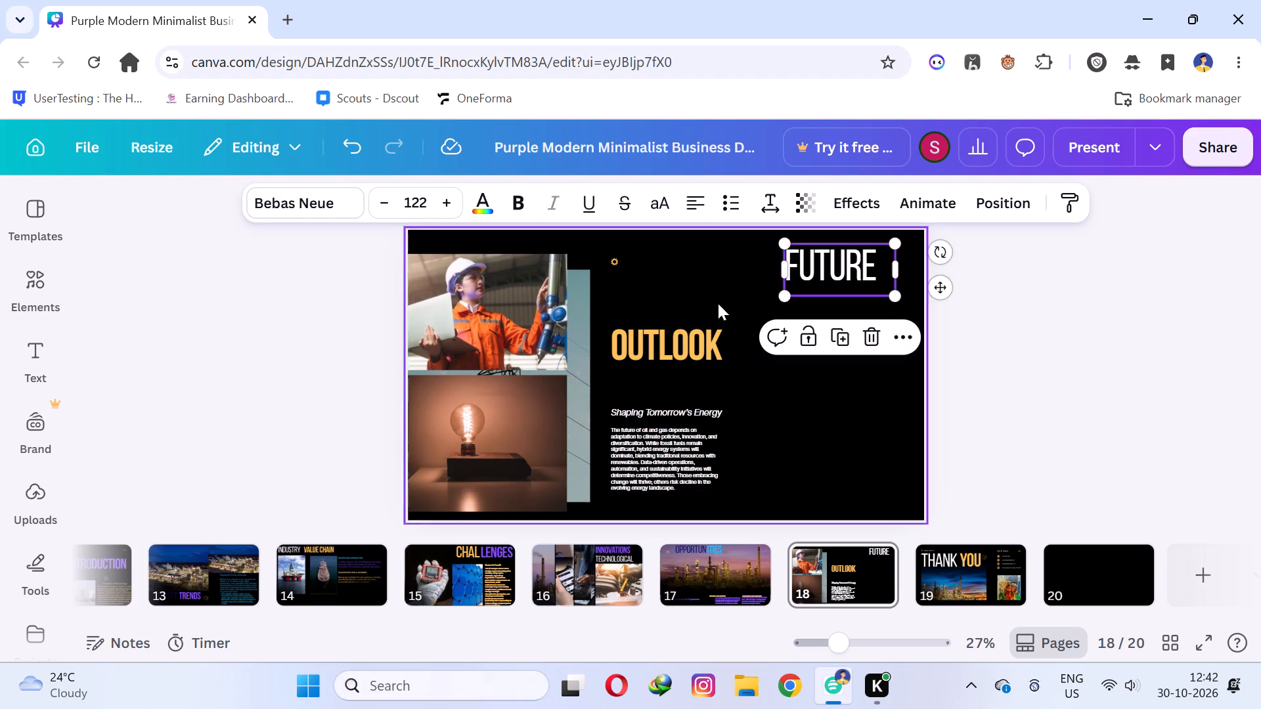
pyautogui.moveTo(658, 341); pyautogui.dragTo(825, 310)
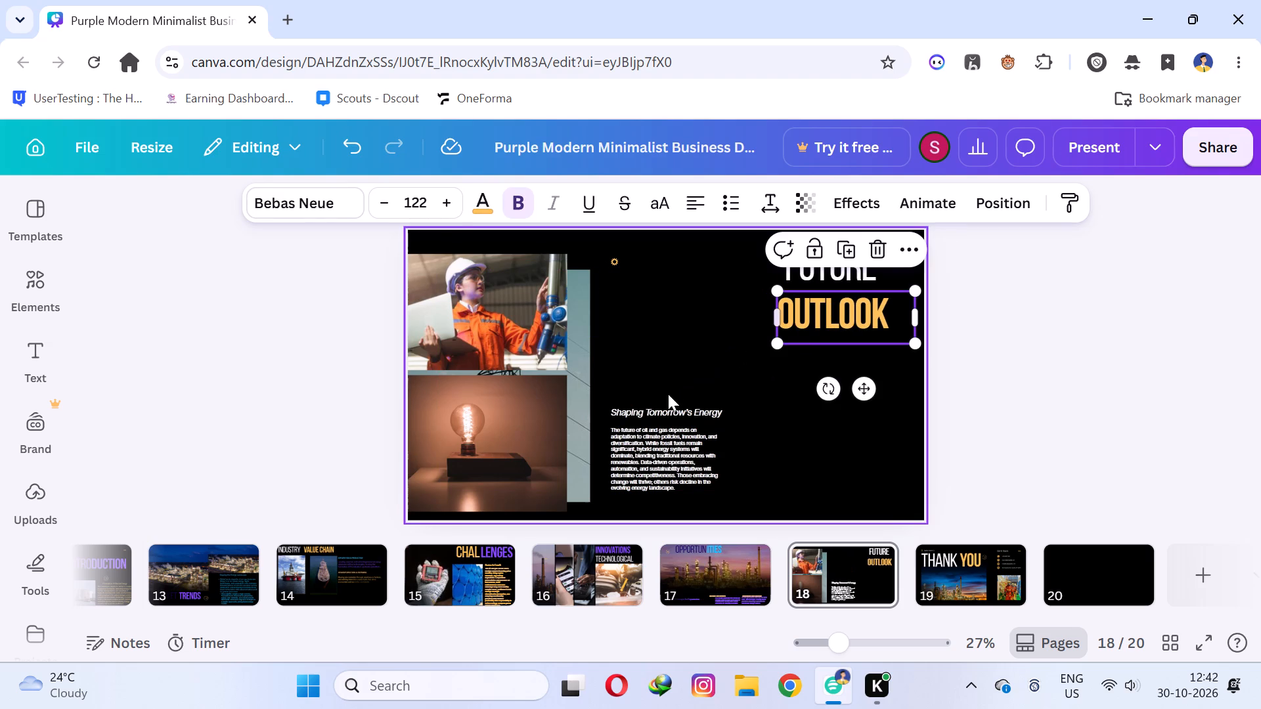
pyautogui.moveTo(666, 408); pyautogui.dragTo(830, 370)
pyautogui.moveTo(657, 446); pyautogui.dragTo(844, 446)
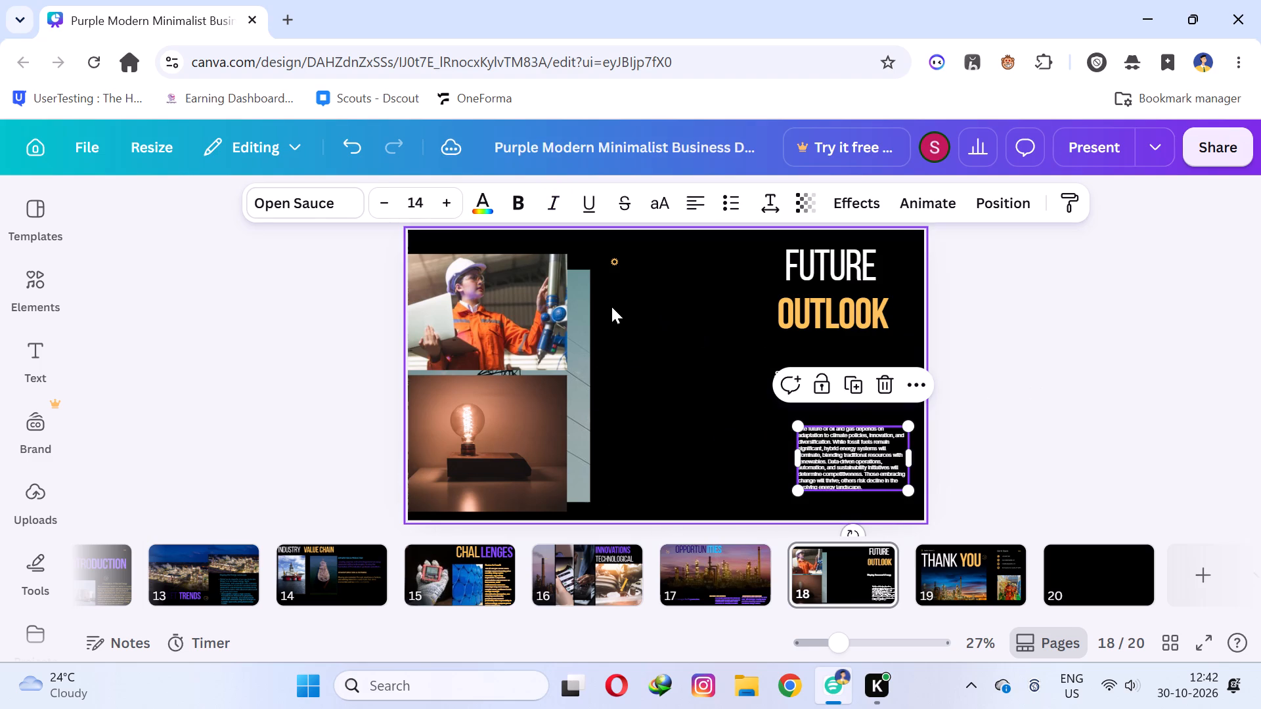
# Delete the small orange ring near the top of the Future Outlook page.
pyautogui.click(612, 261)
pyautogui.press('BackSpace')
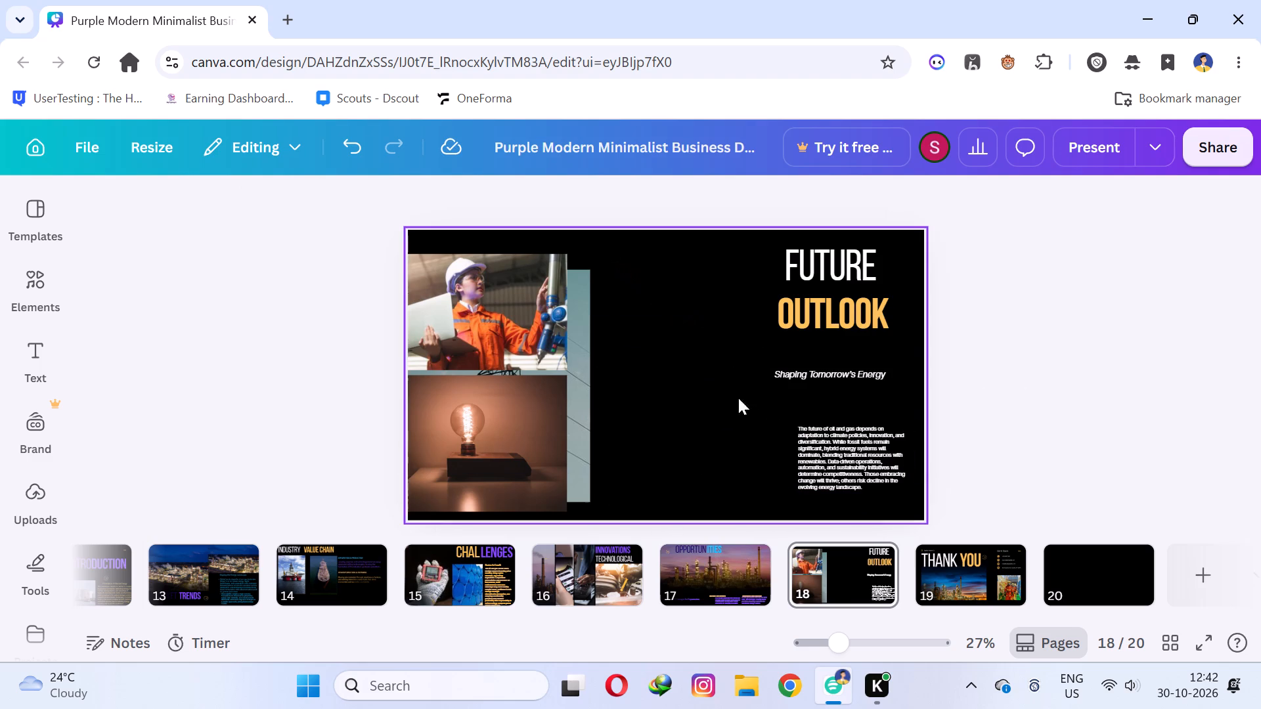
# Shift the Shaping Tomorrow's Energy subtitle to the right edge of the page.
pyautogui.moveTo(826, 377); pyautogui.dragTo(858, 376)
# Move the engineer photo to the middle of the page, just right of the power pylon photo.
pyautogui.moveTo(465, 337); pyautogui.dragTo(529, 337)
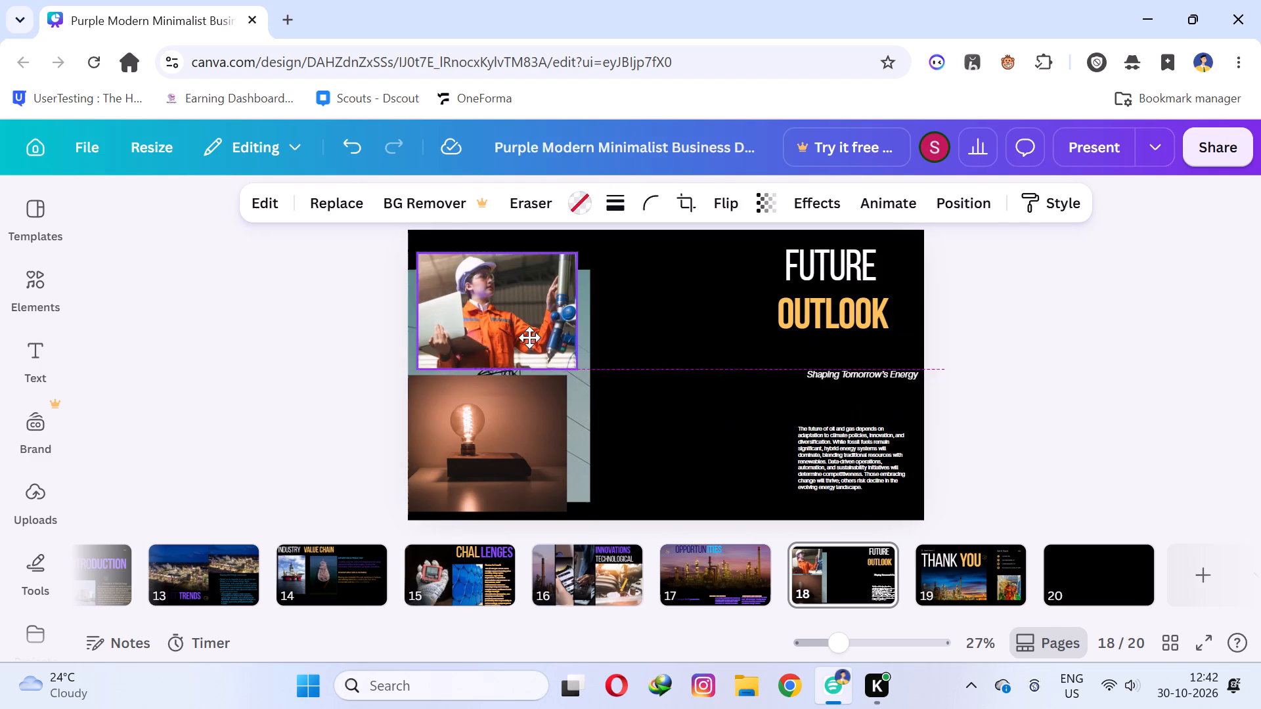
pyautogui.moveTo(529, 337); pyautogui.dragTo(632, 334)
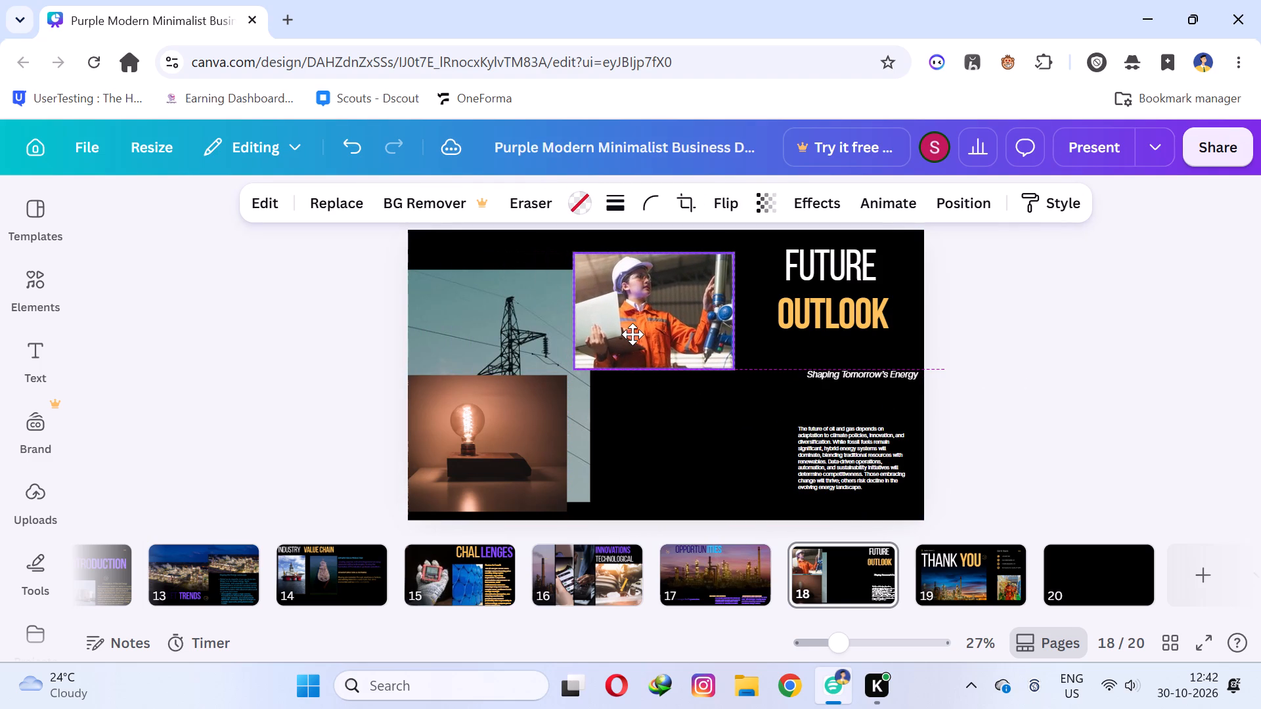
pyautogui.moveTo(632, 334); pyautogui.dragTo(639, 334)
# Place the light bulb photo directly under the engineer photo and extend it to the page's bottom edge.
pyautogui.moveTo(469, 429); pyautogui.dragTo(629, 431)
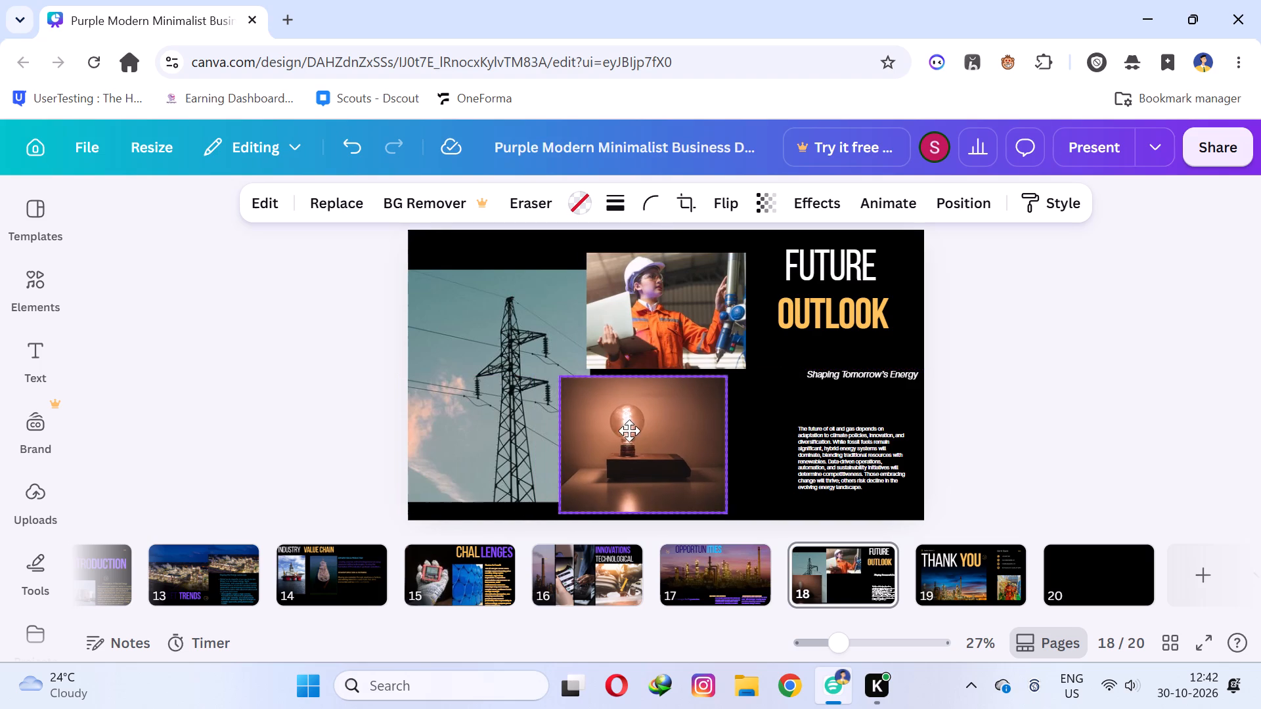
pyautogui.moveTo(629, 431); pyautogui.dragTo(652, 423)
pyautogui.moveTo(660, 507); pyautogui.dragTo(661, 521)
# Enlarge the power pylon photo to the full page height, about 834 by 1,080.
pyautogui.click(481, 276)
pyautogui.moveTo(479, 273); pyautogui.dragTo(491, 233)
pyautogui.moveTo(483, 504); pyautogui.dragTo(484, 523)
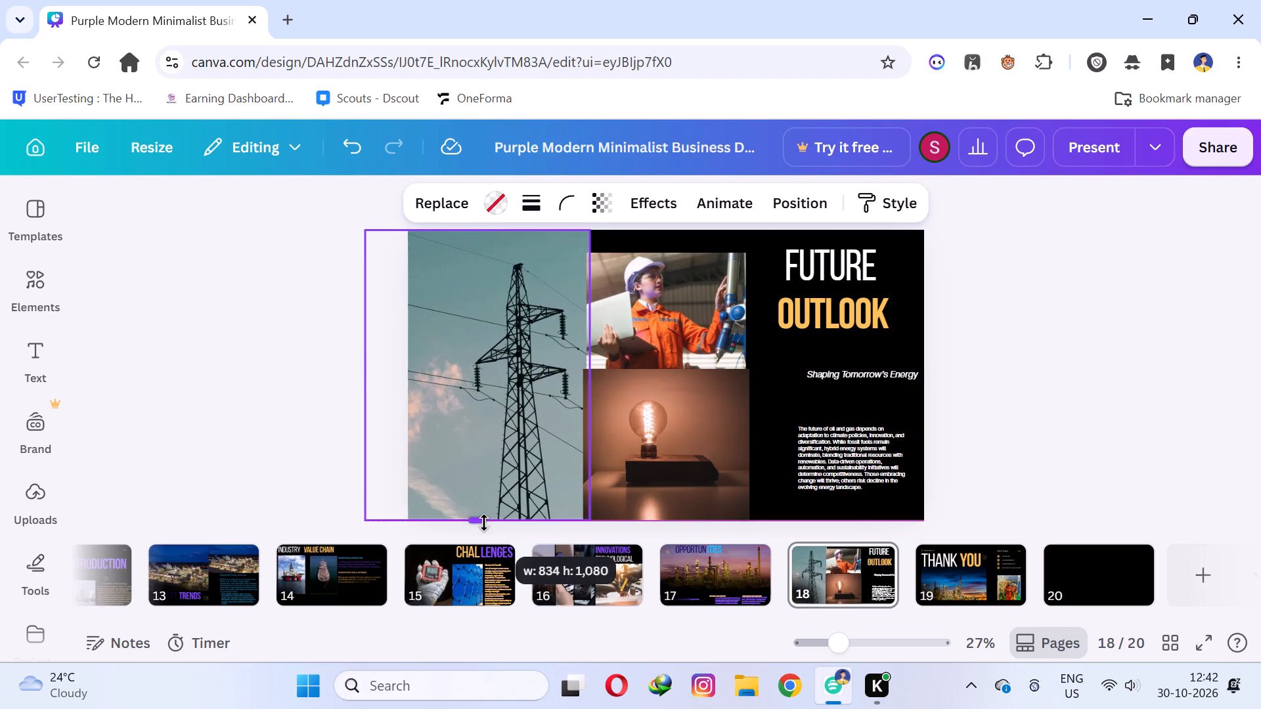
pyautogui.moveTo(484, 523); pyautogui.dragTo(484, 523)
pyautogui.click(239, 381)
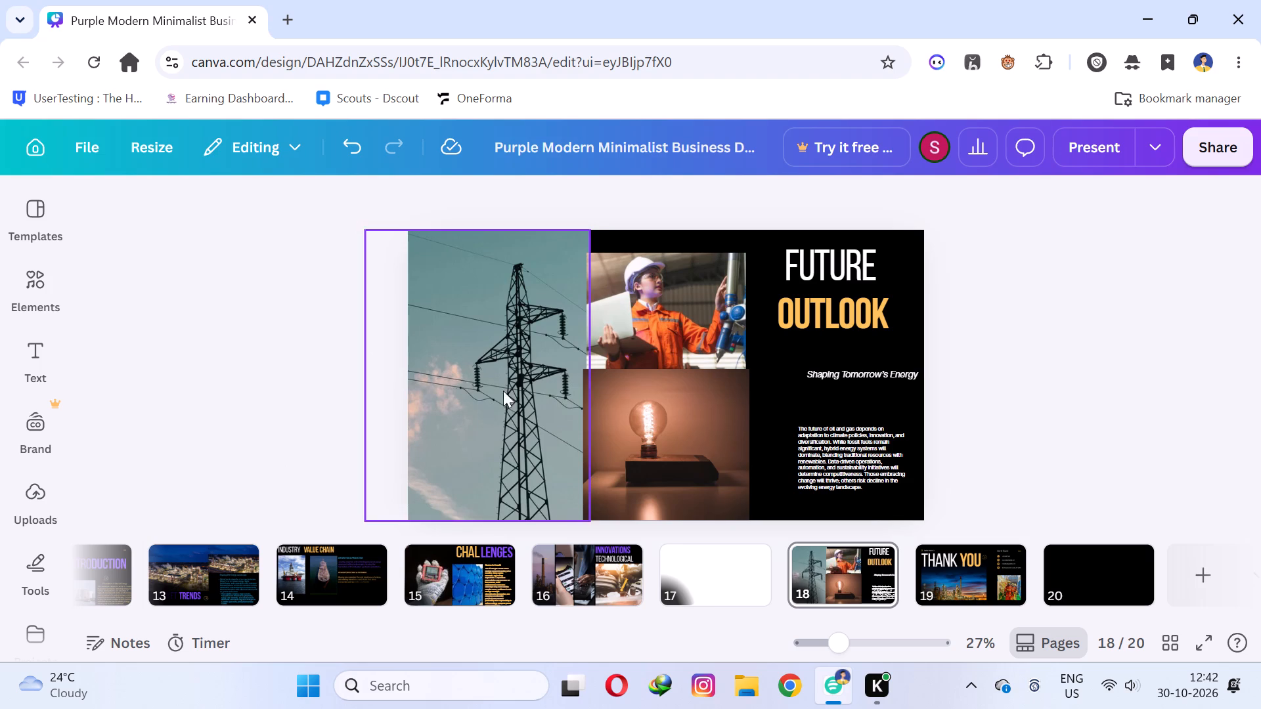
# Extend the engineer photo upward so it reaches the top edge of the page.
pyautogui.click(670, 249)
pyautogui.click(665, 270)
pyautogui.moveTo(666, 256); pyautogui.dragTo(673, 226)
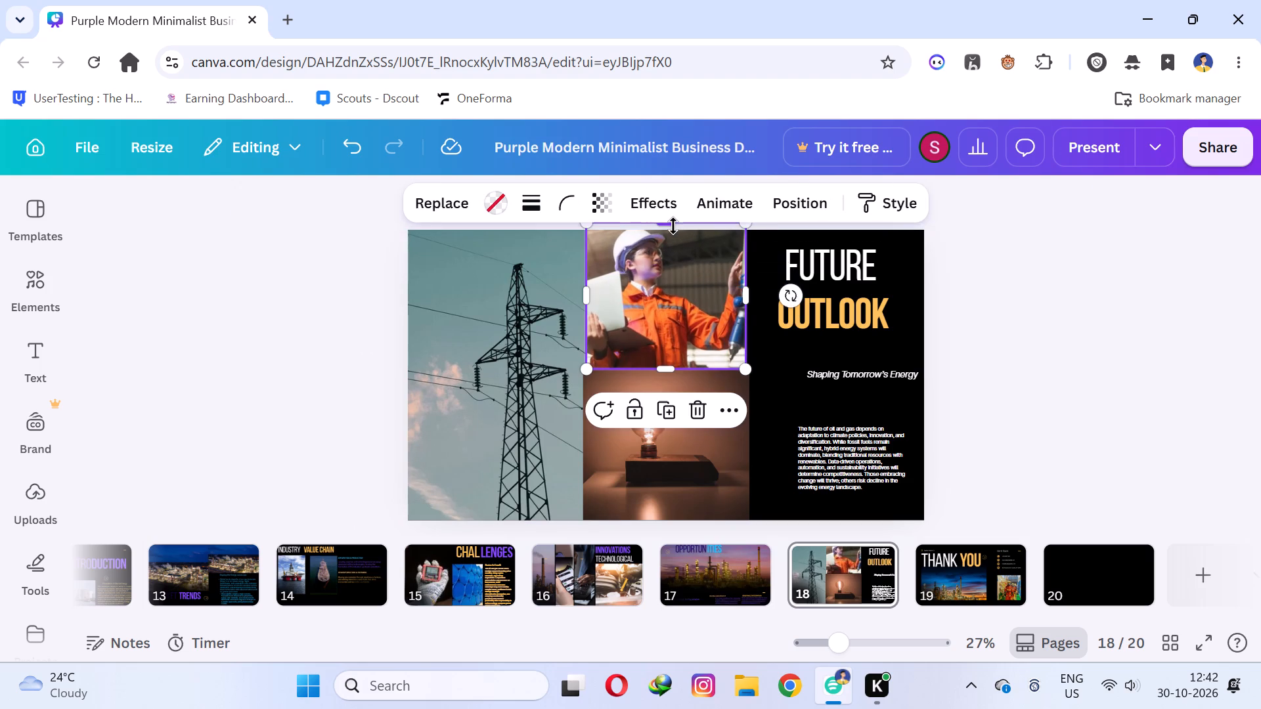
pyautogui.click(206, 386)
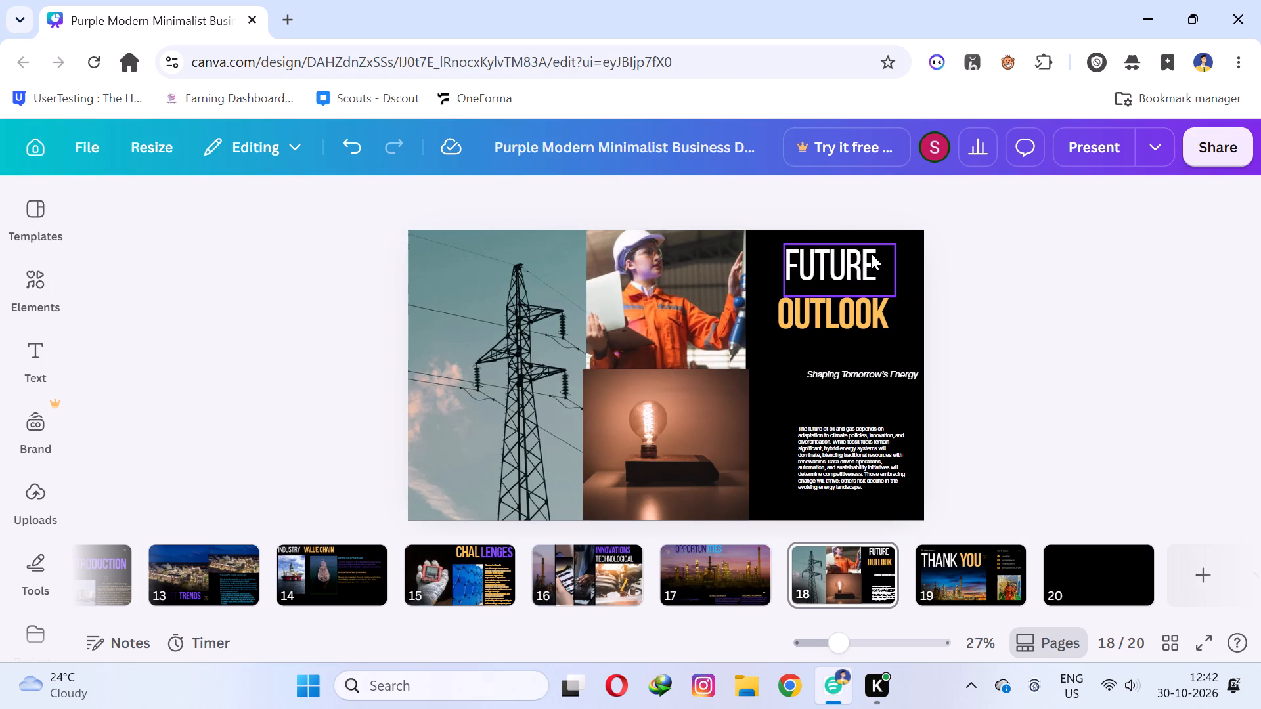
# Enlarge the Future Outlook paragraph to about size 21.8 and fit it into the page's bottom-right corner.
pyautogui.click(860, 255)
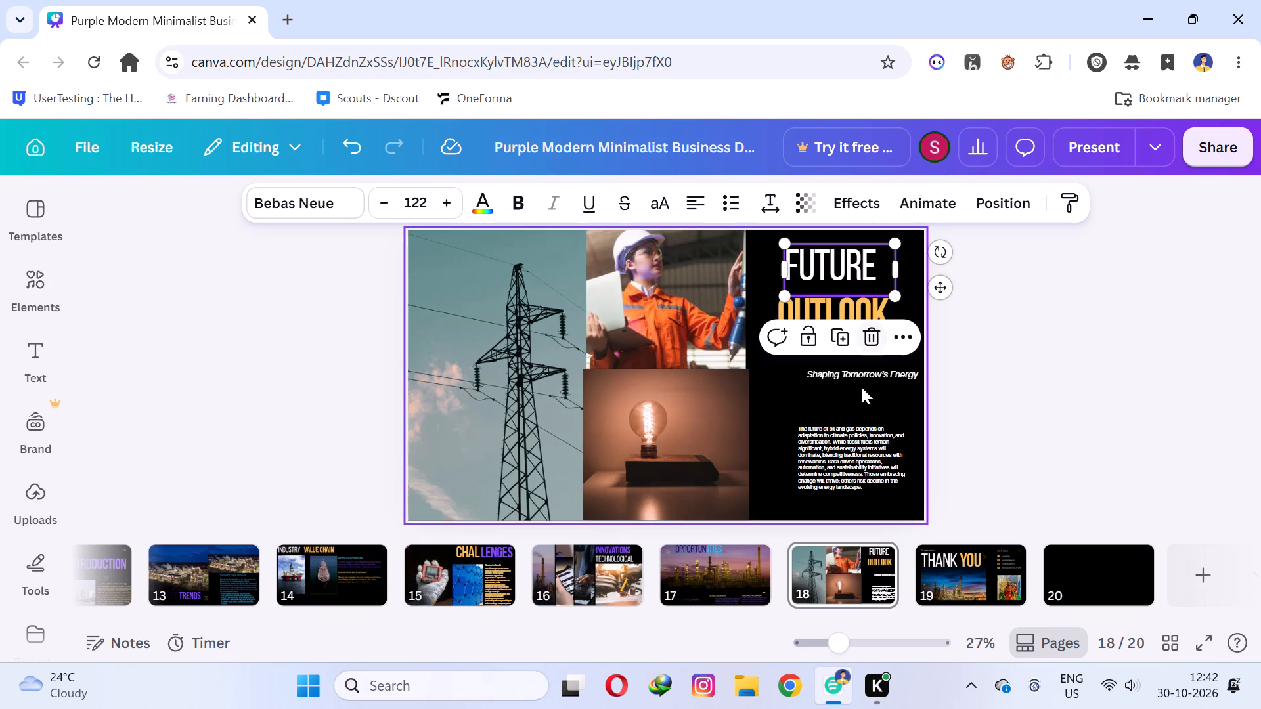
pyautogui.click(816, 451)
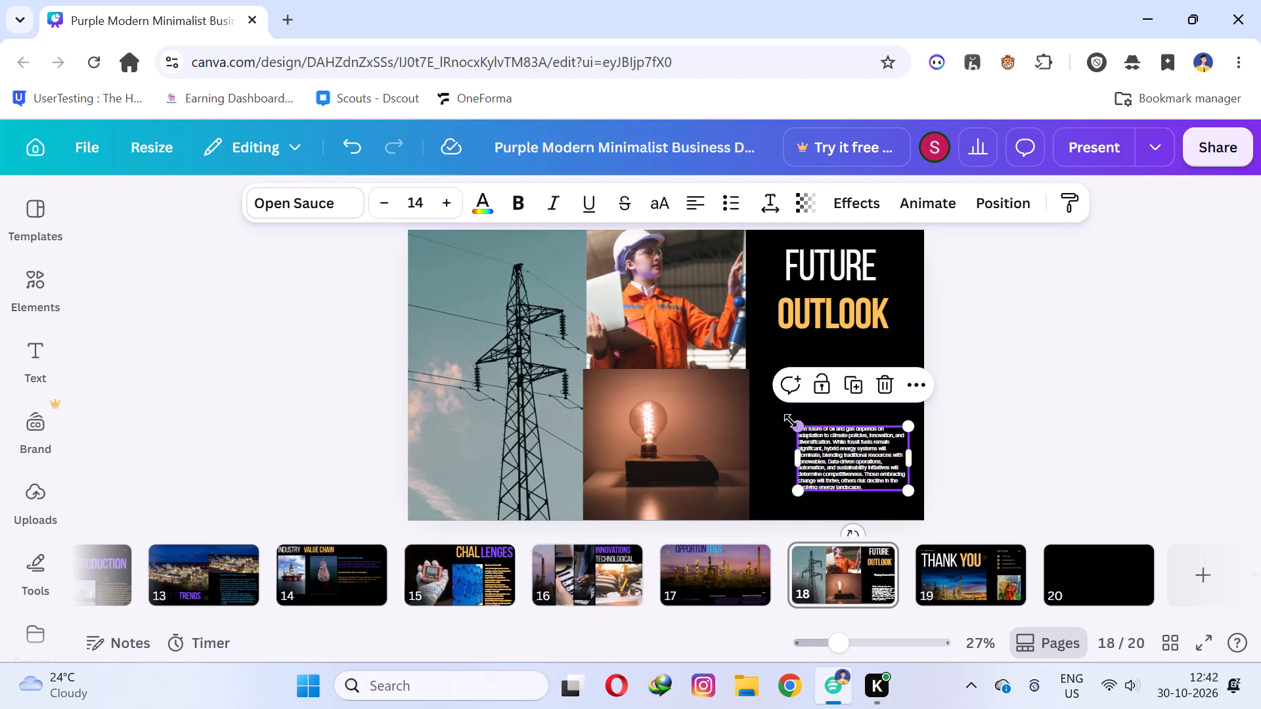
pyautogui.moveTo(790, 421); pyautogui.dragTo(751, 409)
pyautogui.moveTo(908, 490); pyautogui.dragTo(921, 521)
pyautogui.moveTo(866, 454); pyautogui.dragTo(860, 473)
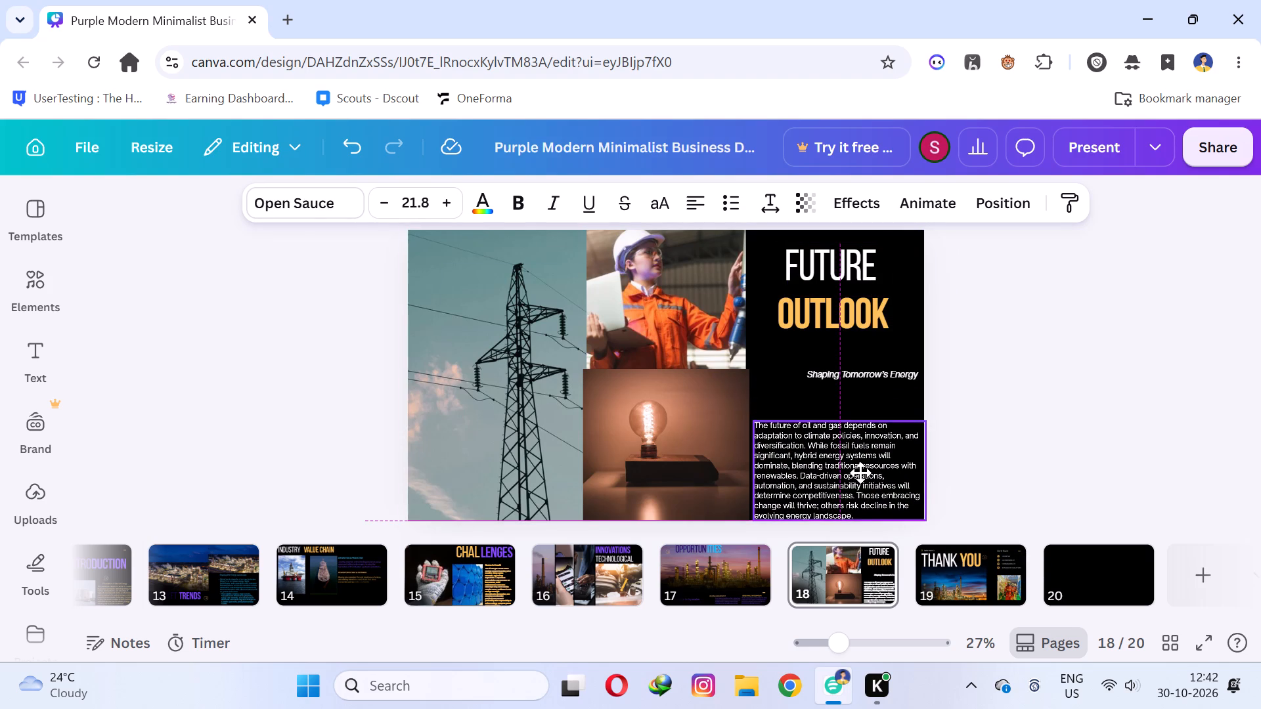
pyautogui.moveTo(860, 473); pyautogui.dragTo(858, 472)
pyautogui.click(1018, 426)
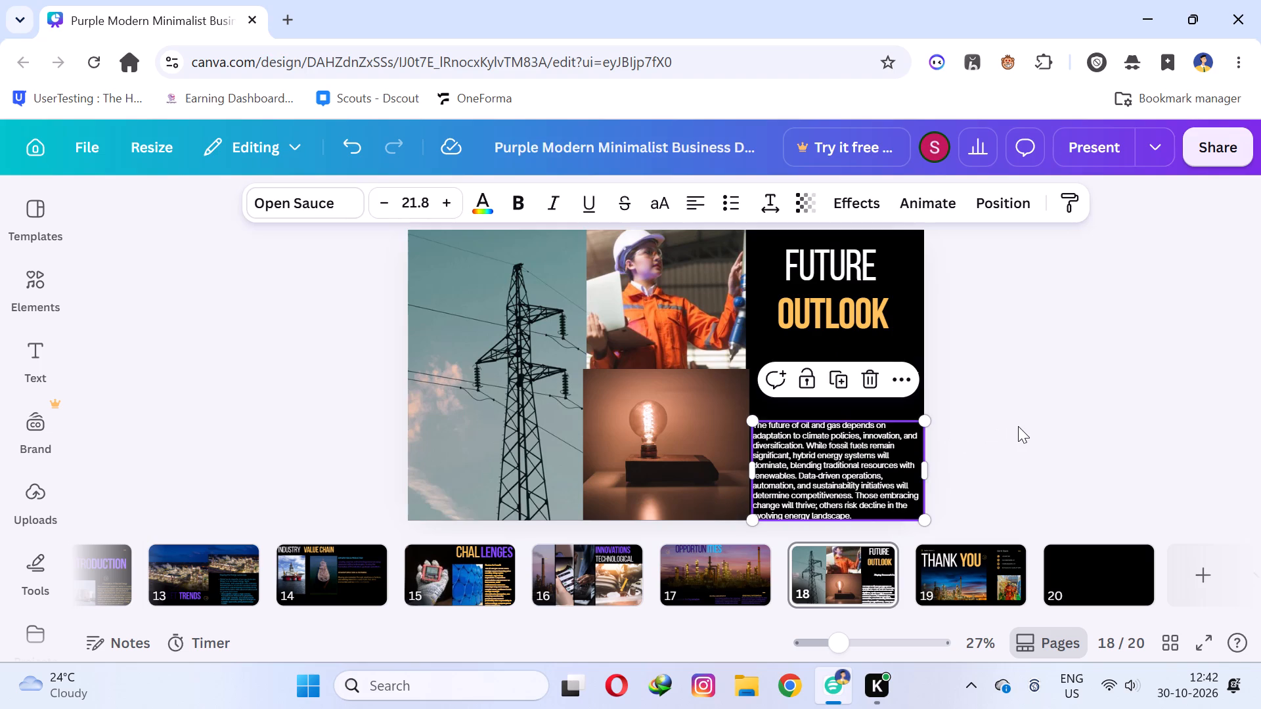
# Place the Shaping Tomorrow's Energy subtitle just above the paragraph and enlarge it to about size 27.4.
pyautogui.moveTo(874, 372); pyautogui.dragTo(816, 390)
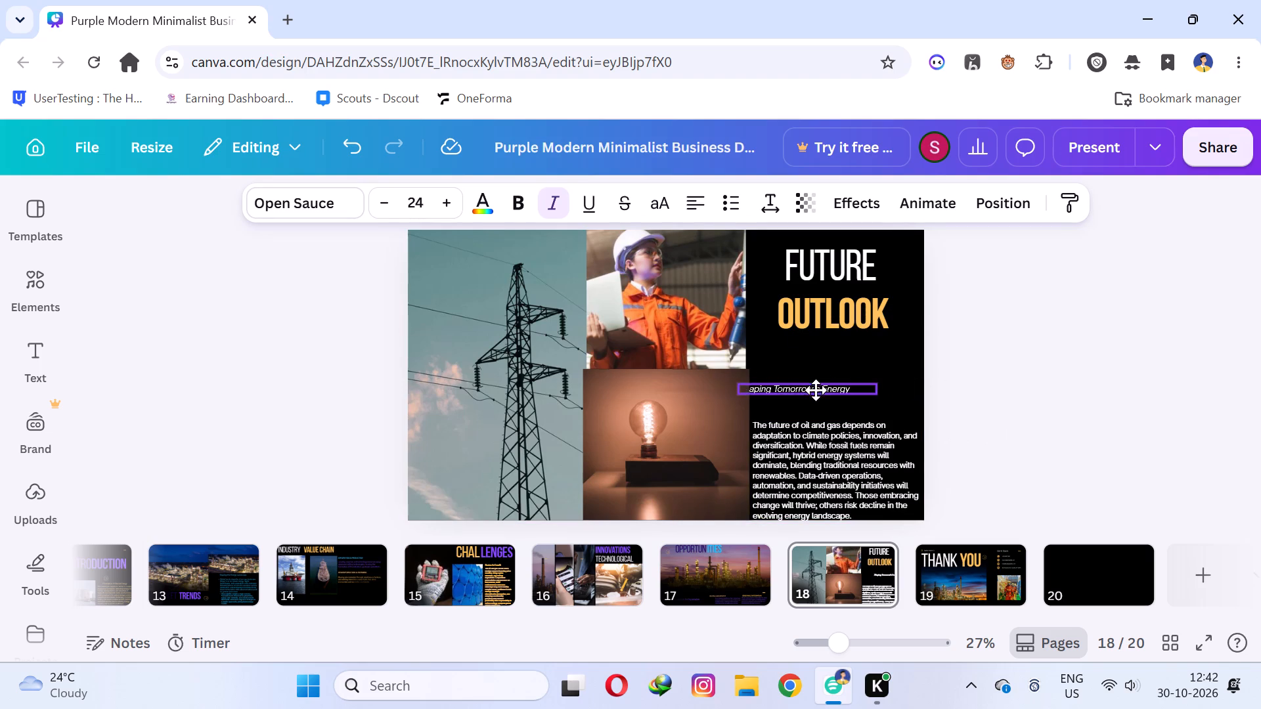
pyautogui.moveTo(816, 390); pyautogui.dragTo(830, 391)
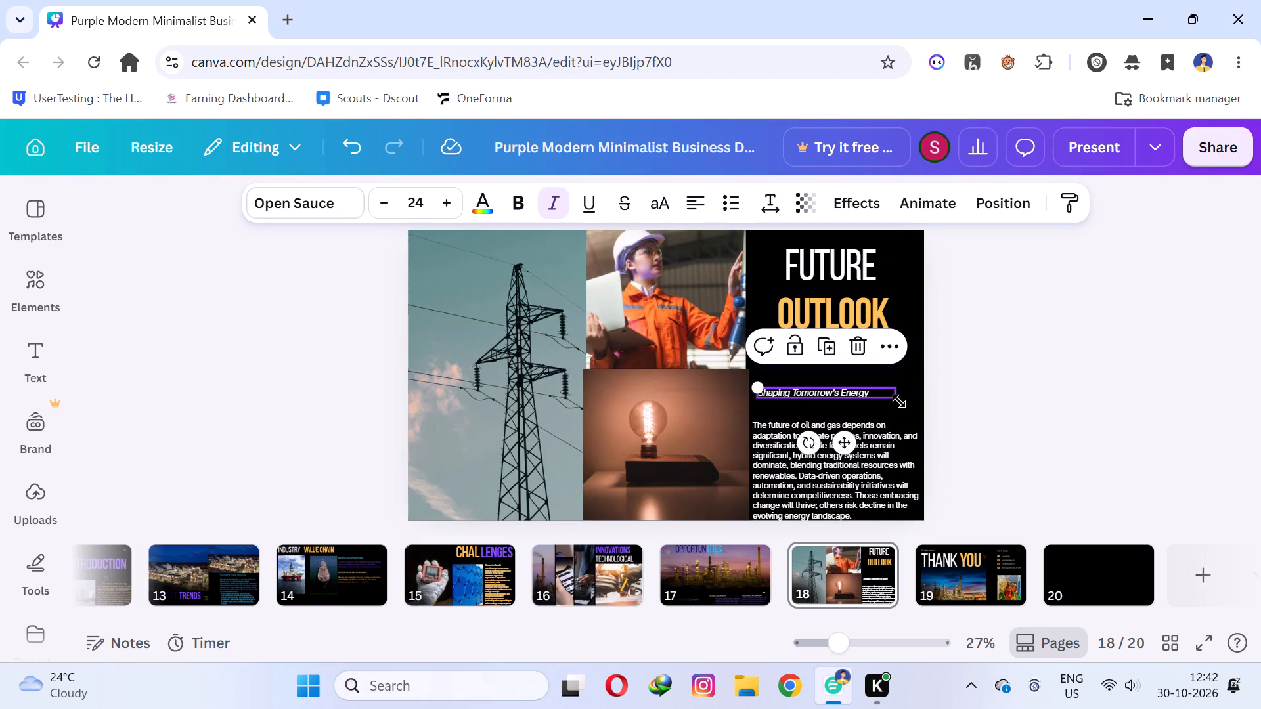
pyautogui.moveTo(899, 401); pyautogui.dragTo(918, 429)
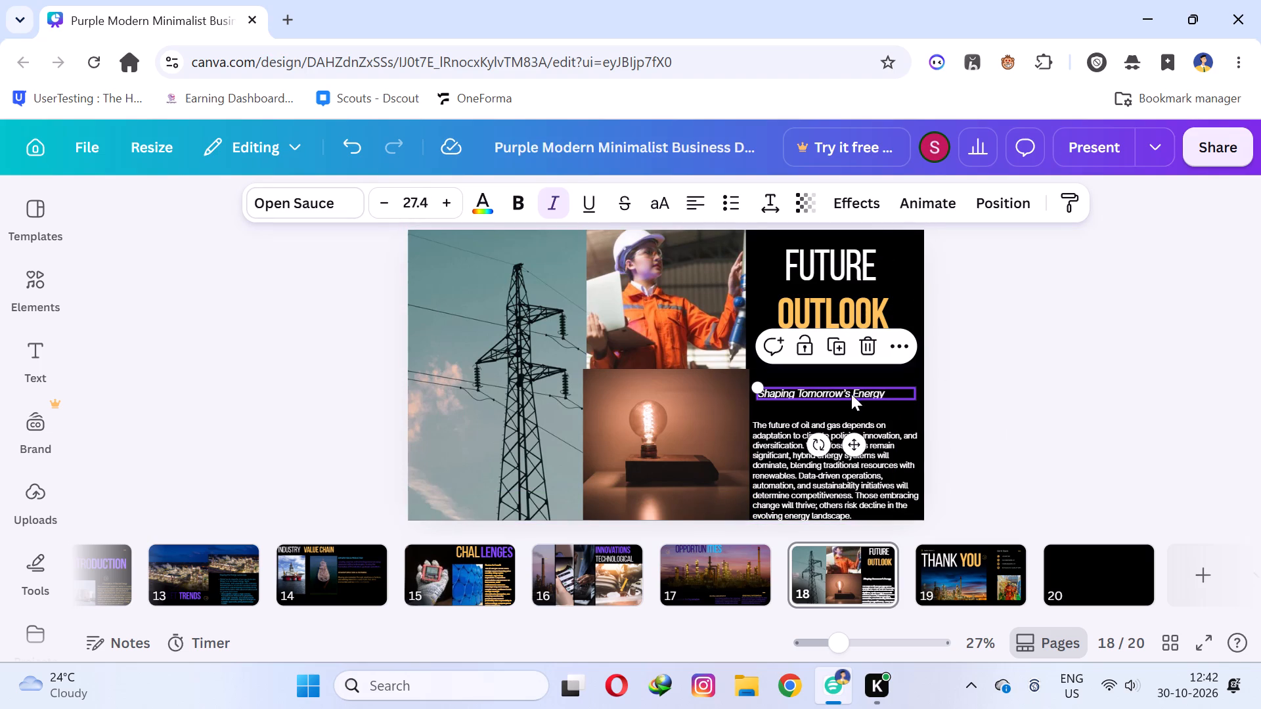
pyautogui.moveTo(848, 387); pyautogui.dragTo(847, 402)
pyautogui.click(1030, 366)
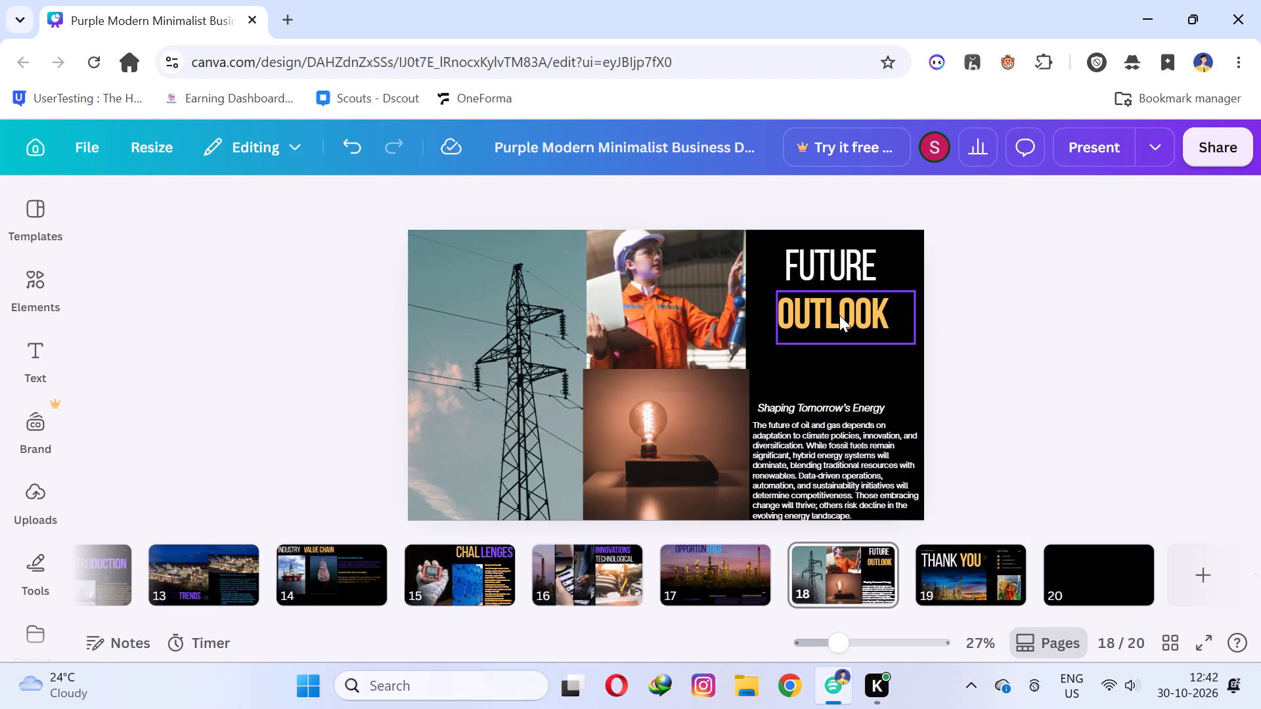
# Move the OUTLOOK and FUTURE title words slightly down, keeping them stacked.
pyautogui.click(834, 280)
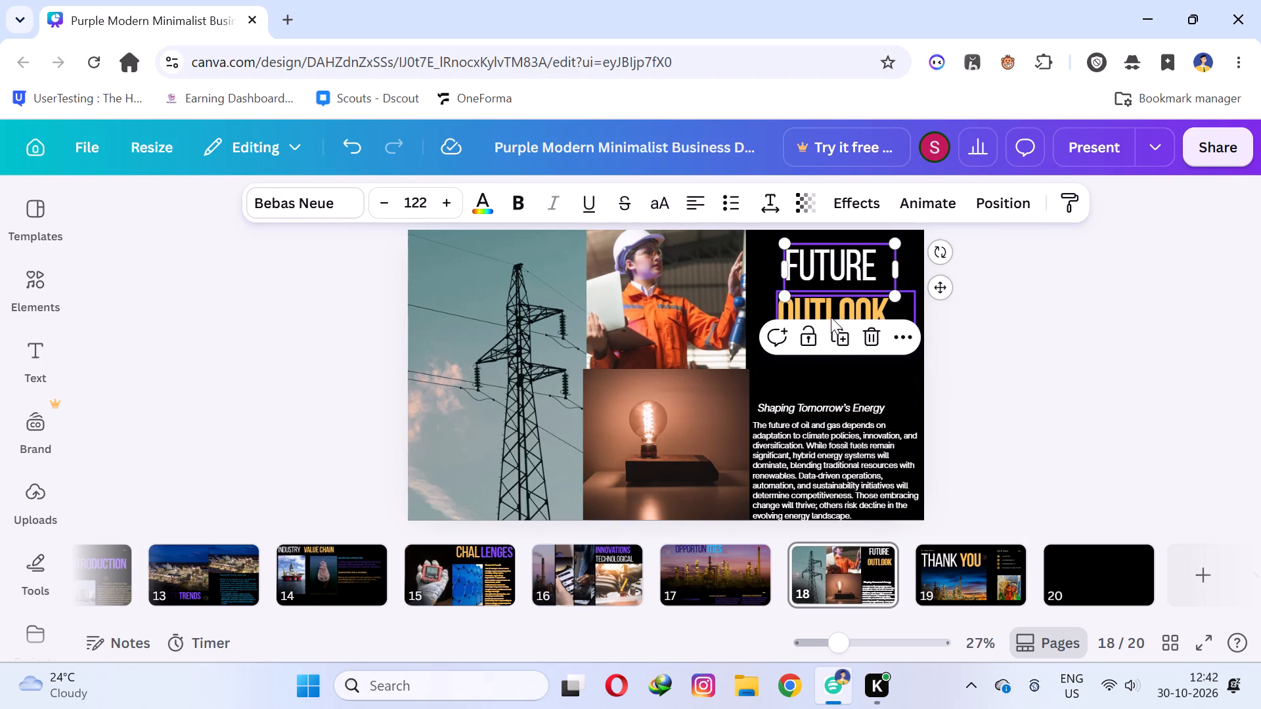
pyautogui.moveTo(831, 317); pyautogui.dragTo(831, 331)
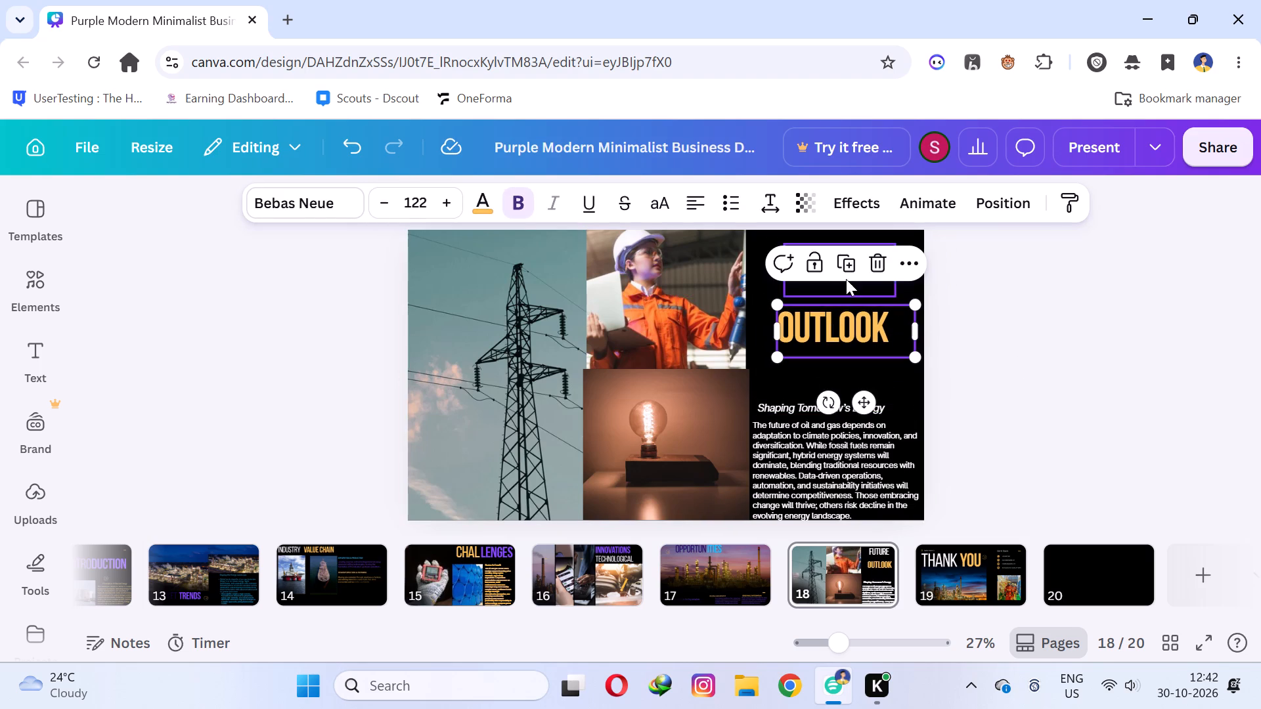
pyautogui.click(1051, 278)
pyautogui.moveTo(827, 259); pyautogui.dragTo(824, 271)
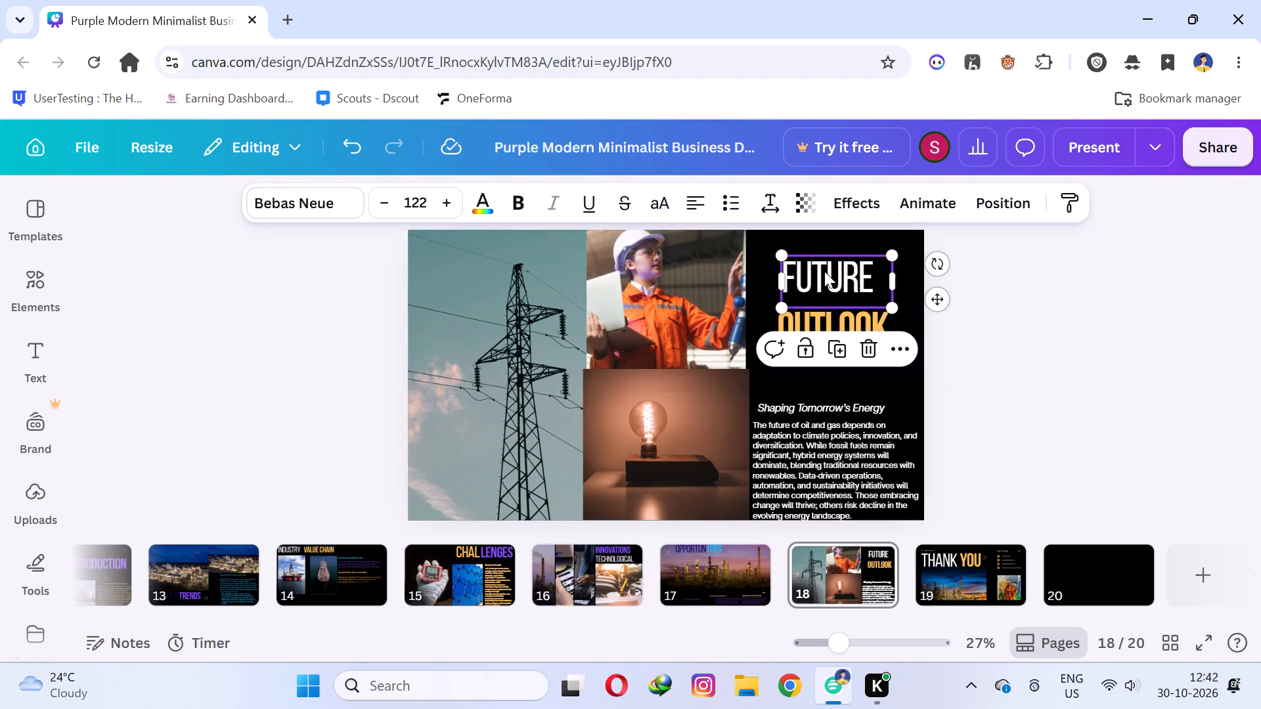
# Apply the Bounce animation to the word FUTURE.
pyautogui.click(919, 195)
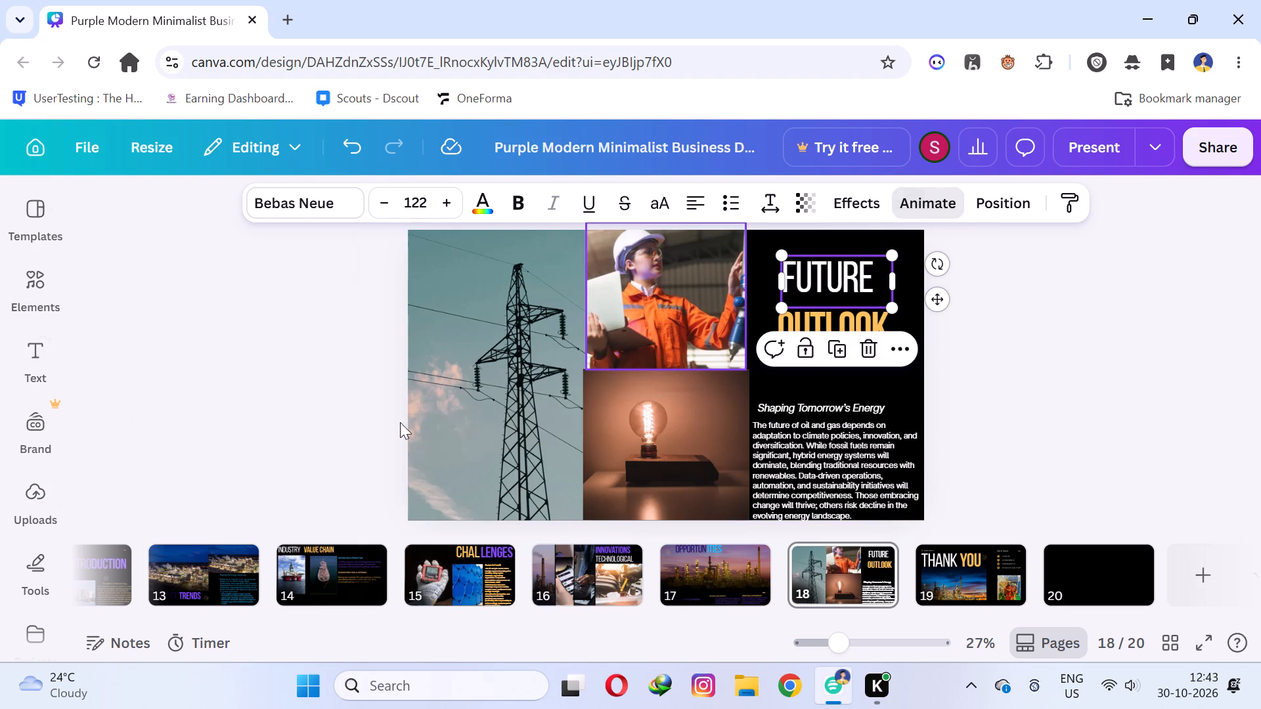
pyautogui.scroll(-4, 197, 467)
pyautogui.click(141, 441)
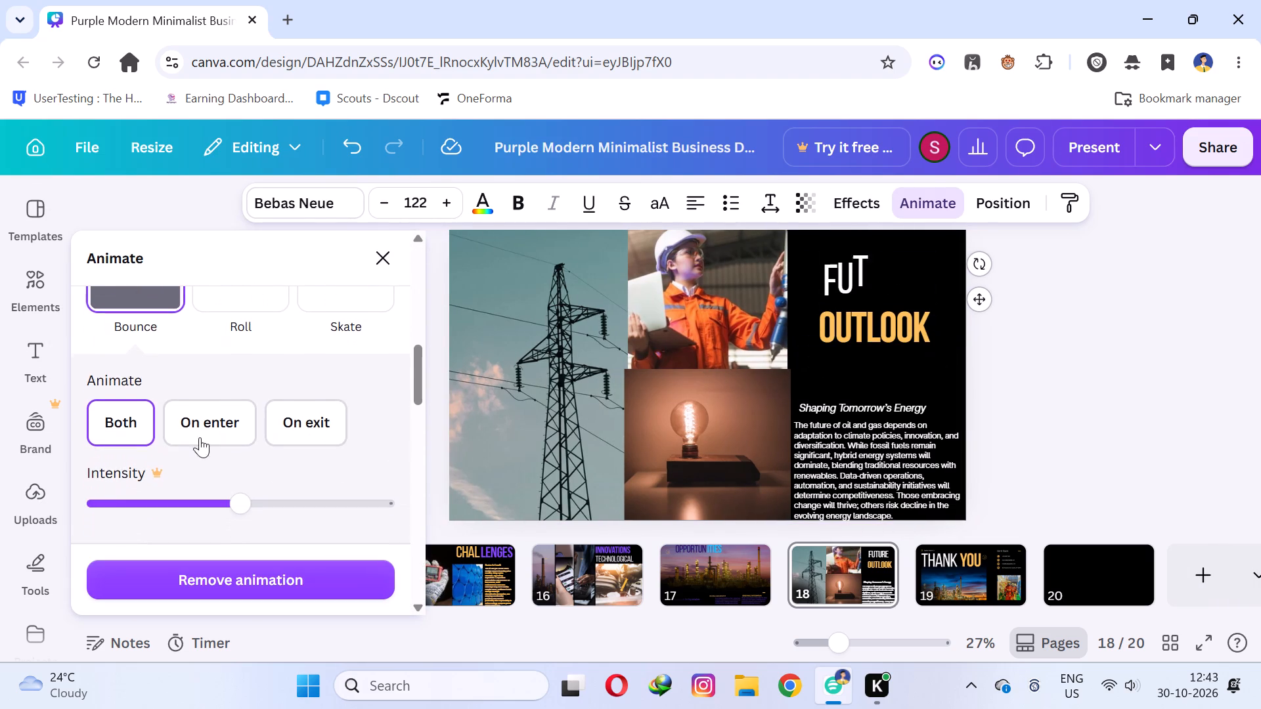
# Apply the Roll animation to the word OUTLOOK.
pyautogui.click(874, 324)
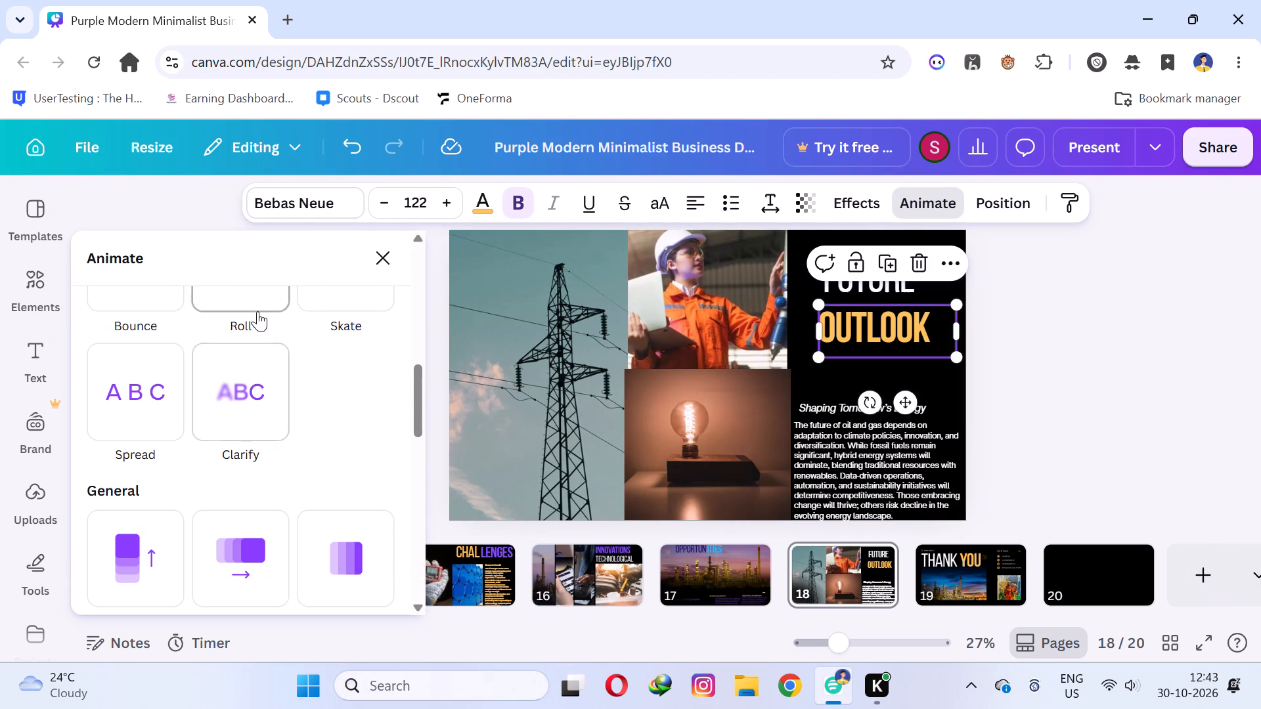
pyautogui.click(257, 311)
pyautogui.click(1183, 360)
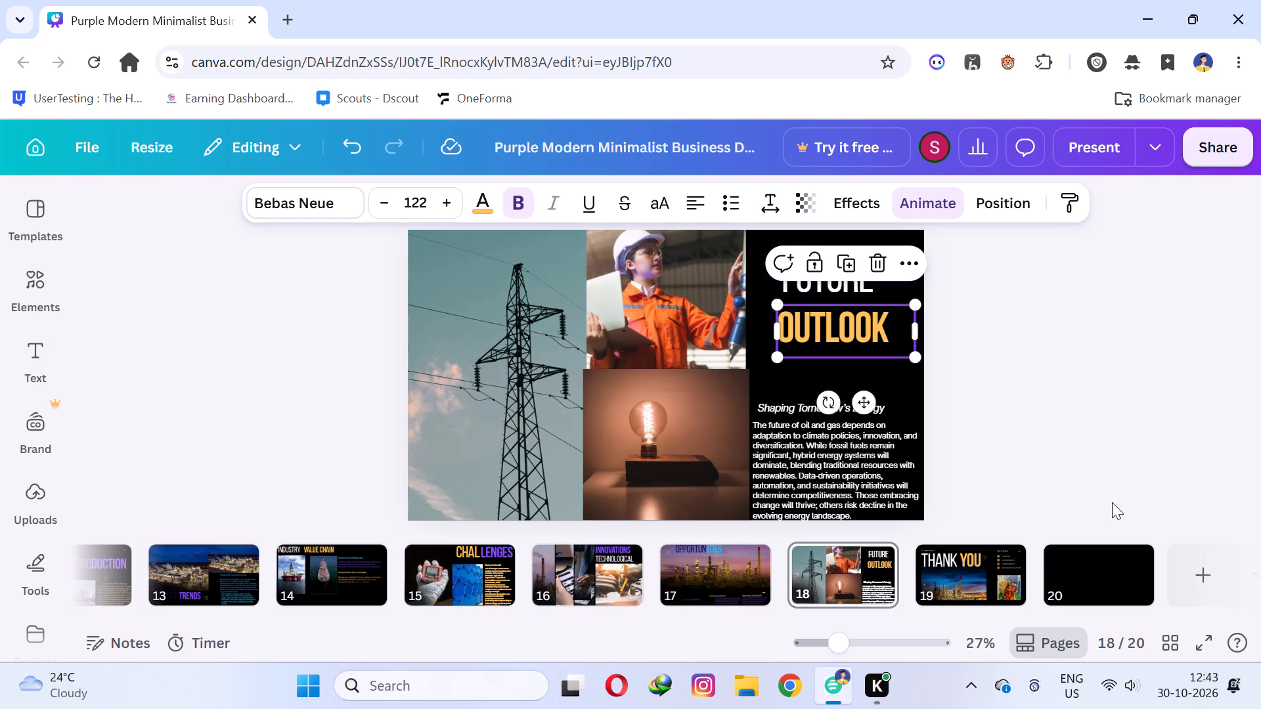
# Go to page 19, the THANK YOU page.
pyautogui.click(966, 565)
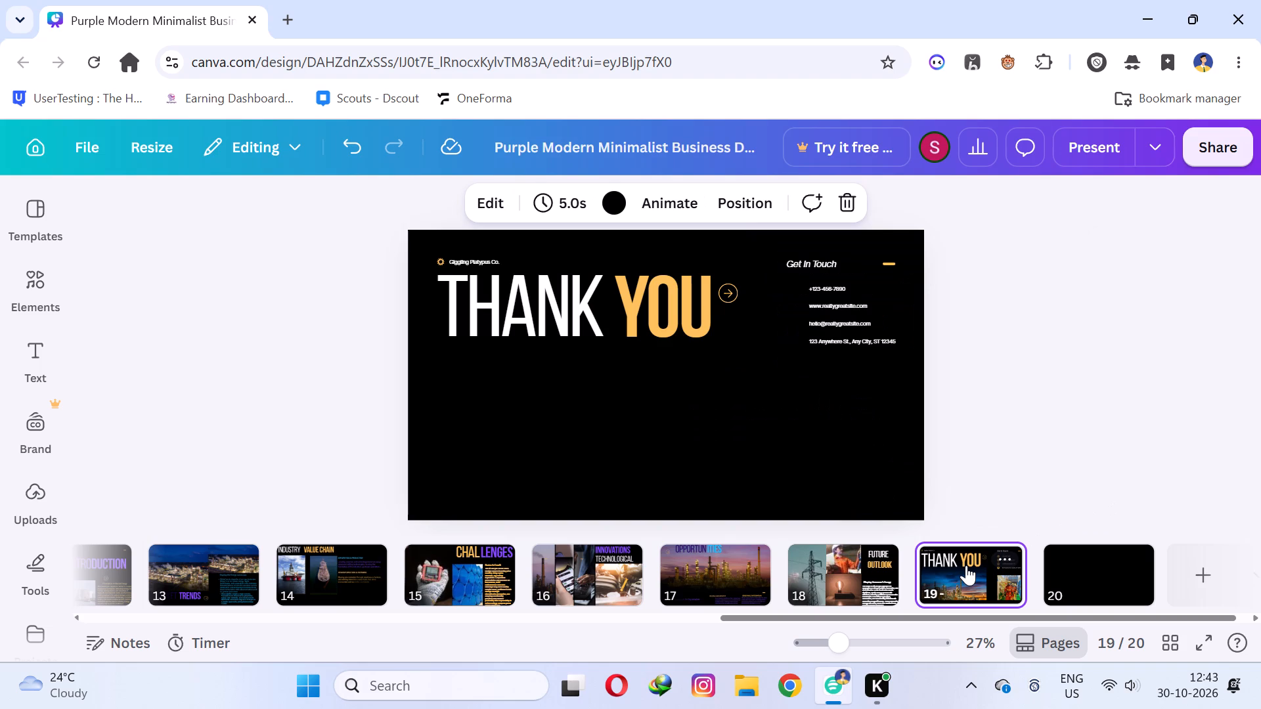
# Apply the Shift animation to THANK on page 19.
pyautogui.click(544, 310)
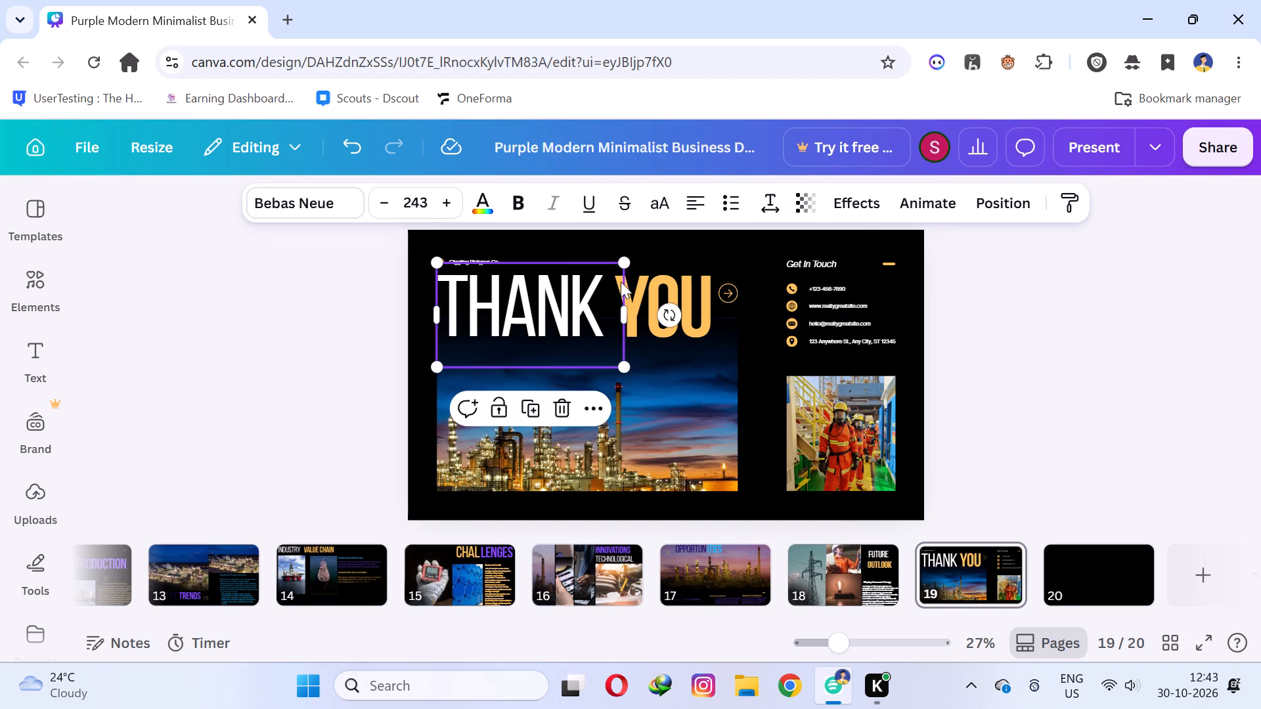
pyautogui.click(912, 205)
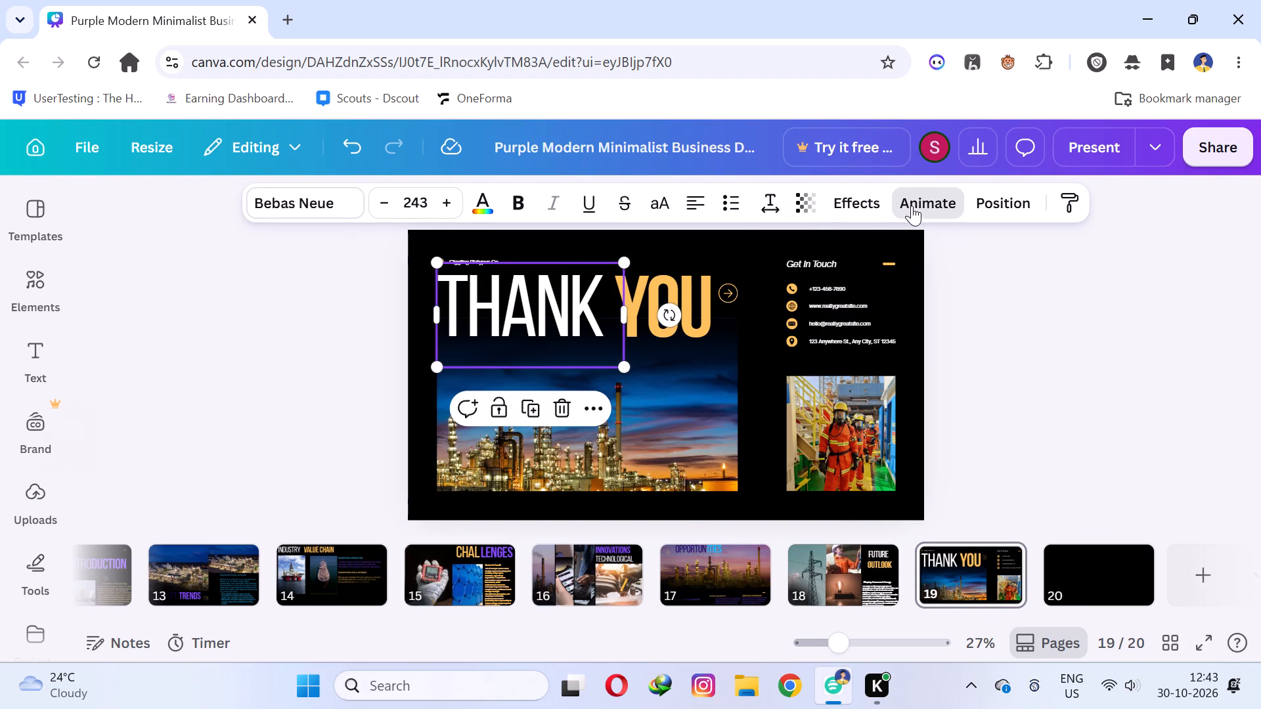
pyautogui.scroll(-2, 500, 404)
pyautogui.scroll(-3, 284, 540)
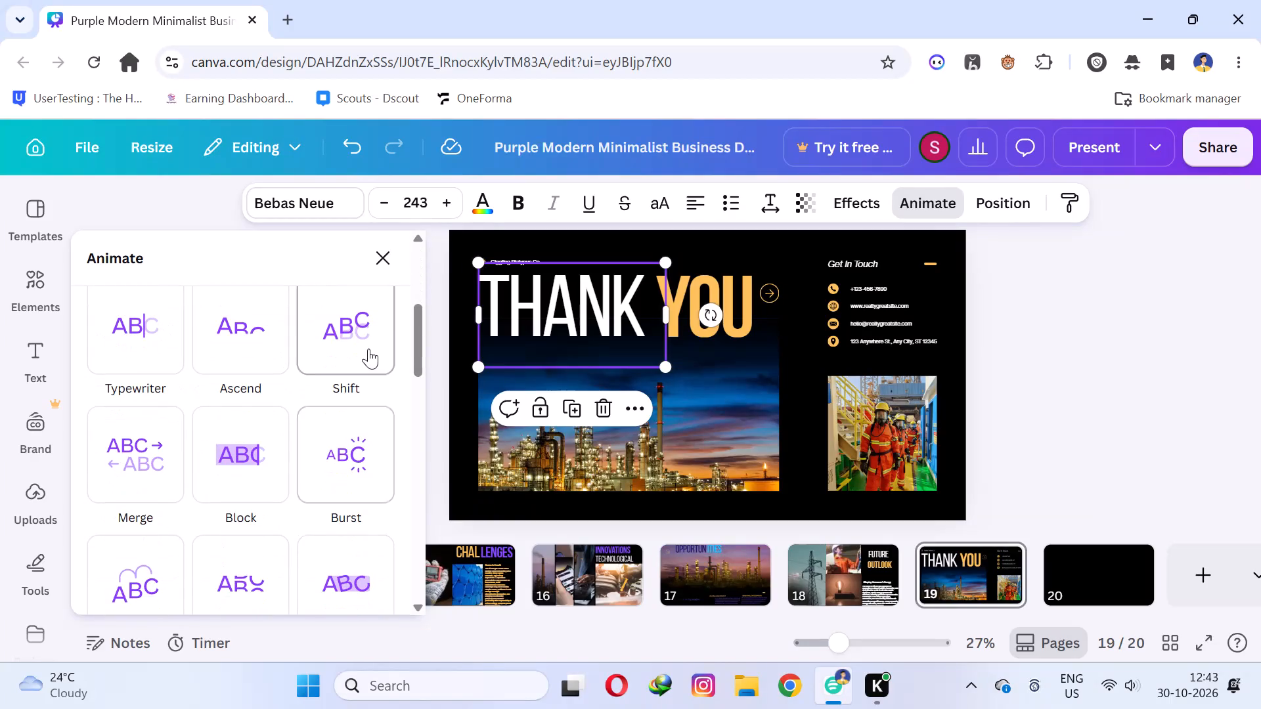
pyautogui.click(368, 348)
# Apply the Bounce animation to YOU in the Thank You title.
pyautogui.click(681, 314)
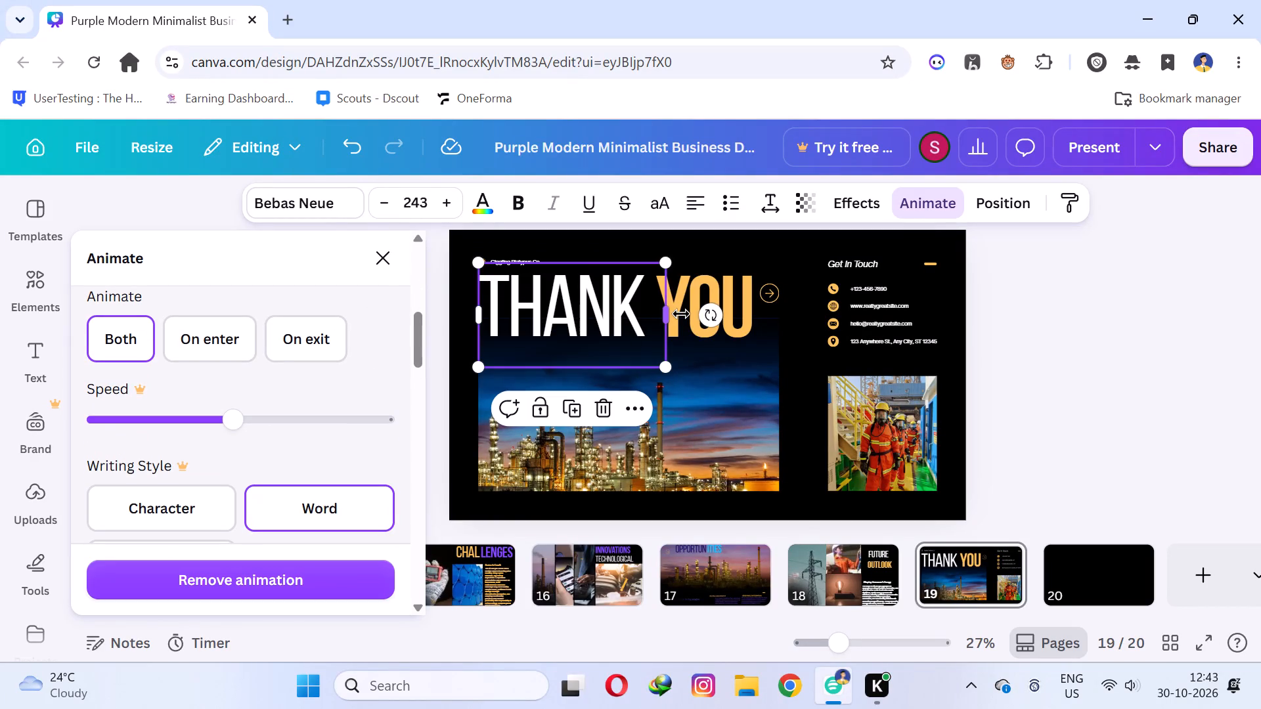
pyautogui.click(719, 277)
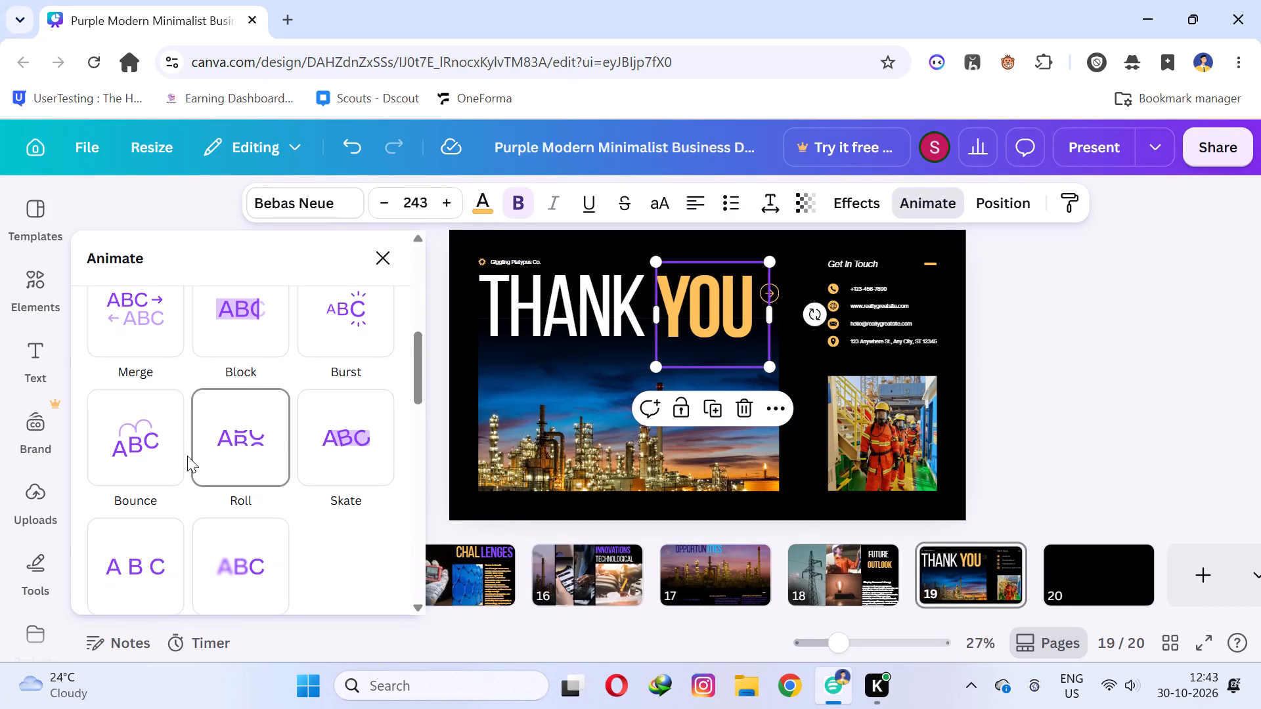
pyautogui.click(174, 451)
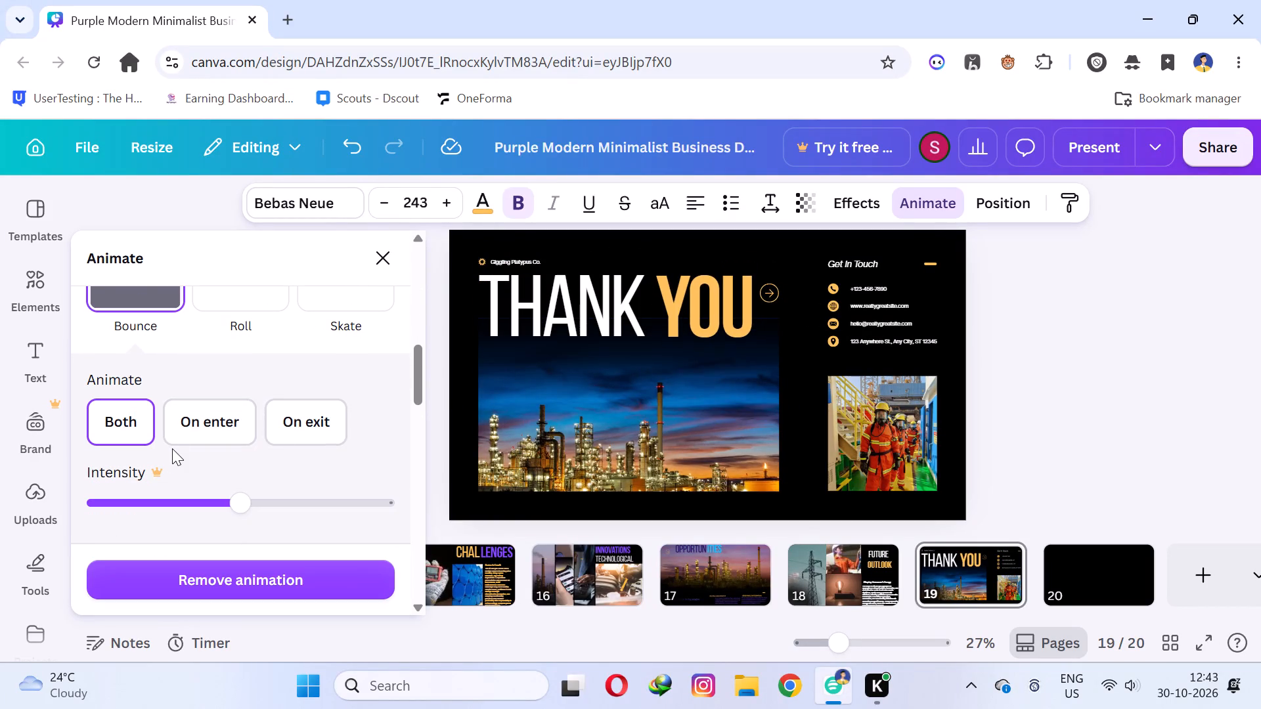
pyautogui.scroll(2, 588, 420)
# Move the refinery photo down and left below the THANK YOU title and place the workers photo against its right edge.
pyautogui.click(586, 429)
pyautogui.moveTo(581, 402); pyautogui.dragTo(521, 433)
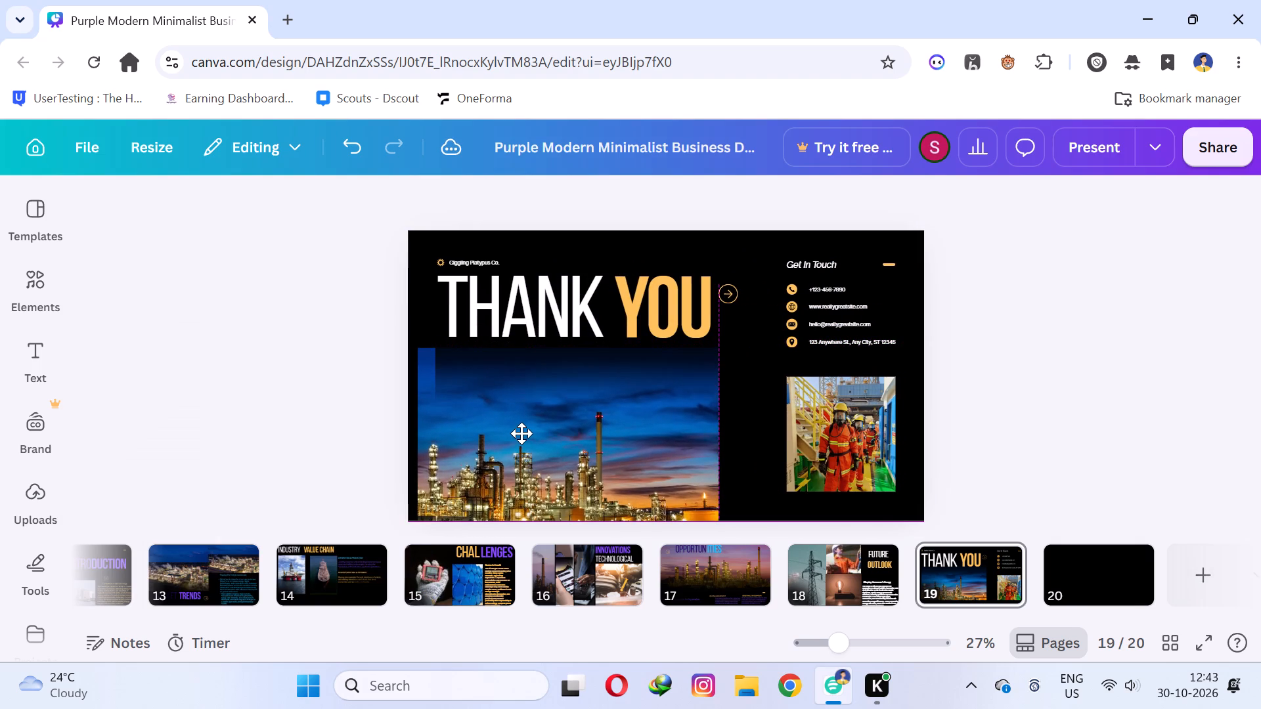
pyautogui.moveTo(521, 433); pyautogui.dragTo(522, 427)
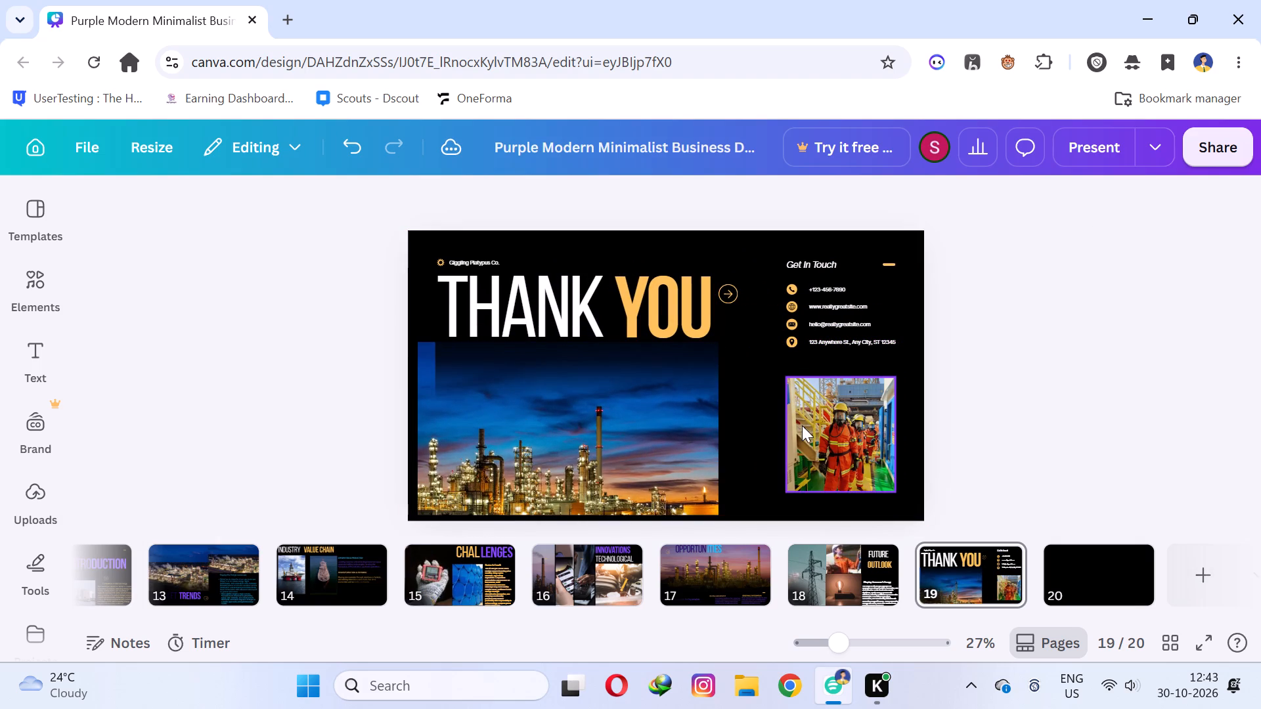
pyautogui.moveTo(802, 425); pyautogui.dragTo(732, 452)
# Enlarge the address line to font size 27 and move it down to just above the workers photo.
pyautogui.click(877, 345)
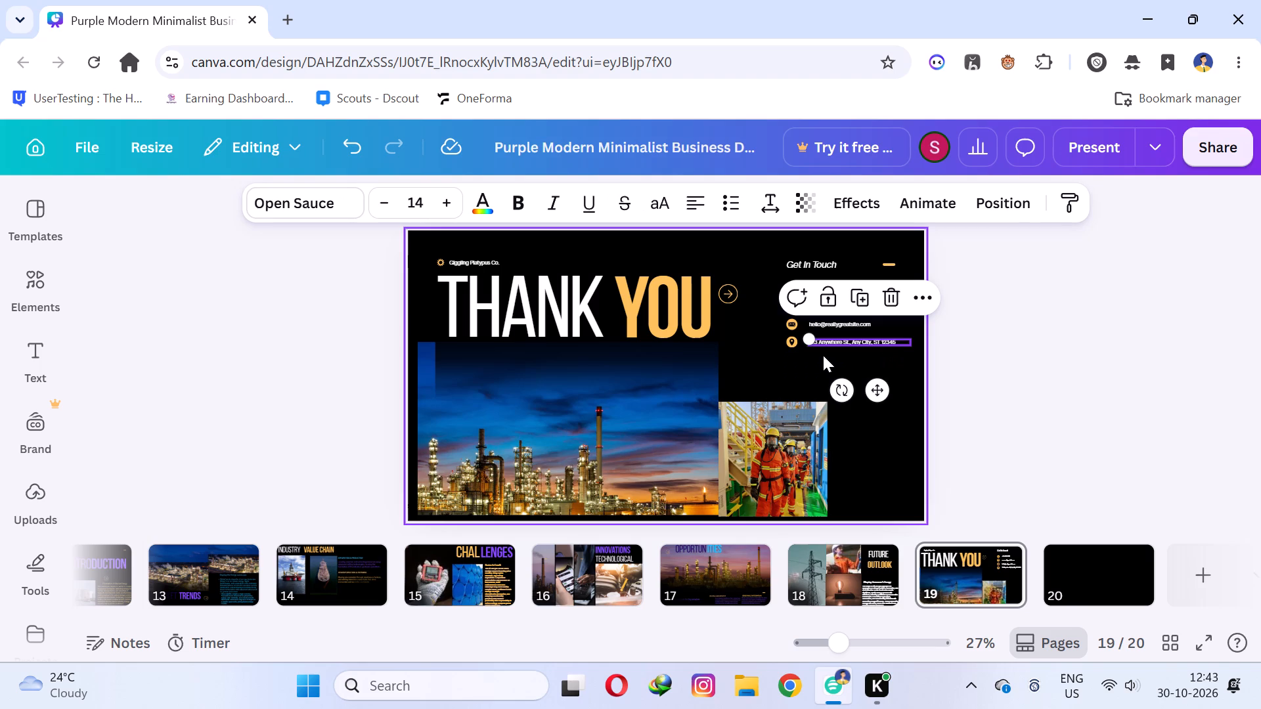
pyautogui.click(908, 341)
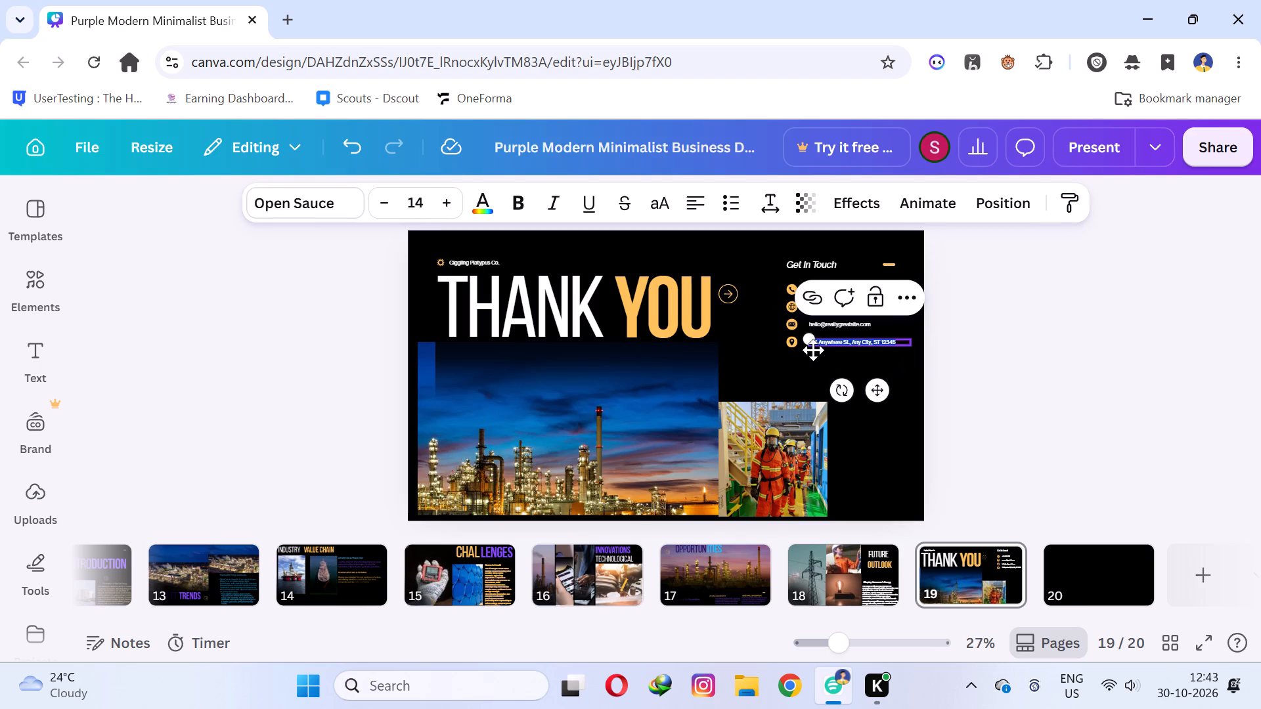
pyautogui.moveTo(808, 341); pyautogui.dragTo(784, 334)
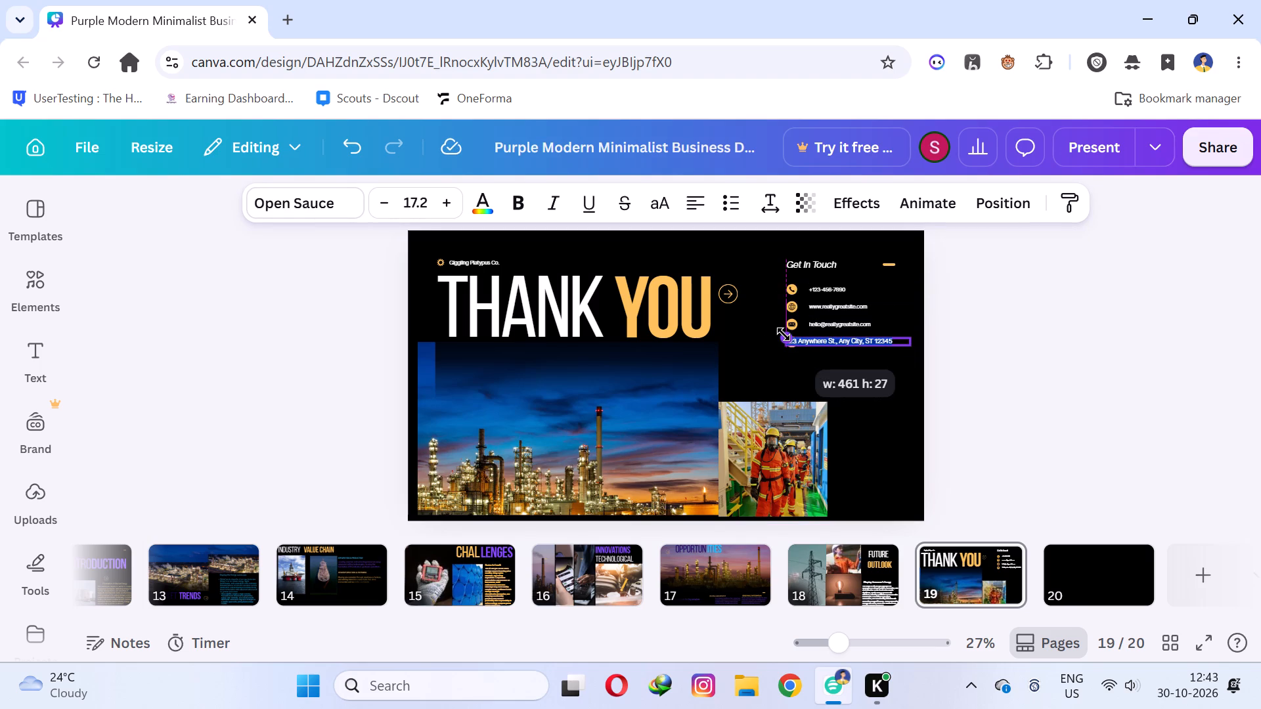
pyautogui.moveTo(784, 334); pyautogui.dragTo(715, 331)
pyautogui.click(822, 331)
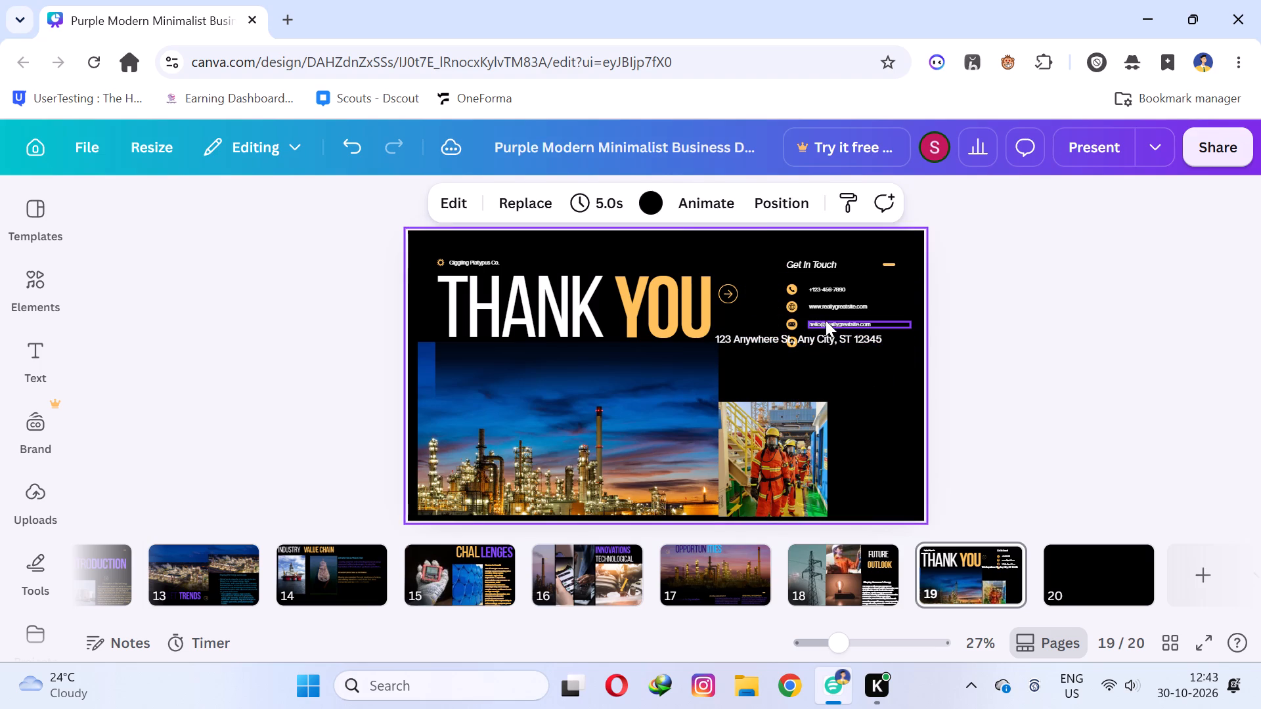
pyautogui.click(826, 320)
pyautogui.click(791, 342)
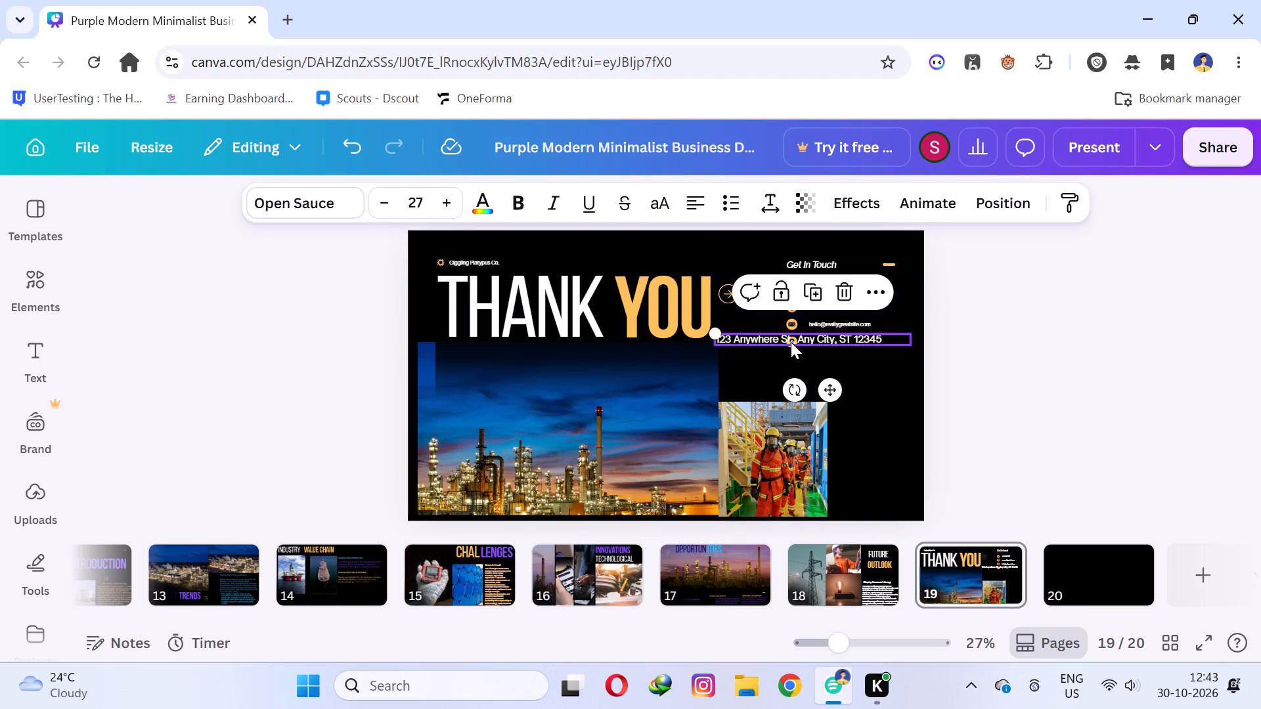
pyautogui.moveTo(791, 342); pyautogui.dragTo(805, 362)
# Delete the orange location icon from the contact details.
pyautogui.click(797, 342)
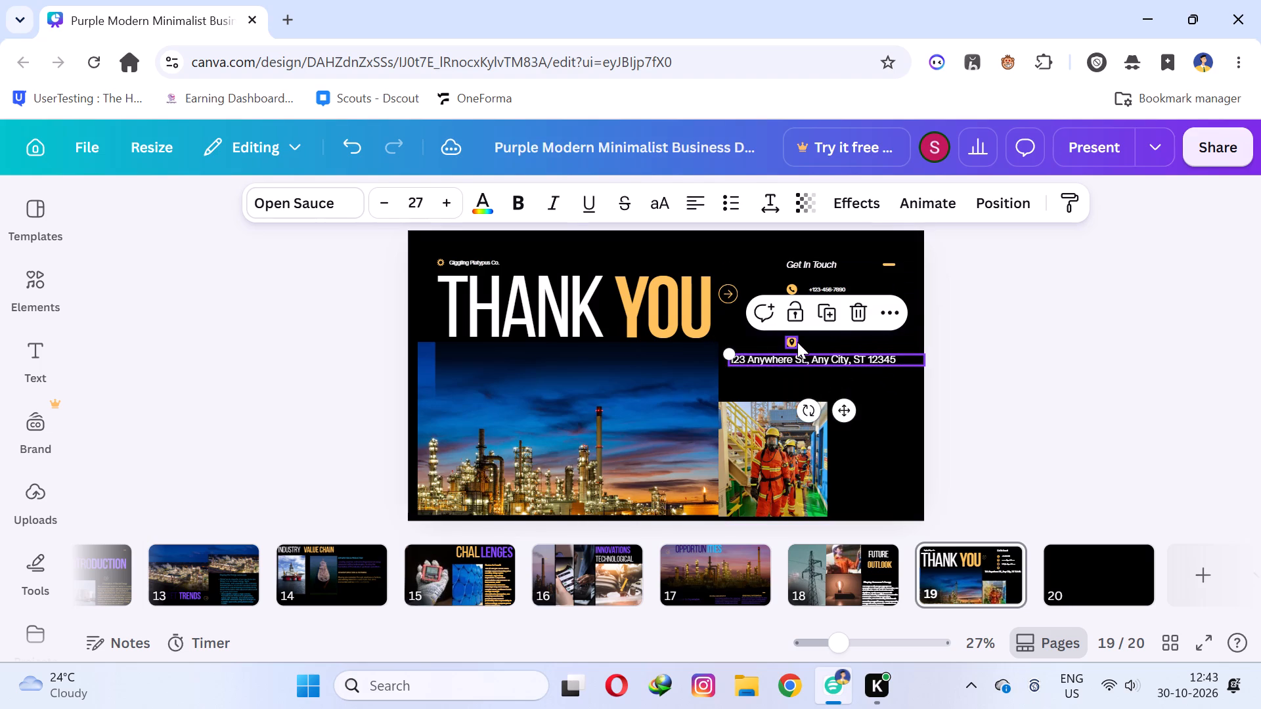
pyautogui.press('BackSpace')
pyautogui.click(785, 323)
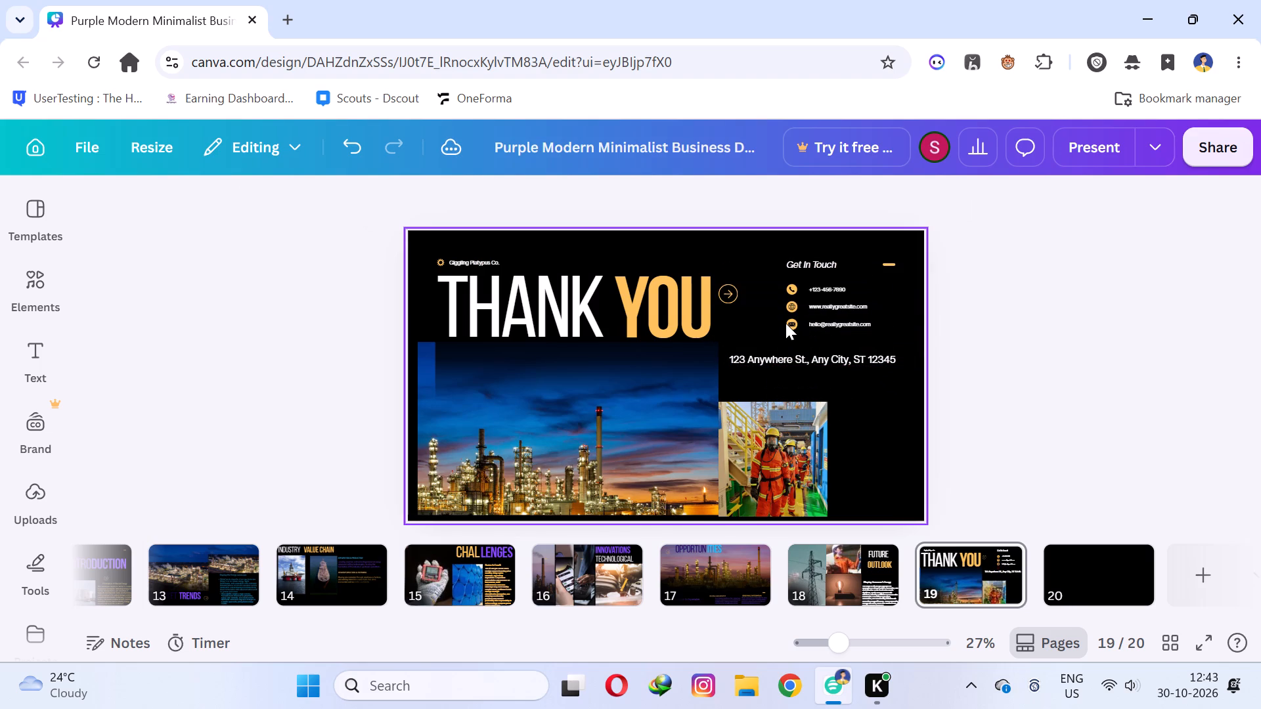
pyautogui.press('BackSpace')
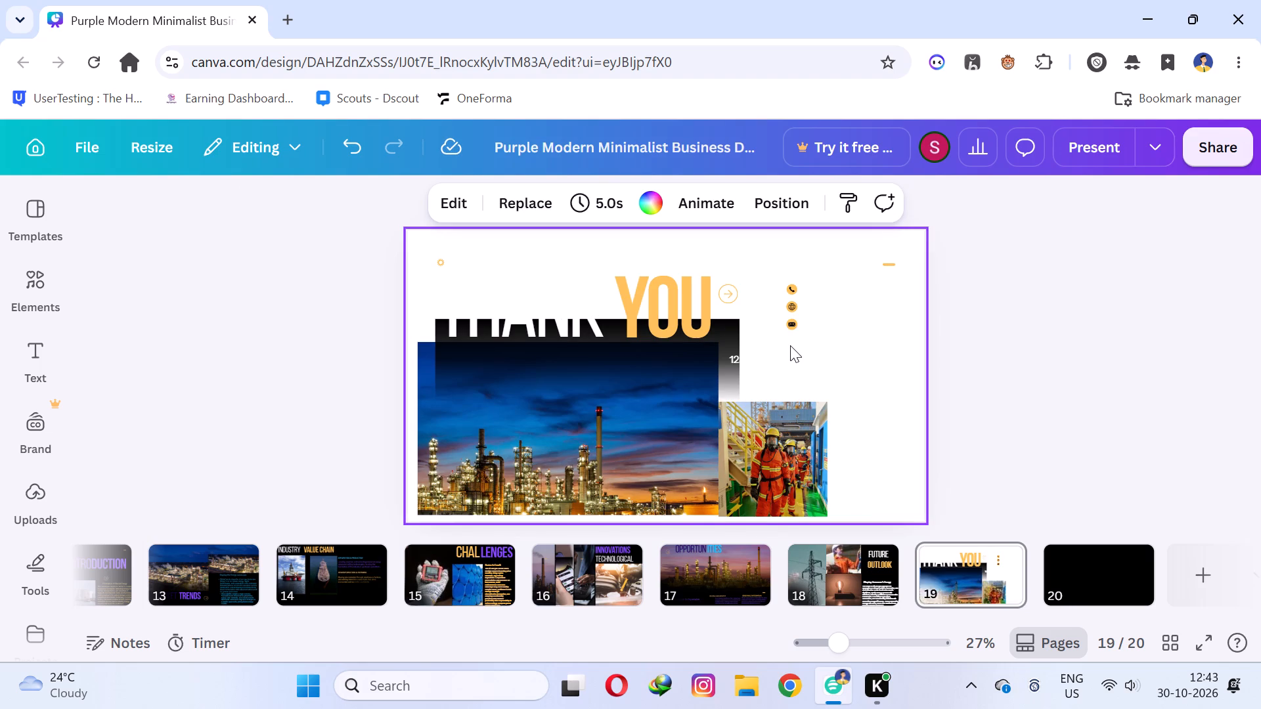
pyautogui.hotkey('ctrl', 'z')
# Delete the orange email, website and phone icons beside the contact details.
pyautogui.click(788, 326)
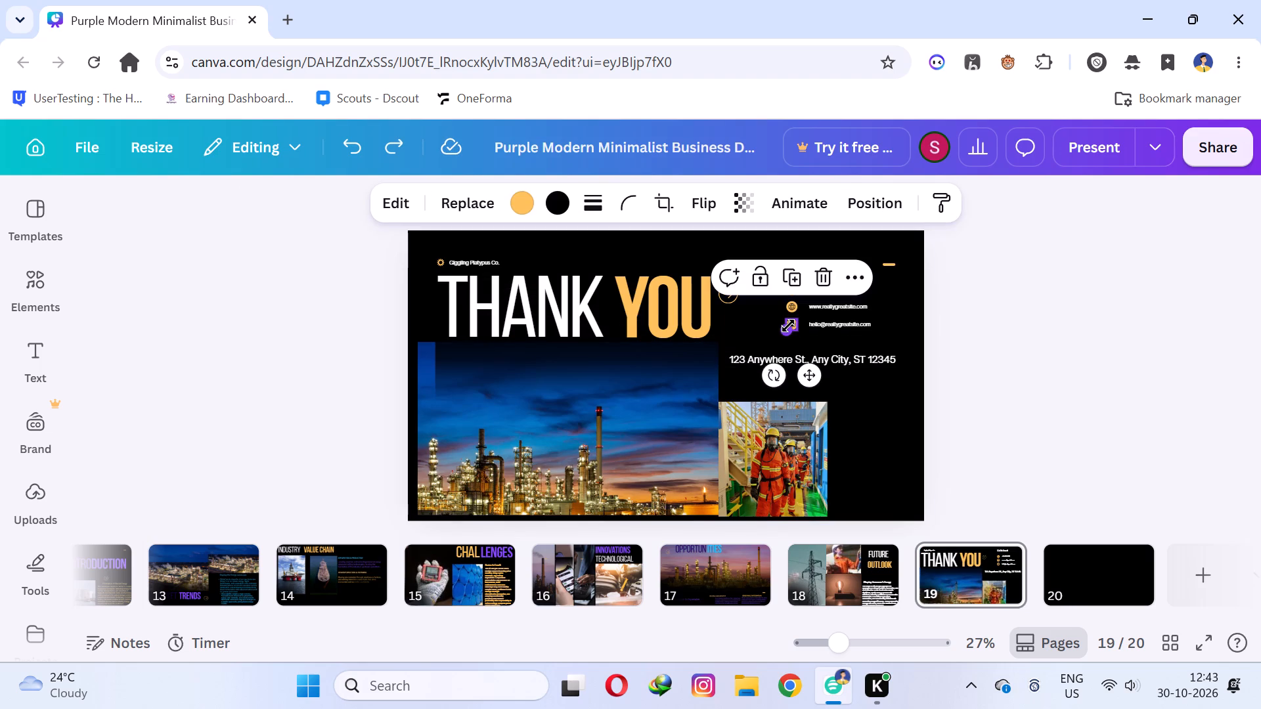
pyautogui.press('BackSpace')
pyautogui.click(795, 308)
pyautogui.press('BackSpace')
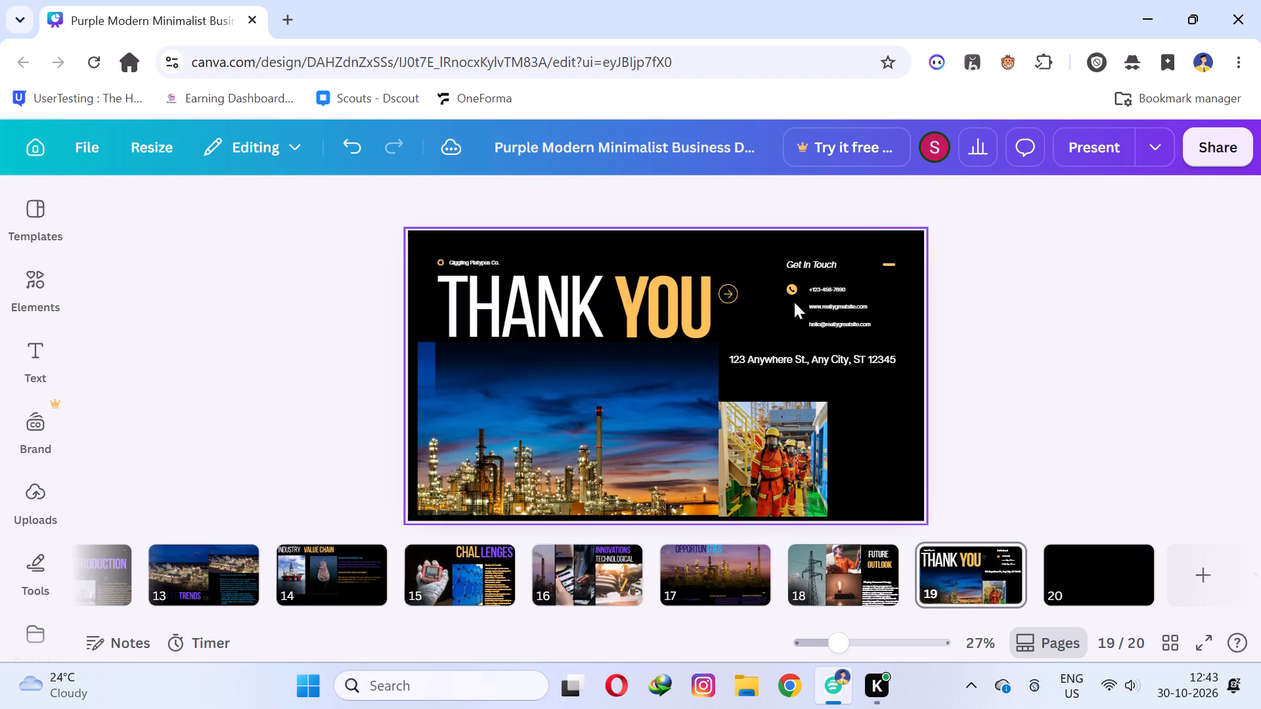
pyautogui.click(788, 294)
pyautogui.press('BackSpace')
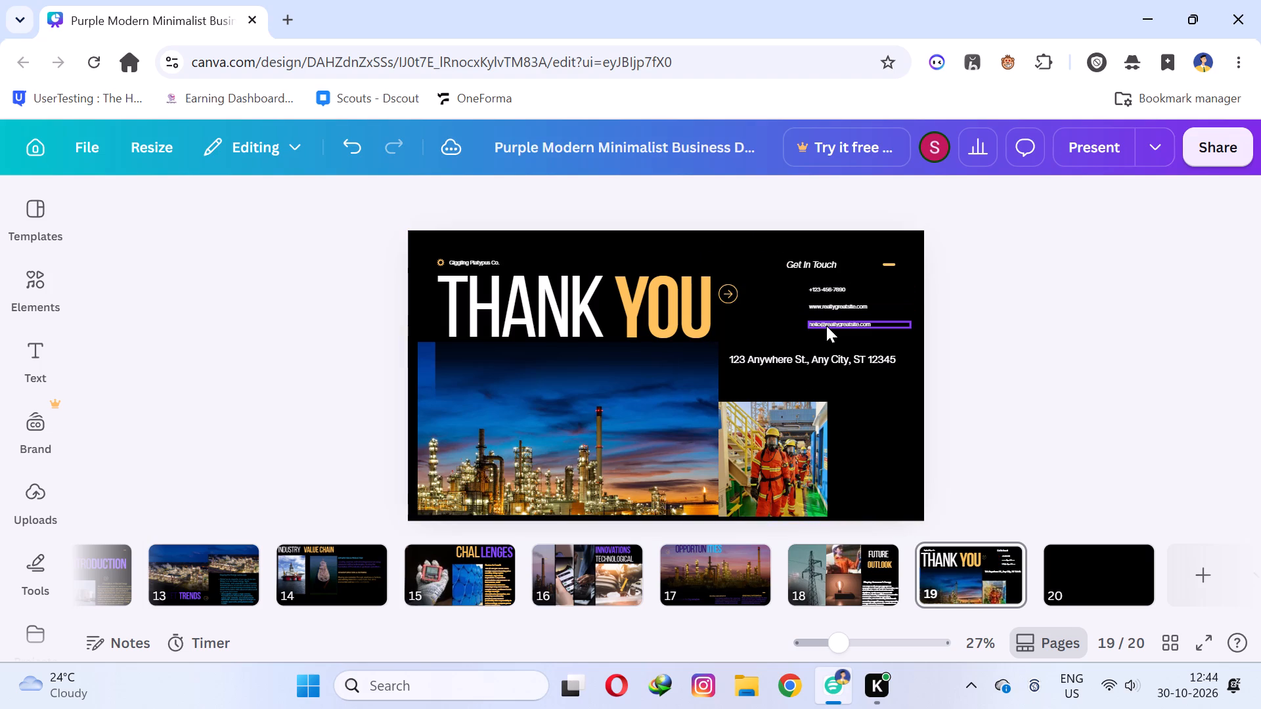
# Move the email line to just above the address and enlarge its text.
pyautogui.moveTo(826, 326); pyautogui.dragTo(801, 347)
pyautogui.moveTo(784, 345); pyautogui.dragTo(743, 340)
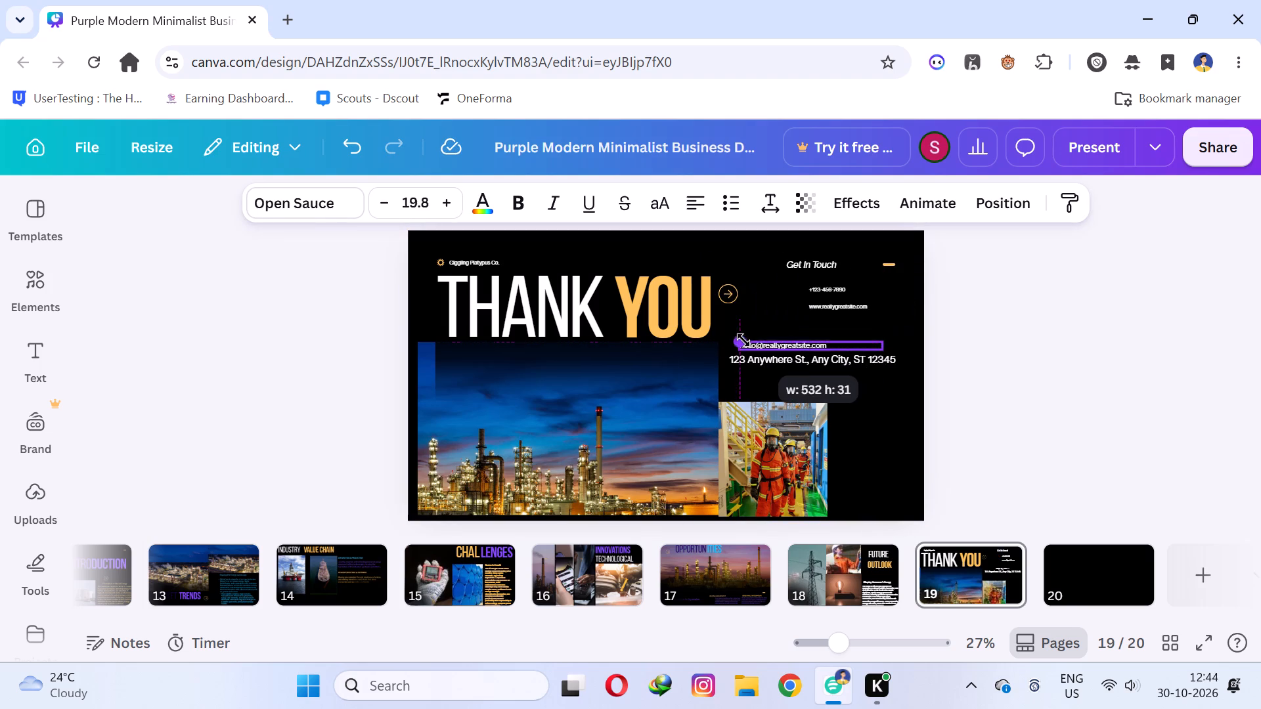
pyautogui.moveTo(743, 340); pyautogui.dragTo(730, 340)
pyautogui.moveTo(797, 345); pyautogui.dragTo(821, 347)
pyautogui.click(789, 346)
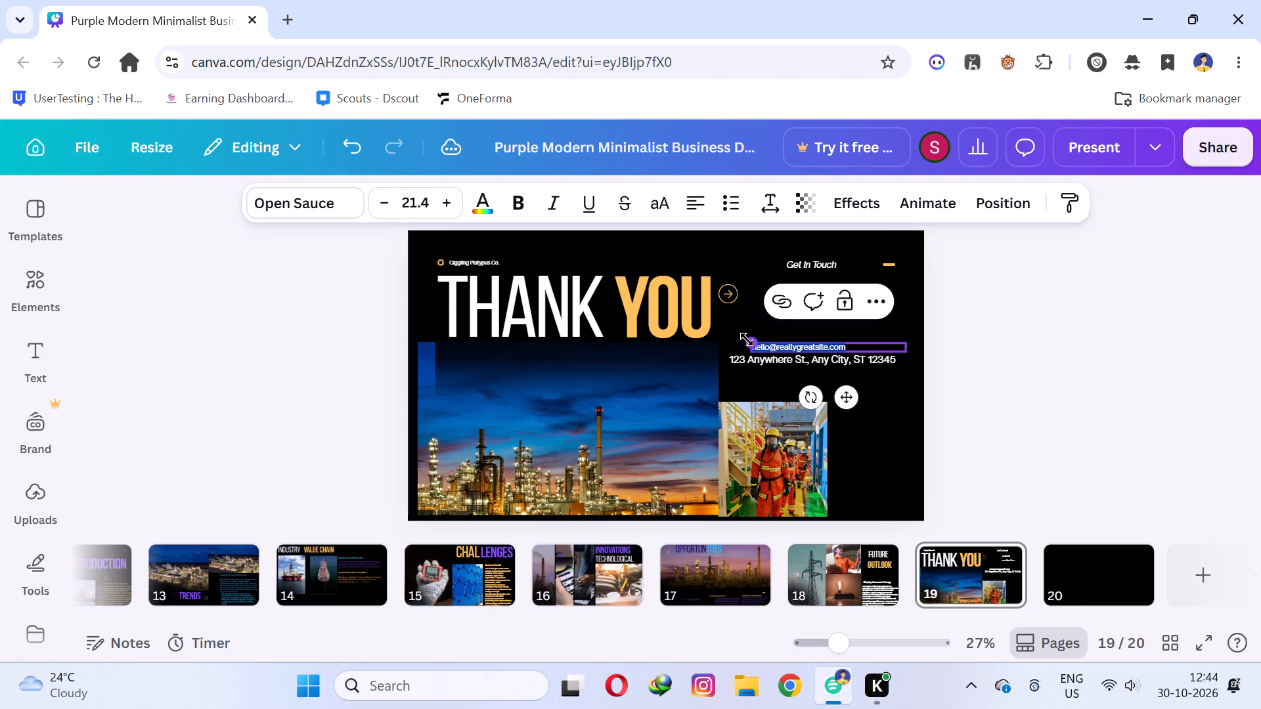
pyautogui.moveTo(747, 339); pyautogui.dragTo(740, 338)
pyautogui.click(1009, 339)
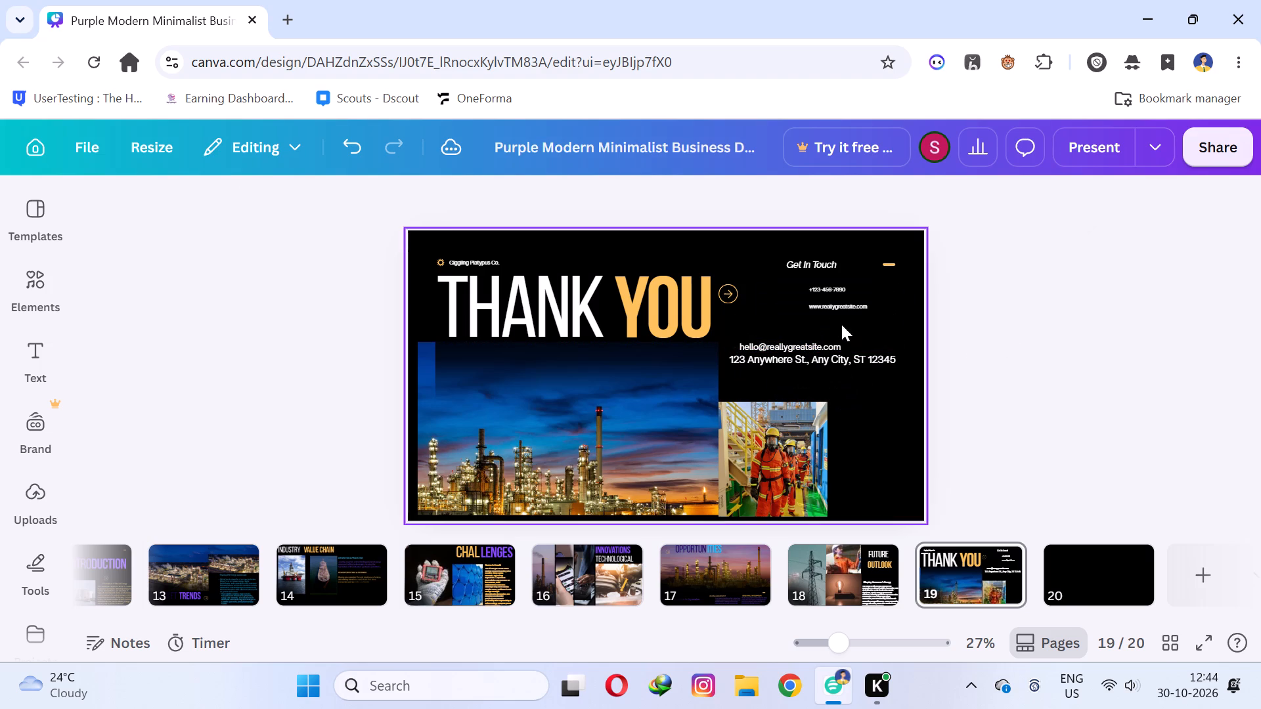
# Move the website line to just above the email line and enlarge its text to about font size 23.
pyautogui.moveTo(830, 307); pyautogui.dragTo(762, 336)
pyautogui.moveTo(741, 334); pyautogui.dragTo(731, 332)
pyautogui.moveTo(785, 334); pyautogui.dragTo(861, 340)
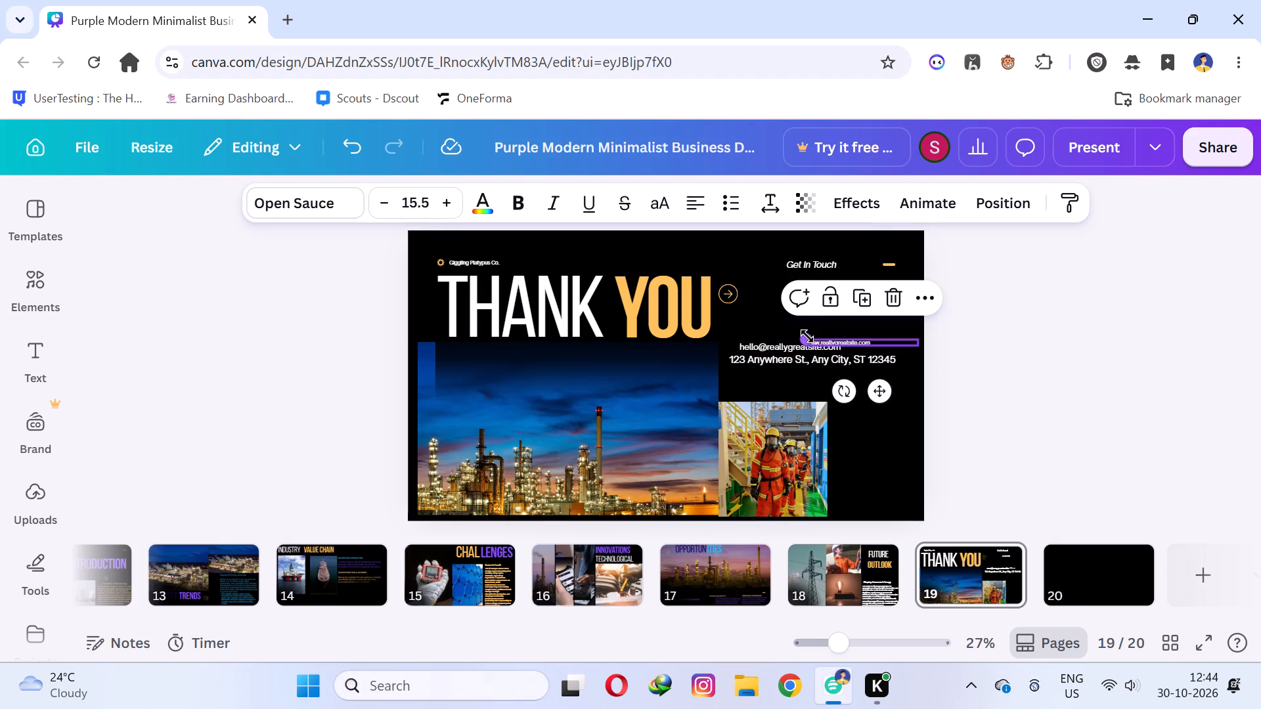
pyautogui.moveTo(807, 336); pyautogui.dragTo(754, 318)
pyautogui.click(817, 337)
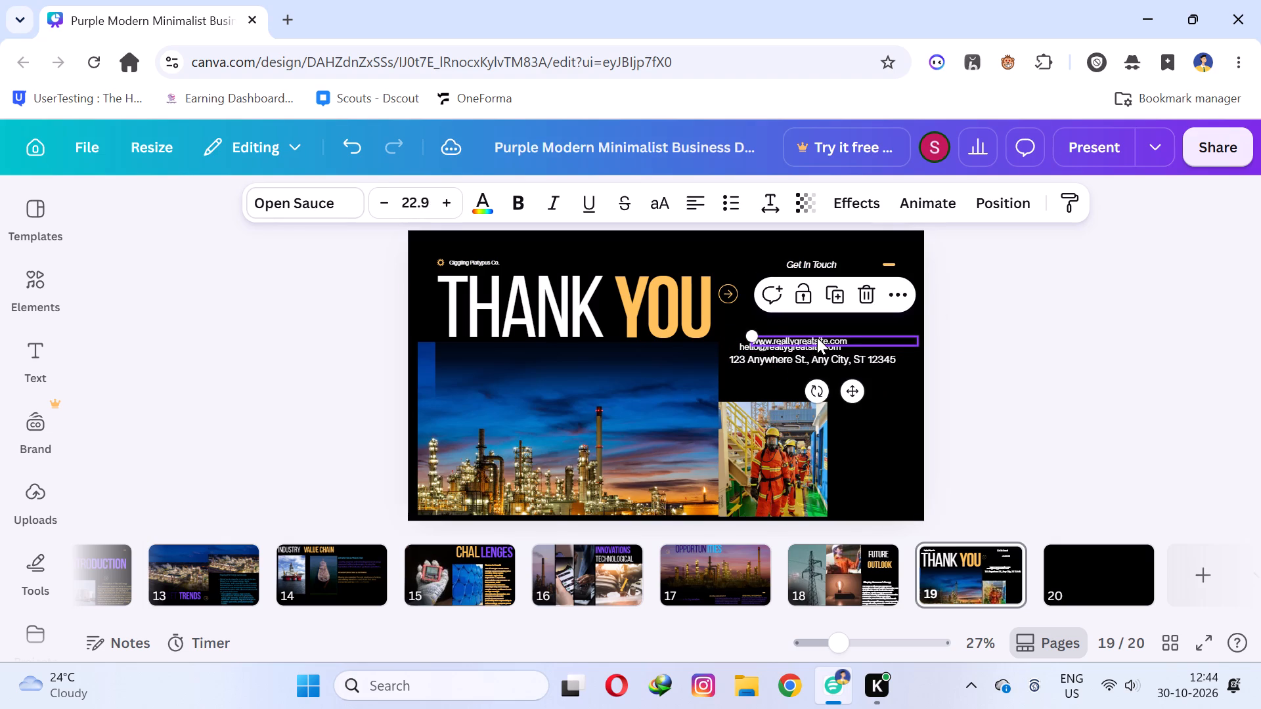
pyautogui.click(1011, 363)
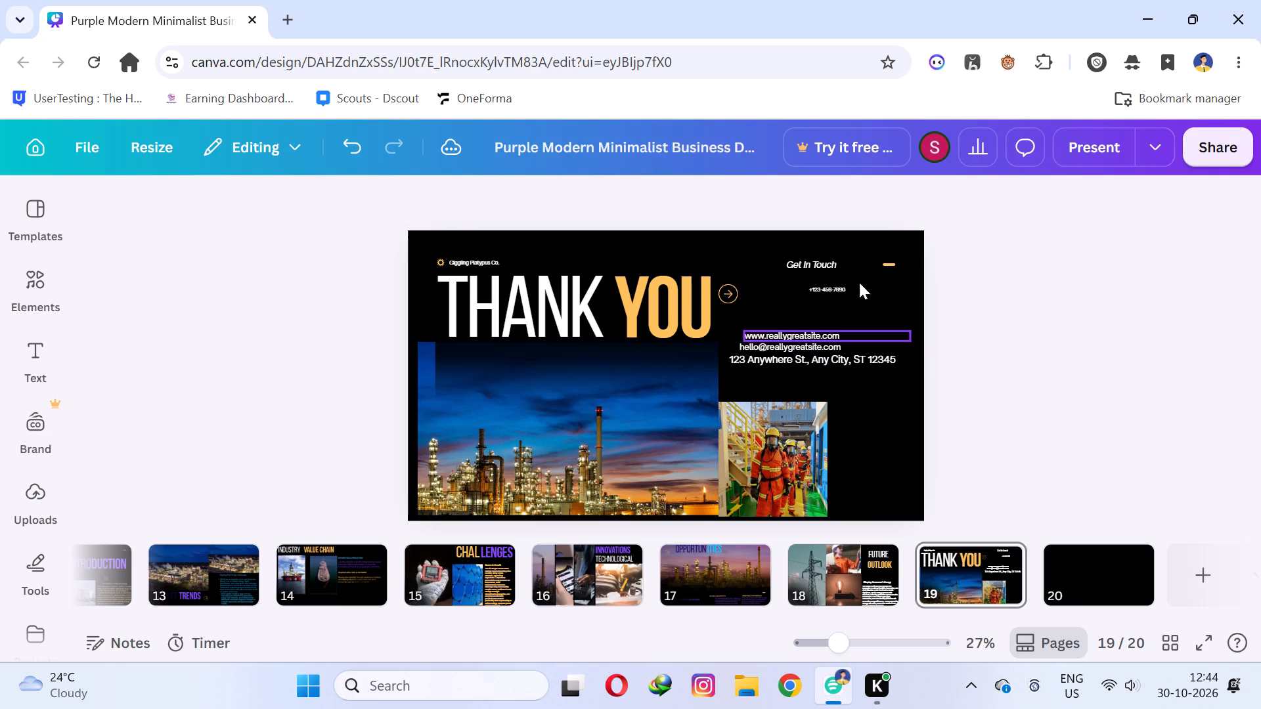
# Move the phone number line to just above the website line and enlarge its text to about font size 23.6.
pyautogui.moveTo(832, 282); pyautogui.dragTo(834, 299)
pyautogui.click(1092, 305)
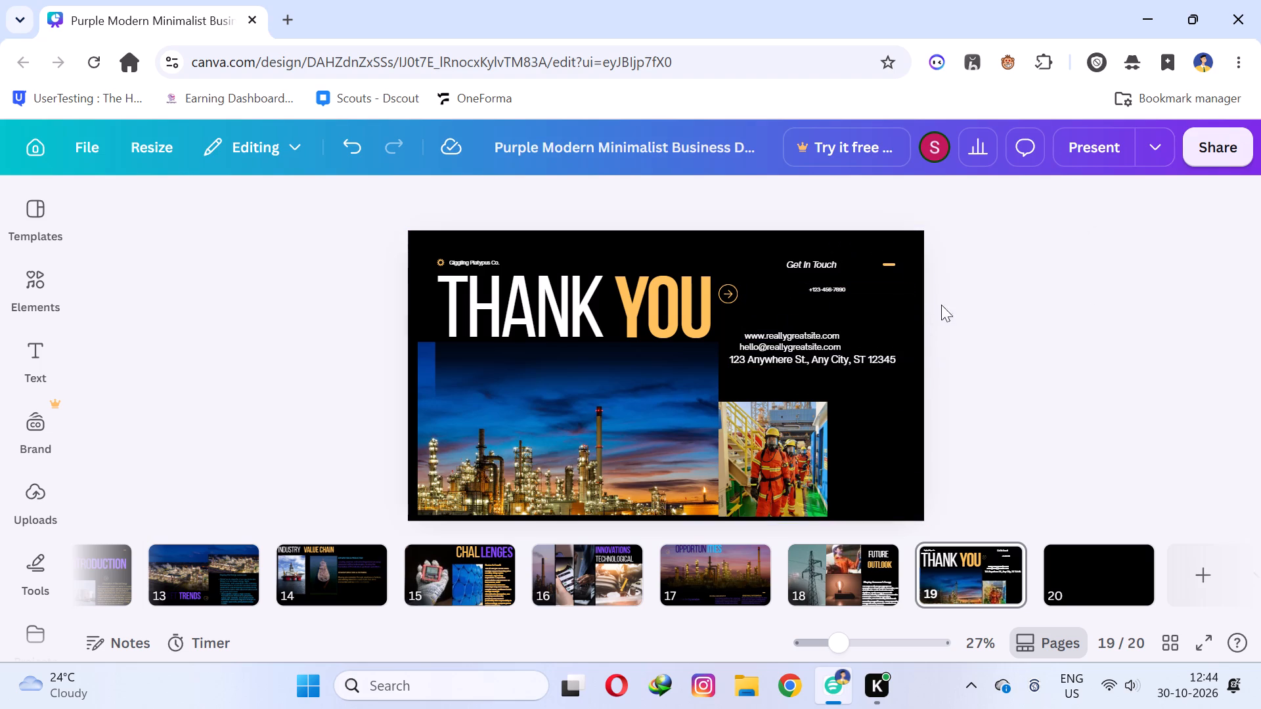
pyautogui.moveTo(815, 290); pyautogui.dragTo(829, 290)
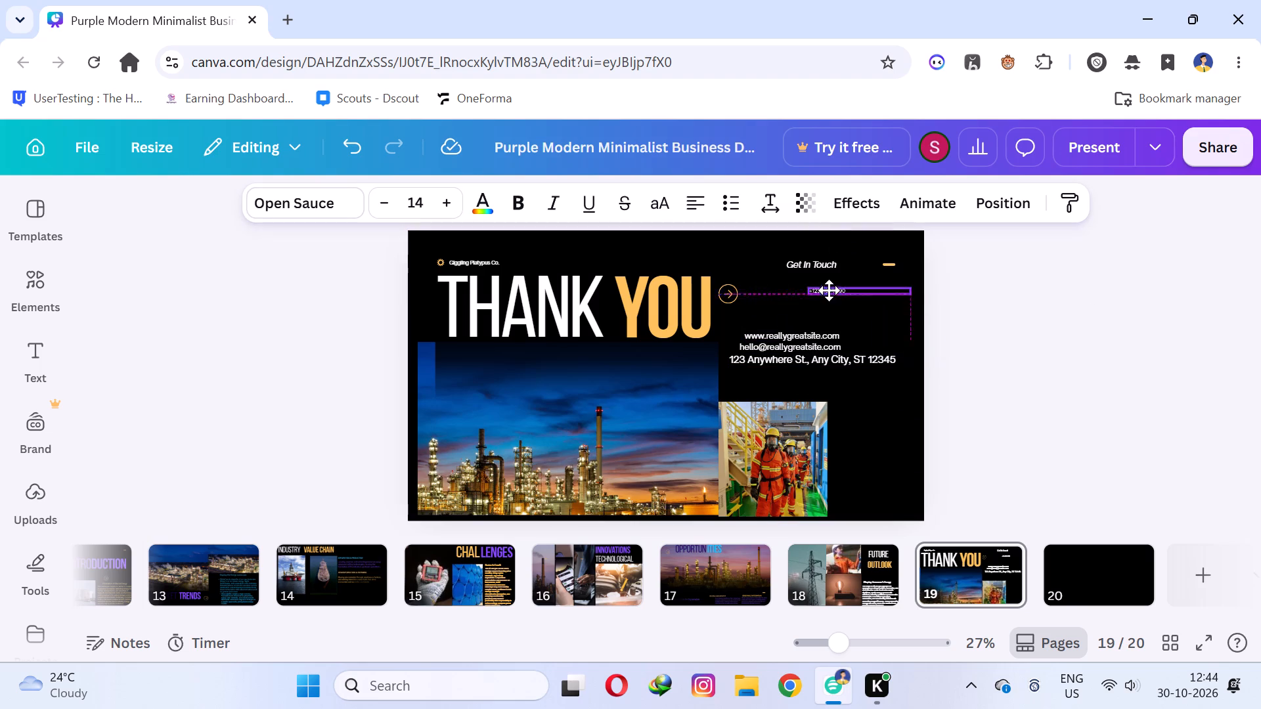
pyautogui.moveTo(829, 290); pyautogui.dragTo(809, 321)
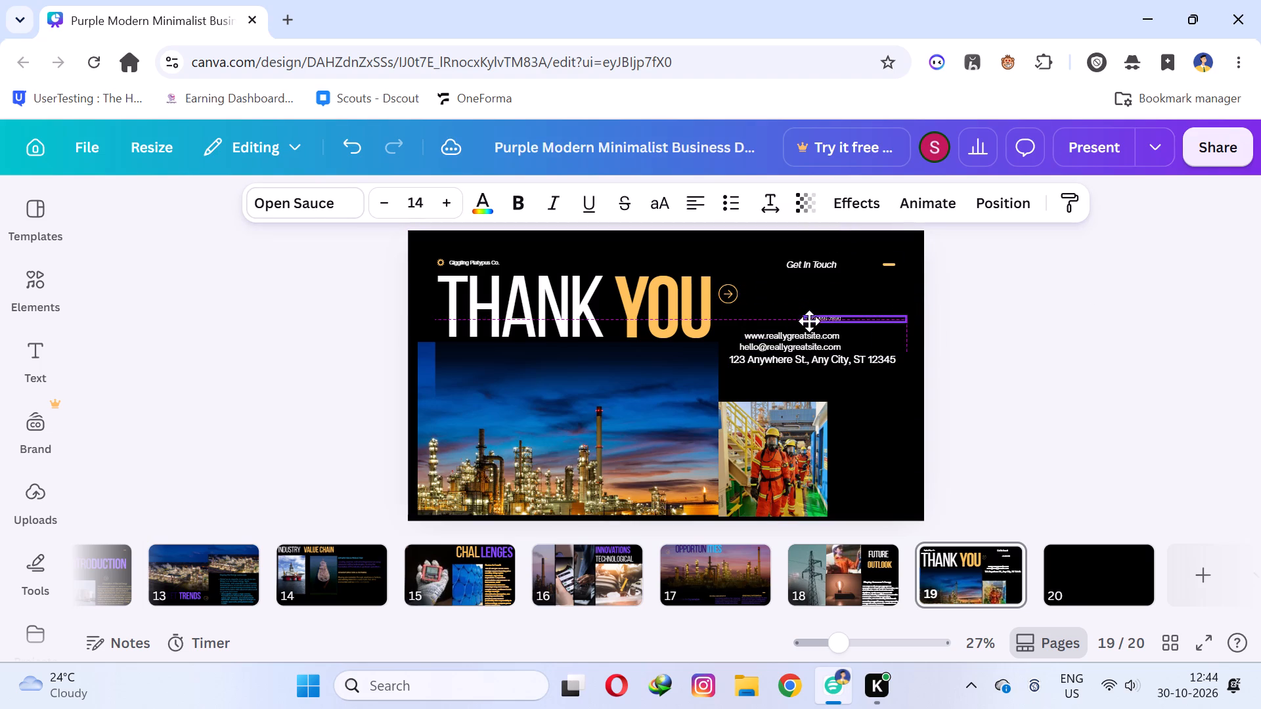
pyautogui.moveTo(809, 321); pyautogui.dragTo(816, 321)
pyautogui.moveTo(808, 317); pyautogui.dragTo(730, 307)
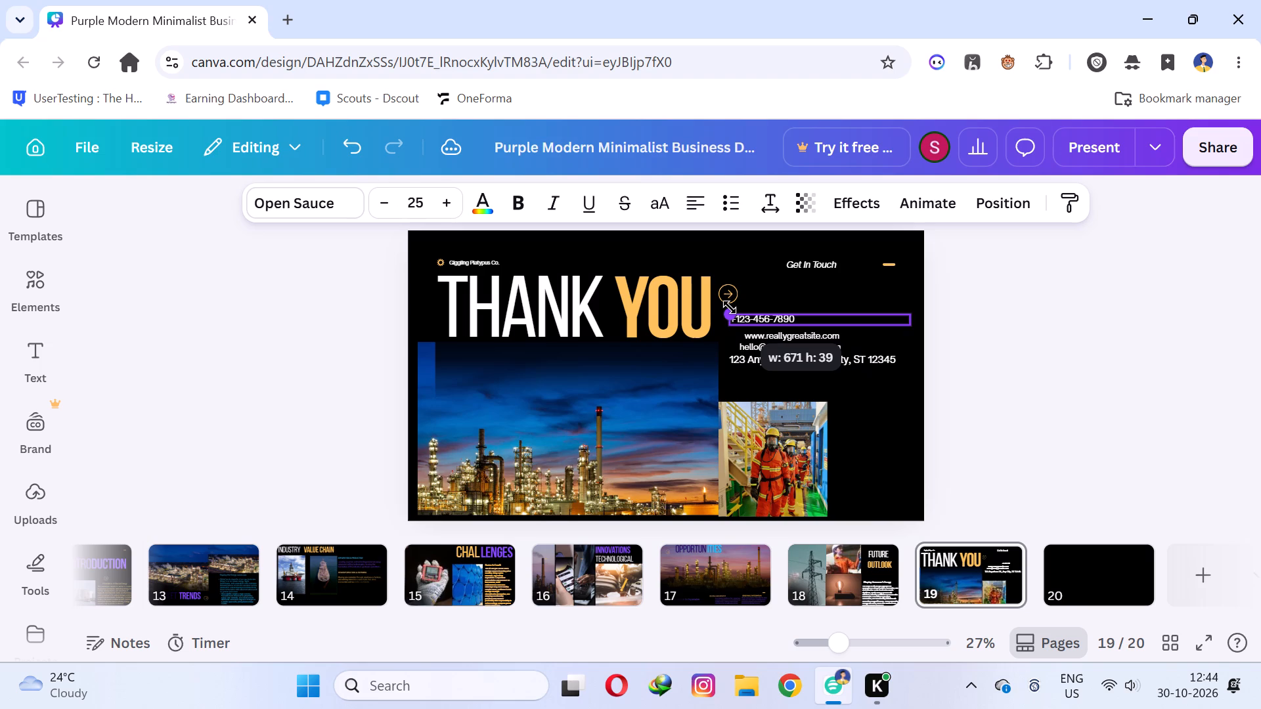
pyautogui.moveTo(730, 307); pyautogui.dragTo(739, 308)
pyautogui.click(1064, 308)
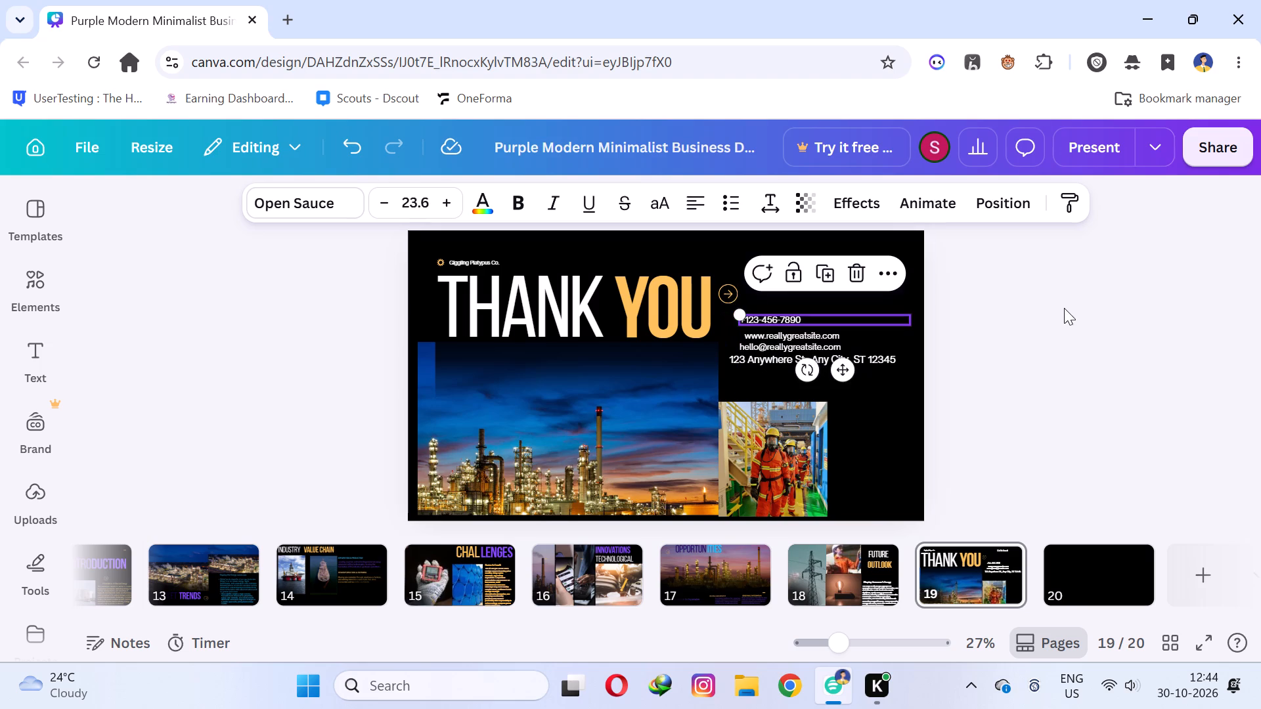
# Delete the "Get In Touch" heading and the short orange dash beside it.
pyautogui.click(829, 259)
pyautogui.press('BackSpace')
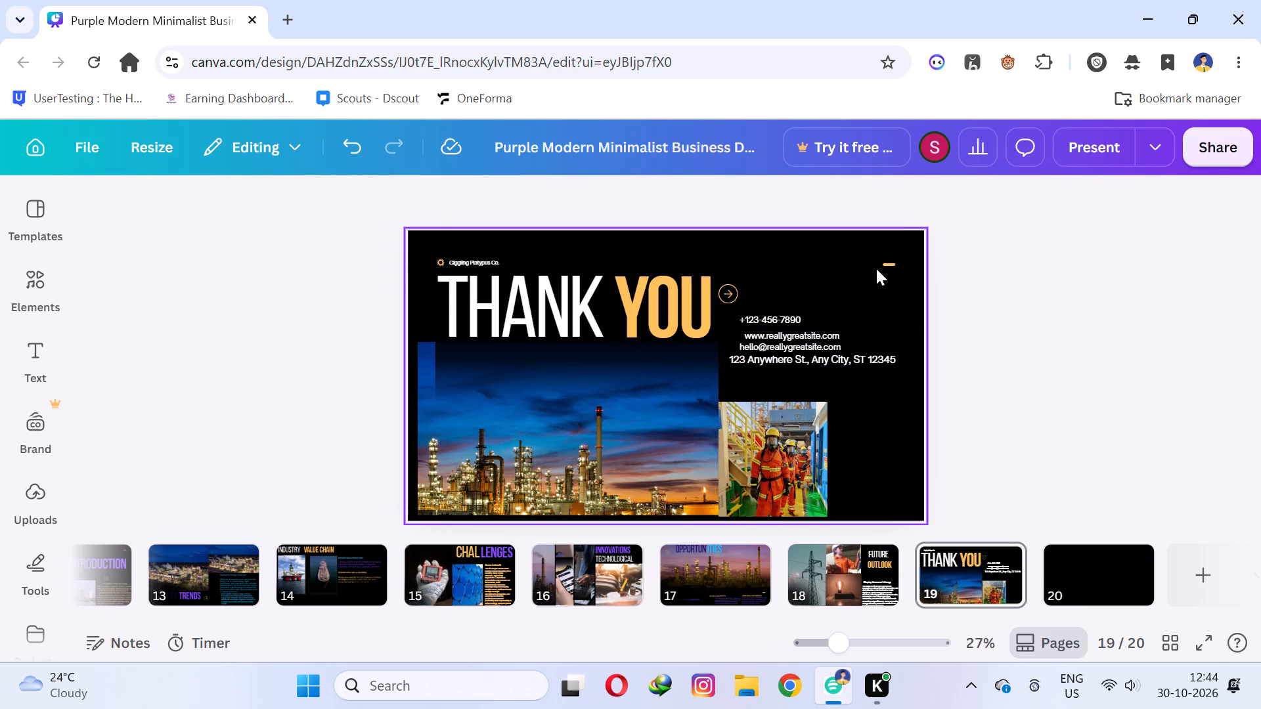
pyautogui.click(891, 263)
pyautogui.press('BackSpace')
# Recolour the phone number and website lines in the orange of the word YOU.
pyautogui.click(782, 316)
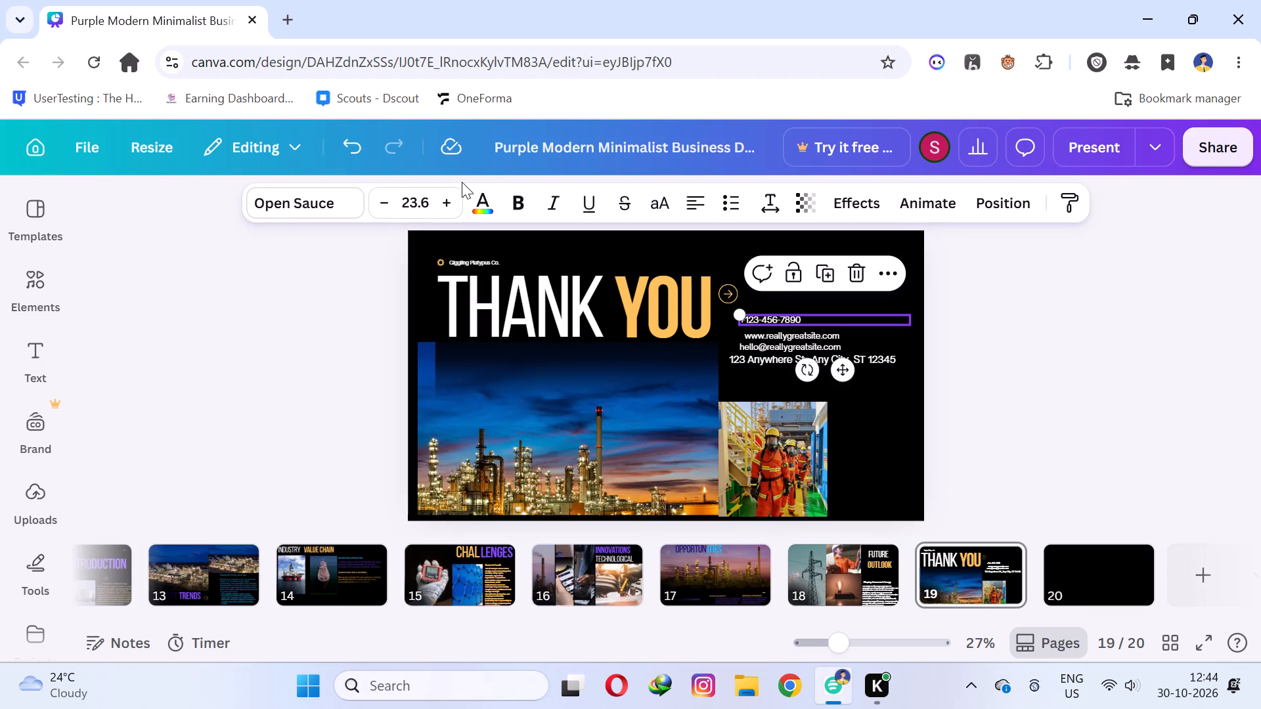
pyautogui.click(477, 194)
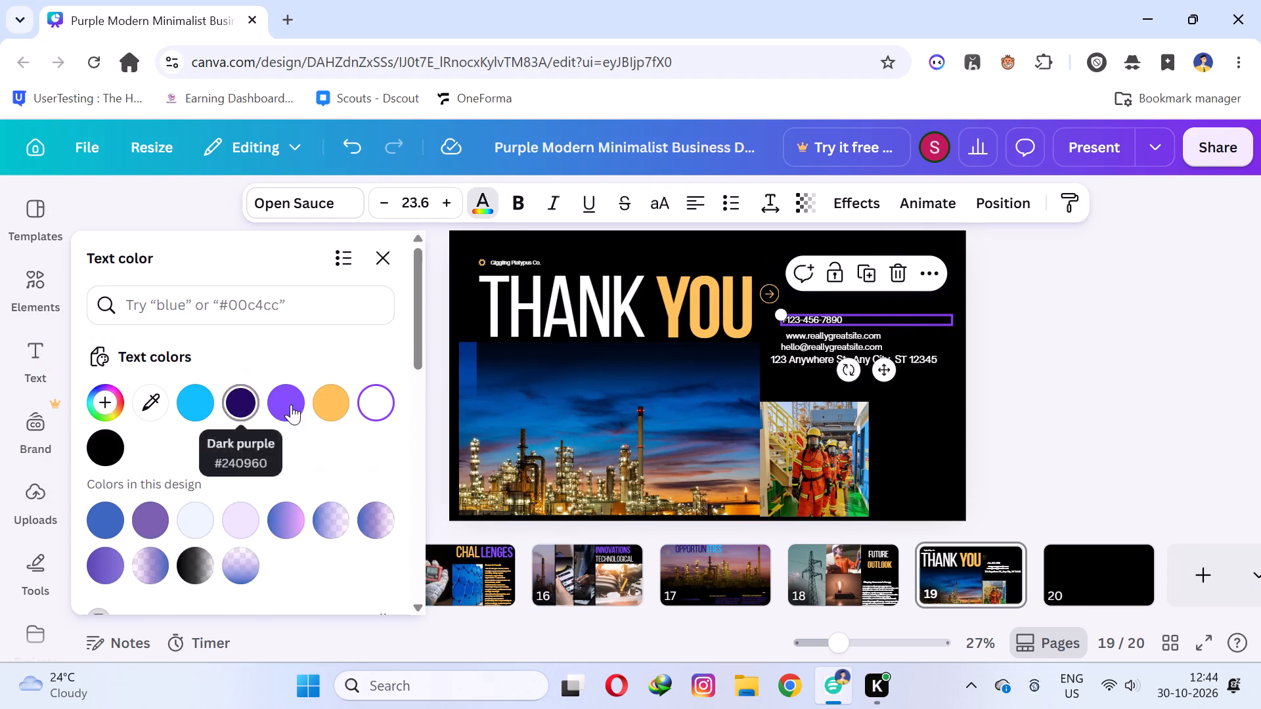
pyautogui.click(334, 403)
pyautogui.click(821, 336)
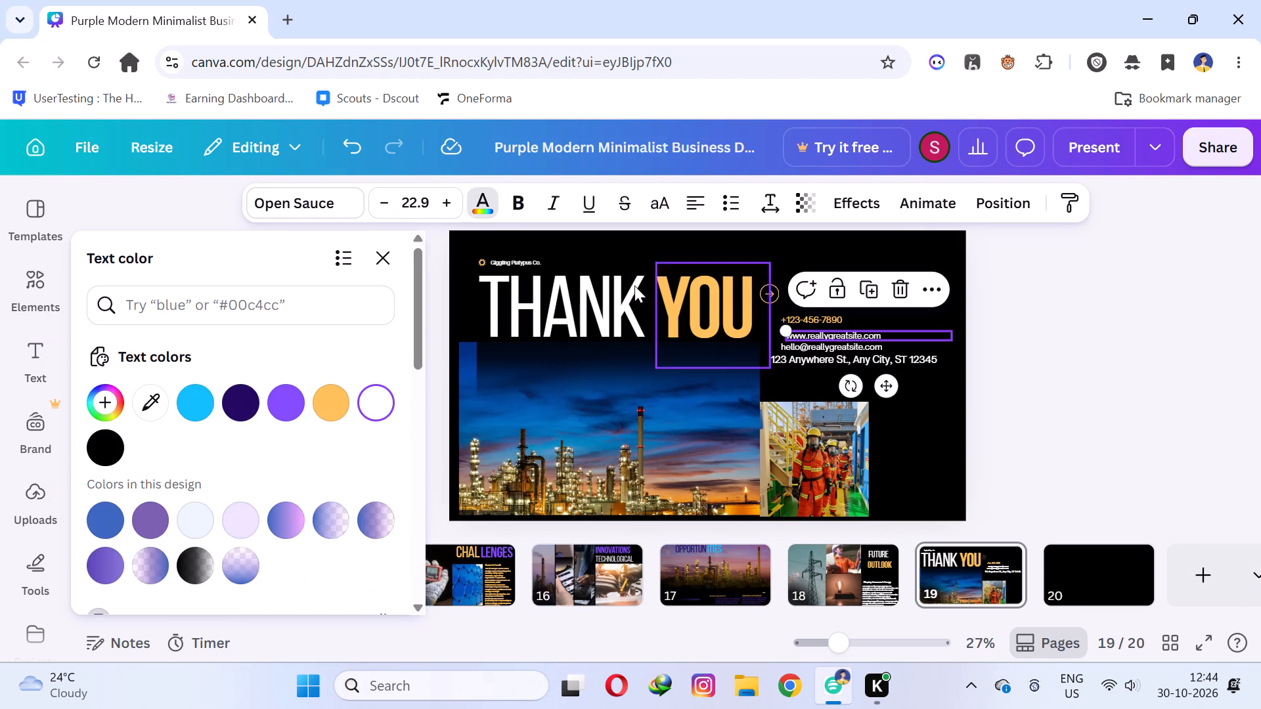
pyautogui.click(321, 404)
# Recolour the email line purple and the address line light blue.
pyautogui.click(869, 347)
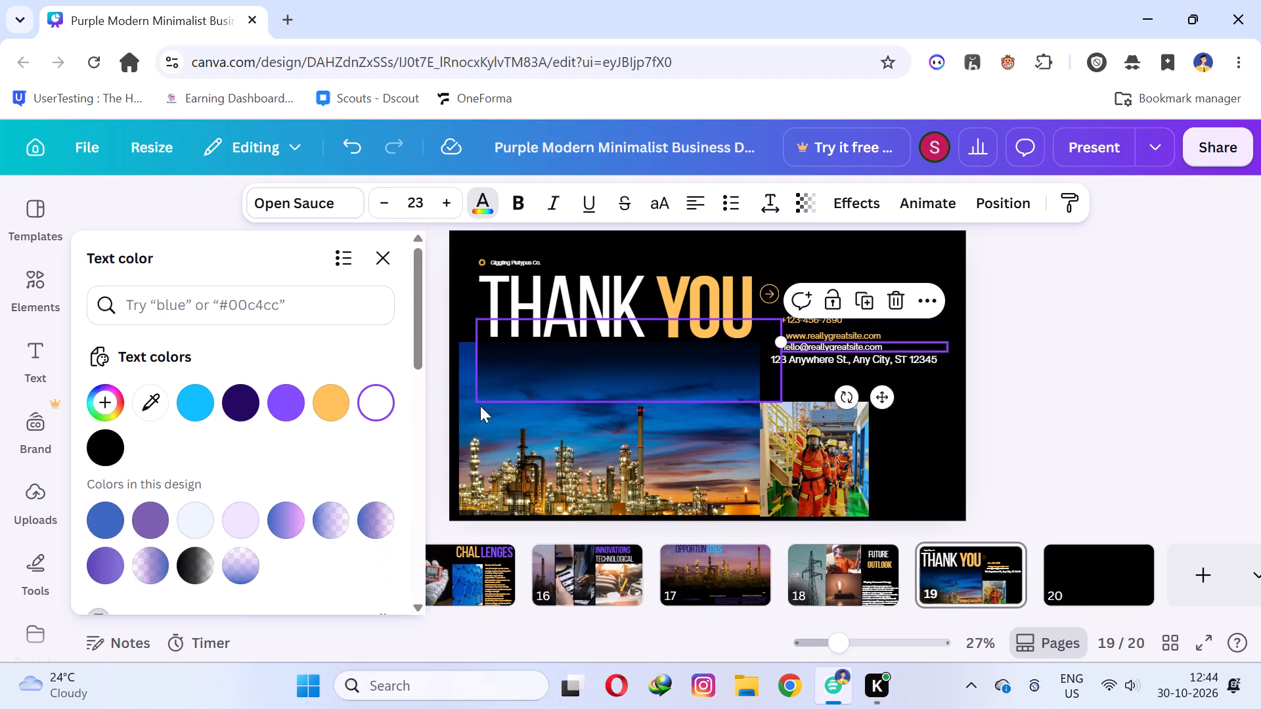
pyautogui.click(289, 403)
pyautogui.click(926, 358)
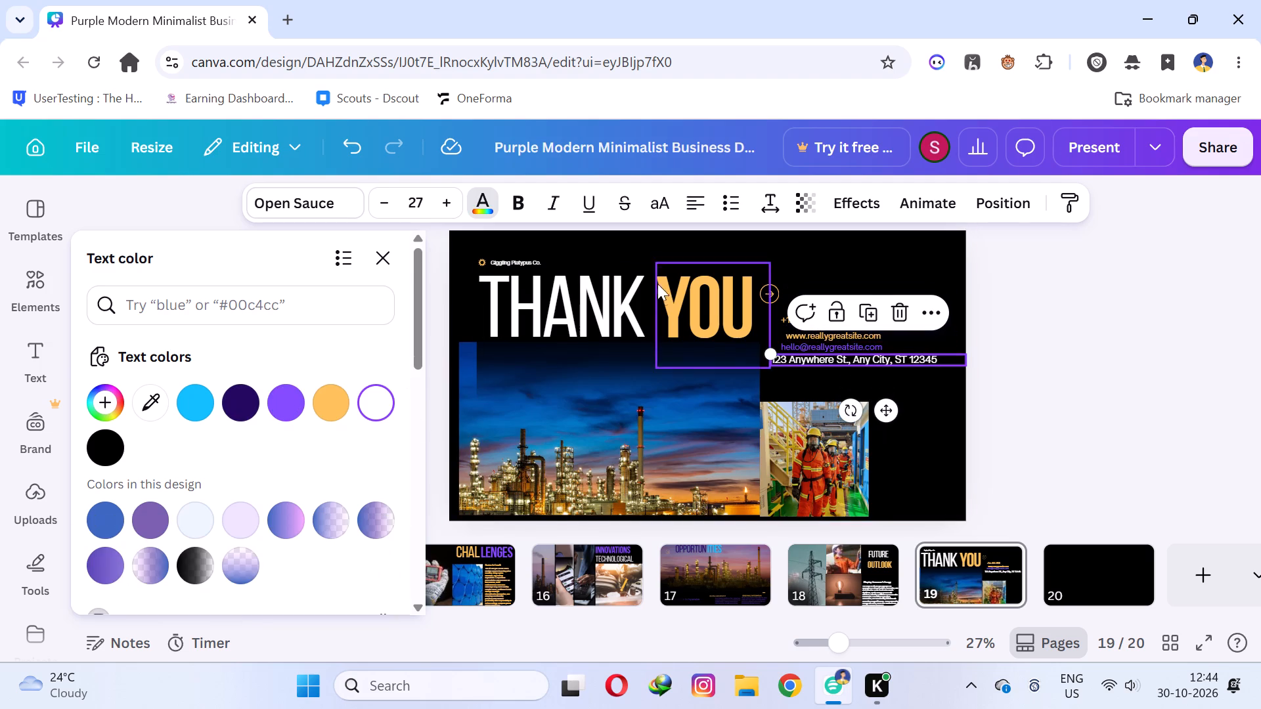
pyautogui.click(202, 406)
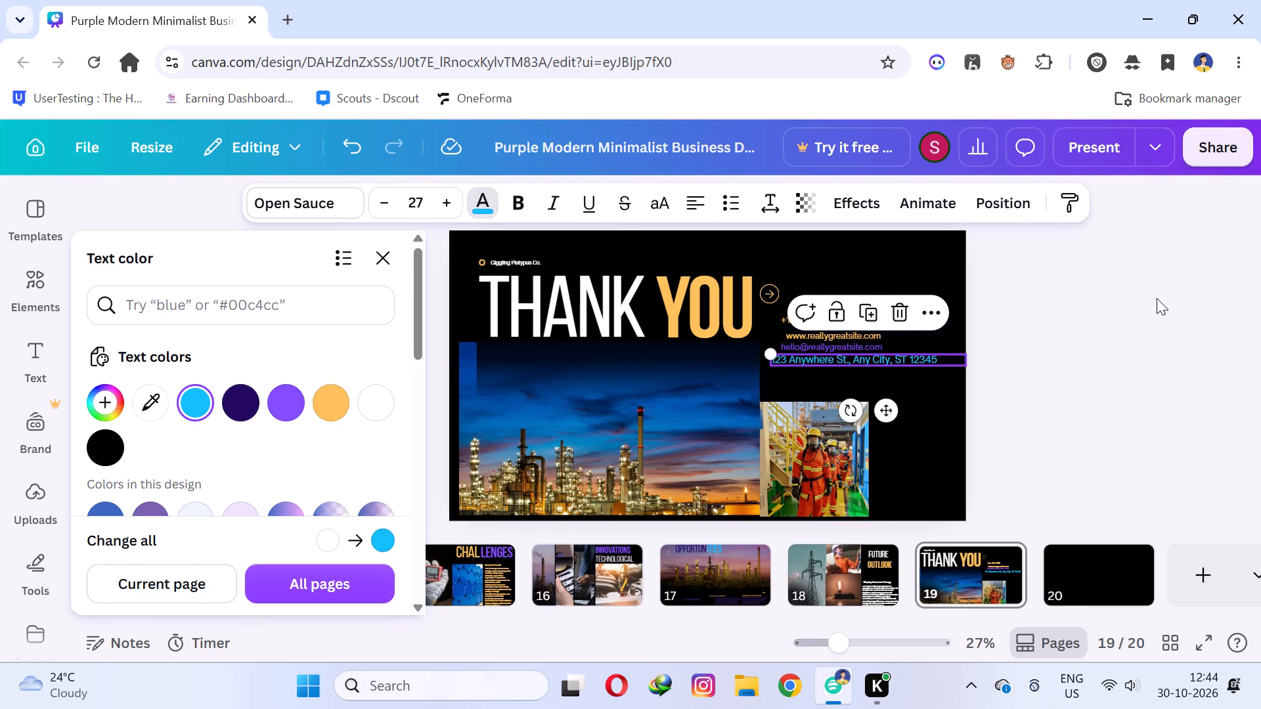
pyautogui.click(1157, 298)
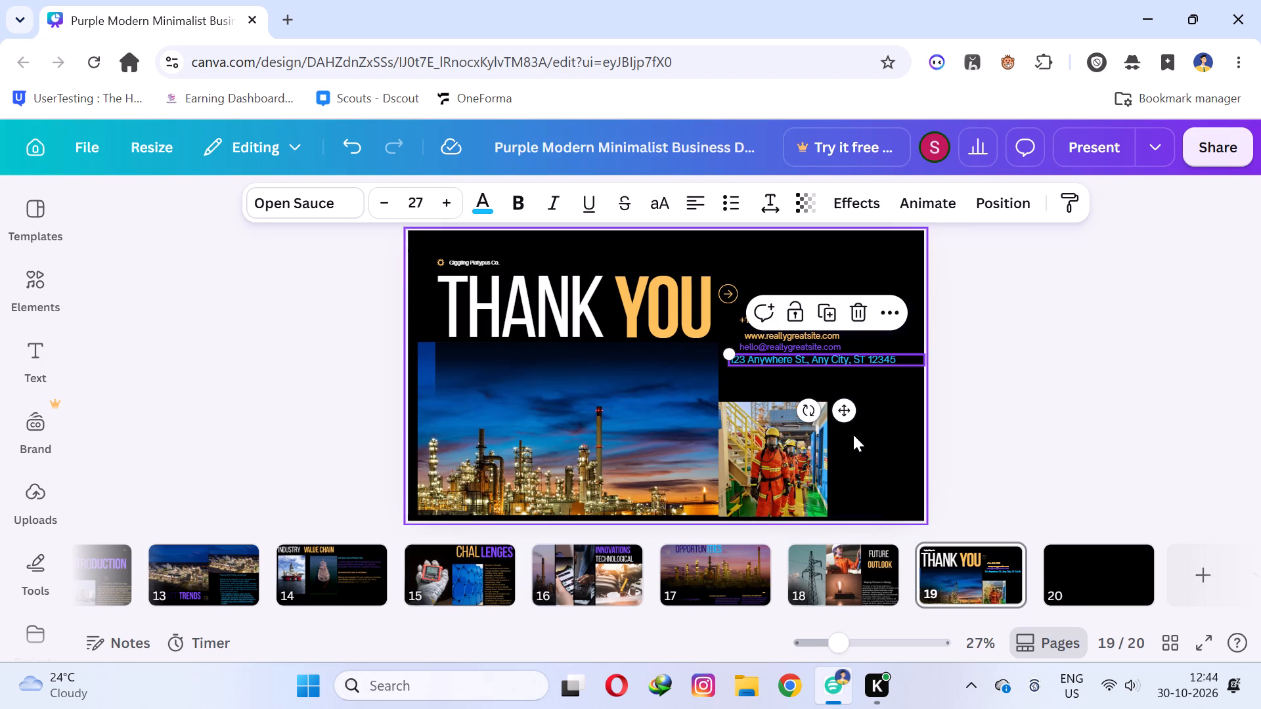
# Duplicate the workers photo and place the copy directly beside the original, reaching the page's right edge.
pyautogui.click(776, 462)
pyautogui.rightClick(776, 462)
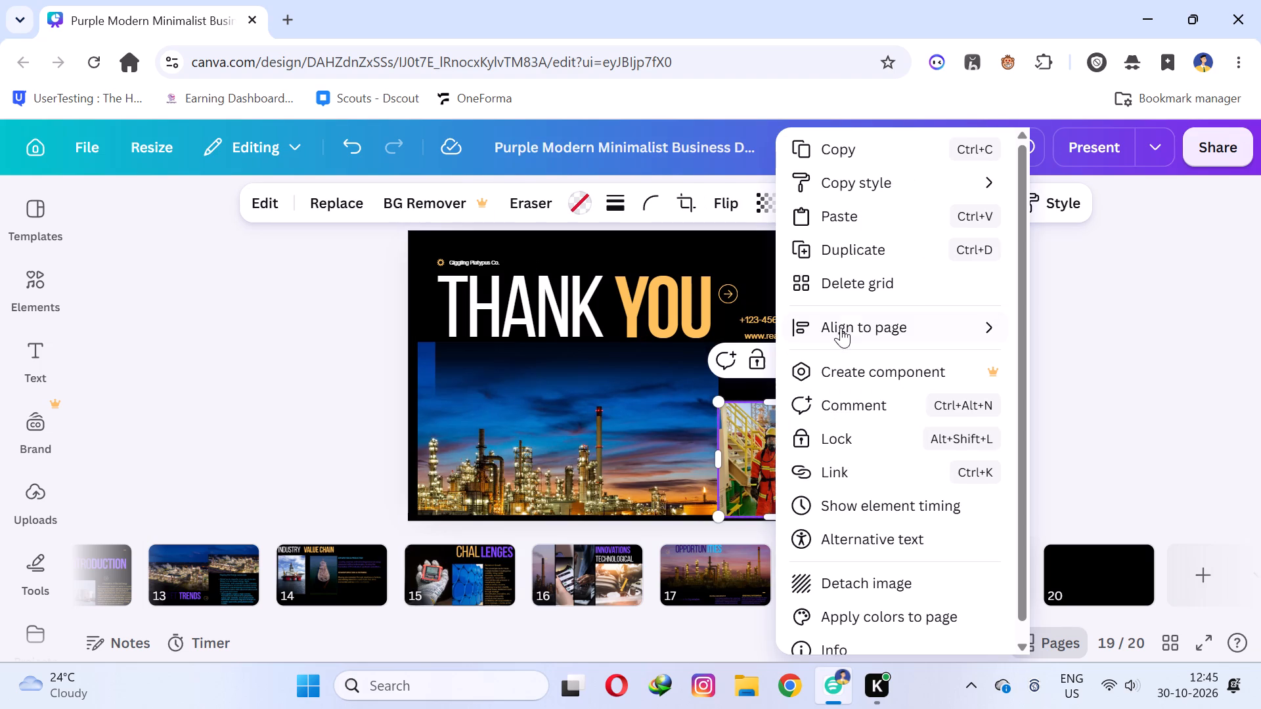
pyautogui.click(854, 247)
pyautogui.moveTo(763, 459); pyautogui.dragTo(835, 466)
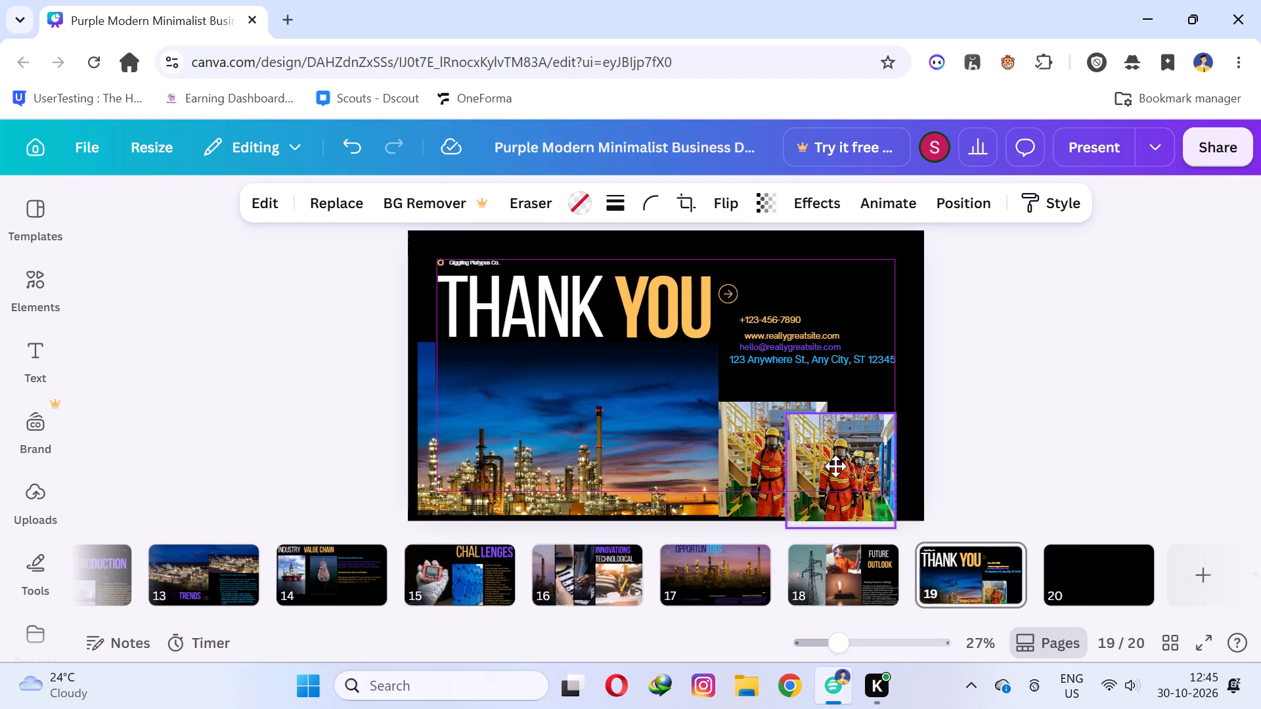
pyautogui.moveTo(835, 466); pyautogui.dragTo(864, 451)
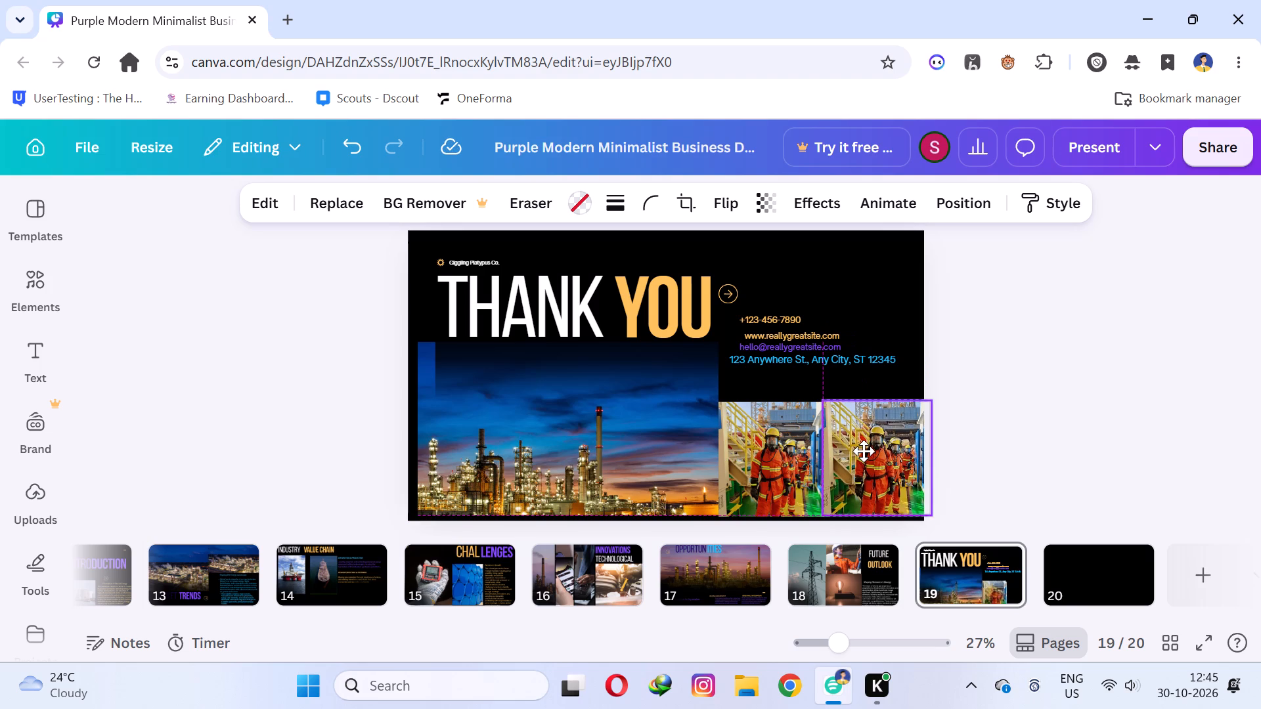
pyautogui.moveTo(864, 451); pyautogui.dragTo(864, 454)
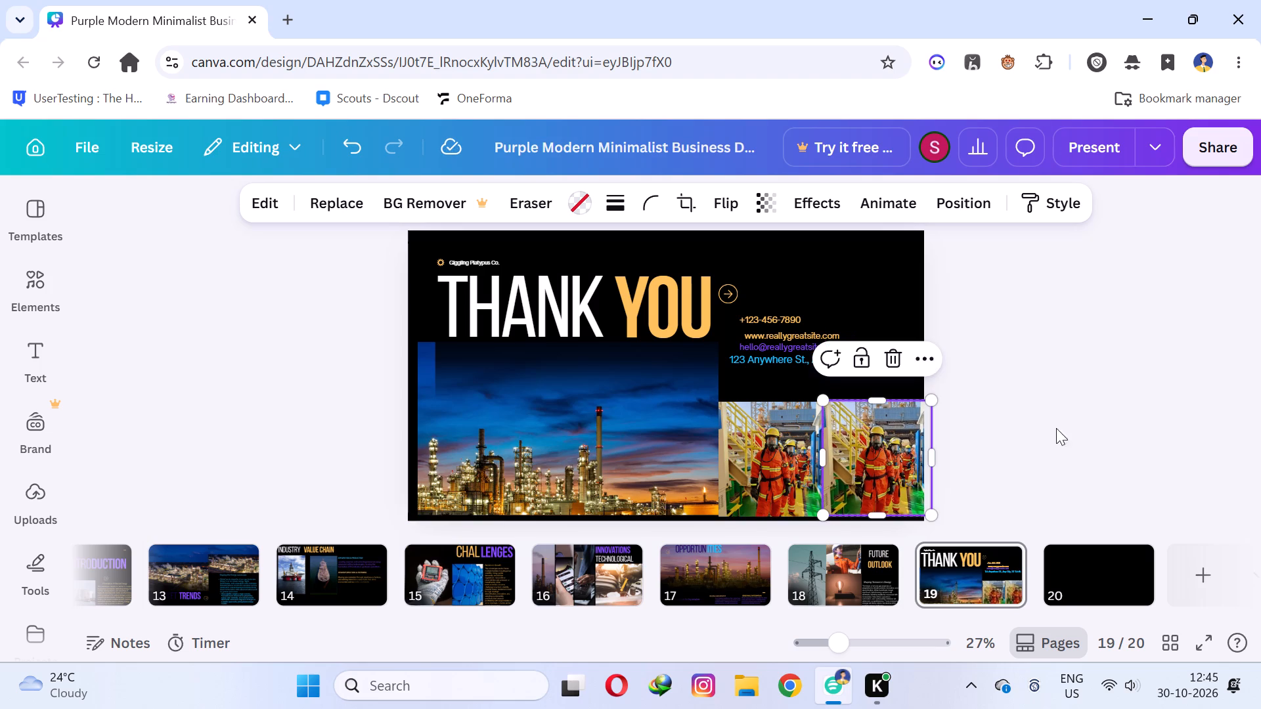
pyautogui.click(1101, 400)
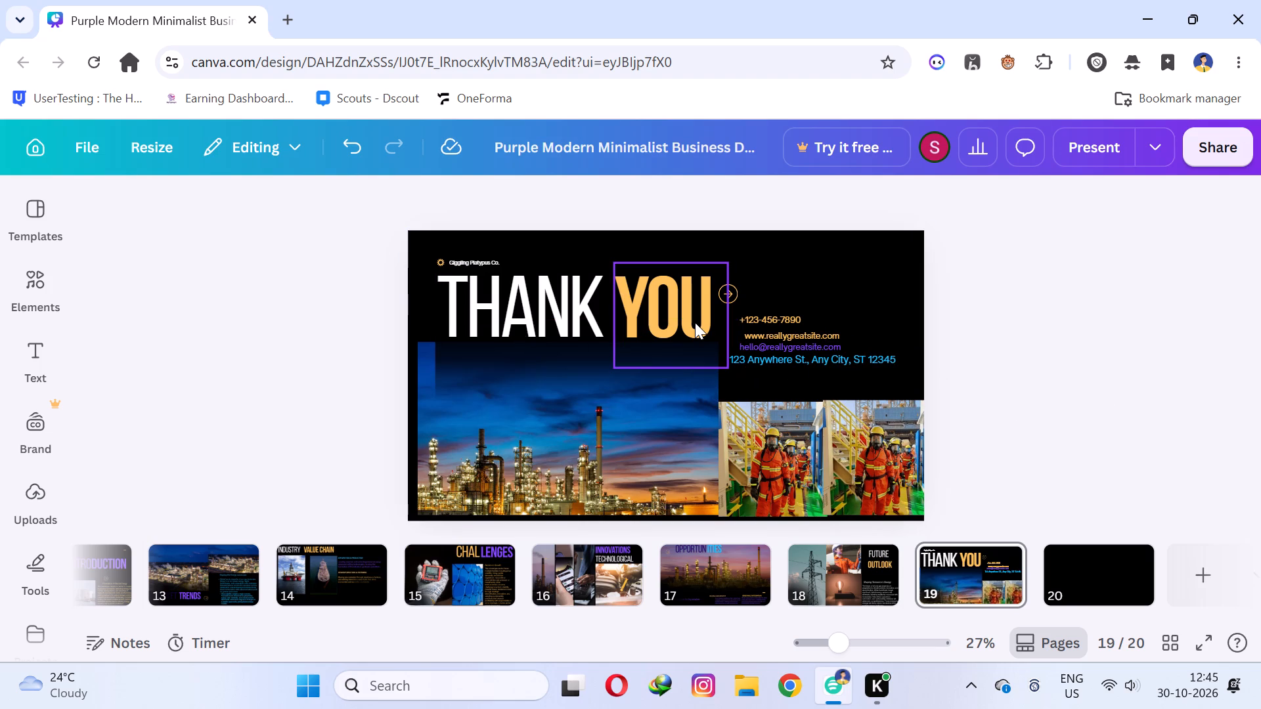